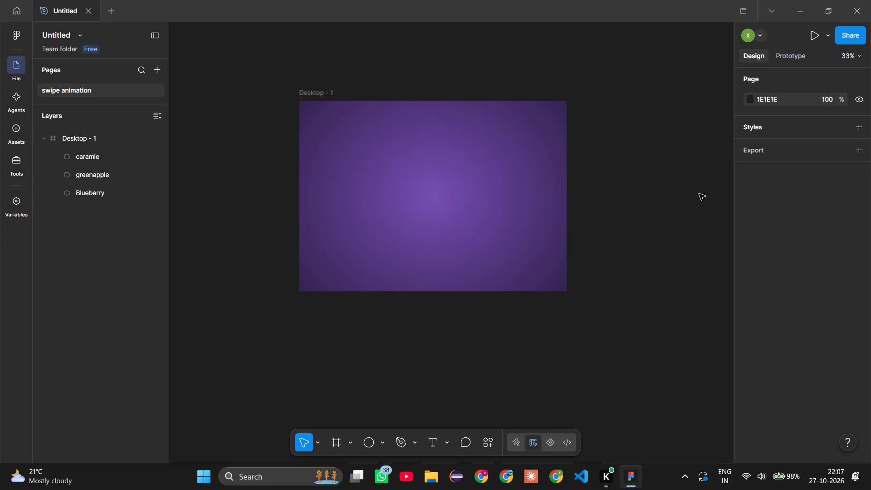
# Turn on the mobile hotspot in the Windows quick settings and close the settings flyout.
pyautogui.click(748, 475)
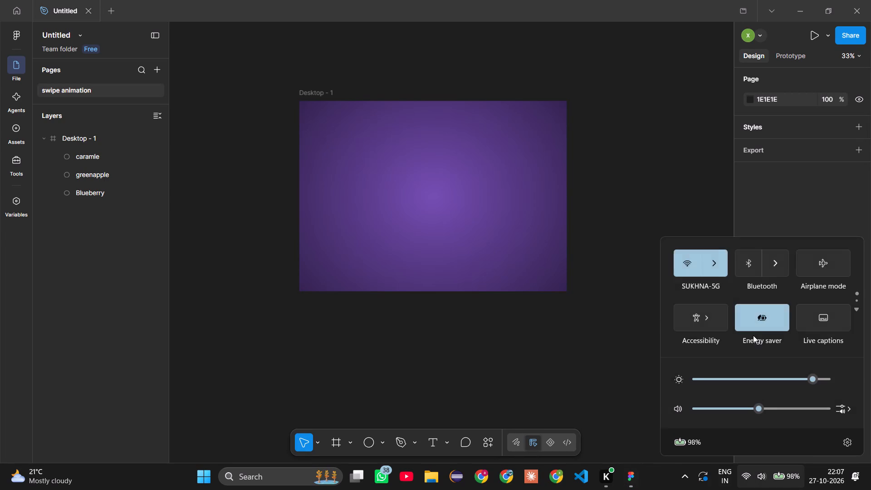
pyautogui.scroll(-10, 753, 335)
pyautogui.click(761, 264)
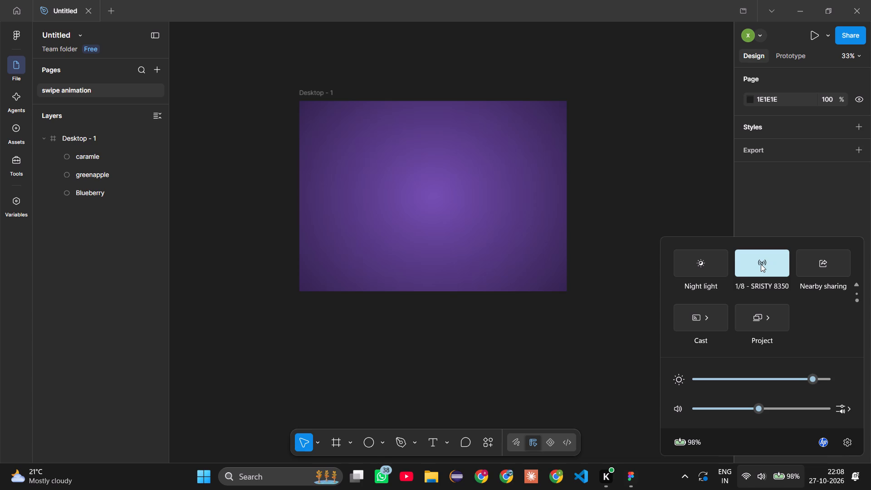
pyautogui.click(512, 257)
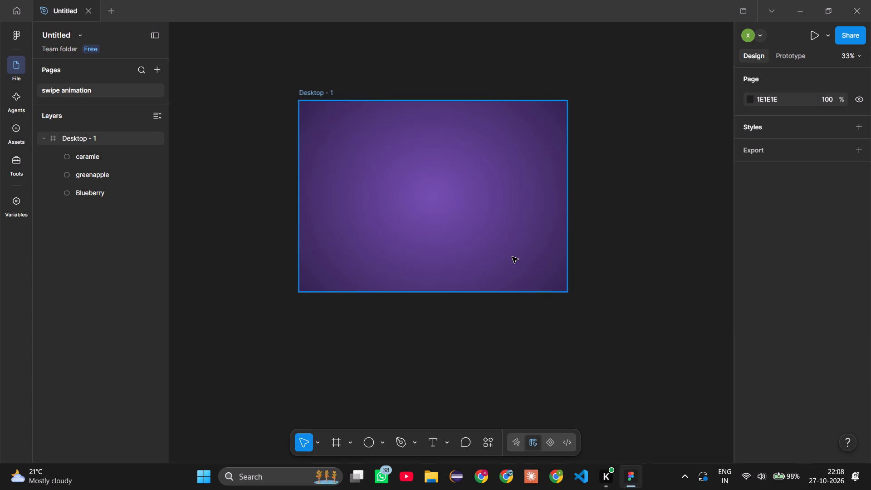
# Switch to YouTube and play the "Mix - Hum Tumko Nigahon Mein (Slowed + Reverb)" playlist.
pyautogui.click(409, 478)
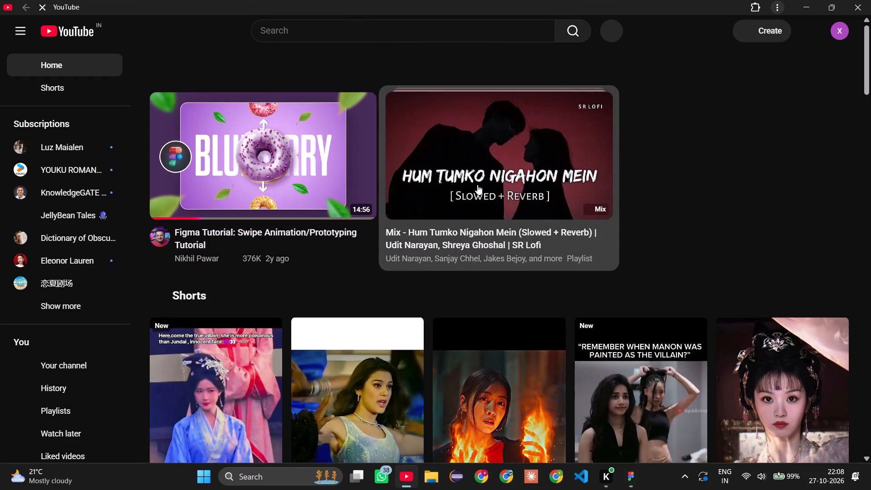
pyautogui.click(497, 158)
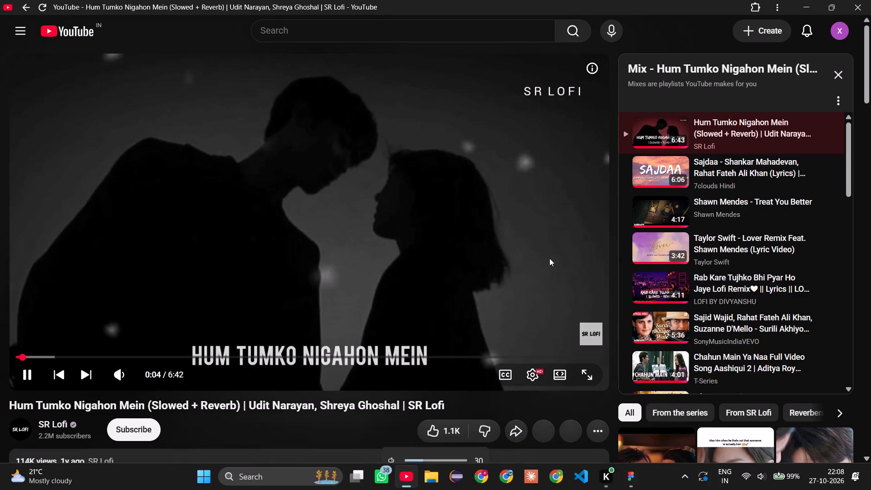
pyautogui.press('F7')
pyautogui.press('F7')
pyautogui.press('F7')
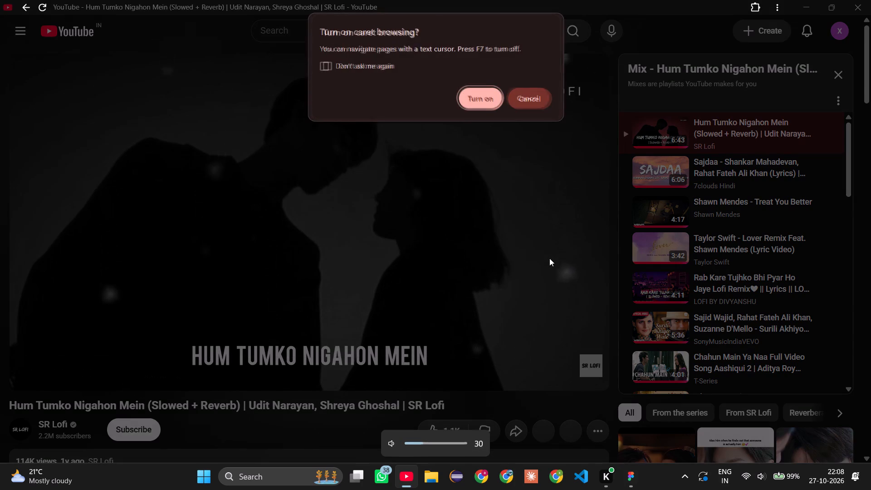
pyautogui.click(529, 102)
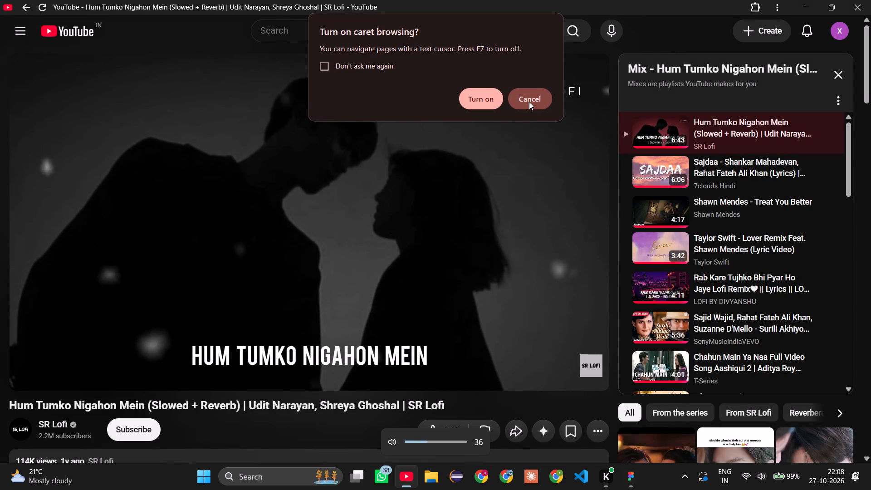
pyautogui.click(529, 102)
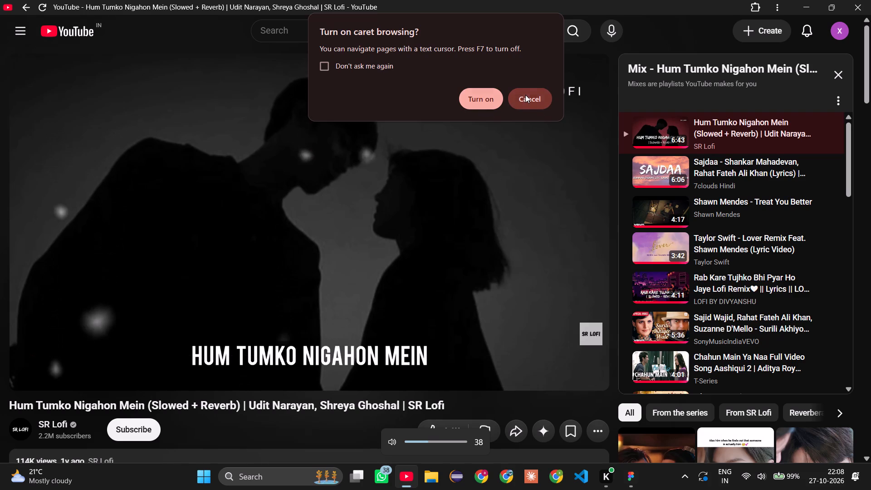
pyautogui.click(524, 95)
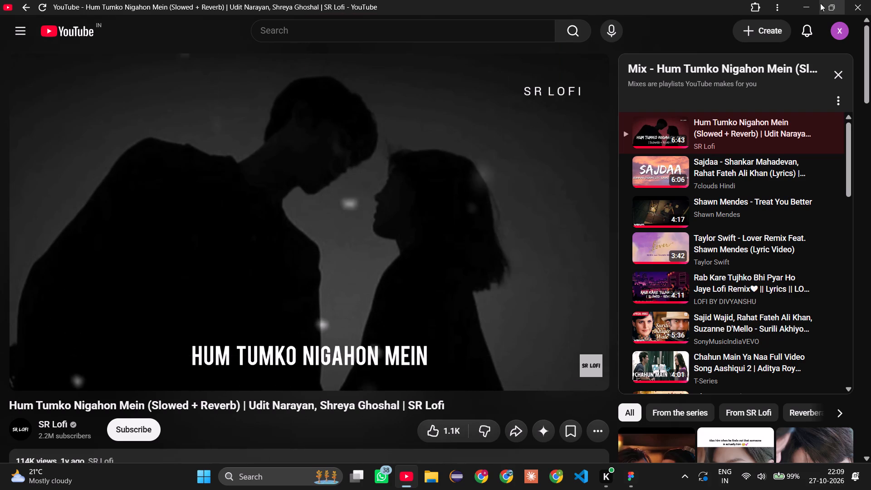
# Minimise YouTube and return to the Figma design file.
pyautogui.click(813, 5)
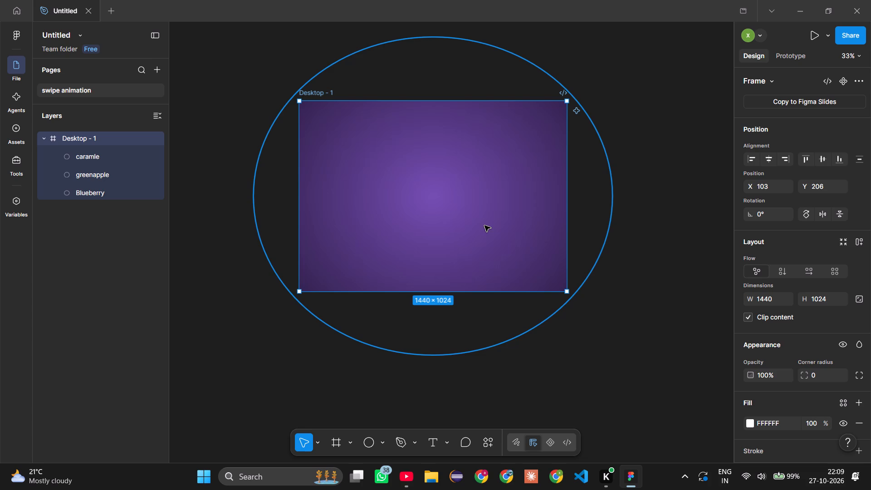
pyautogui.press('space')
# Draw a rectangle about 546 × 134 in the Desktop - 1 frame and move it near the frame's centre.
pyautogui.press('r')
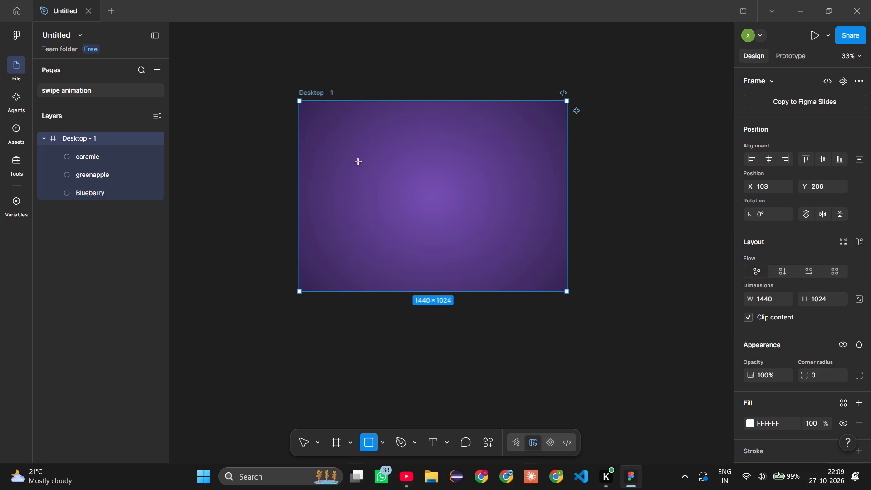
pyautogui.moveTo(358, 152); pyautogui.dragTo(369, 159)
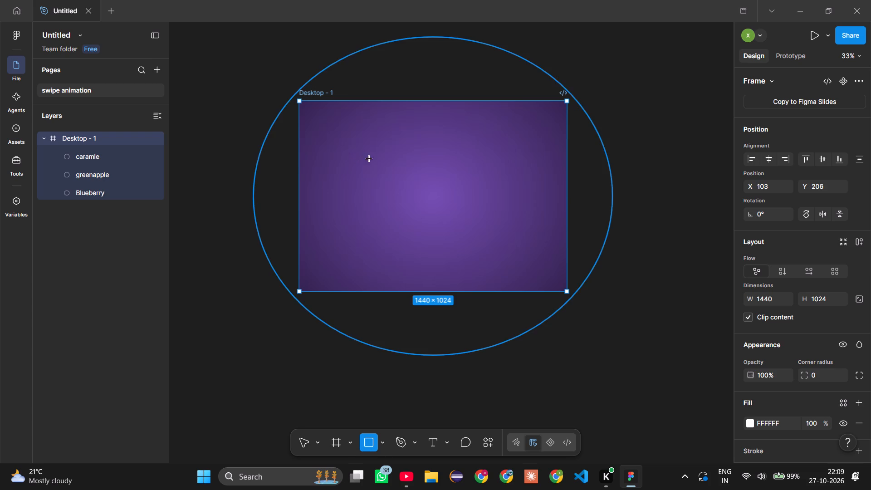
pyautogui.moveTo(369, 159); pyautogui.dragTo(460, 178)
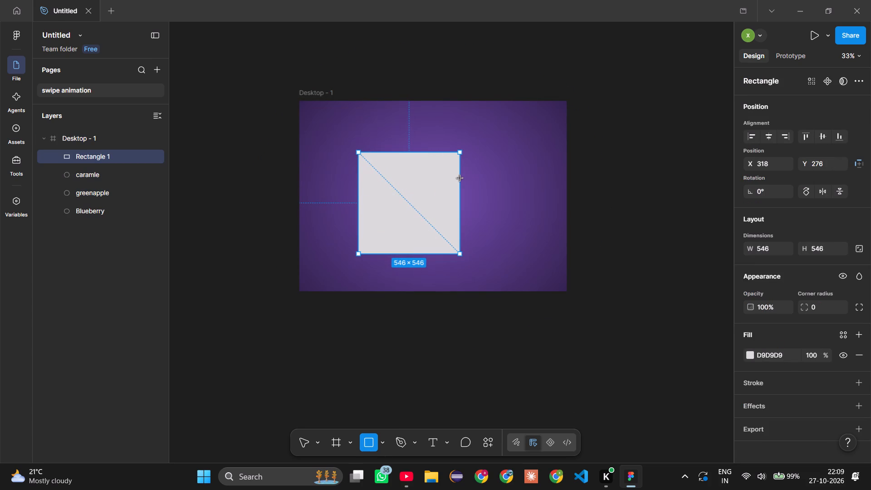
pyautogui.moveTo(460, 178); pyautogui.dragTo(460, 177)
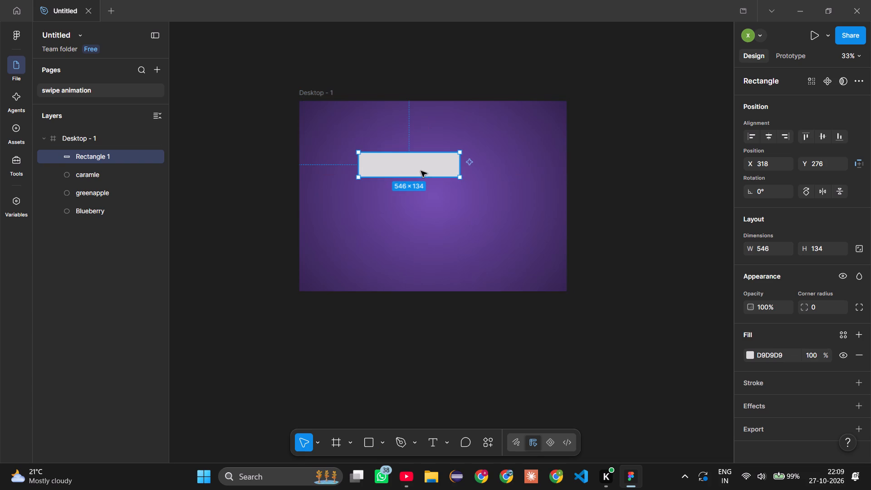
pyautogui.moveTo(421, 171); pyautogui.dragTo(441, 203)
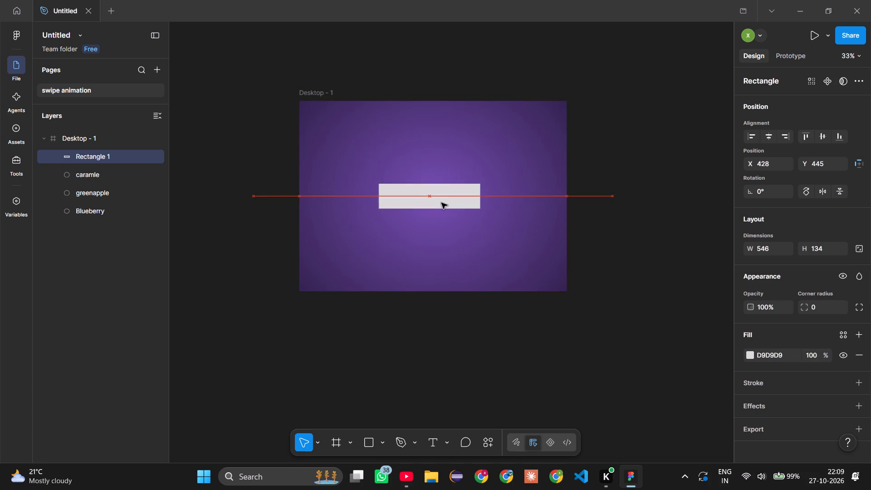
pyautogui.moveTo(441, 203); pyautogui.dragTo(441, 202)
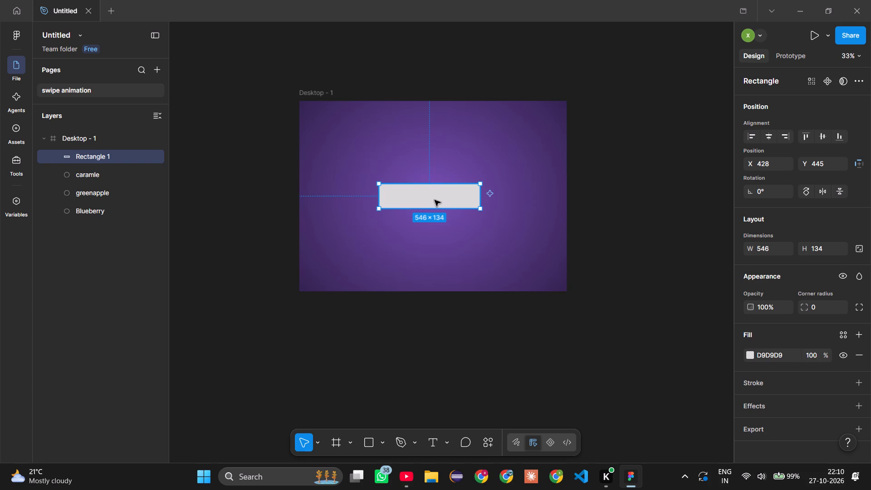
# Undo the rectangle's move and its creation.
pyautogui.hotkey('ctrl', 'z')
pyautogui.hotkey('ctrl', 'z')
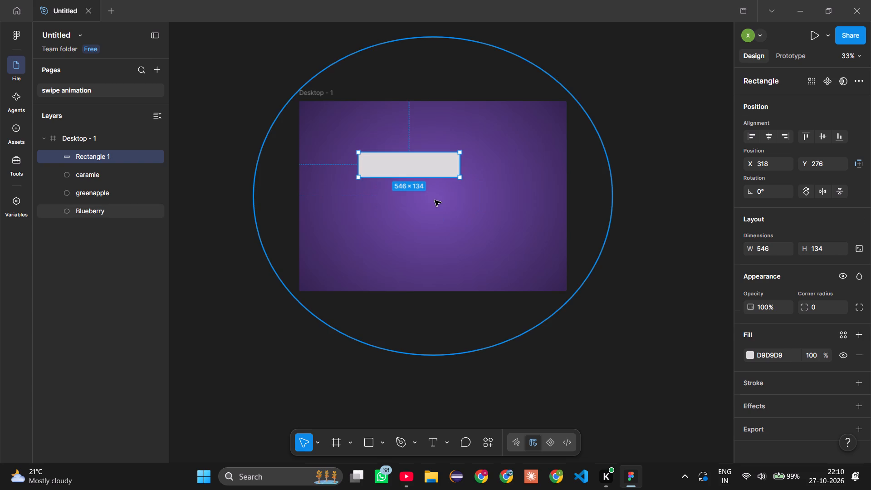
# Draw a rectangle about 641 × 451 inside the Desktop - 1 frame and place it near the centre at about X 399, Y 304.
pyautogui.press('r')
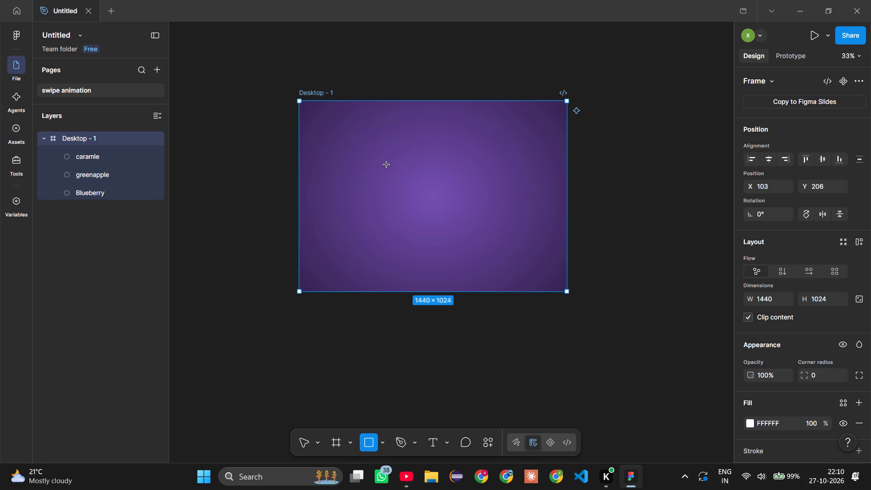
pyautogui.moveTo(387, 165); pyautogui.dragTo(478, 217)
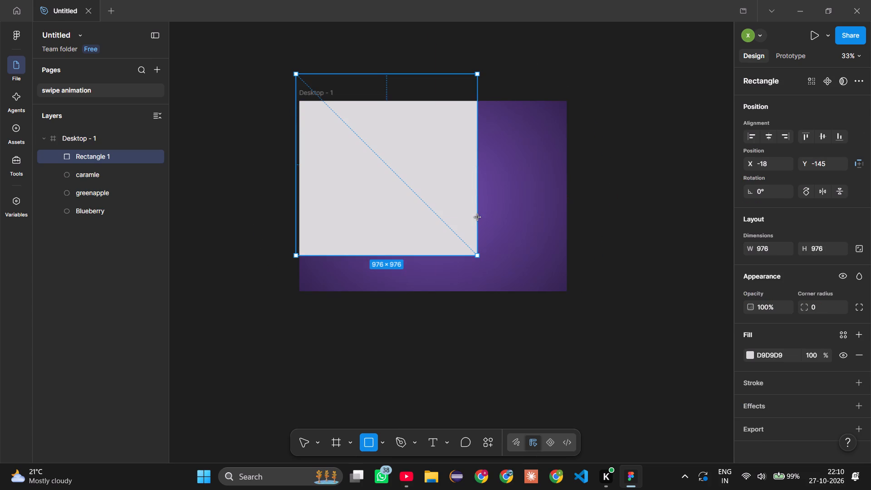
pyautogui.moveTo(478, 217); pyautogui.dragTo(422, 167)
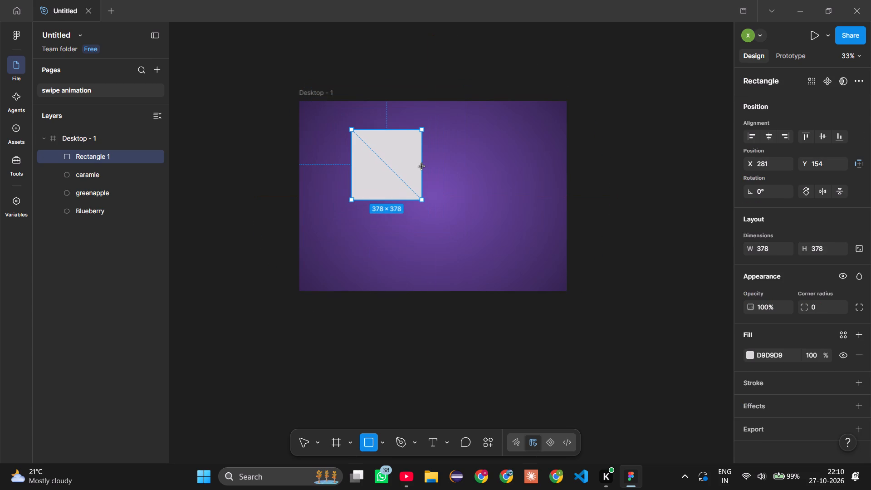
pyautogui.moveTo(422, 167); pyautogui.dragTo(441, 186)
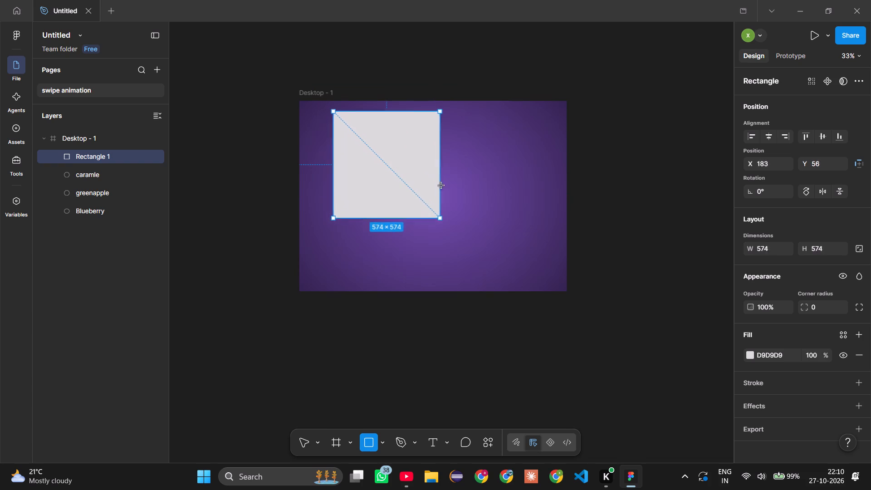
pyautogui.moveTo(441, 186); pyautogui.dragTo(417, 179)
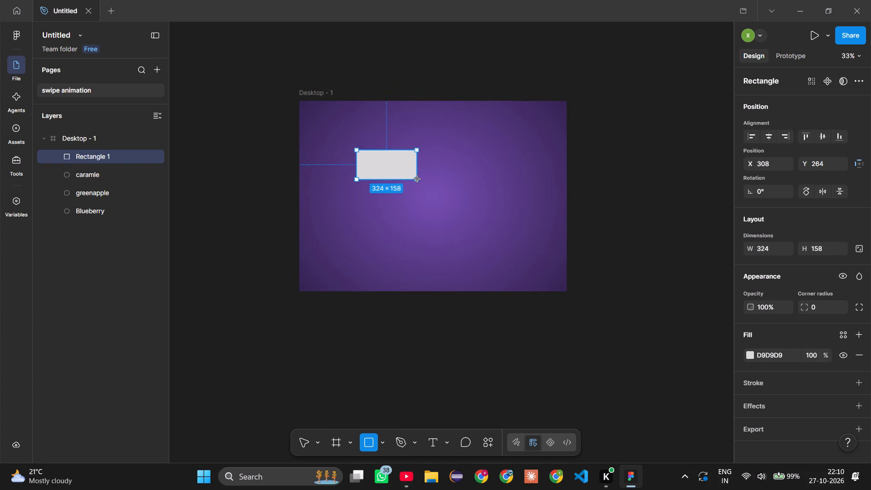
pyautogui.moveTo(417, 179); pyautogui.dragTo(471, 225)
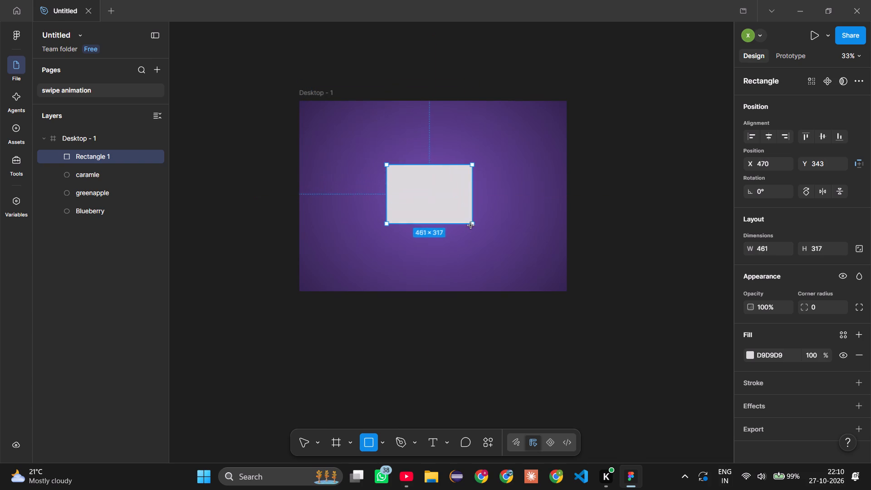
pyautogui.moveTo(471, 225); pyautogui.dragTo(488, 237)
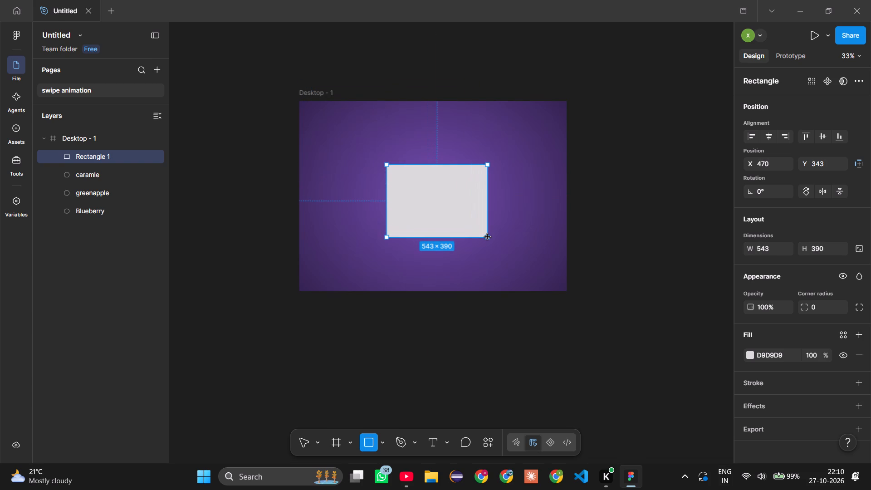
pyautogui.moveTo(488, 237); pyautogui.dragTo(506, 246)
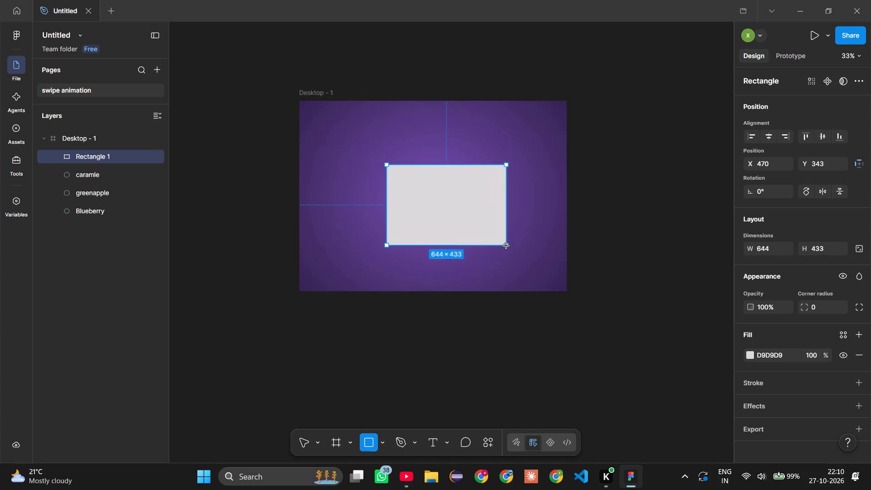
pyautogui.moveTo(506, 246); pyautogui.dragTo(506, 249)
pyautogui.moveTo(462, 212); pyautogui.dragTo(445, 210)
pyautogui.click(445, 210)
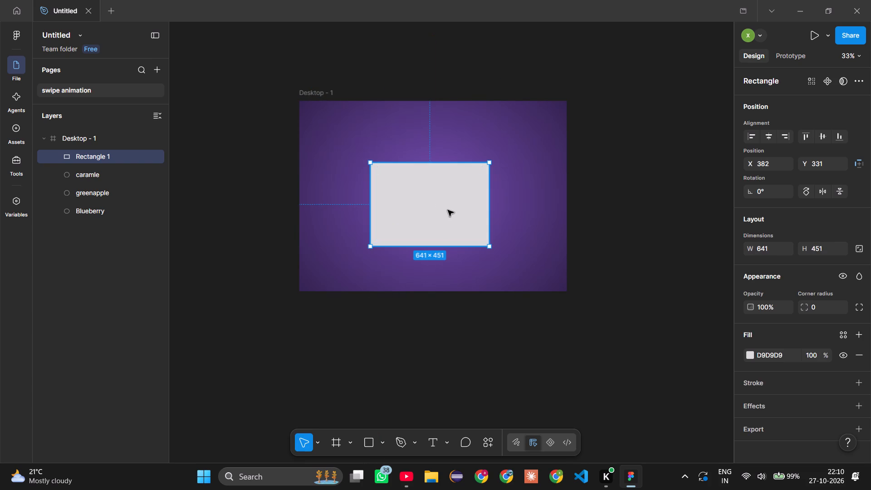
pyautogui.moveTo(448, 210); pyautogui.dragTo(448, 209)
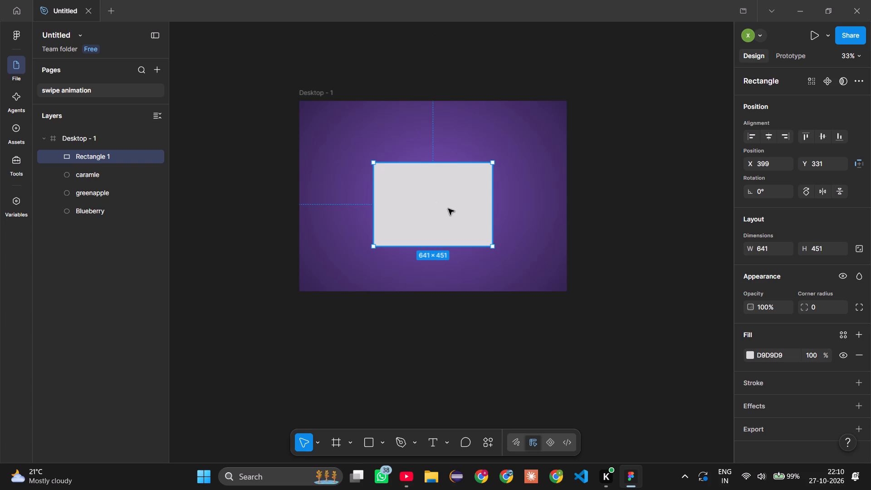
pyautogui.moveTo(448, 209); pyautogui.dragTo(448, 205)
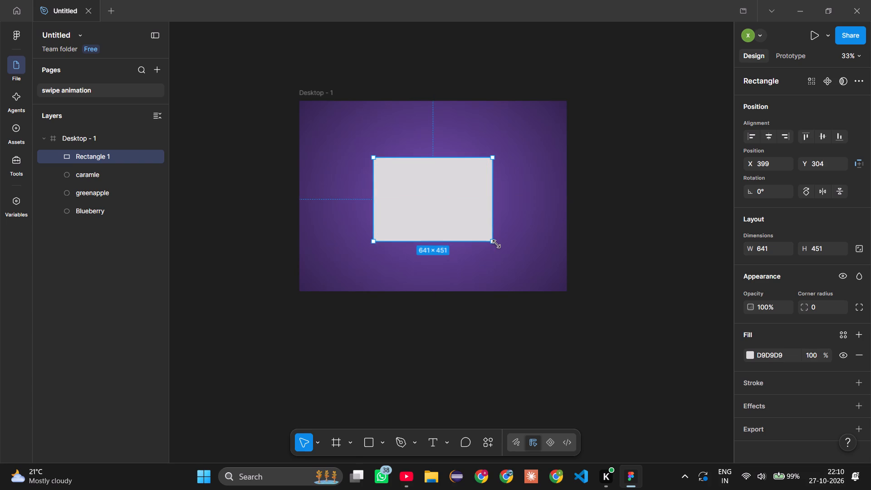
# Set the rectangle's width and height to 710 each.
pyautogui.click(765, 250)
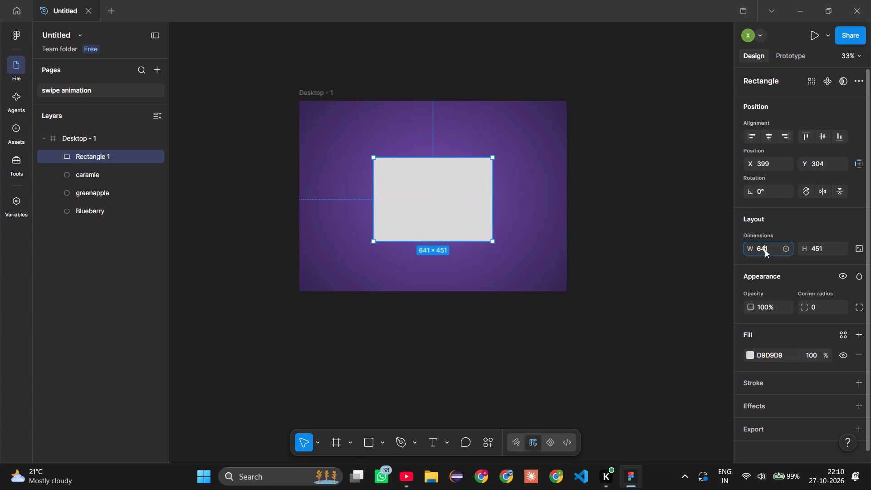
pyautogui.write('710')
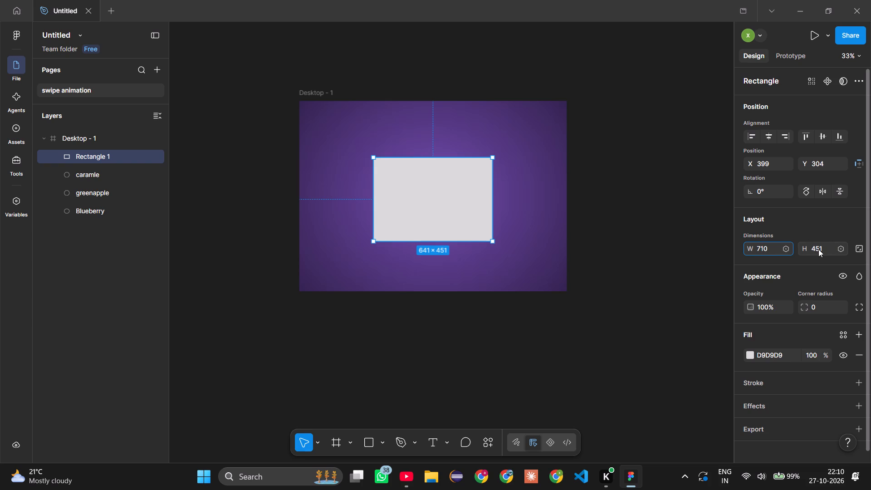
pyautogui.click(818, 249)
pyautogui.write('710')
pyautogui.press('Return')
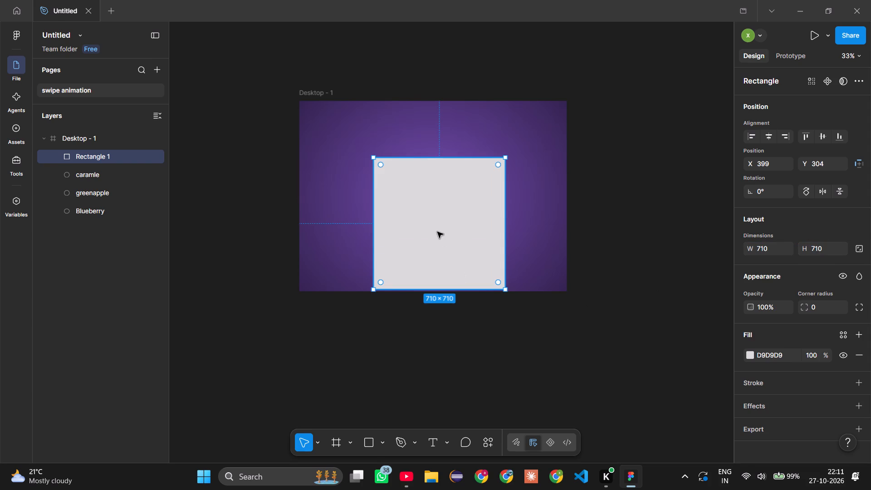
# Move the 710 × 710 square to the centre of the Desktop - 1 frame, at X 365, Y 157.
pyautogui.moveTo(435, 225); pyautogui.dragTo(433, 199)
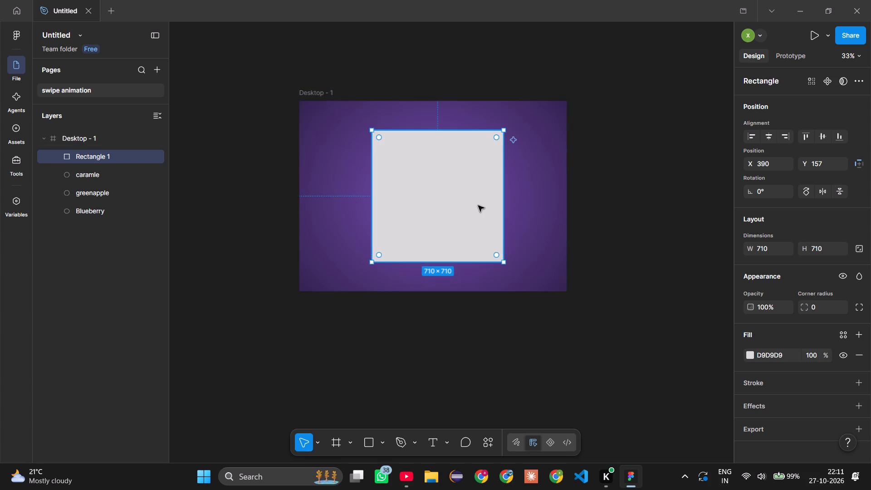
pyautogui.moveTo(476, 205); pyautogui.dragTo(468, 201)
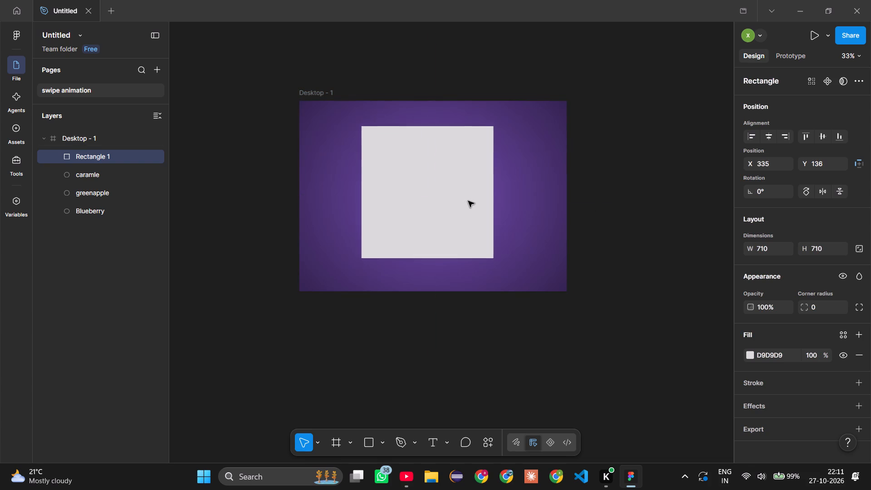
pyautogui.moveTo(468, 201); pyautogui.dragTo(467, 196)
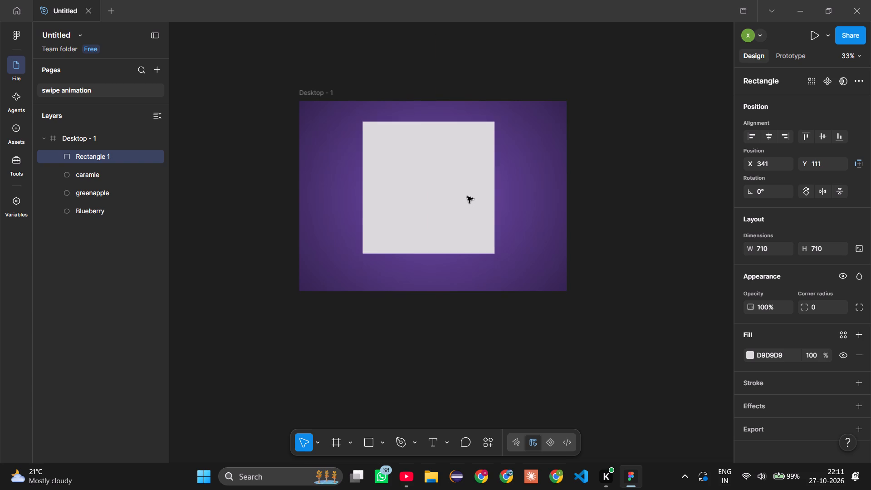
pyautogui.moveTo(467, 196); pyautogui.dragTo(470, 203)
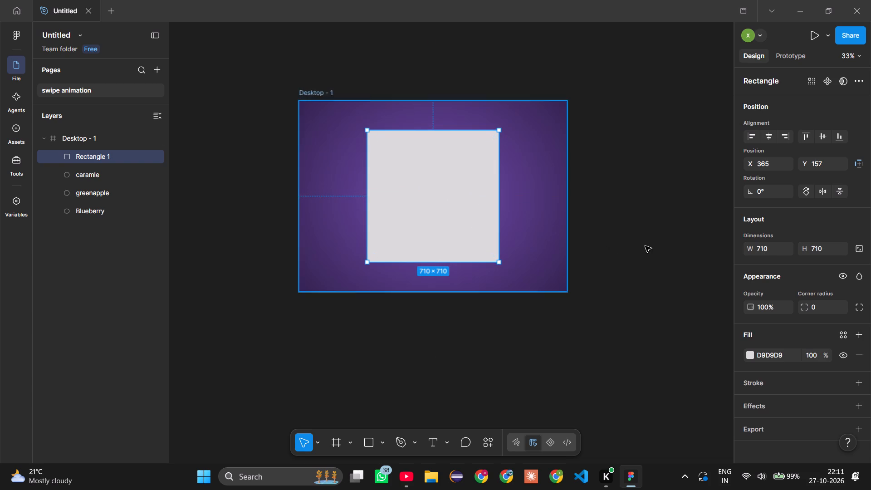
# Set the square's width and height to 690 each.
pyautogui.click(757, 249)
pyautogui.write('690')
pyautogui.press('Return')
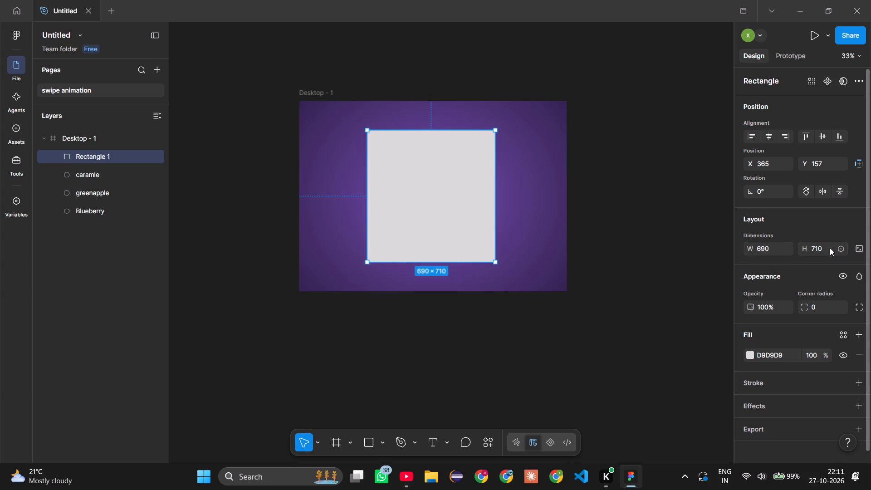
pyautogui.click(828, 247)
pyautogui.write('690')
pyautogui.press('Return')
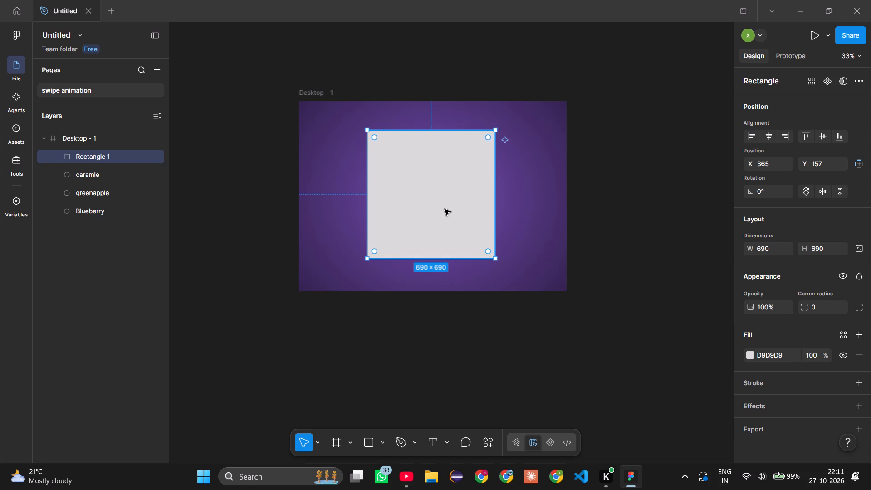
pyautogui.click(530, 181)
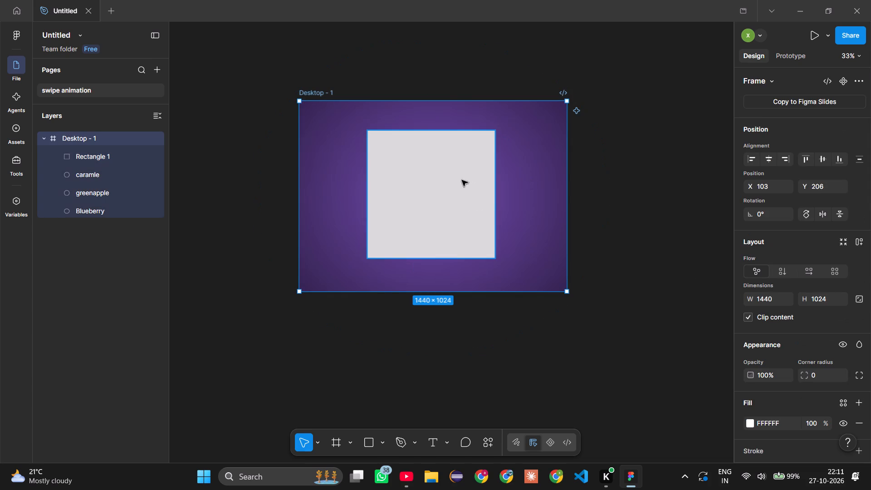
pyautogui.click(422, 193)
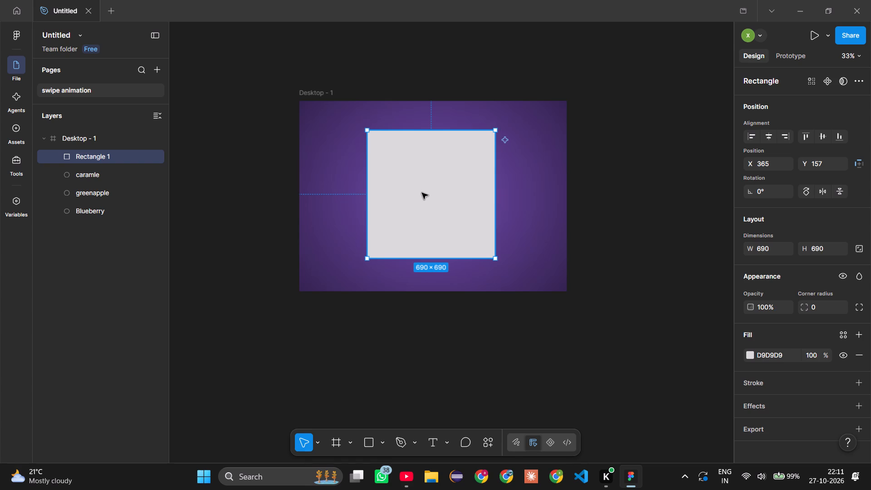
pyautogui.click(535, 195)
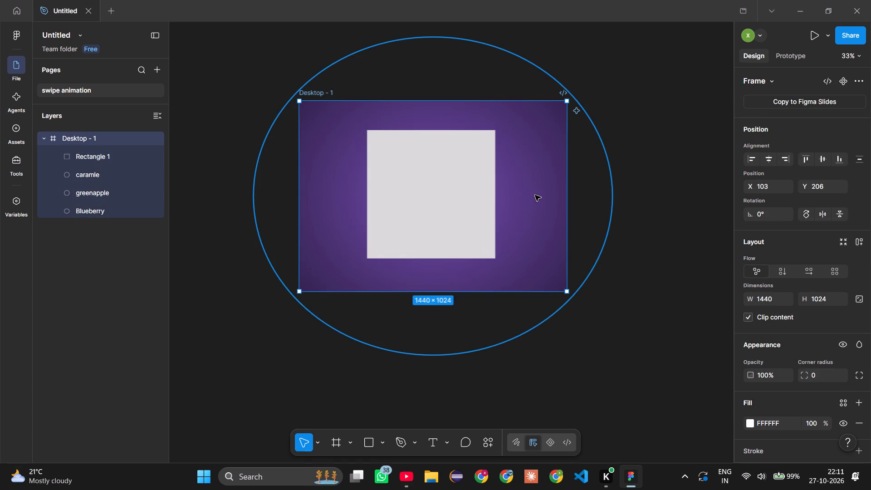
# Fill the square with the blueberry donut image from the Figma Slide Prototype (Assets) folder in Downloads.
pyautogui.click(460, 189)
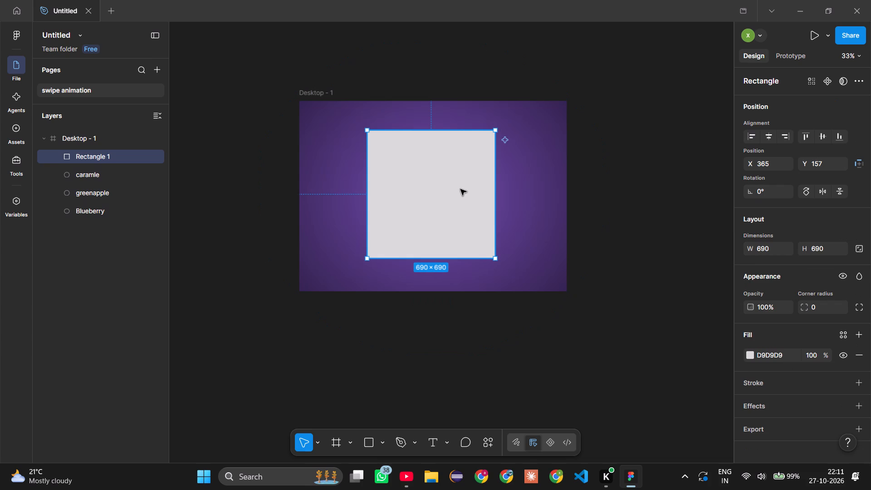
pyautogui.click(753, 356)
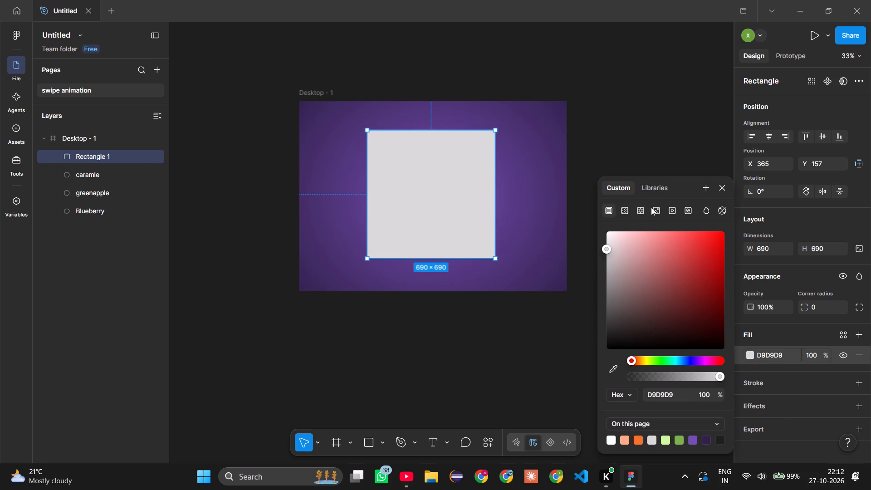
pyautogui.click(623, 209)
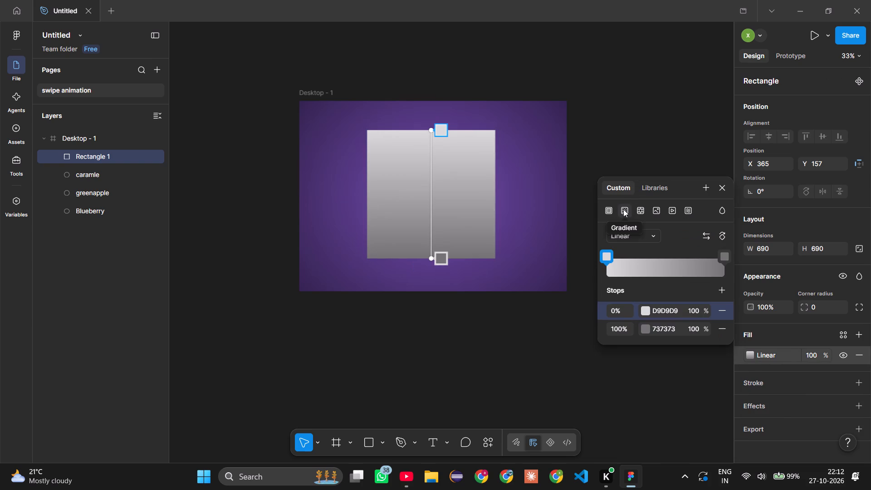
pyautogui.click(640, 210)
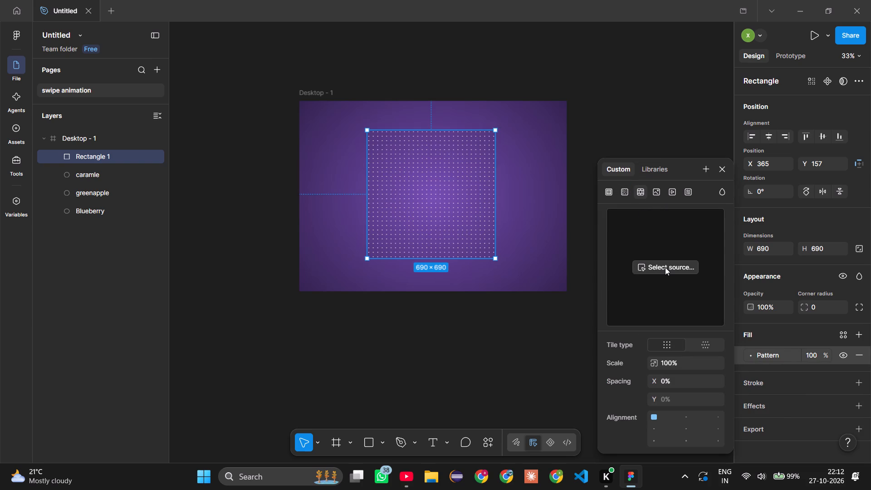
pyautogui.click(656, 192)
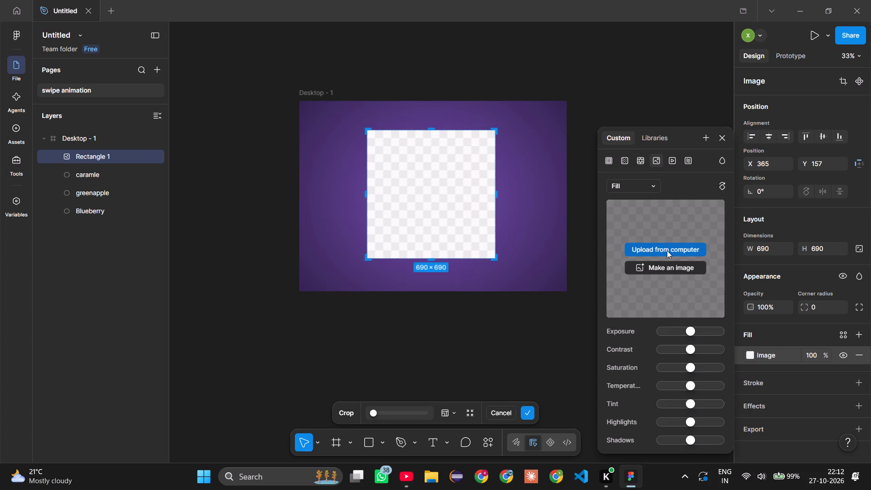
pyautogui.click(667, 250)
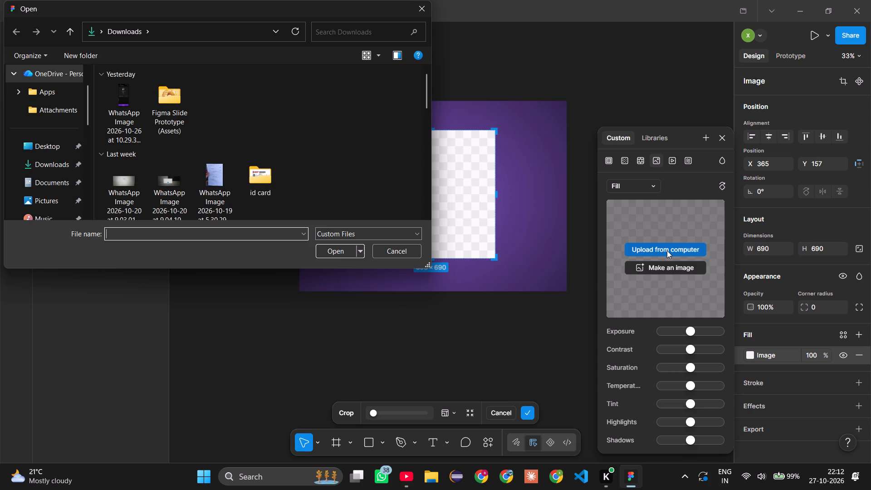
pyautogui.doubleClick(167, 104)
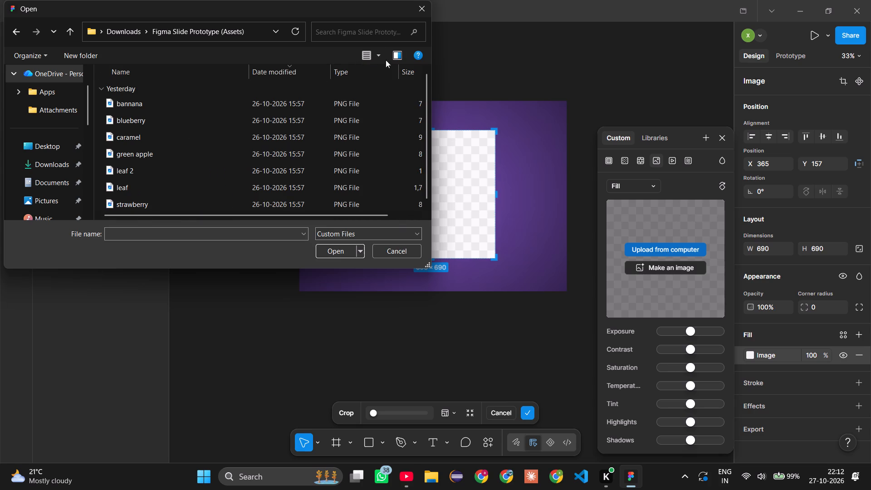
pyautogui.click(377, 70)
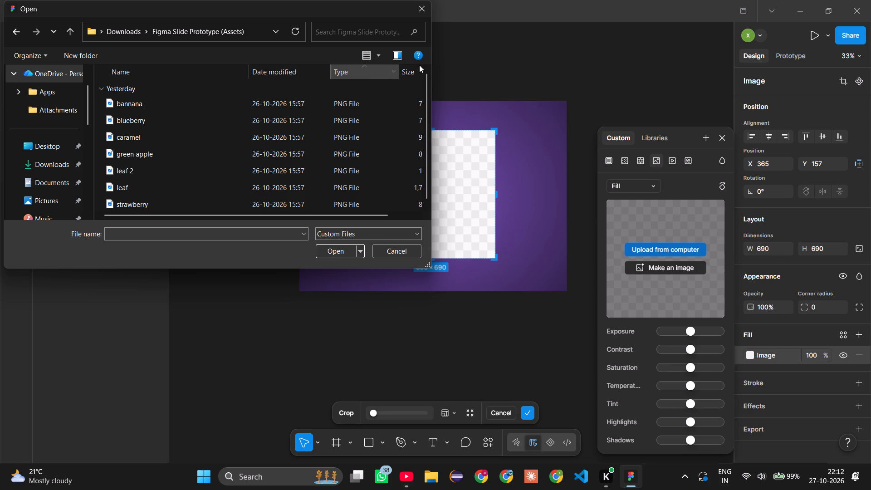
pyautogui.moveTo(433, 68); pyautogui.dragTo(487, 71)
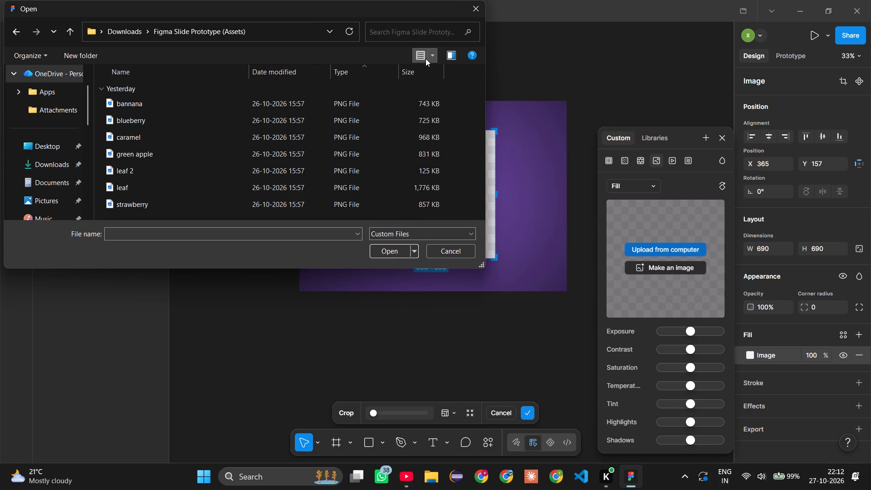
pyautogui.click(426, 58)
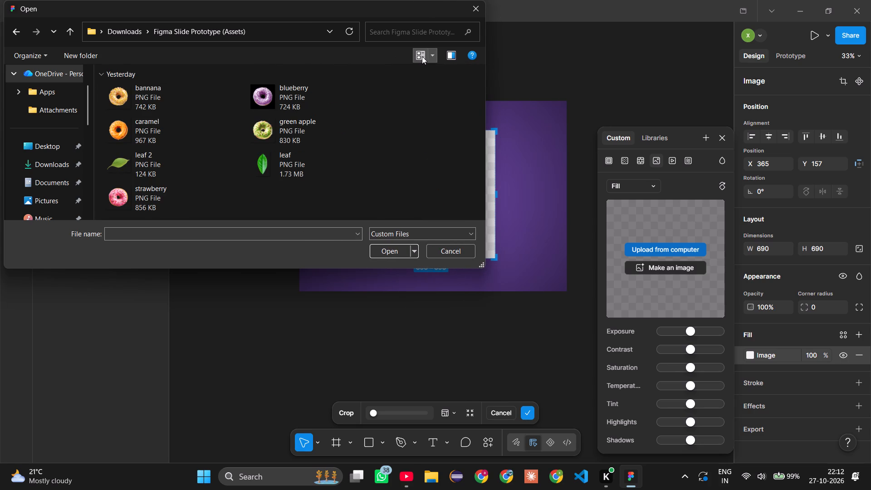
pyautogui.click(425, 56)
pyautogui.click(425, 56)
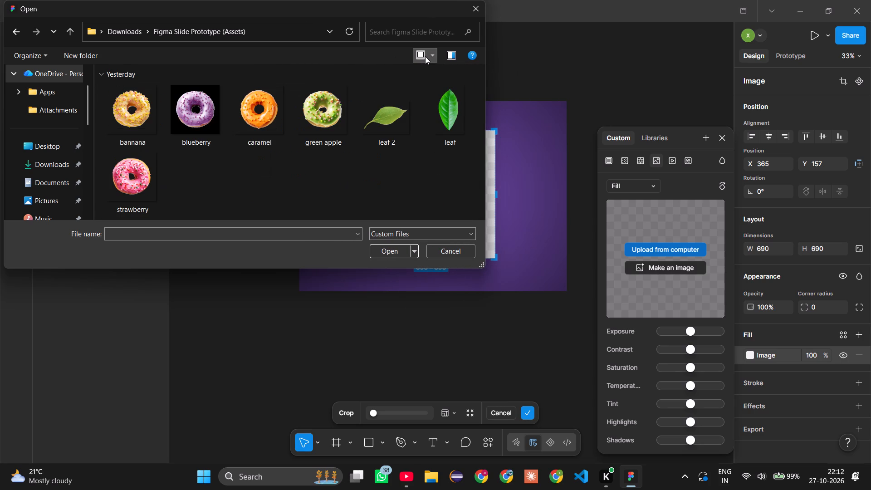
pyautogui.doubleClick(185, 121)
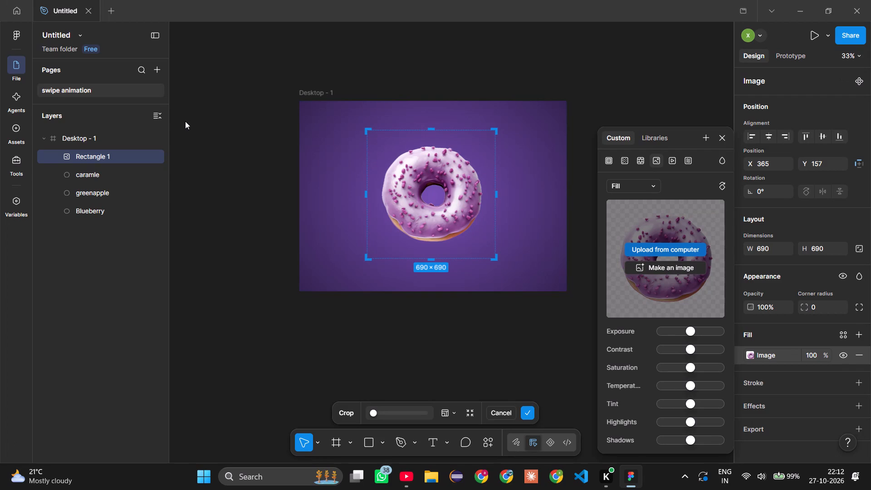
pyautogui.click(722, 138)
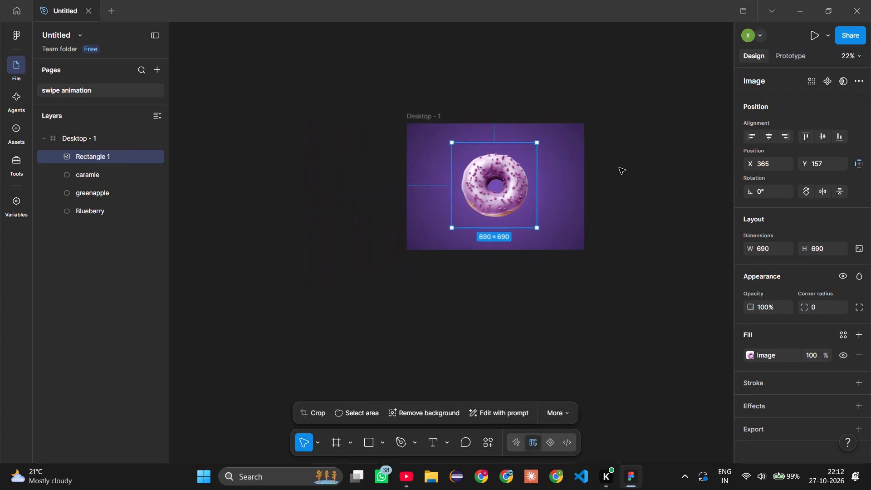
# Move the blueberry donut image out of the Desktop - 1 frame onto the empty canvas beside it, at about X 2223, Y 206.
pyautogui.hscroll(-3, 619, 168)
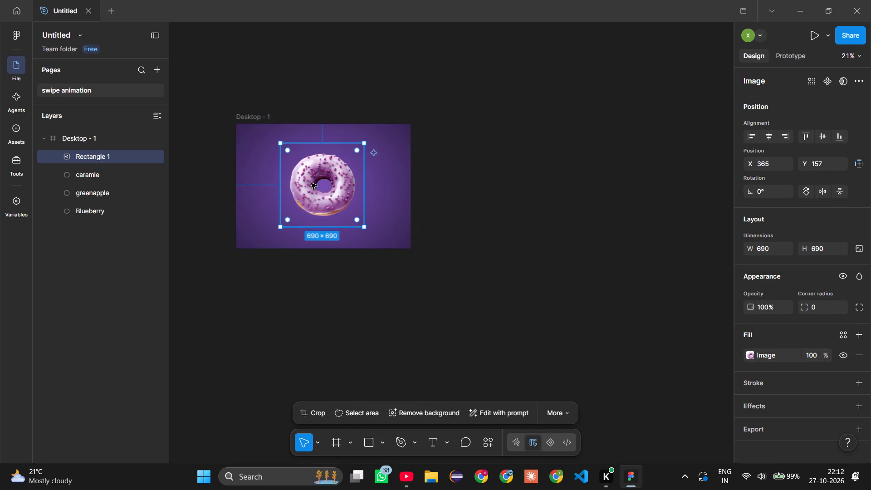
pyautogui.moveTo(311, 183); pyautogui.dragTo(524, 162)
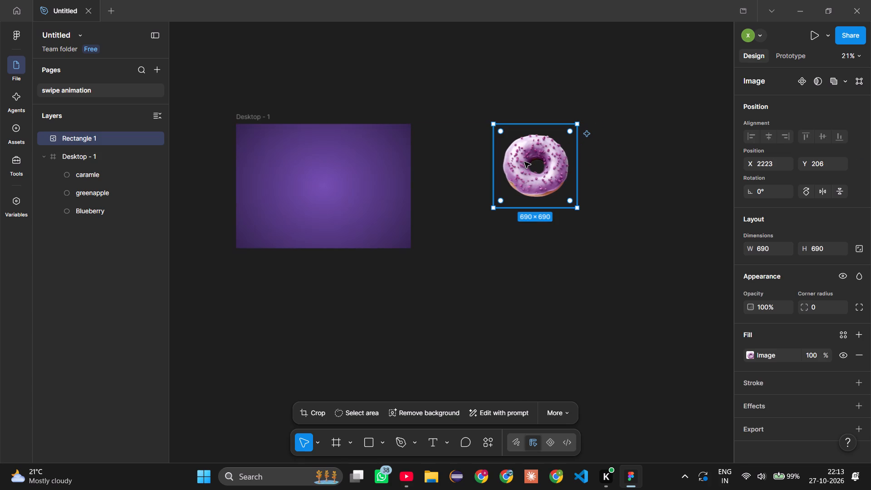
# Duplicate the donut image twice, stacking the copies below the original at X 2223, about Y 1009 and Y 1699.
pyautogui.keyDown('alt'); pyautogui.moveTo(539, 172); pyautogui.dragTo(527, 269); pyautogui.keyUp('alt')
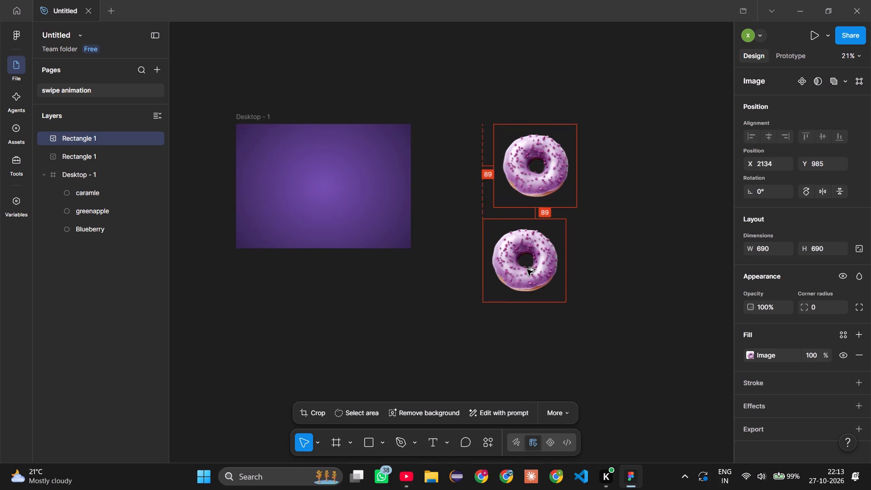
pyautogui.keyDown('alt'); pyautogui.moveTo(527, 269); pyautogui.dragTo(538, 270); pyautogui.keyUp('alt')
pyautogui.keyDown('alt'); pyautogui.moveTo(538, 270); pyautogui.dragTo(539, 354); pyautogui.keyUp('alt')
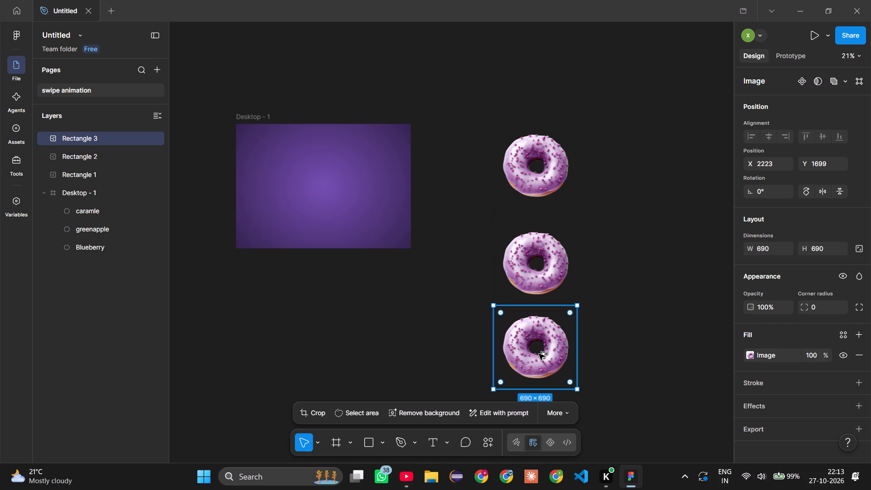
# Space the three donut images in a vertical column, raising the top one and placing the middle at about Y 718 and the lowest at about Y 1662.
pyautogui.moveTo(544, 166); pyautogui.dragTo(544, 165)
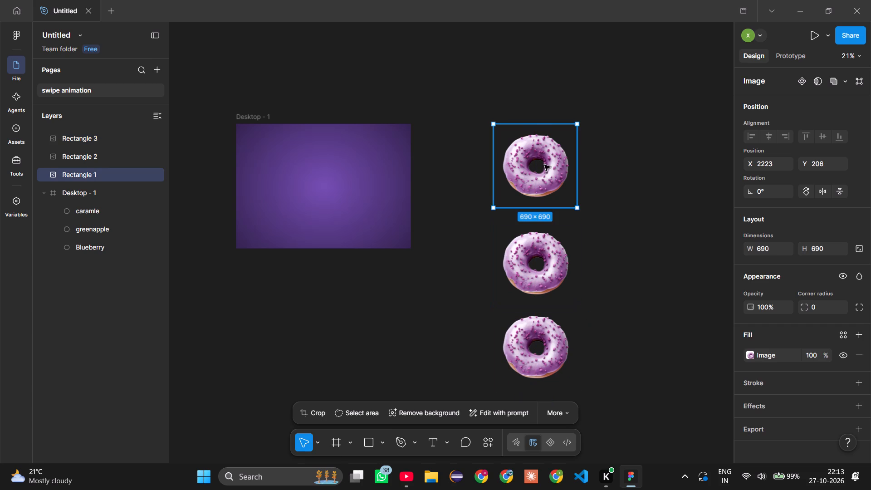
pyautogui.moveTo(544, 165); pyautogui.dragTo(541, 132)
pyautogui.moveTo(527, 253); pyautogui.dragTo(526, 250)
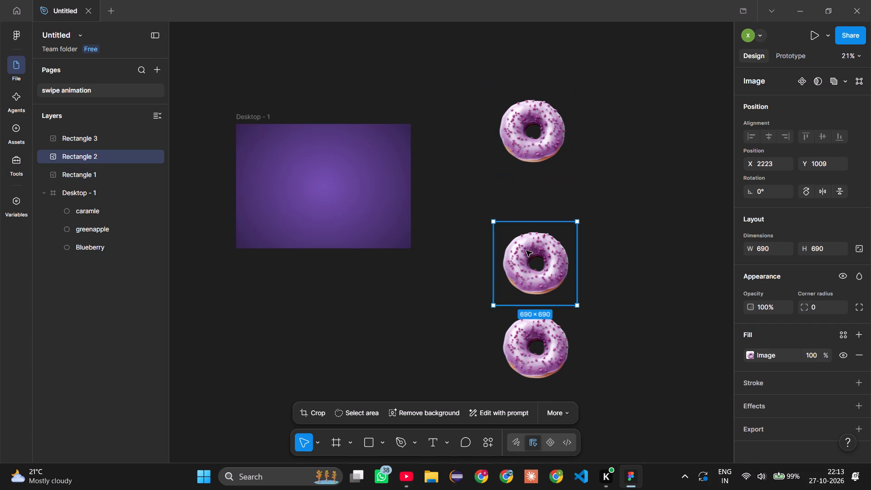
pyautogui.moveTo(526, 250); pyautogui.dragTo(526, 229)
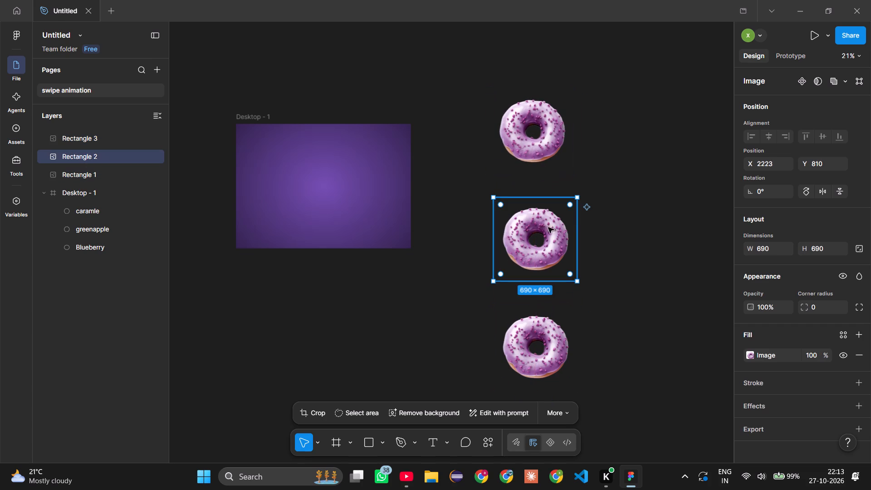
pyautogui.moveTo(559, 223); pyautogui.dragTo(562, 219)
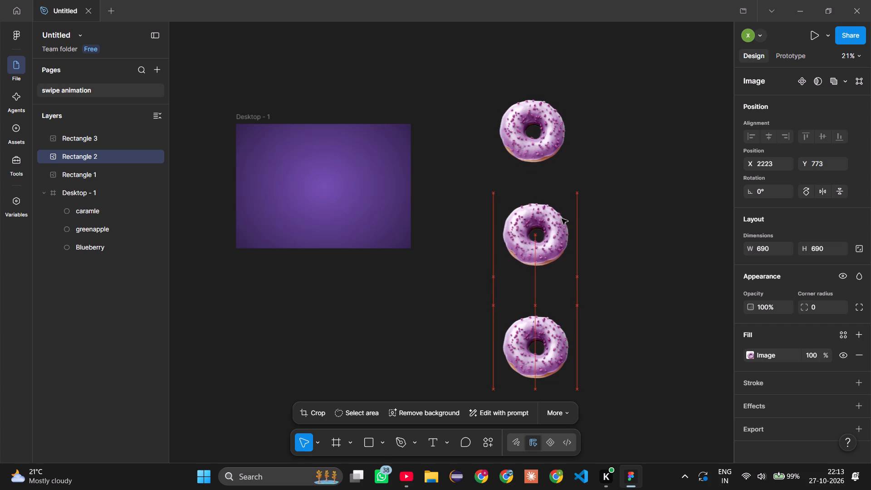
pyautogui.moveTo(562, 219); pyautogui.dragTo(566, 173)
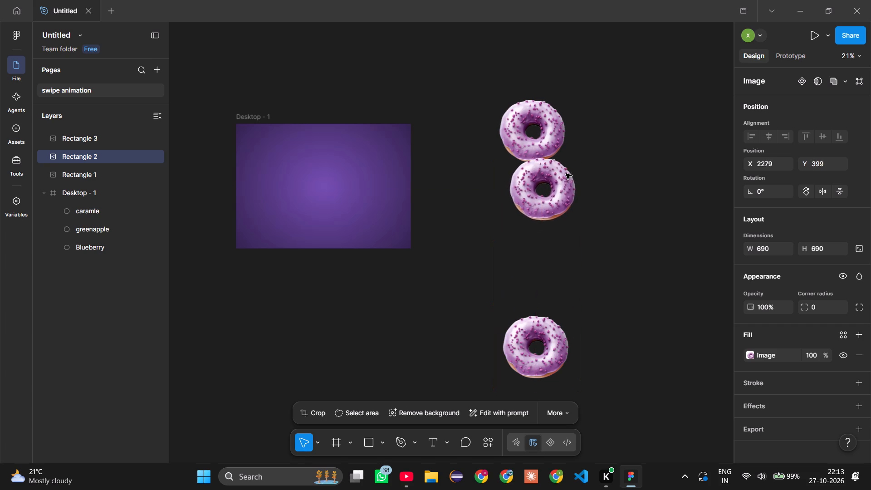
pyautogui.moveTo(566, 173); pyautogui.dragTo(558, 211)
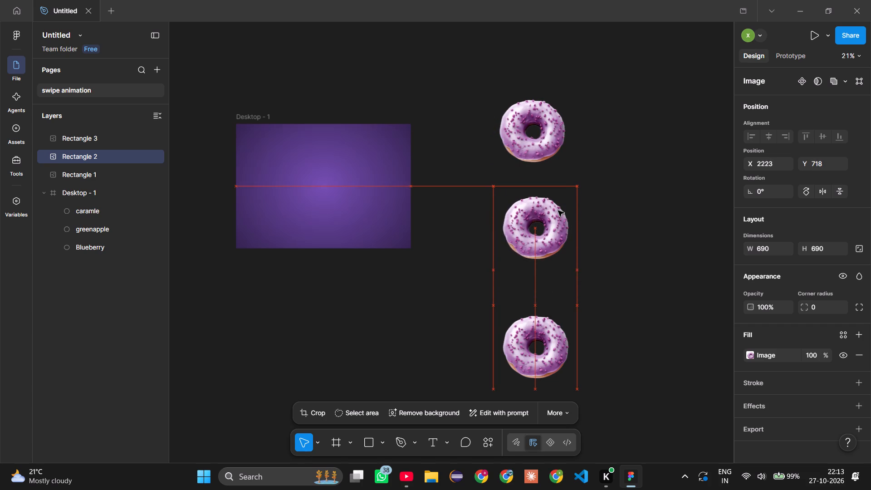
pyautogui.moveTo(558, 211); pyautogui.dragTo(558, 211)
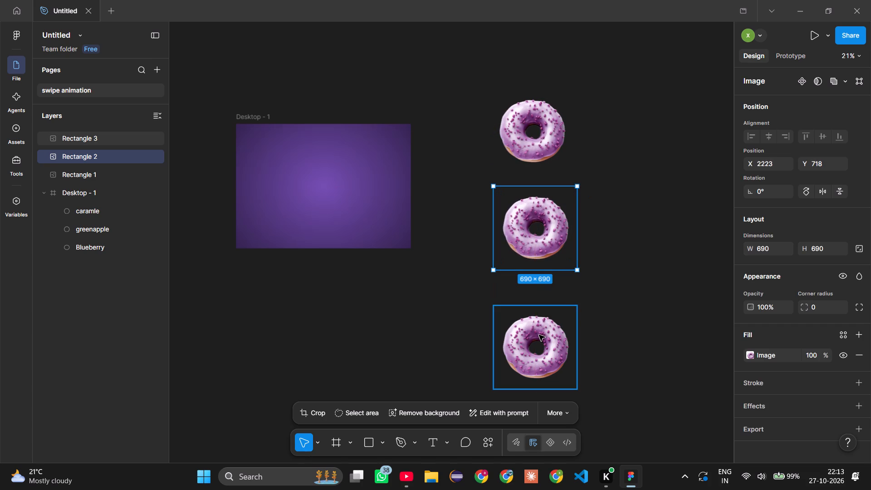
pyautogui.moveTo(539, 335); pyautogui.dragTo(539, 330)
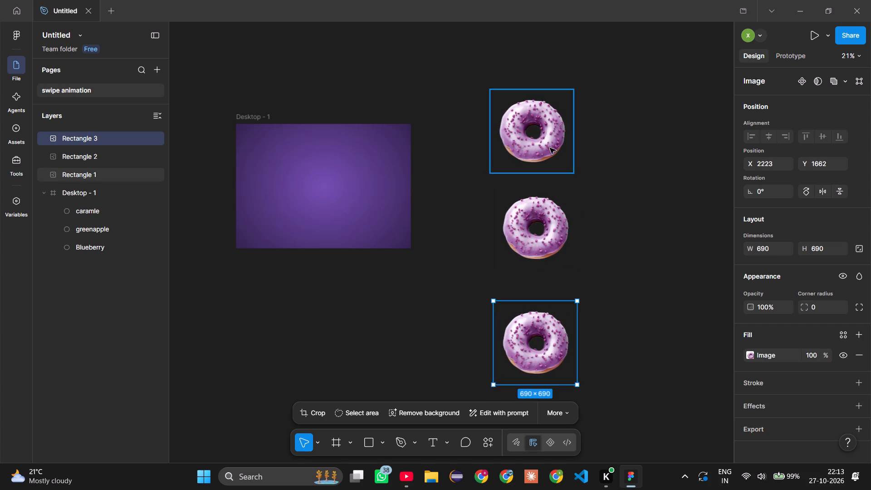
pyautogui.moveTo(548, 143); pyautogui.dragTo(550, 148)
pyautogui.click(617, 173)
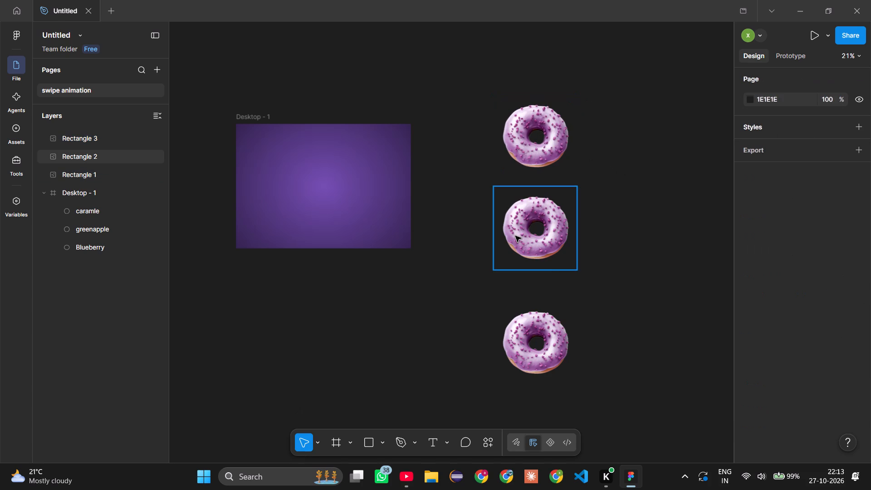
# Move the top donut image from the canvas into the centre of the Desktop - 1 frame, at about X 376, Y 135.
pyautogui.click(515, 236)
pyautogui.click(544, 138)
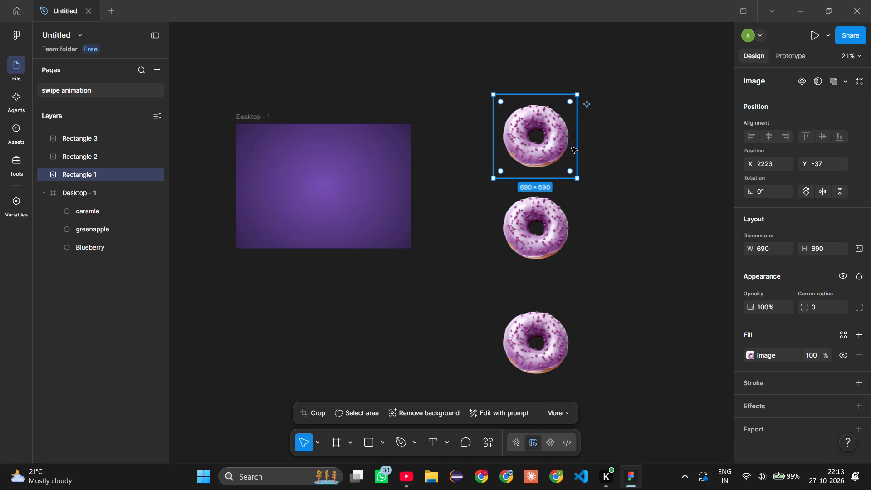
pyautogui.moveTo(528, 132); pyautogui.dragTo(321, 181)
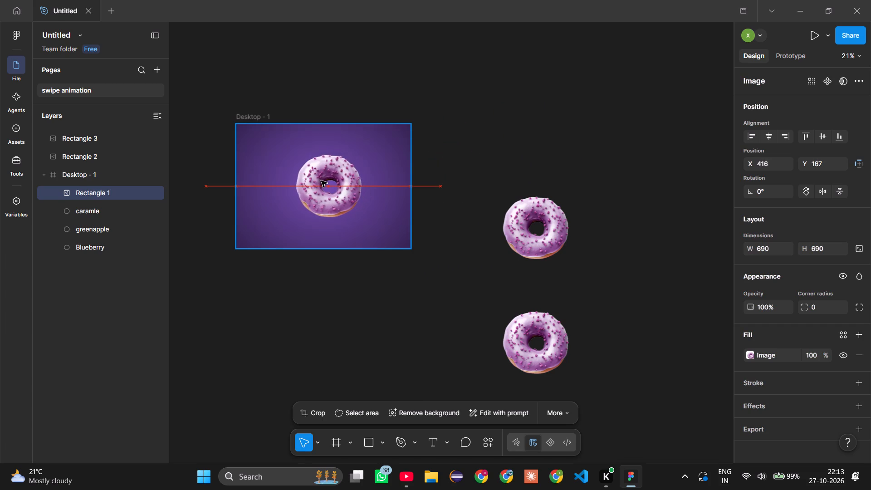
pyautogui.moveTo(321, 181); pyautogui.dragTo(316, 179)
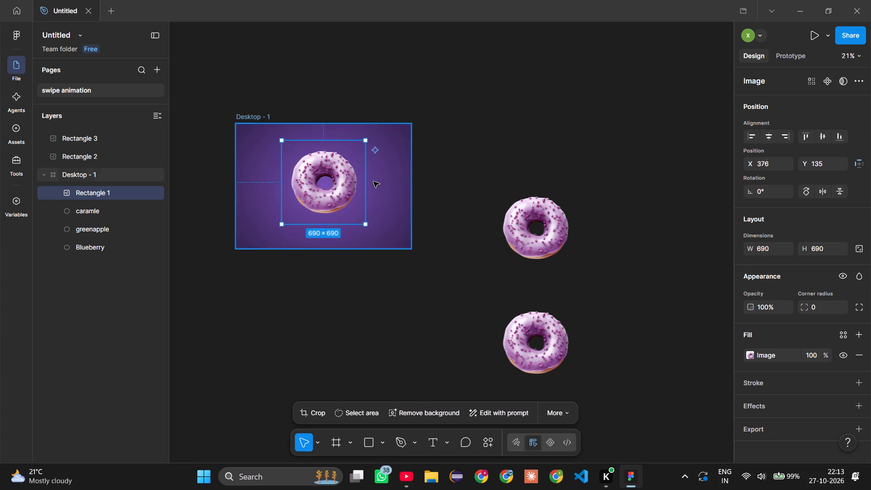
# Lighten the Blueberry background's radial gradient by setting its 0% centre stop to purple 976FD8.
pyautogui.click(393, 167)
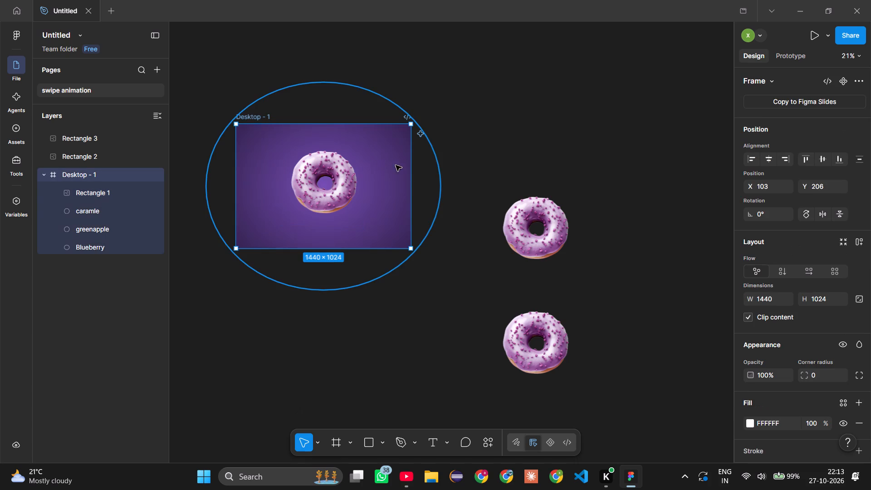
pyautogui.click(395, 153)
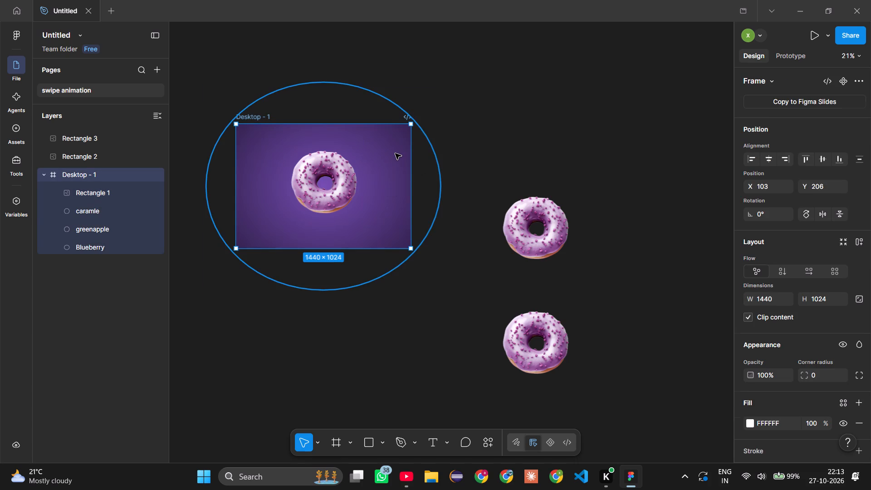
pyautogui.click(395, 153)
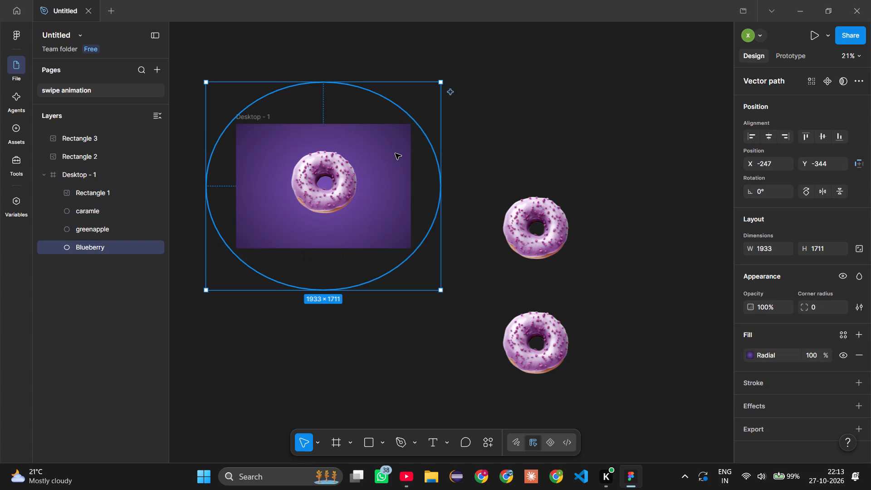
pyautogui.click(507, 154)
pyautogui.click(400, 163)
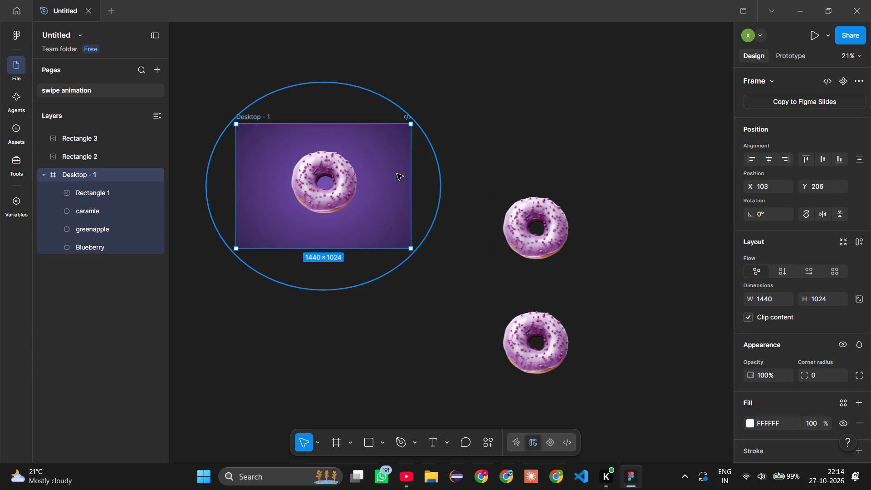
pyautogui.click(397, 172)
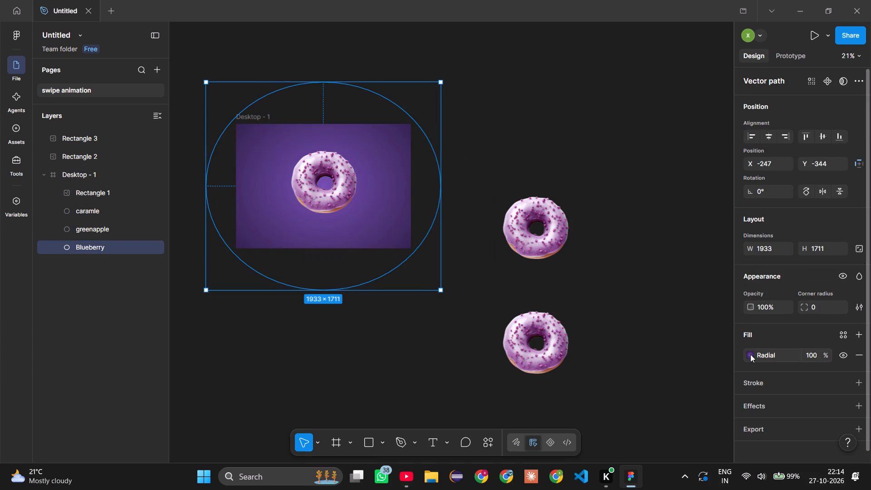
pyautogui.click(752, 356)
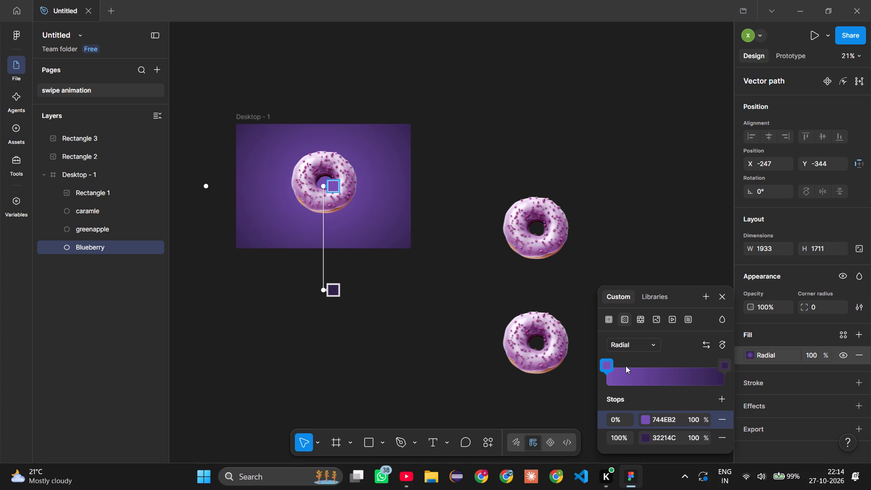
pyautogui.click(607, 362)
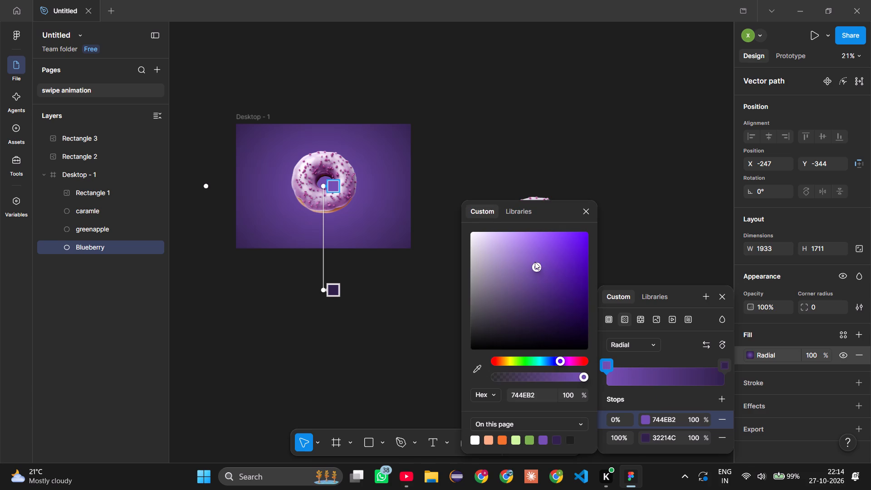
pyautogui.moveTo(534, 262); pyautogui.dragTo(538, 295)
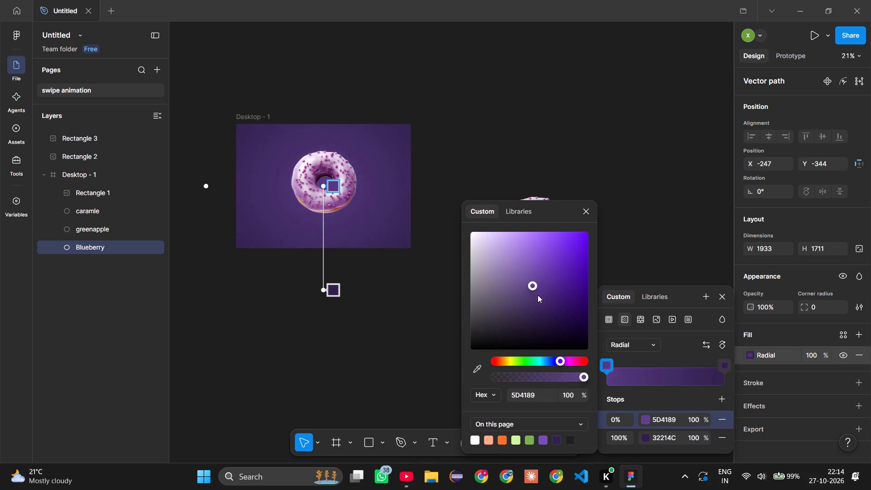
pyautogui.moveTo(538, 295); pyautogui.dragTo(572, 248)
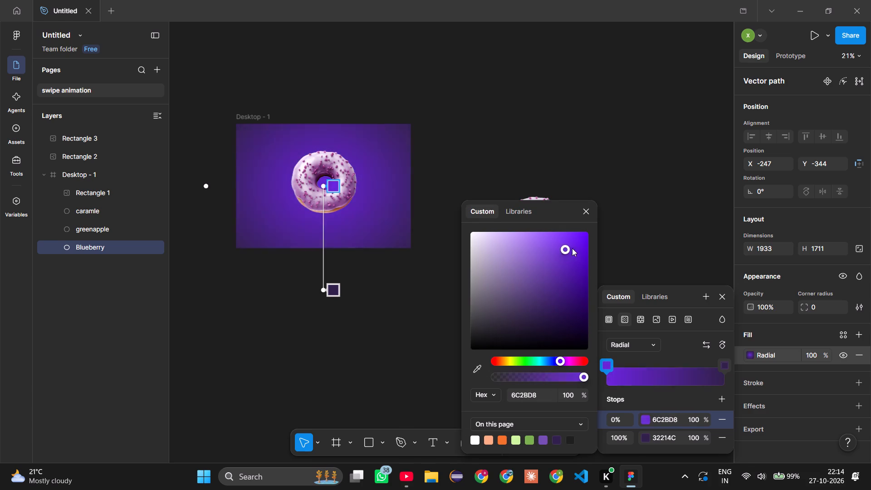
pyautogui.moveTo(572, 248); pyautogui.dragTo(551, 240)
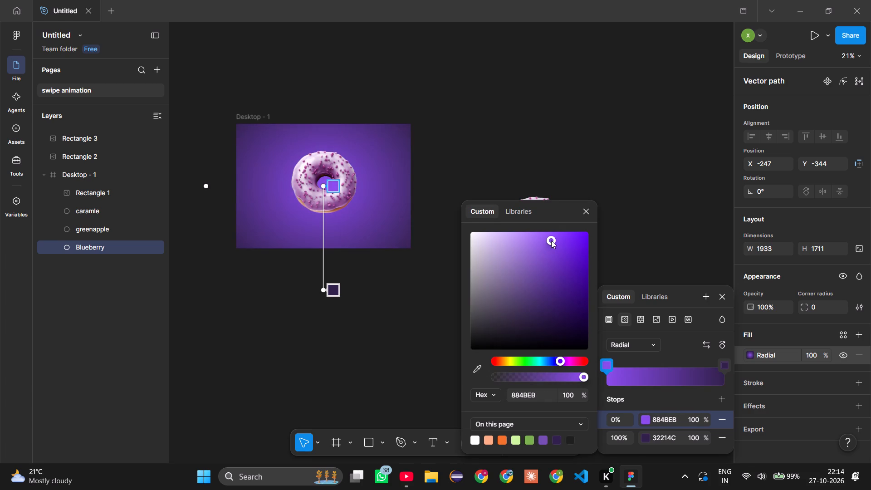
pyautogui.moveTo(551, 240); pyautogui.dragTo(536, 238)
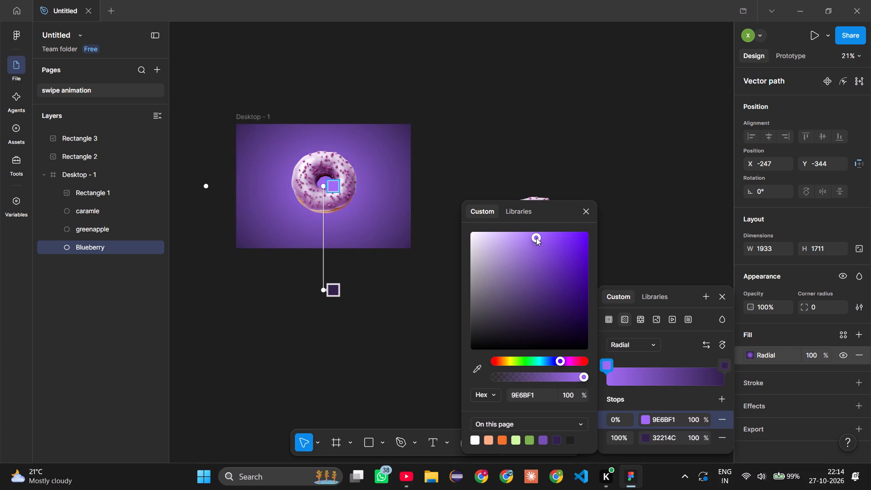
pyautogui.moveTo(536, 238); pyautogui.dragTo(519, 234)
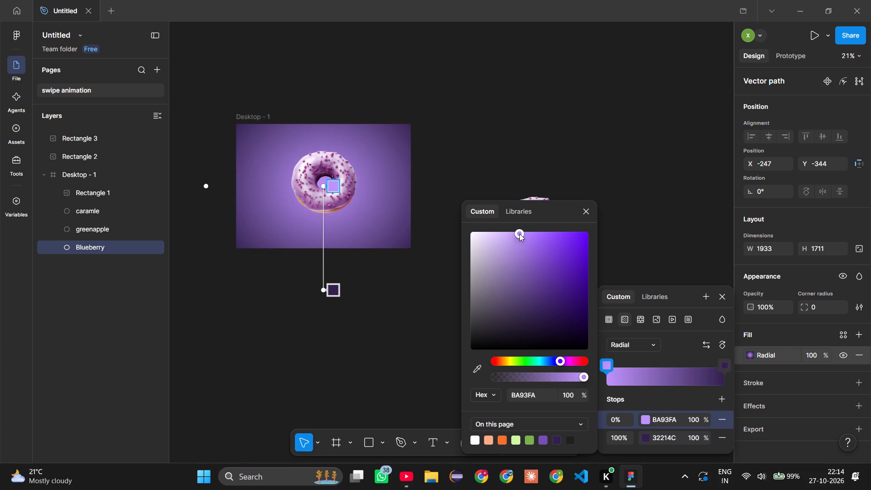
pyautogui.moveTo(519, 234); pyautogui.dragTo(511, 236)
pyautogui.moveTo(511, 236); pyautogui.dragTo(503, 251)
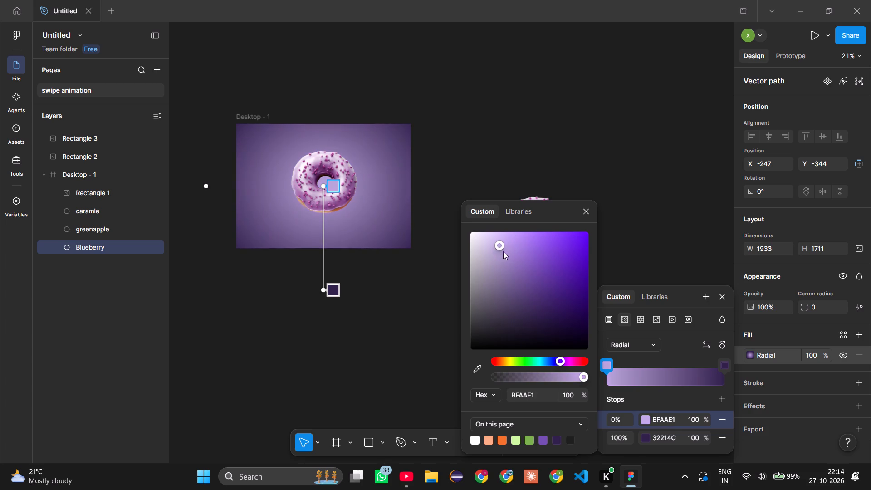
pyautogui.moveTo(503, 251); pyautogui.dragTo(528, 250)
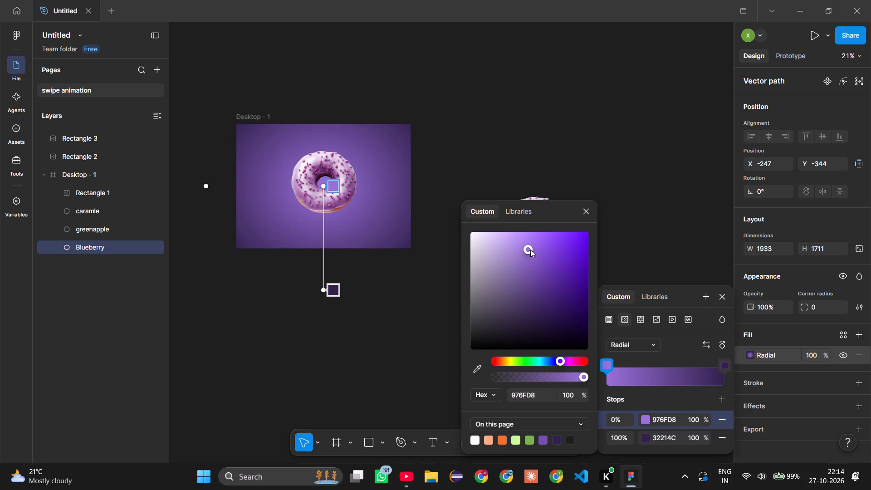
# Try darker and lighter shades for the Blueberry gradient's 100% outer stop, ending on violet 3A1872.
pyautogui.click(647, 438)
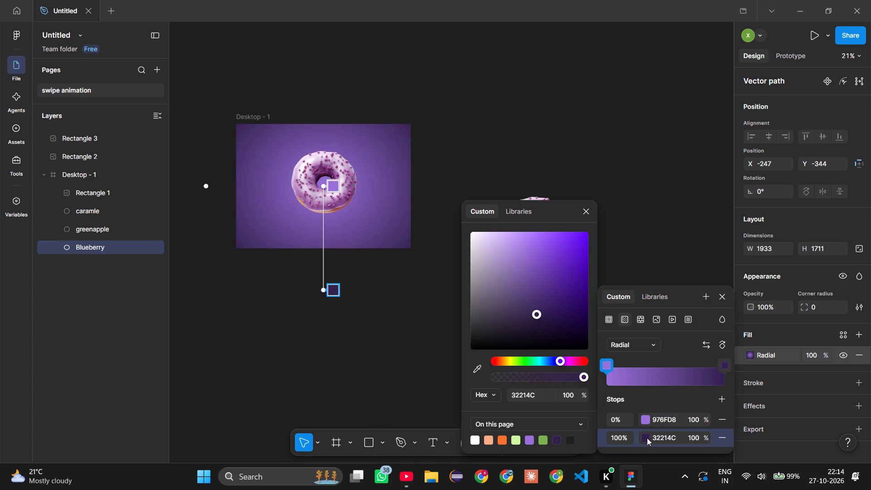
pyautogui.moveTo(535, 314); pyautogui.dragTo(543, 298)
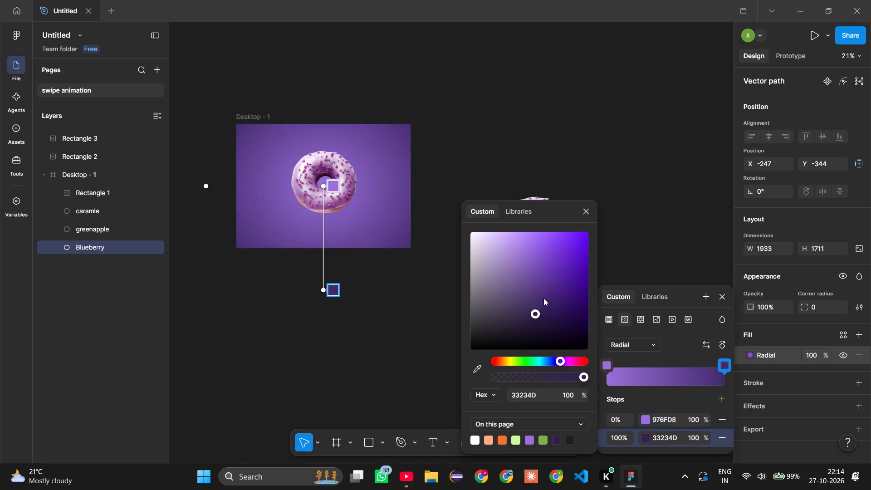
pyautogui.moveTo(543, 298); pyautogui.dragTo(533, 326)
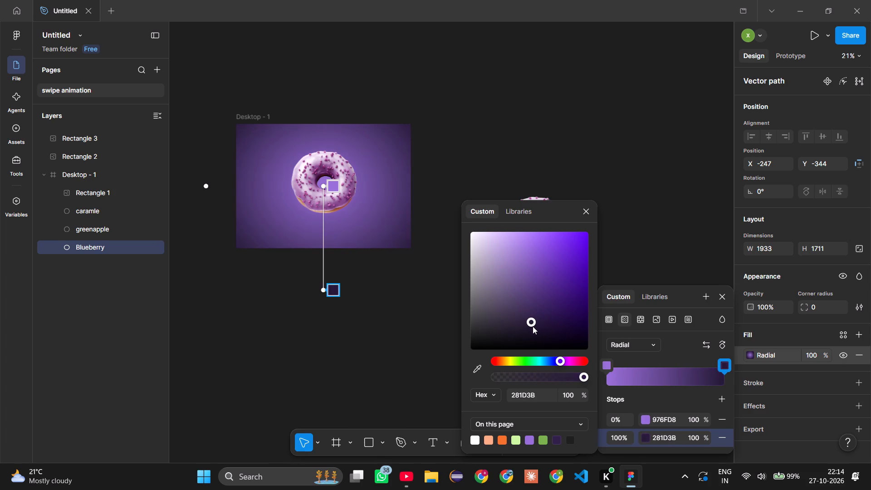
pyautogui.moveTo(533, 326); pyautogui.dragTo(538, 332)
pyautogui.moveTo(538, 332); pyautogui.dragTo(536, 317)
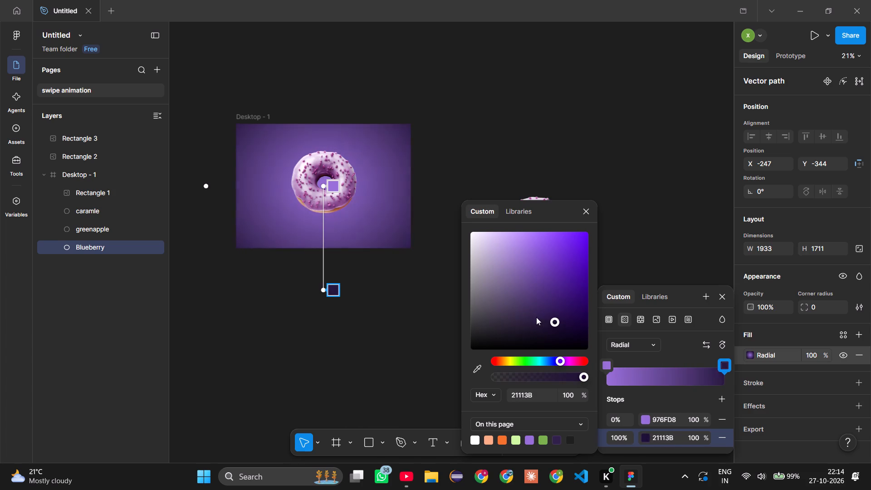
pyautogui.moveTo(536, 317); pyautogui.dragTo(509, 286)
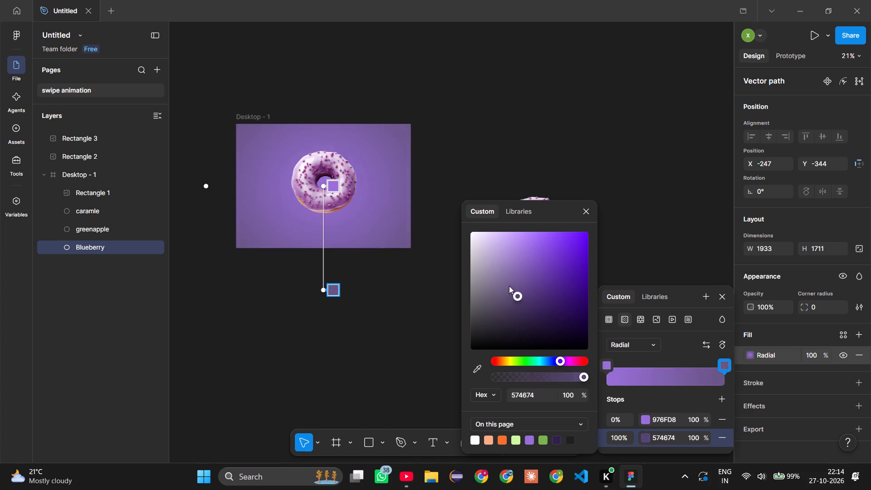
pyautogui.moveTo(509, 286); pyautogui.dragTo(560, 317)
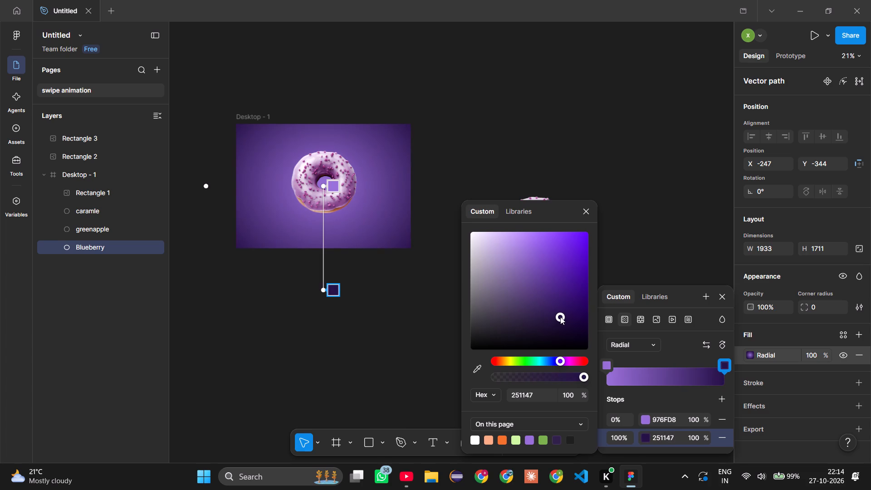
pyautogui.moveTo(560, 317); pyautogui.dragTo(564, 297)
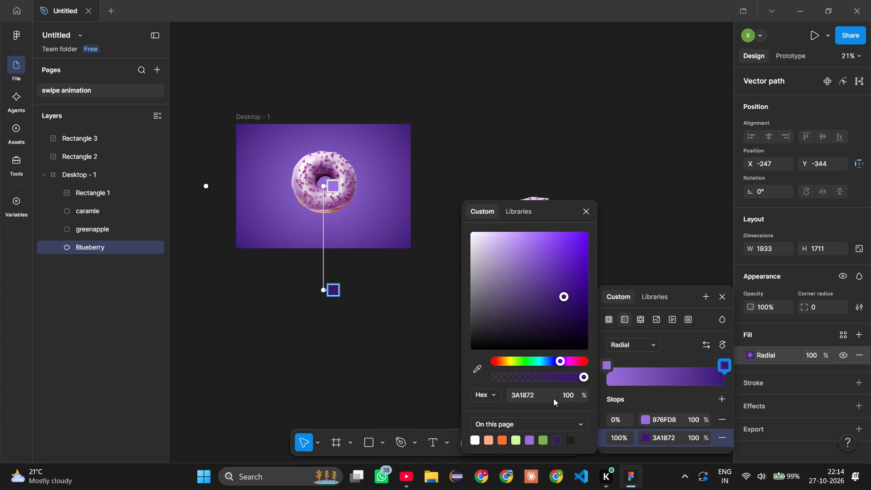
# Sample the donut's pale icing colour for the Blueberry gradient's 100% stop and deepen it to dark purple 460C55.
pyautogui.click(480, 367)
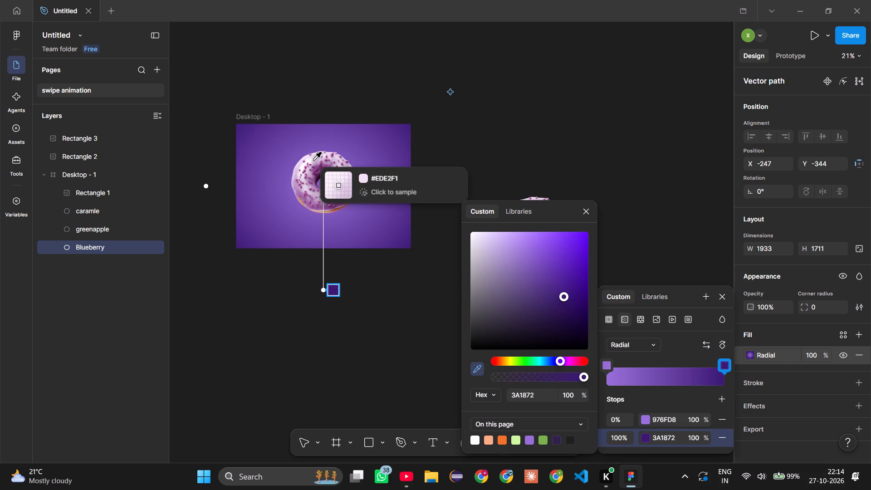
pyautogui.click(314, 160)
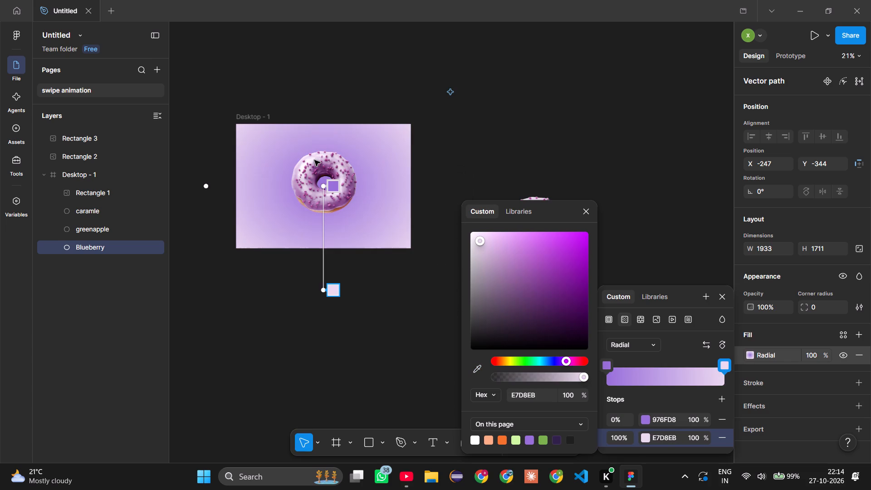
pyautogui.moveTo(479, 239); pyautogui.dragTo(485, 239)
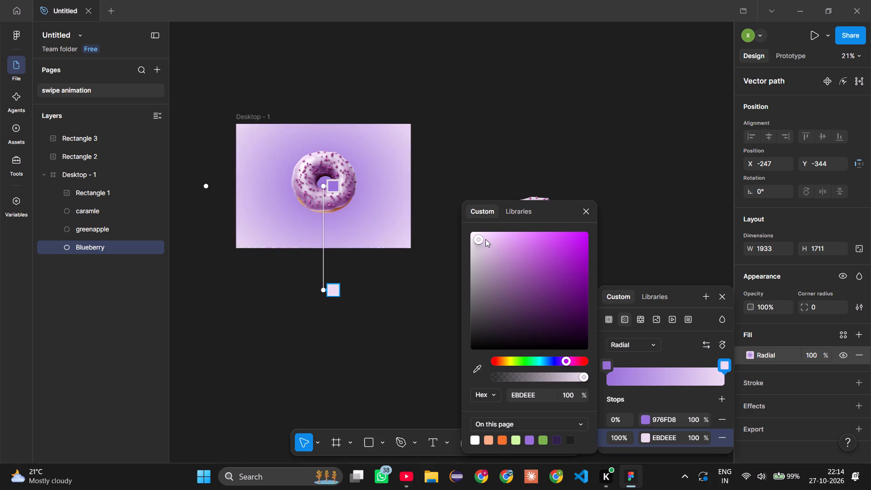
pyautogui.moveTo(485, 239); pyautogui.dragTo(512, 239)
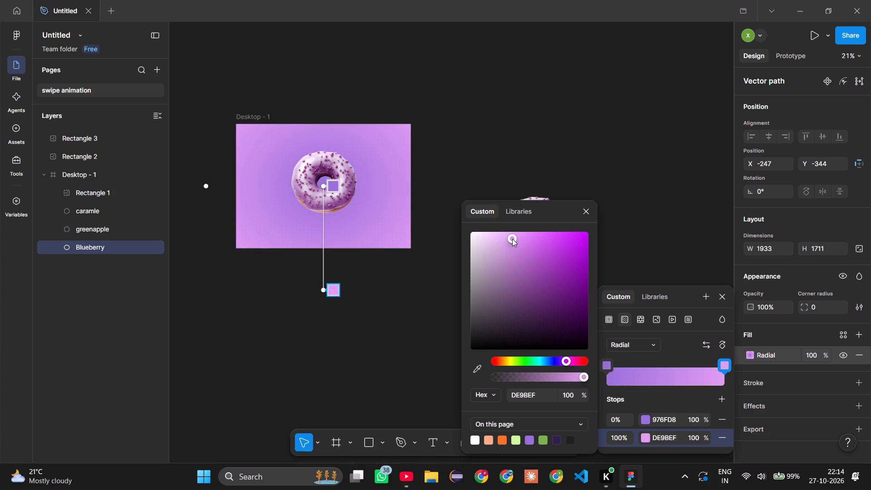
pyautogui.moveTo(512, 239); pyautogui.dragTo(541, 248)
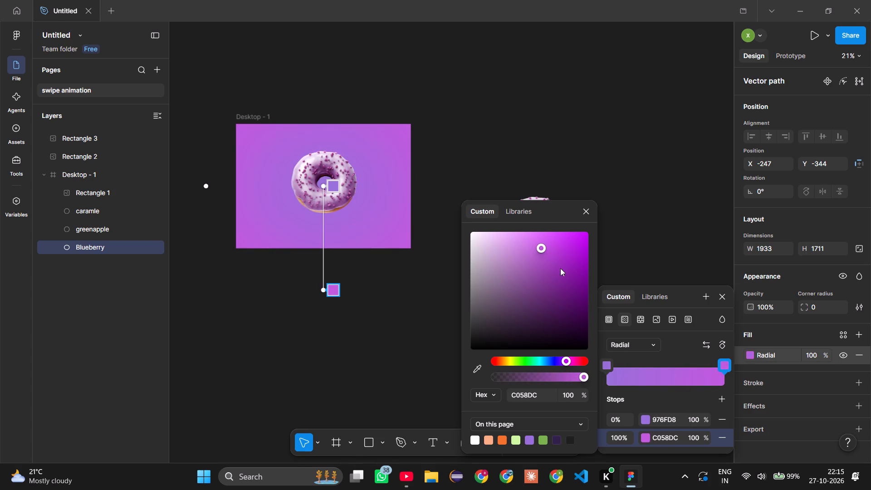
pyautogui.moveTo(541, 247); pyautogui.dragTo(568, 287)
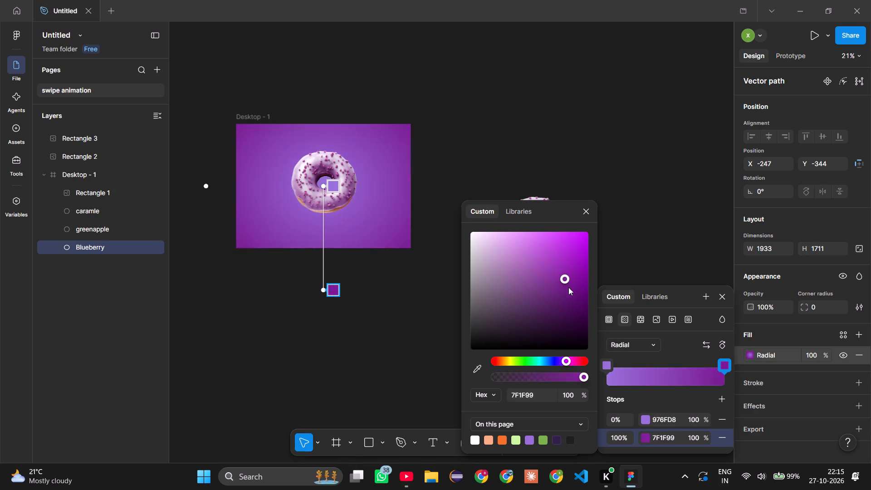
pyautogui.moveTo(568, 287); pyautogui.dragTo(575, 310)
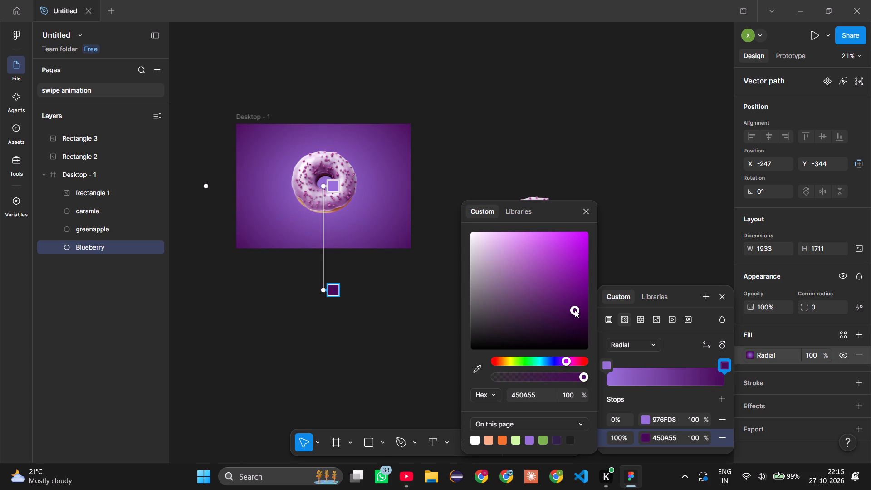
pyautogui.moveTo(575, 310); pyautogui.dragTo(569, 290)
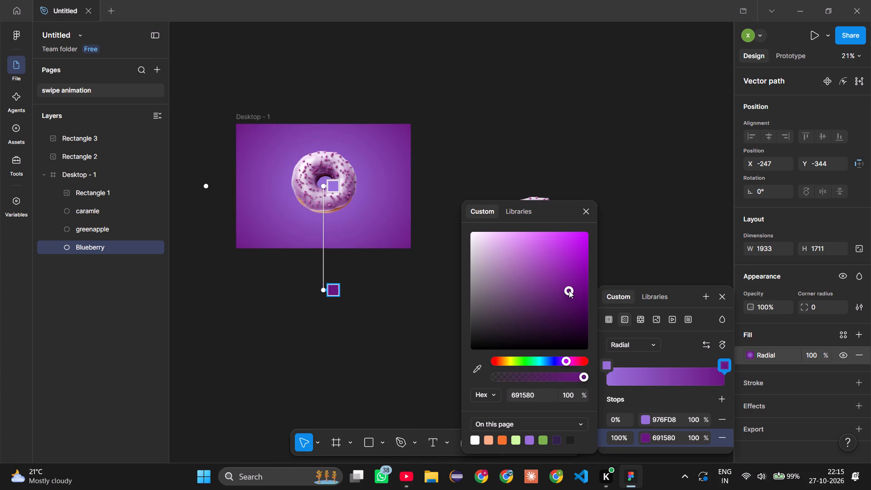
pyautogui.moveTo(569, 290); pyautogui.dragTo(573, 310)
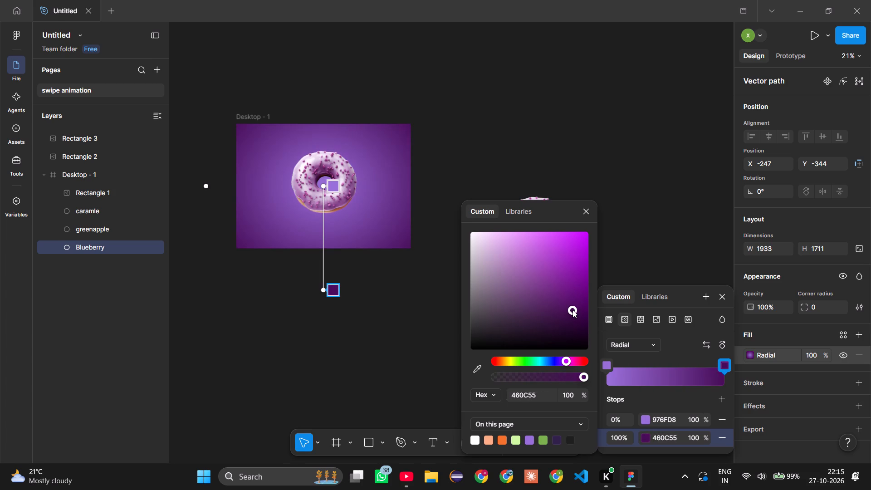
# Darken the Blueberry gradient's 100% outer stop slightly to deep purple 3E0A4C.
pyautogui.moveTo(573, 310); pyautogui.dragTo(573, 314)
# Sample the donut's pale icing DECCE2 for the Blueberry gradient's 0% stop and adjust it to orchid purple BD6FCE.
pyautogui.click(603, 362)
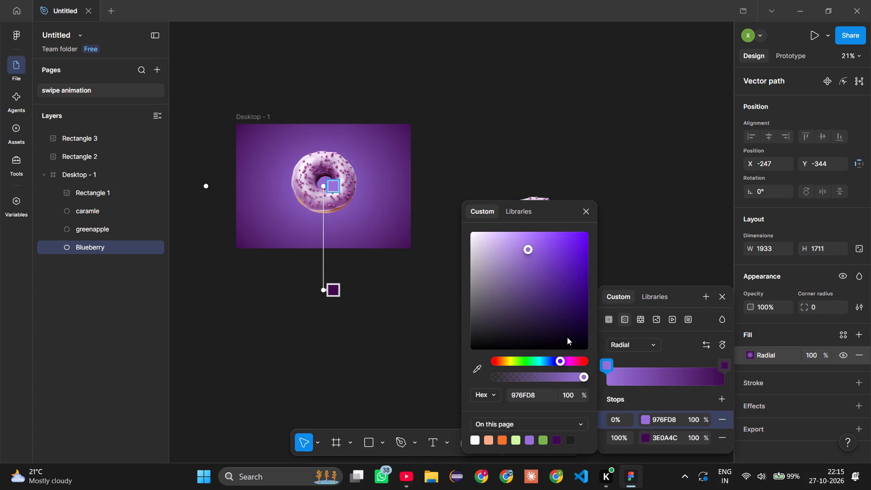
pyautogui.click(478, 371)
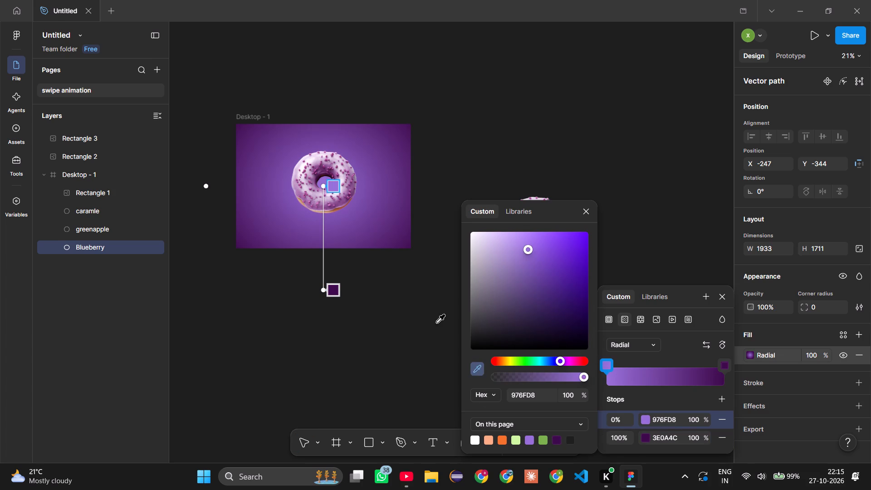
pyautogui.click(313, 162)
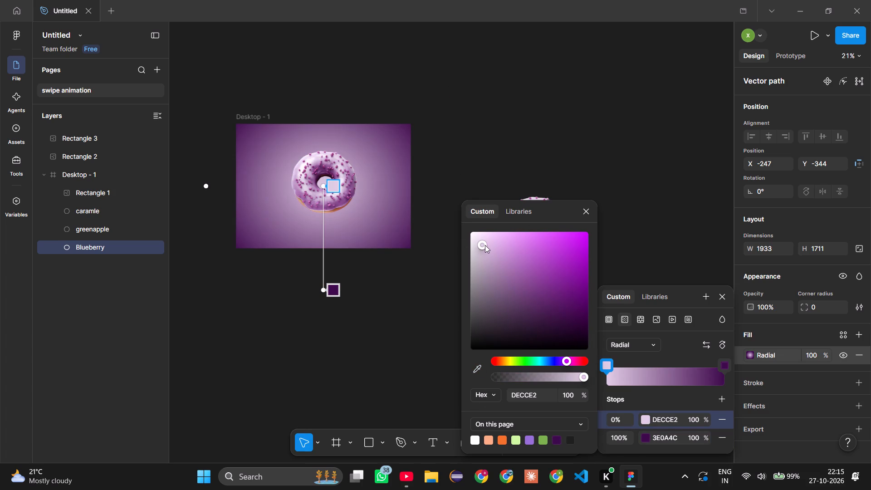
pyautogui.moveTo(485, 245); pyautogui.dragTo(521, 246)
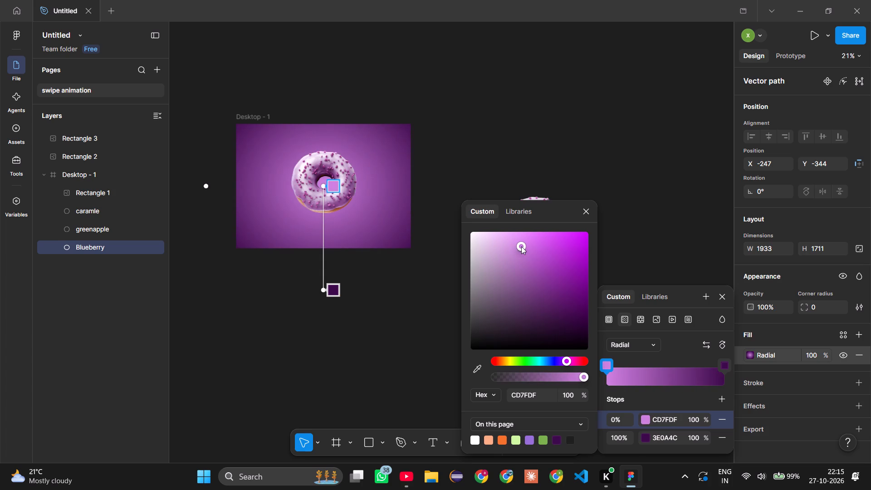
pyautogui.moveTo(521, 246); pyautogui.dragTo(520, 236)
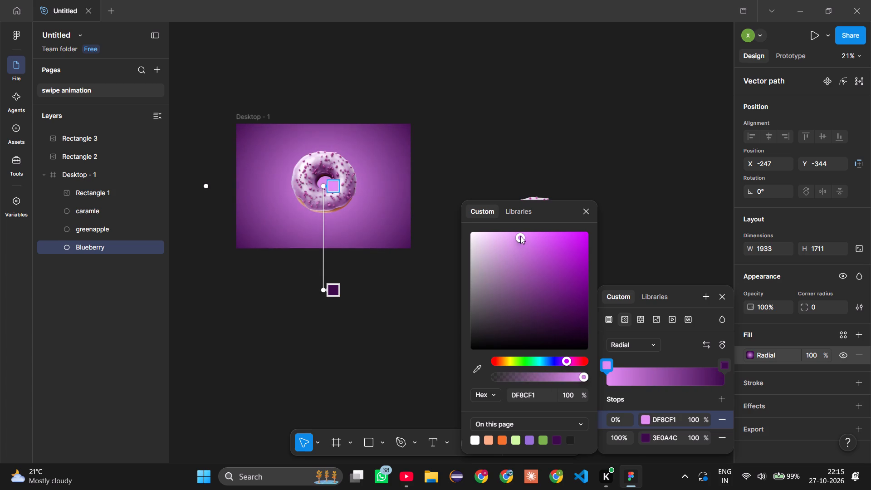
pyautogui.moveTo(520, 236); pyautogui.dragTo(528, 241)
pyautogui.moveTo(528, 241); pyautogui.dragTo(521, 250)
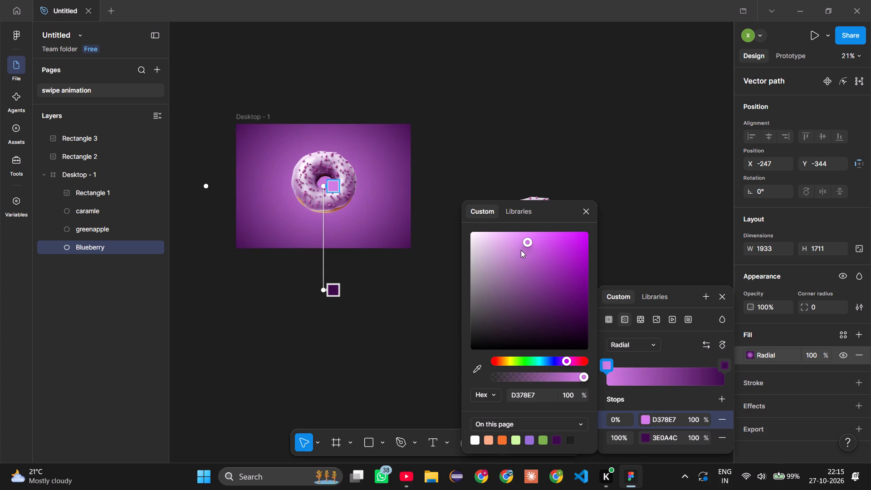
pyautogui.moveTo(521, 250); pyautogui.dragTo(525, 254)
pyautogui.click(525, 254)
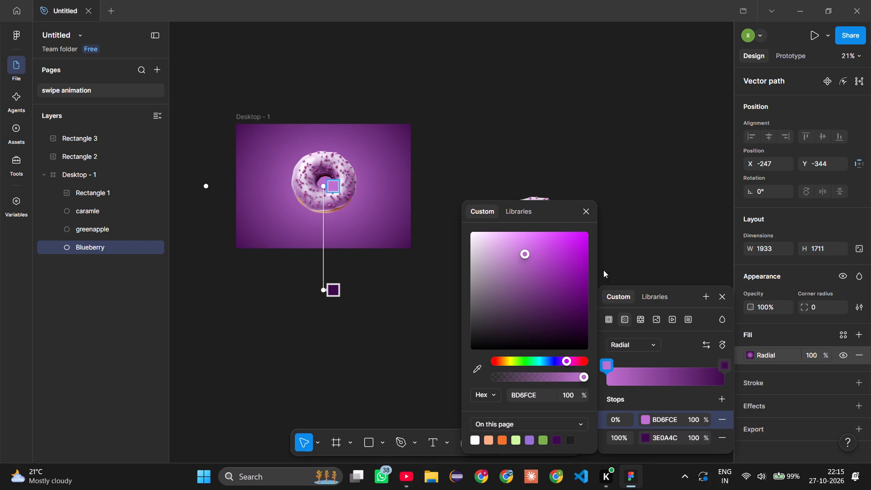
pyautogui.click(723, 294)
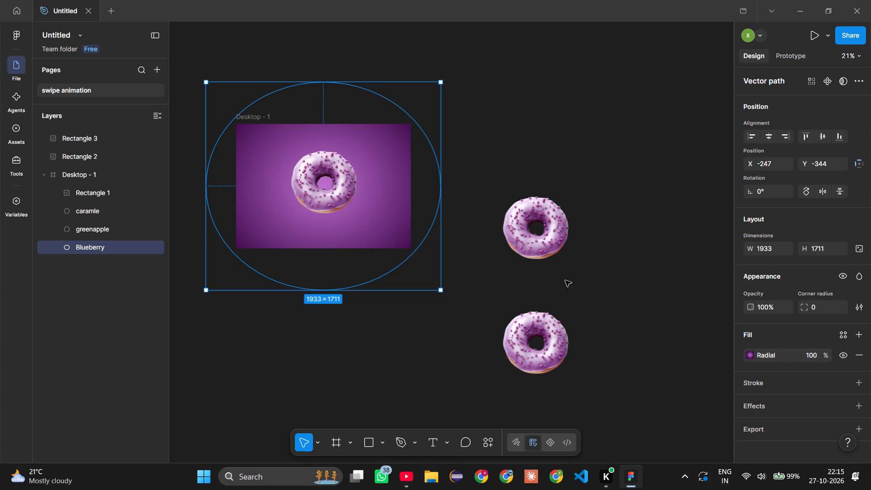
# Stretch the donut image in the Desktop - 1 frame to a height of 798 and recentre it vertically at Y 113.
pyautogui.click(324, 187)
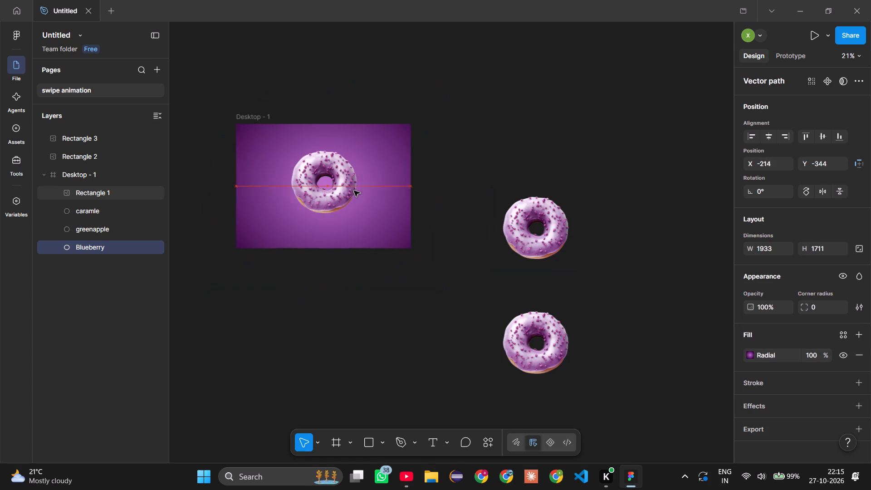
pyautogui.hotkey('ctrl', 'z')
pyautogui.click(326, 186)
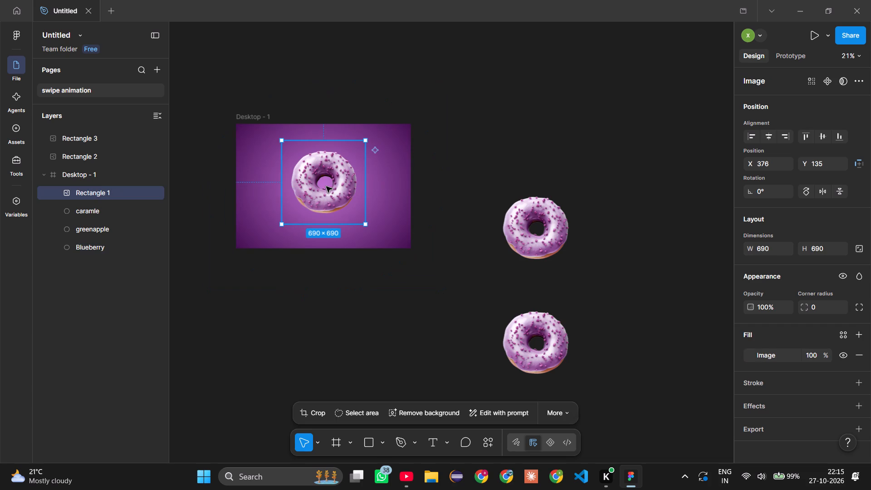
pyautogui.click(326, 186)
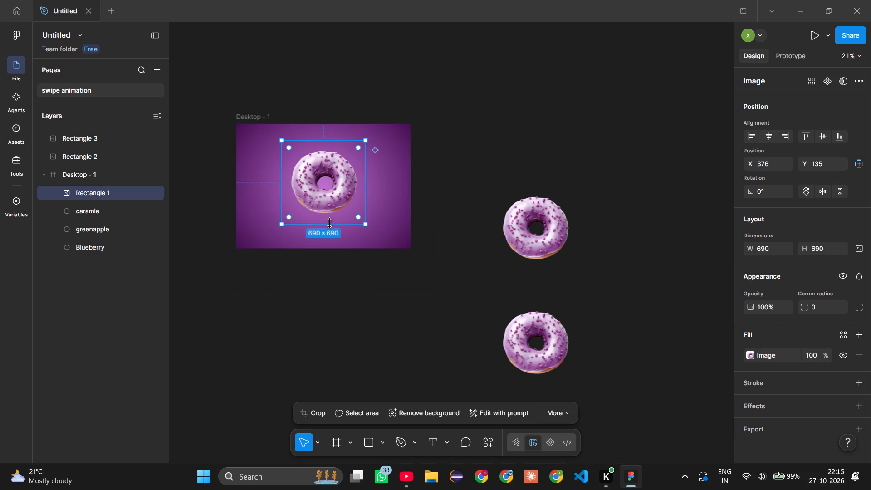
pyautogui.moveTo(329, 226); pyautogui.dragTo(332, 237)
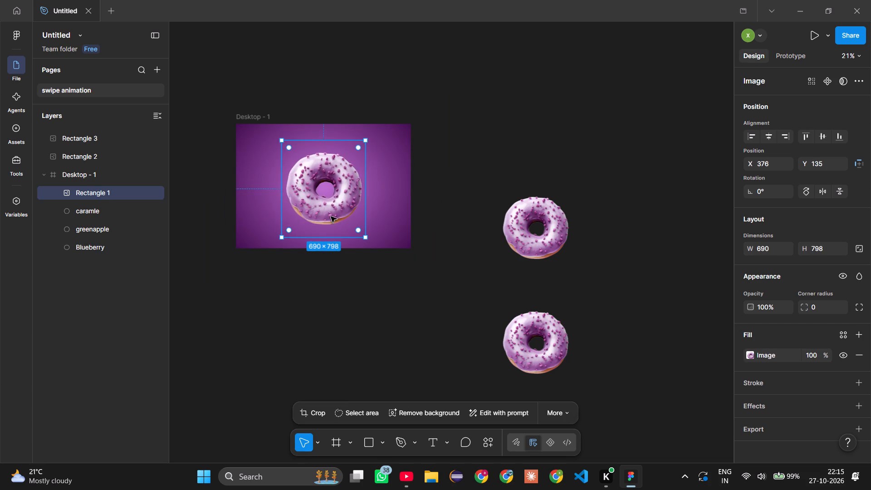
pyautogui.moveTo(330, 207); pyautogui.dragTo(332, 202)
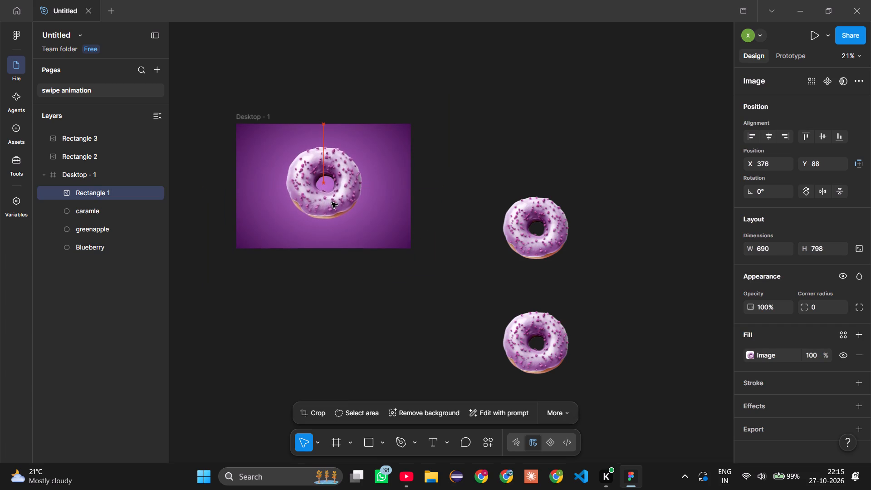
pyautogui.moveTo(332, 202); pyautogui.dragTo(332, 203)
pyautogui.click(478, 166)
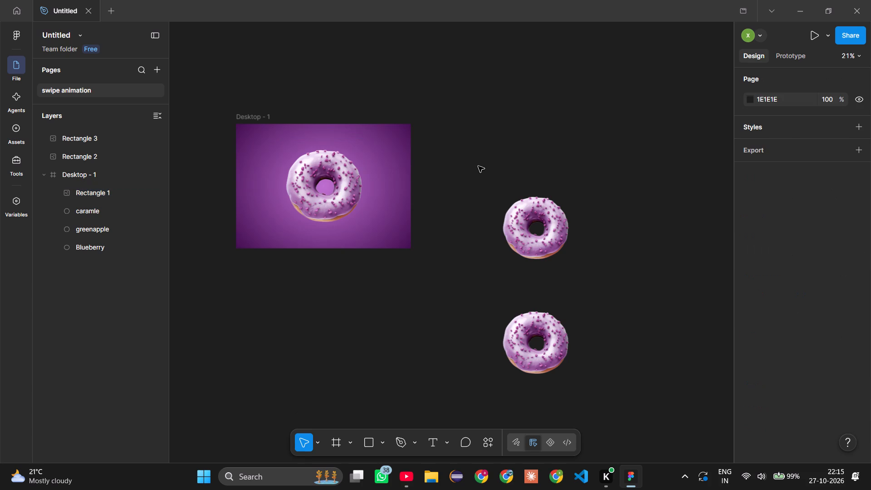
# Move the enlarged donut image out of Desktop - 1 to above the other two canvas donuts, at X 2223, Y -80.
pyautogui.click(337, 199)
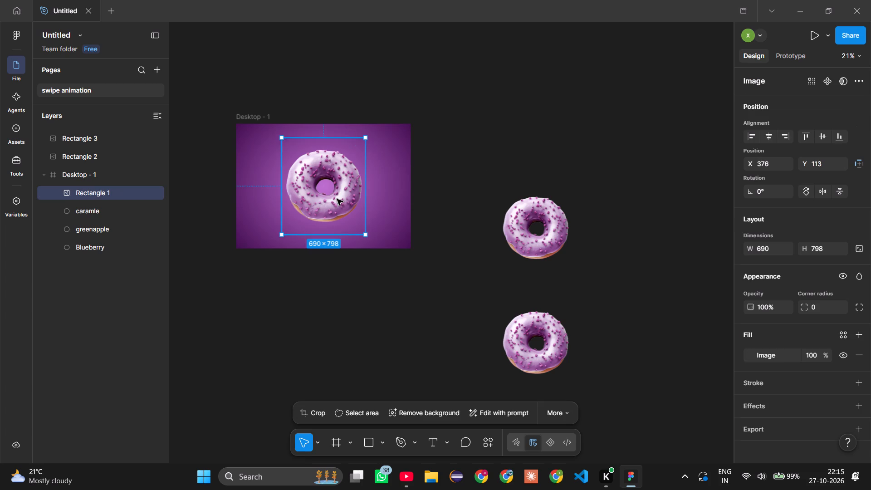
pyautogui.moveTo(337, 199); pyautogui.dragTo(556, 148)
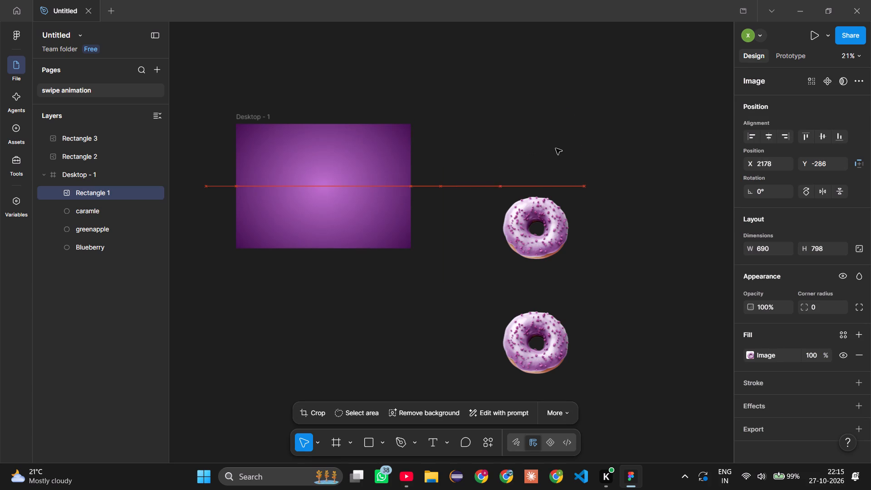
pyautogui.moveTo(556, 148); pyautogui.dragTo(549, 148)
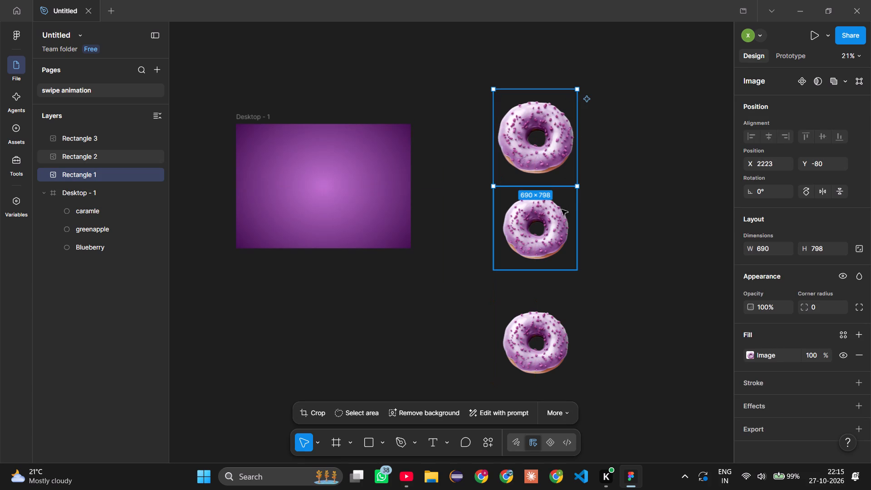
# Set the height of the middle and bottom donut images, Rectangle 2 and Rectangle 3, to 798.
pyautogui.click(548, 219)
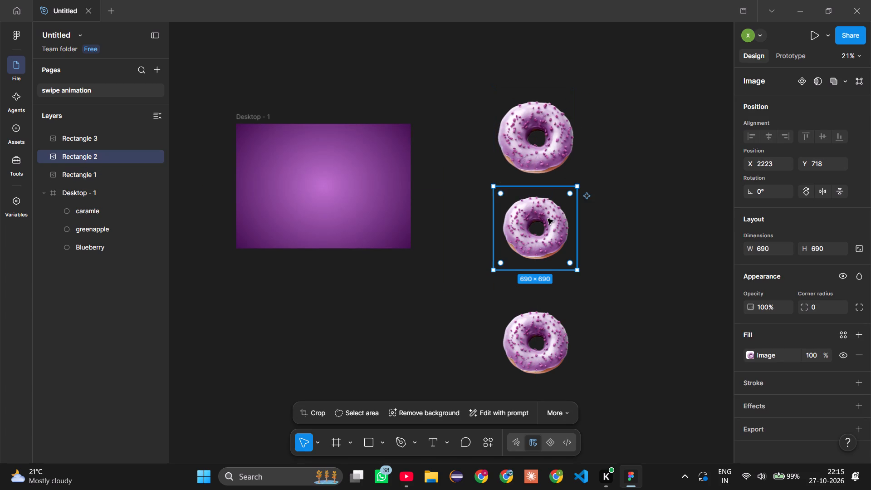
pyautogui.click(820, 250)
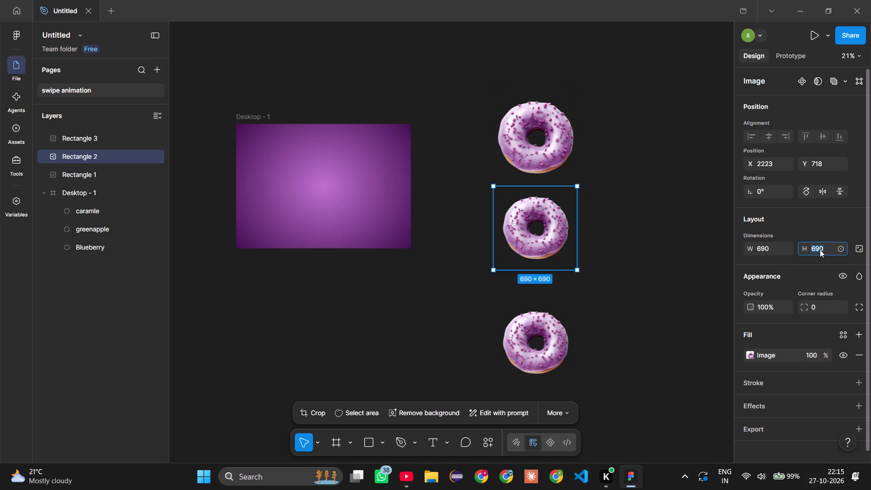
pyautogui.write('798')
pyautogui.press('Return')
pyautogui.click(525, 340)
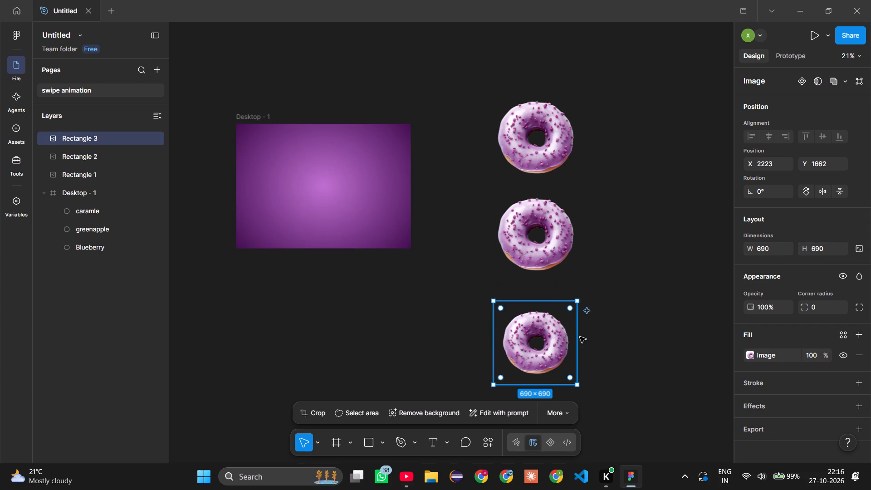
pyautogui.click(824, 249)
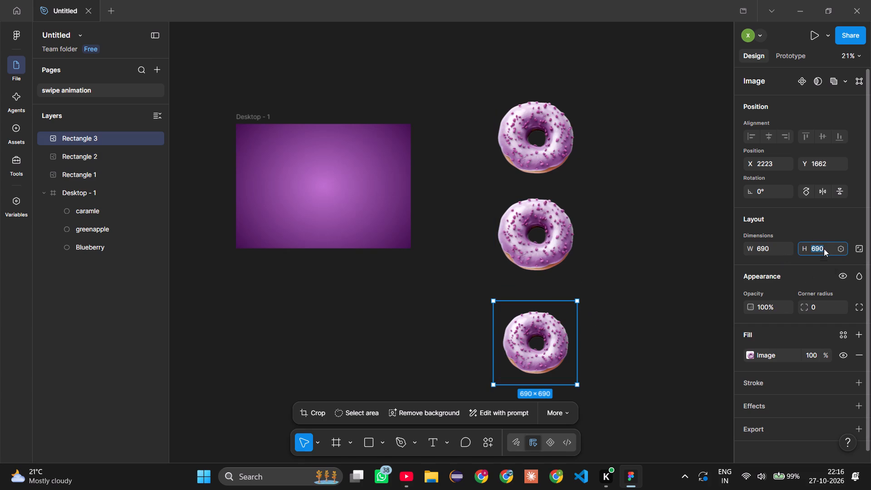
pyautogui.write('798')
pyautogui.press('Return')
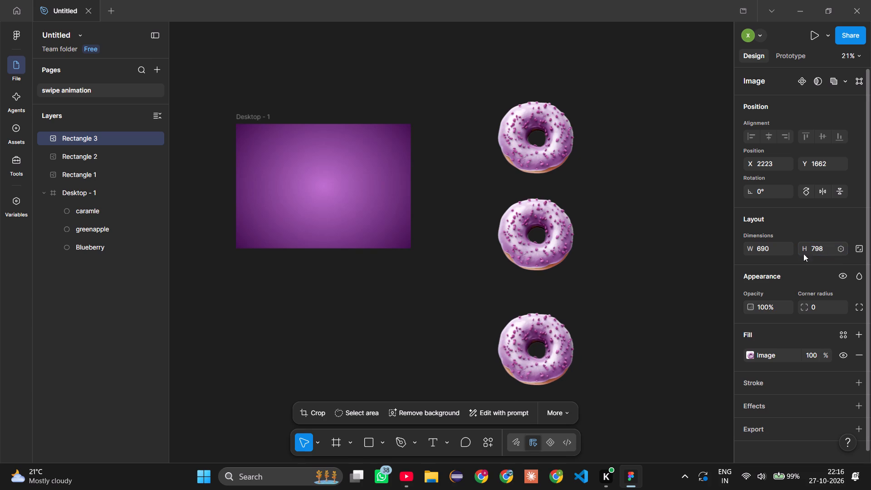
# Set the width of all three donut images, Rectangle 1, Rectangle 2 and Rectangle 3, to 710.
pyautogui.click(533, 156)
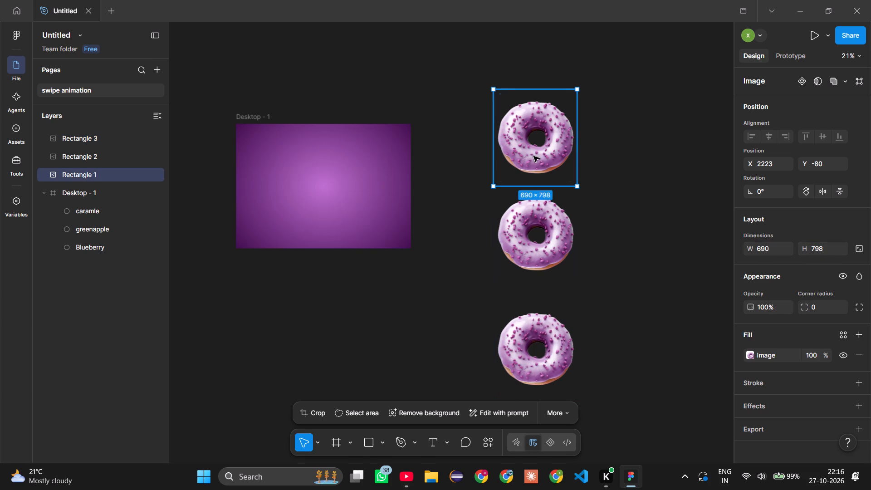
pyautogui.click(760, 247)
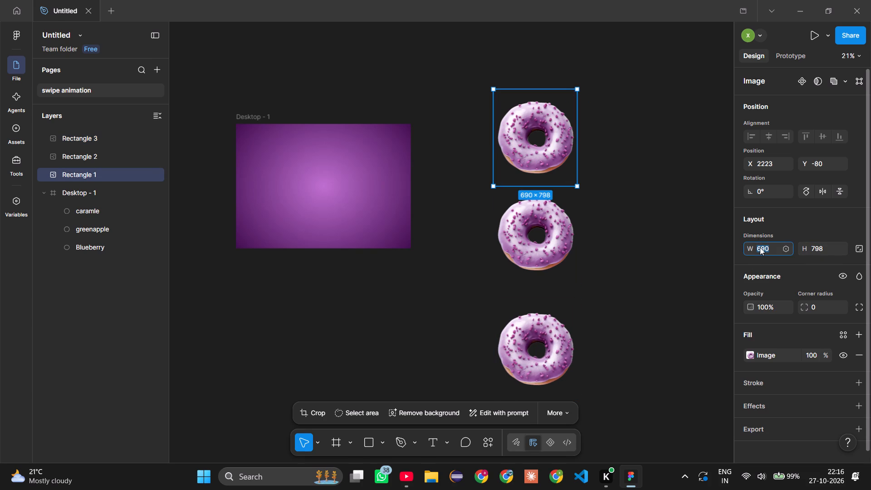
pyautogui.write('710')
pyautogui.press('Return')
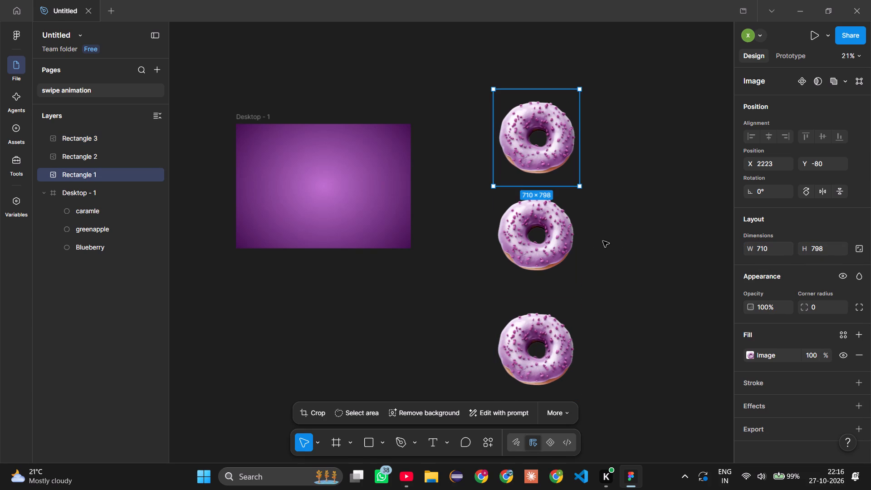
pyautogui.click(531, 225)
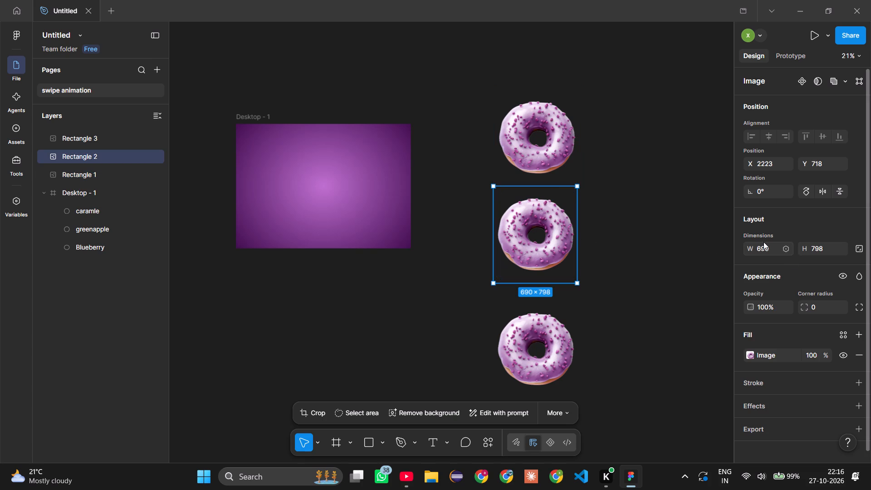
pyautogui.click(763, 244)
pyautogui.write('710')
pyautogui.press('Return')
pyautogui.click(533, 345)
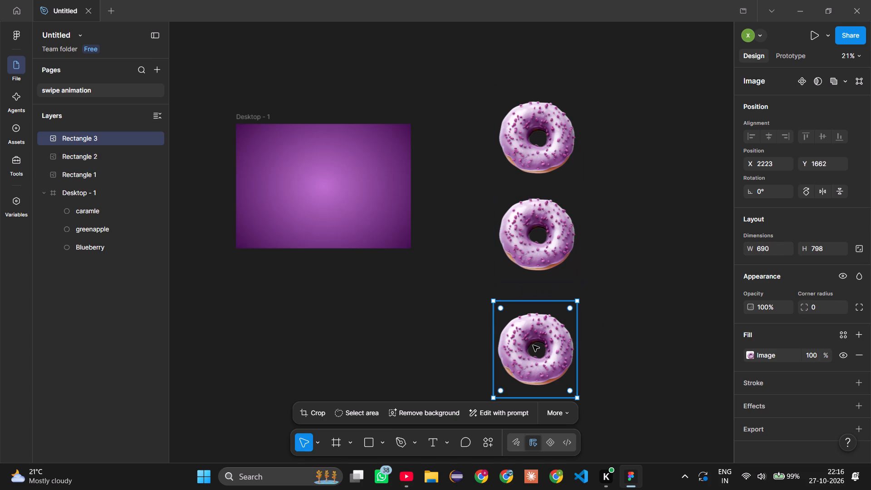
pyautogui.click(774, 252)
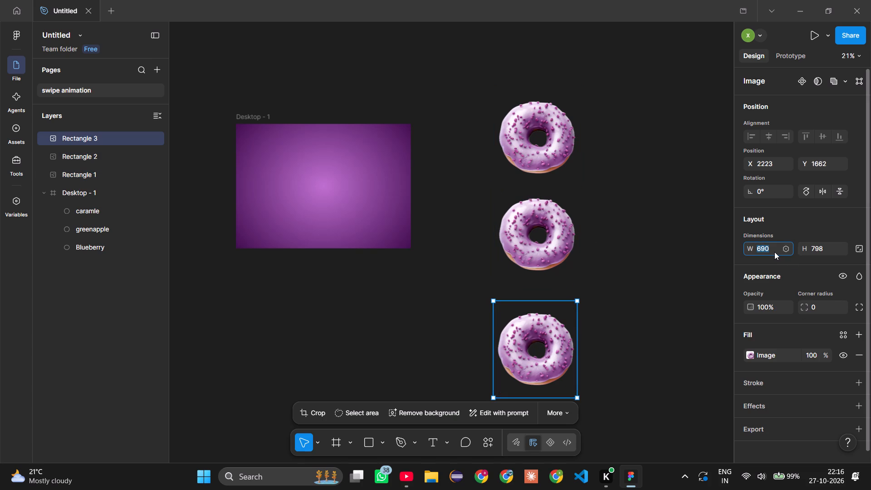
pyautogui.write('710')
pyautogui.press('Return')
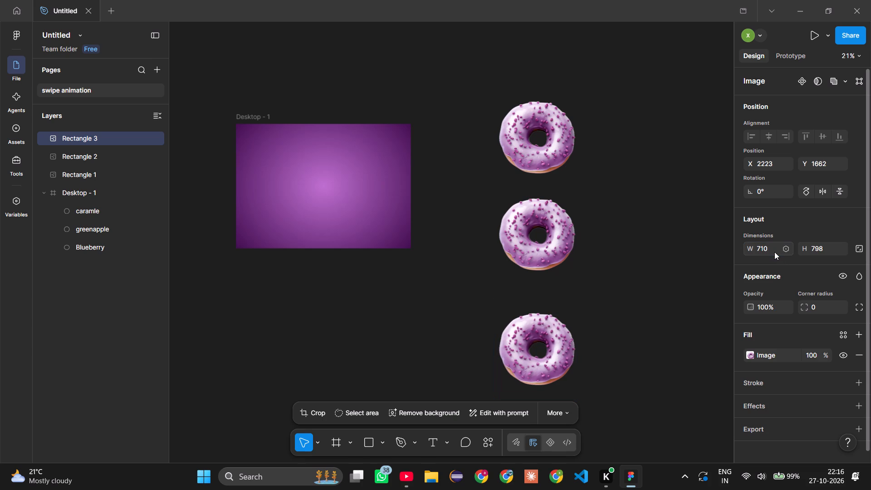
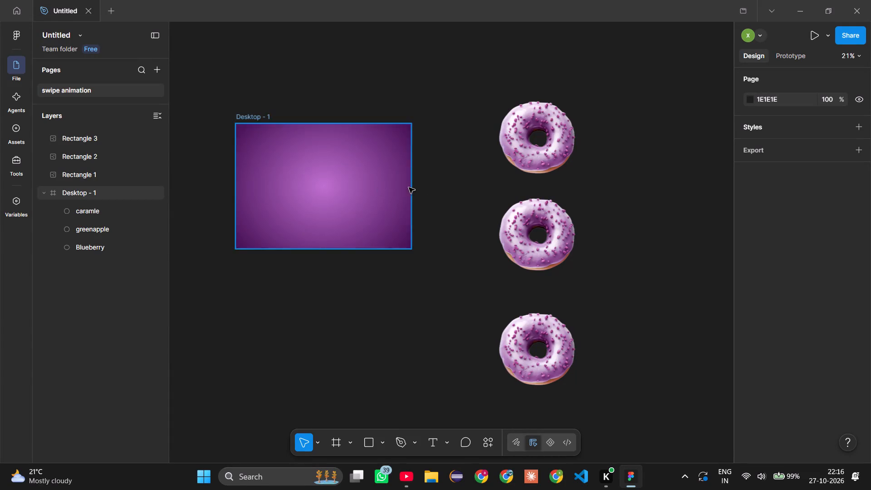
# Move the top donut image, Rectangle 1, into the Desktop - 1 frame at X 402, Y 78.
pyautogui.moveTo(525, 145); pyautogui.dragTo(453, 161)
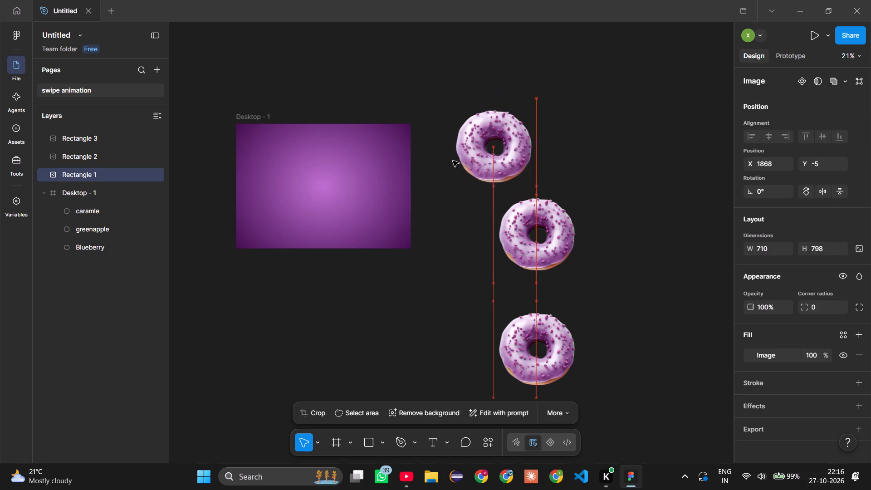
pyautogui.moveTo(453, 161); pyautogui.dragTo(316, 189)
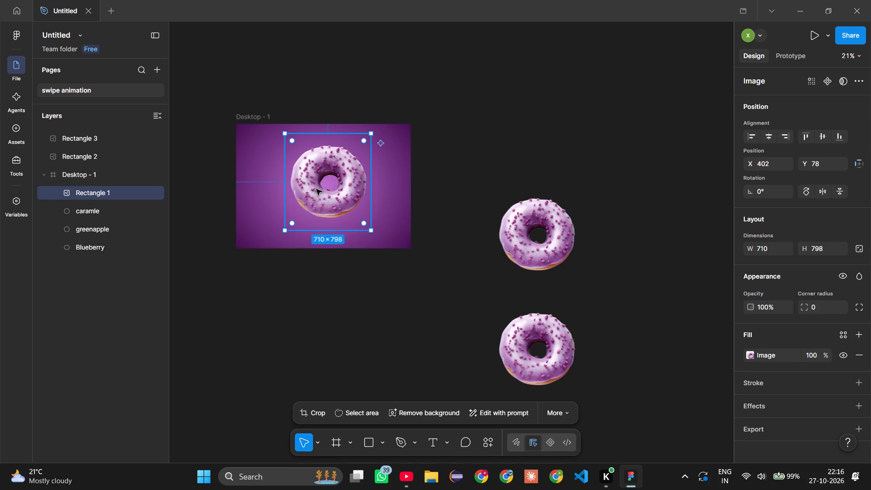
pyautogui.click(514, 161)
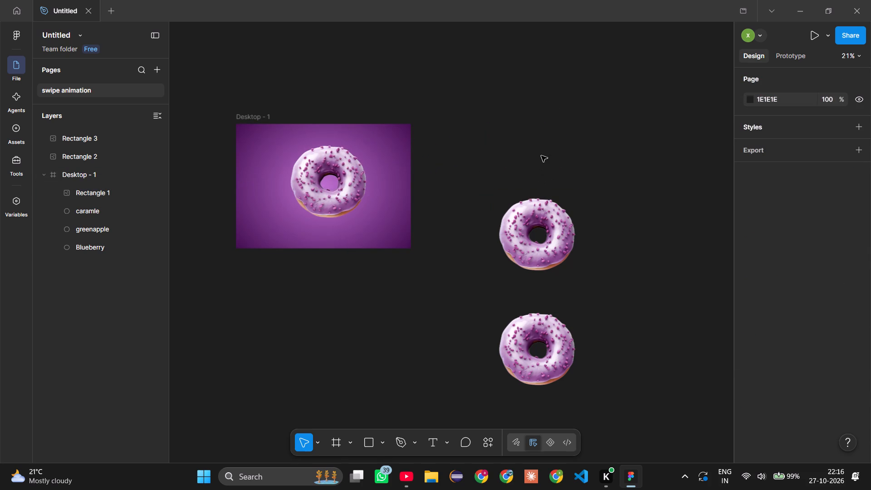
# Move Rectangle 1 out of Desktop - 1 to above the other two donuts, at X 2223, Y -193.
pyautogui.click(325, 181)
pyautogui.moveTo(325, 181); pyautogui.dragTo(519, 172)
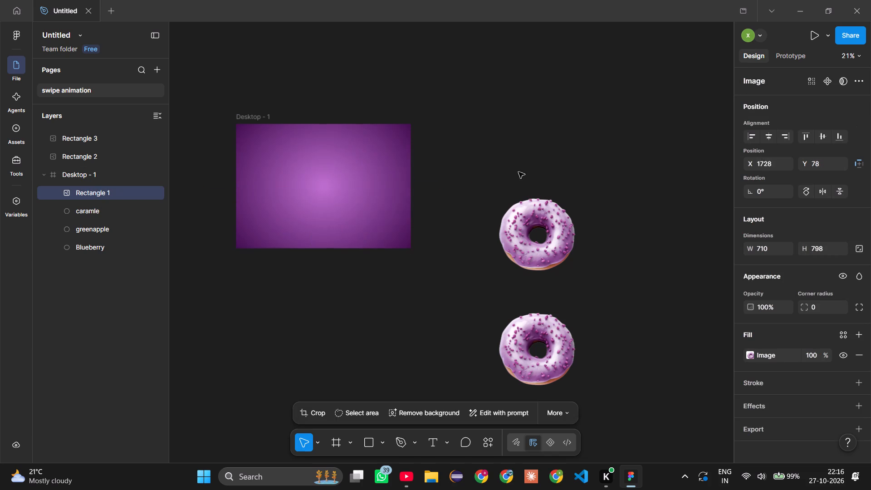
pyautogui.moveTo(519, 172); pyautogui.dragTo(518, 147)
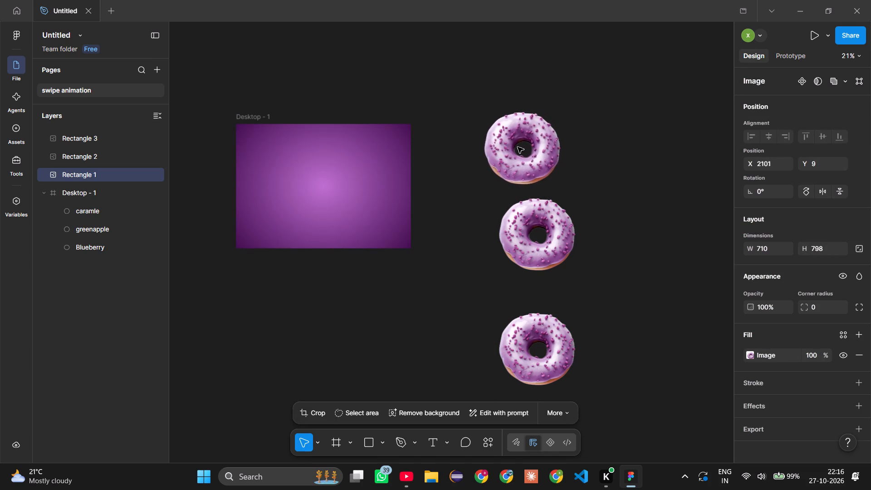
pyautogui.moveTo(518, 147); pyautogui.dragTo(528, 137)
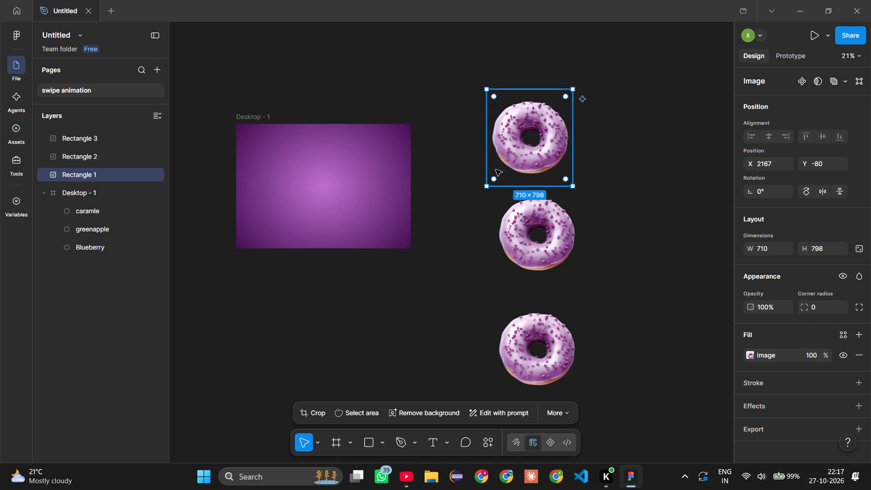
pyautogui.click(541, 234)
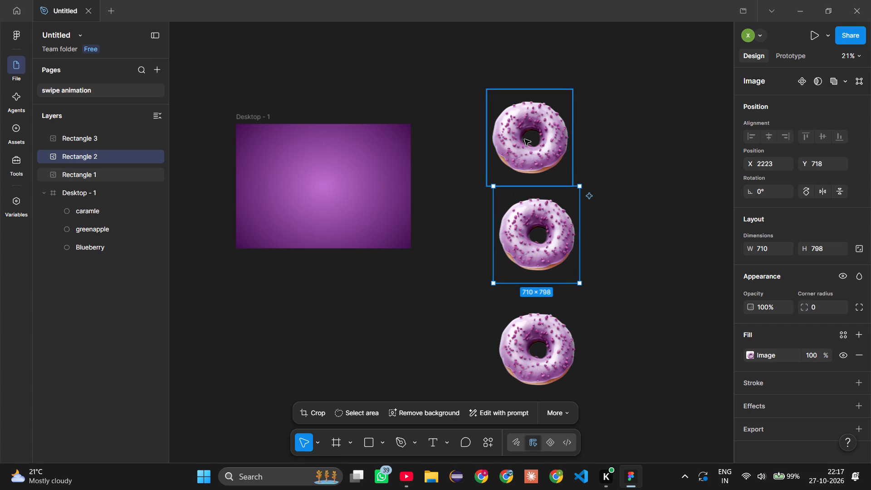
pyautogui.click(524, 139)
pyautogui.moveTo(524, 139); pyautogui.dragTo(531, 128)
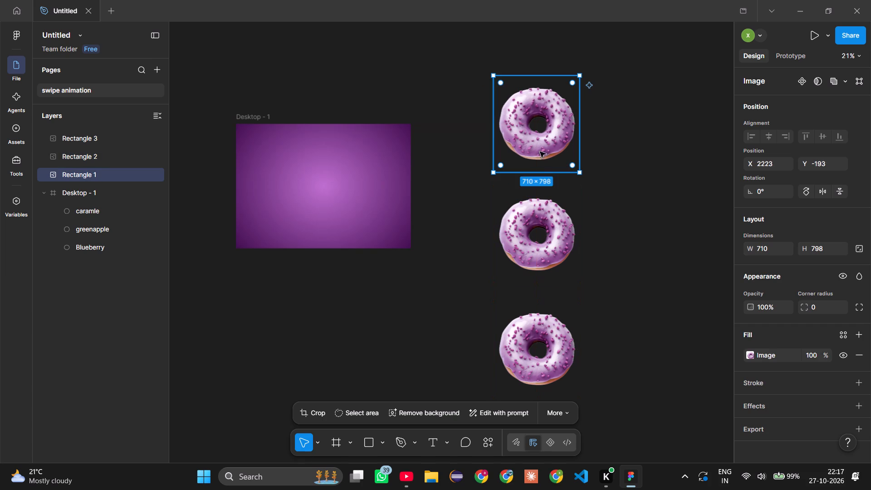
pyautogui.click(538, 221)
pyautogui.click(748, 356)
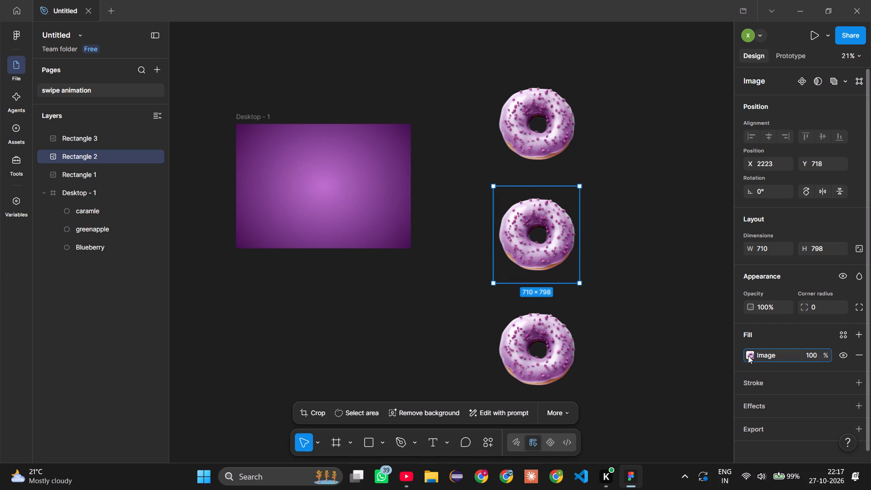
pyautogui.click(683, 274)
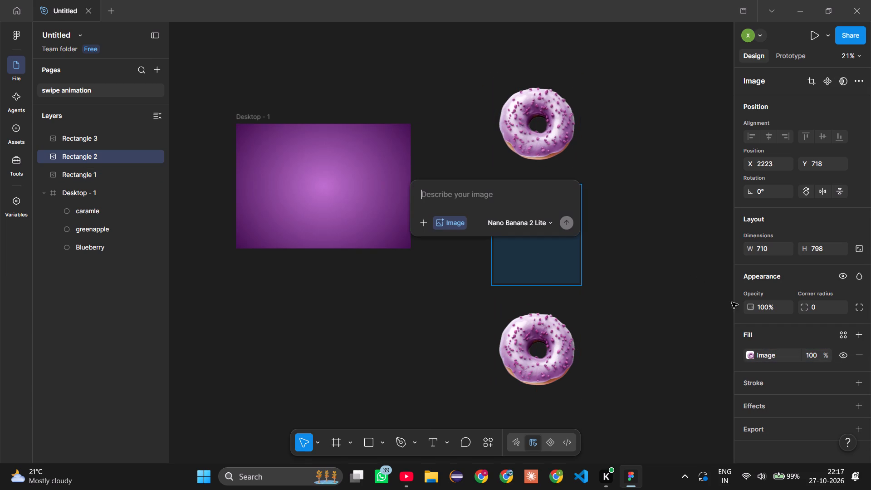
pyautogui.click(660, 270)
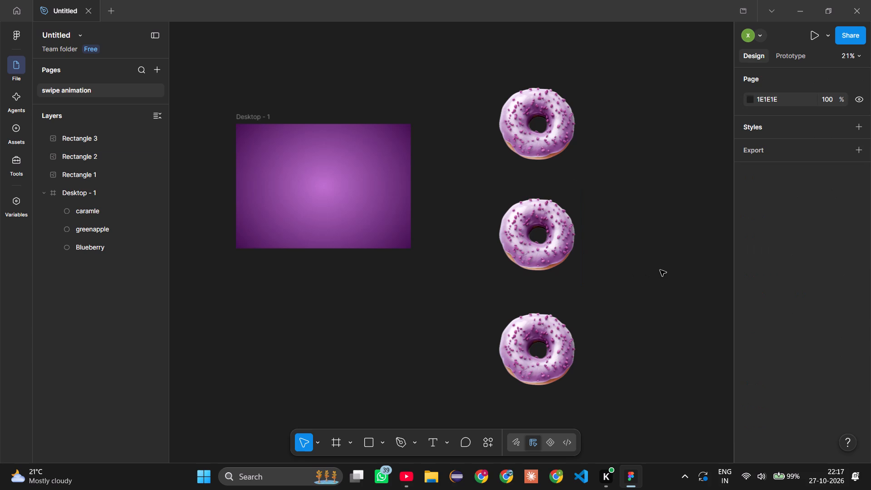
# Set the width and height of the middle and bottom donut images, Rectangle 2 and Rectangle 3, to 500.
pyautogui.click(555, 235)
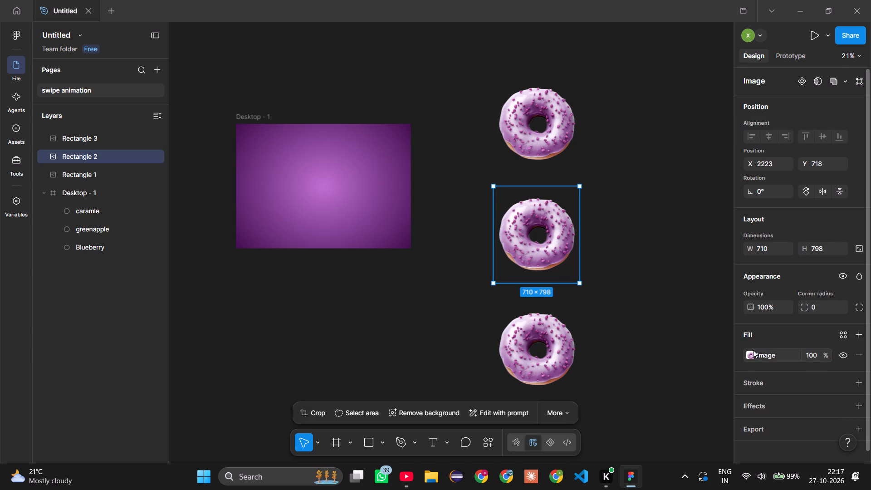
pyautogui.click(480, 173)
pyautogui.moveTo(480, 173); pyautogui.dragTo(567, 363)
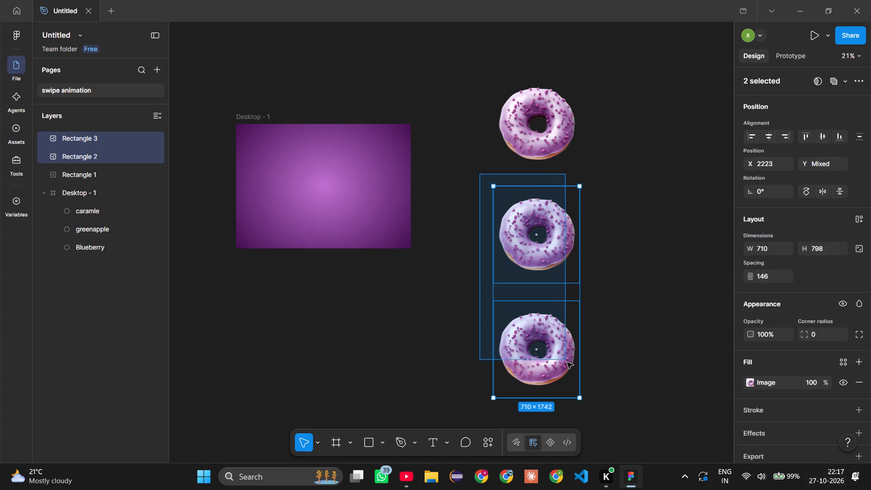
pyautogui.moveTo(567, 363); pyautogui.dragTo(567, 362)
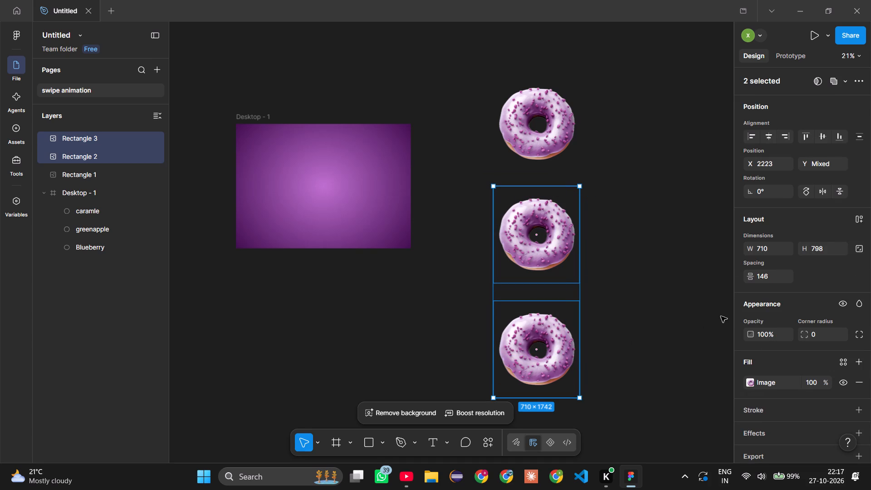
pyautogui.click(766, 249)
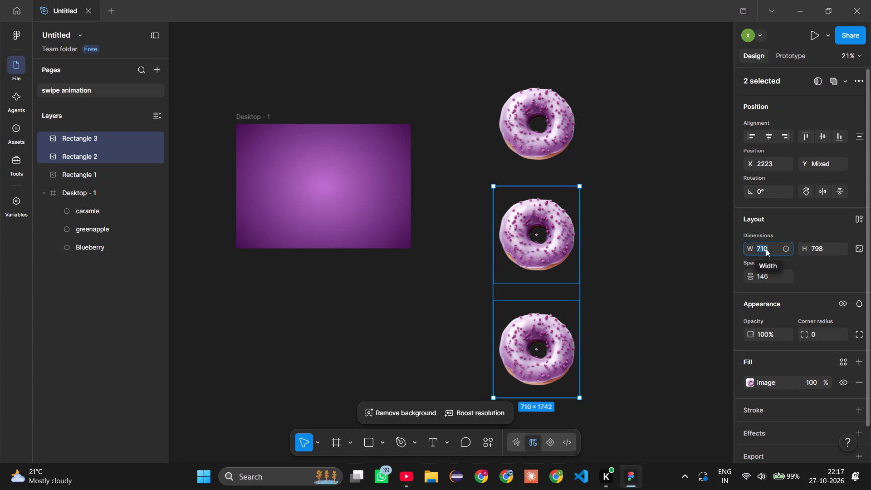
pyautogui.write('500')
pyautogui.press('Return')
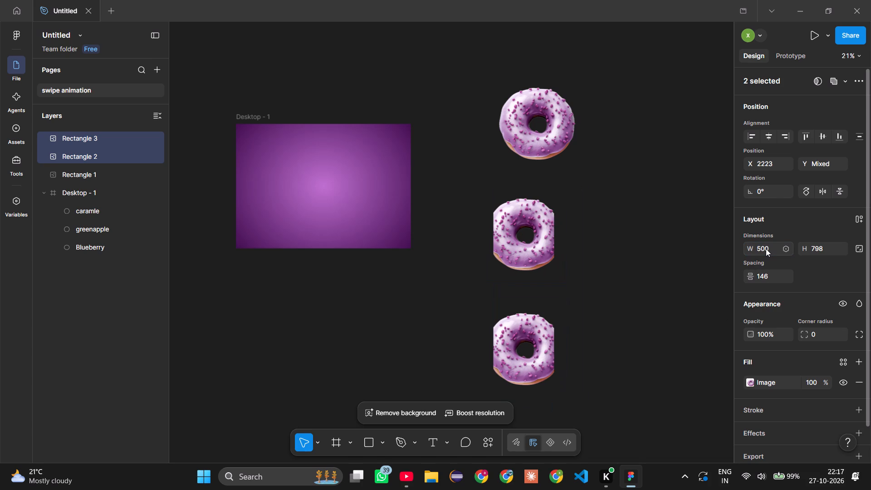
pyautogui.click(817, 251)
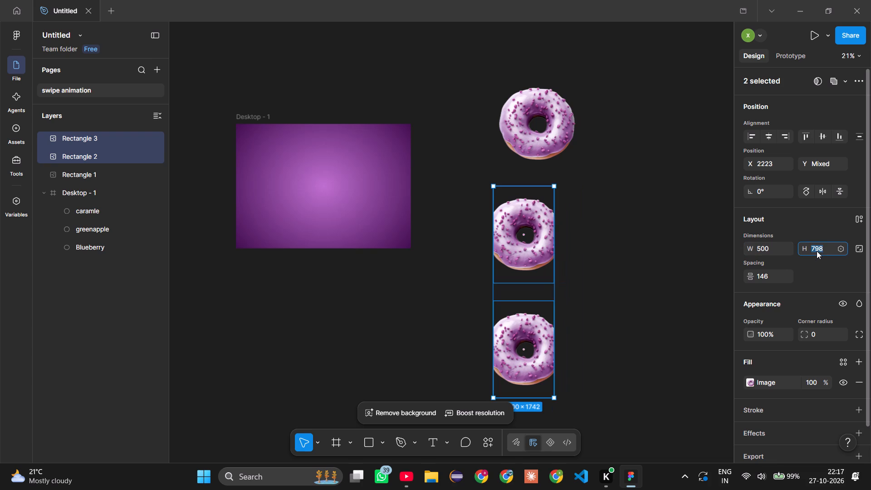
pyautogui.write('500')
pyautogui.press('Return')
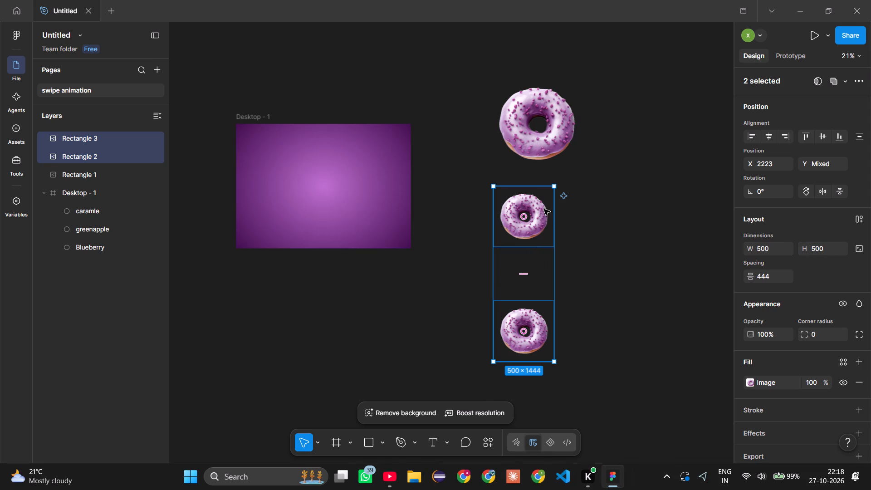
# Move Rectangle 2 and Rectangle 3 together to X 2386, with Rectangle 2 at Y 685, below the large donut.
pyautogui.moveTo(541, 212); pyautogui.dragTo(561, 208)
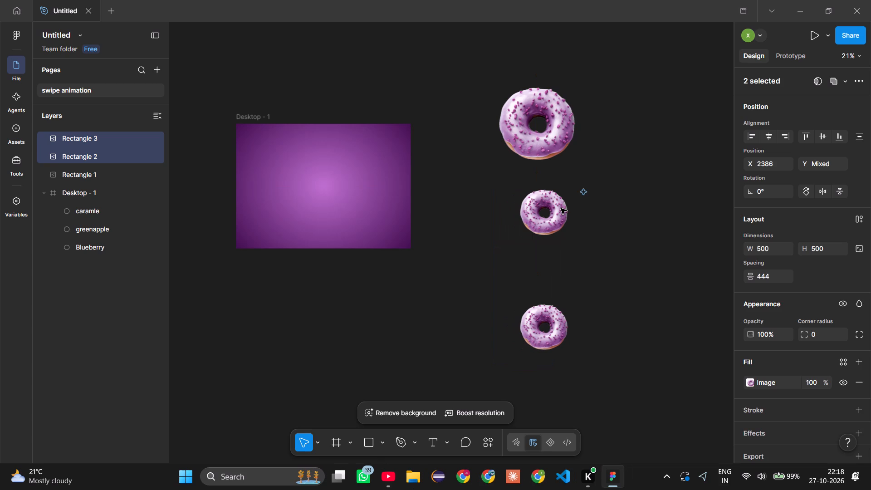
pyautogui.click(558, 211)
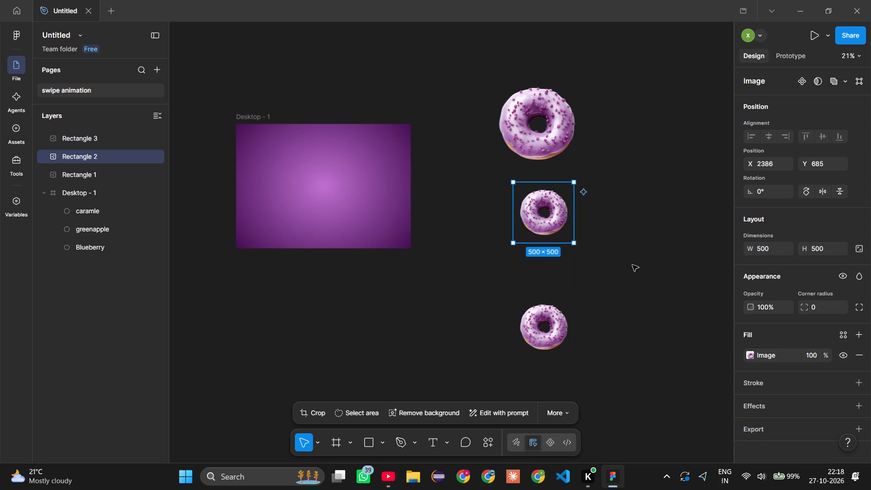
pyautogui.click(632, 265)
pyautogui.click(572, 220)
pyautogui.click(559, 289)
# Reduce the vertical spacing between Rectangle 2 and Rectangle 3 to 295.
pyautogui.click(548, 223)
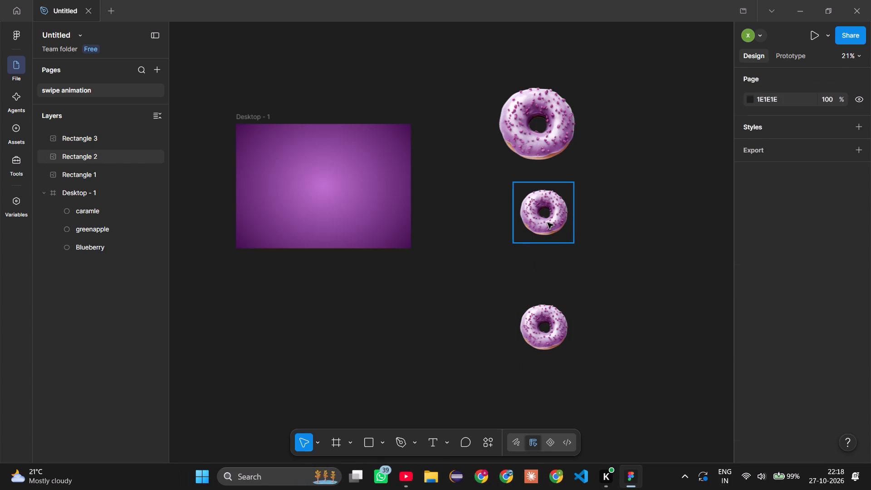
pyautogui.click(548, 223)
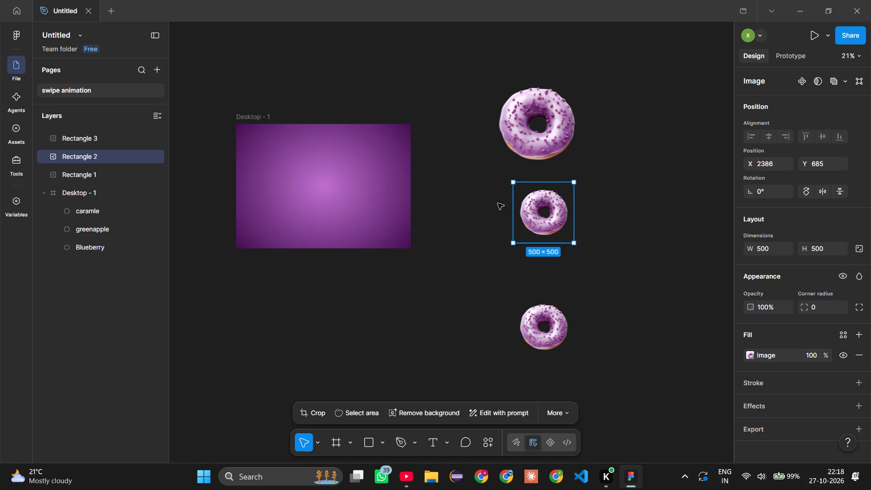
pyautogui.click(498, 202)
pyautogui.moveTo(498, 202); pyautogui.dragTo(560, 343)
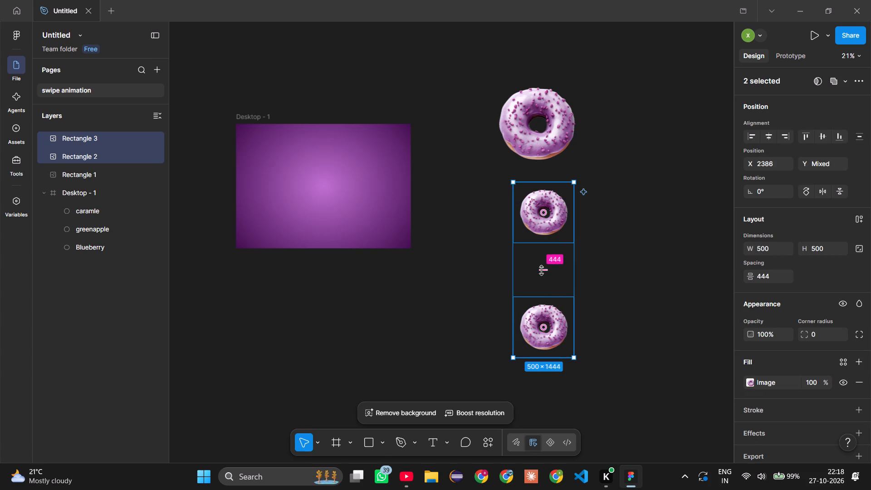
pyautogui.moveTo(541, 270); pyautogui.dragTo(543, 257)
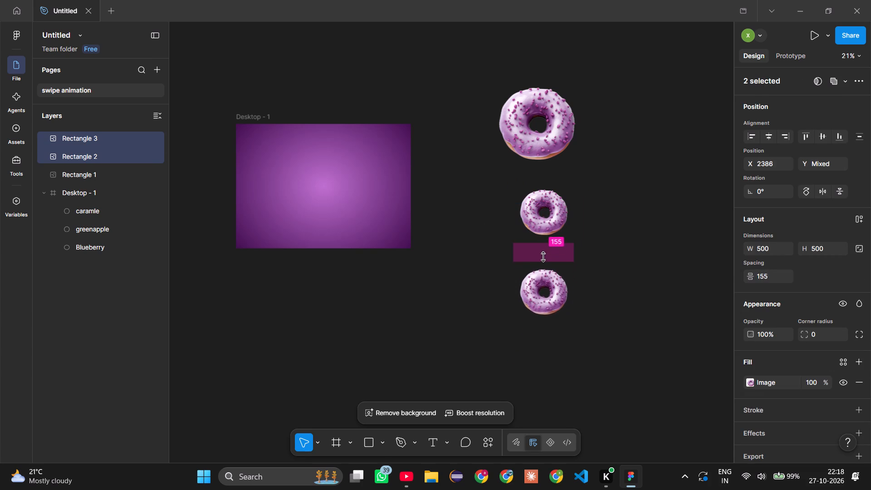
pyautogui.moveTo(543, 257); pyautogui.dragTo(546, 261)
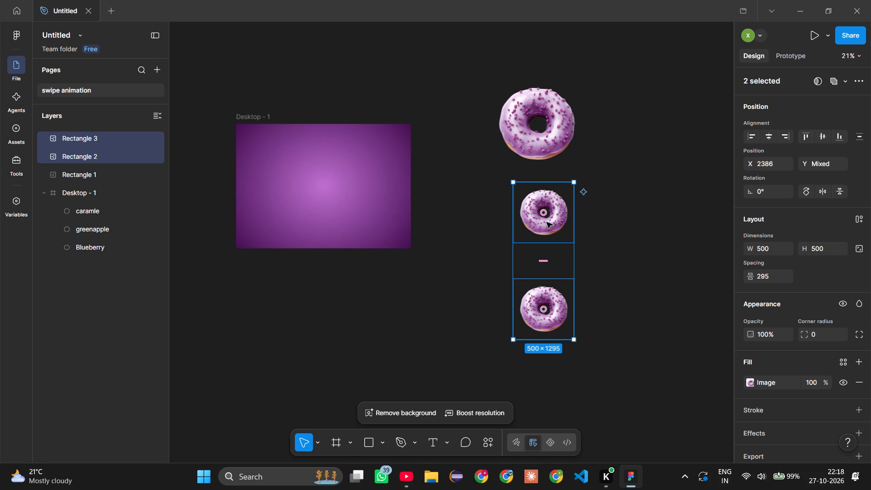
# Replace the image fill of Rectangle 2 and Rectangle 3 with the green apple image from the Figma Slide Prototype (Assets) folder.
pyautogui.click(543, 213)
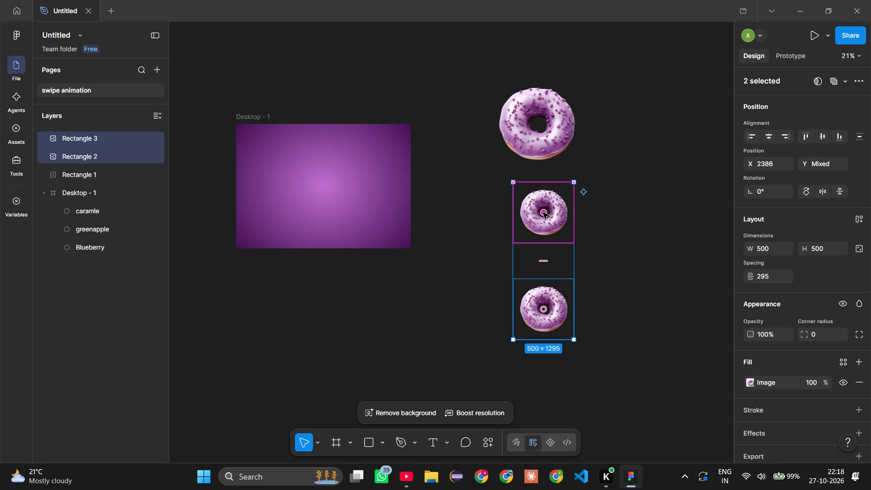
pyautogui.click(543, 213)
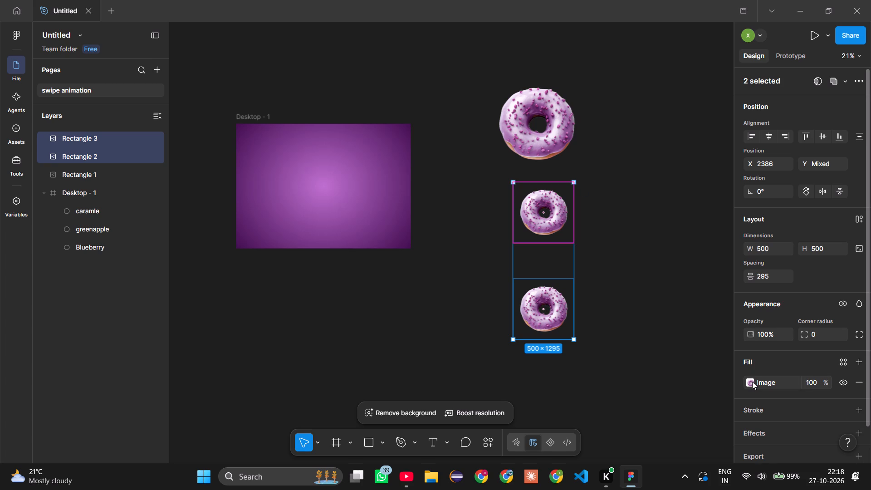
pyautogui.click(752, 382)
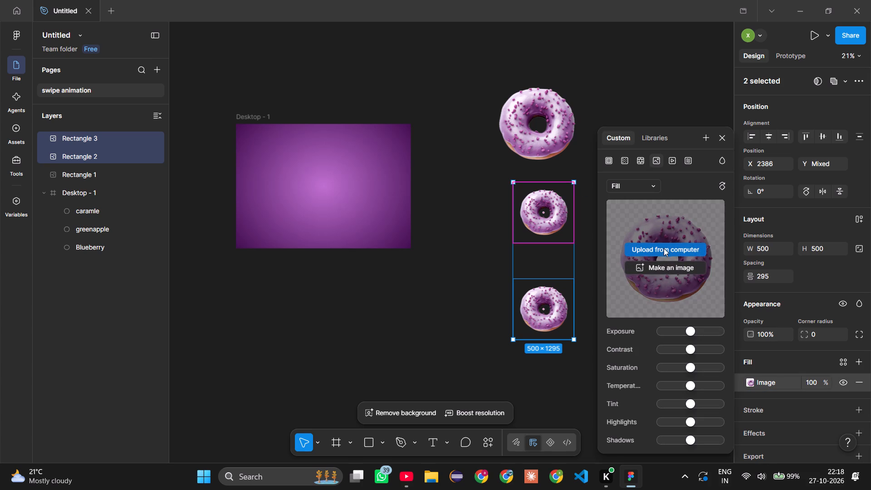
pyautogui.click(664, 248)
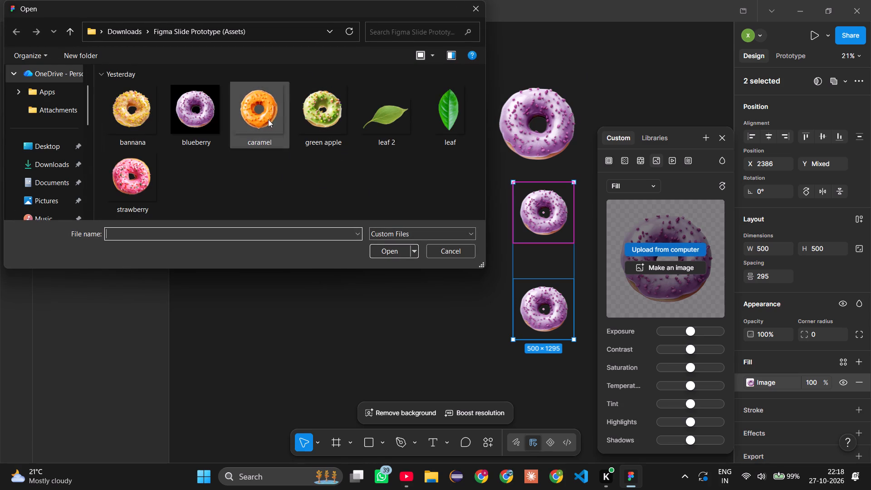
pyautogui.doubleClick(318, 111)
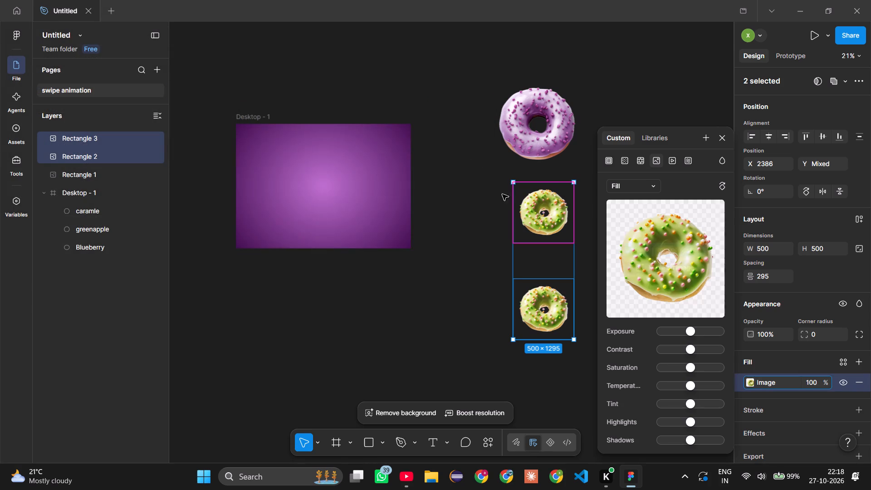
# Replace the image fill of the bottom donut, Rectangle 3, with the caramel image from the Figma Slide Prototype (Assets) folder.
pyautogui.click(542, 312)
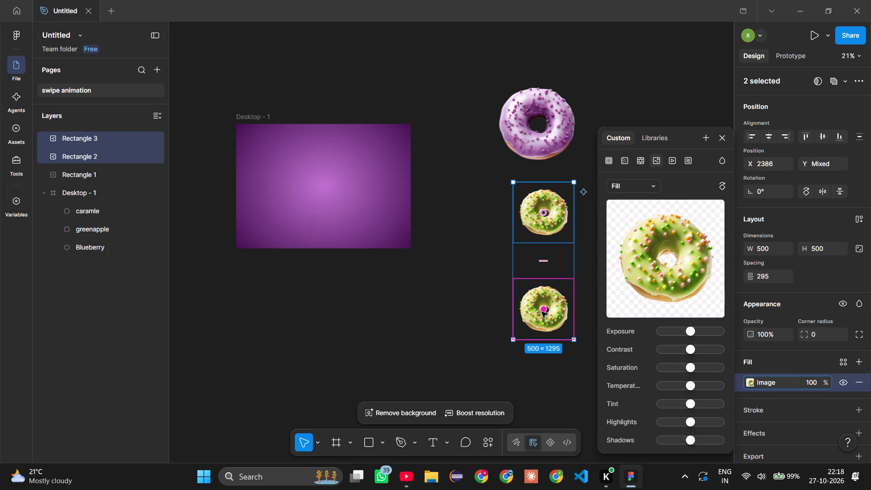
pyautogui.click(459, 299)
pyautogui.click(559, 311)
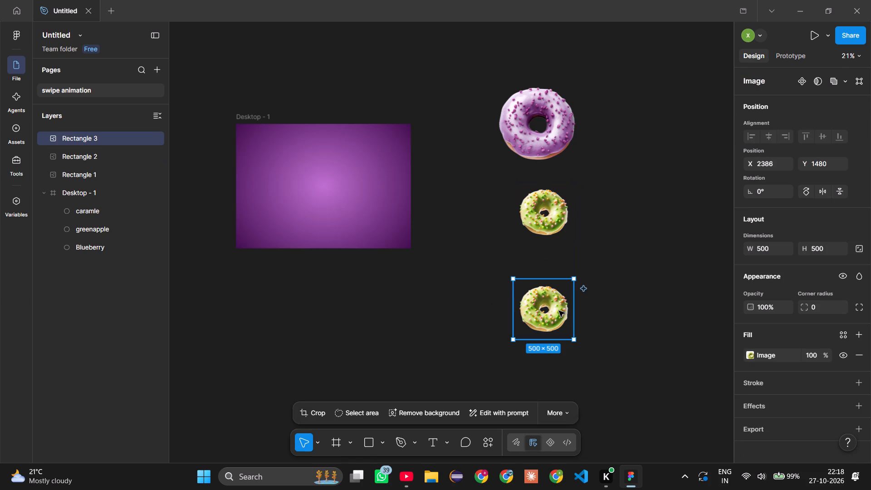
pyautogui.click(751, 356)
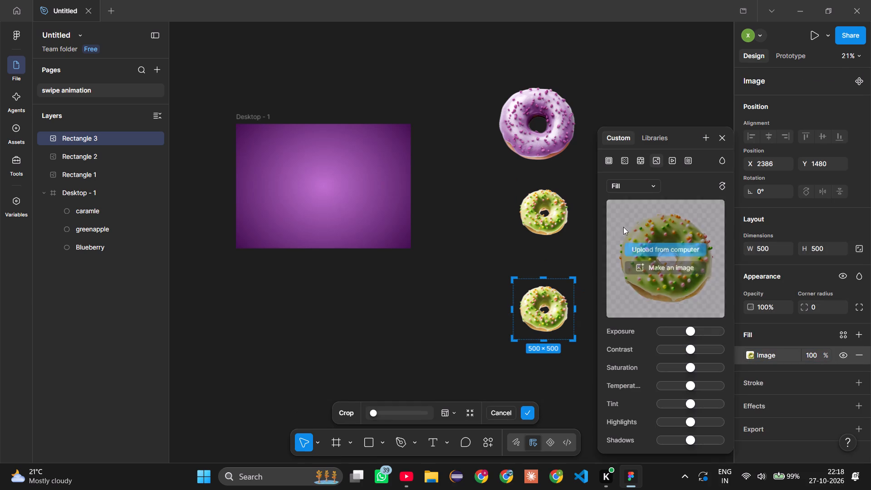
pyautogui.click(643, 245)
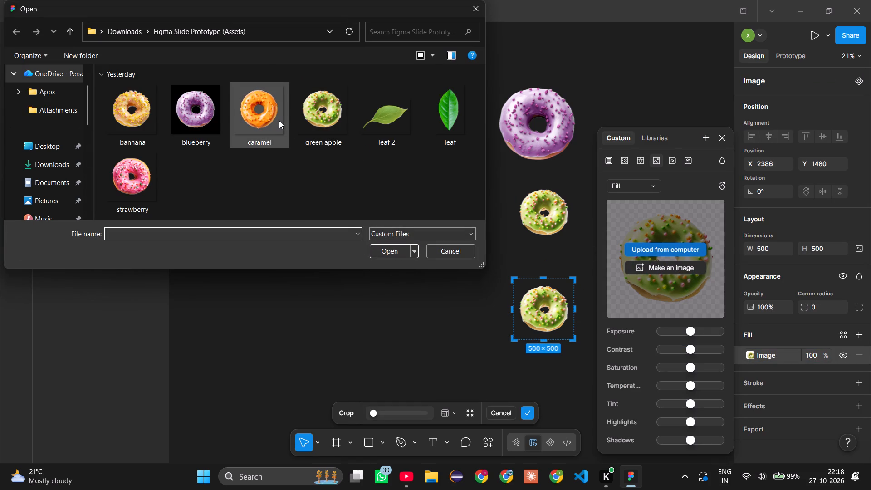
pyautogui.click(275, 118)
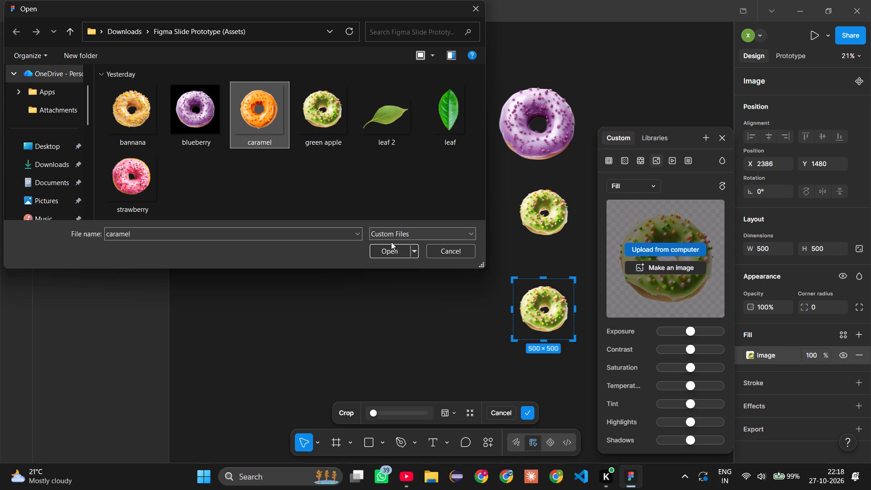
pyautogui.click(389, 249)
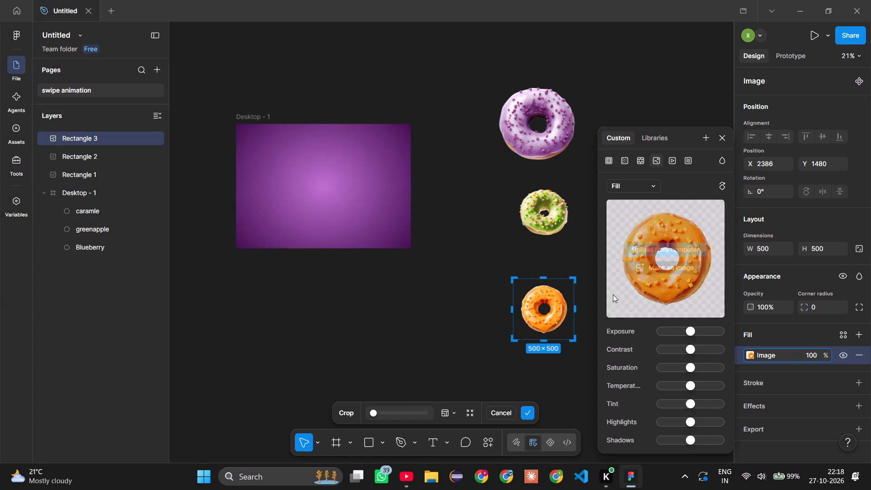
pyautogui.click(492, 256)
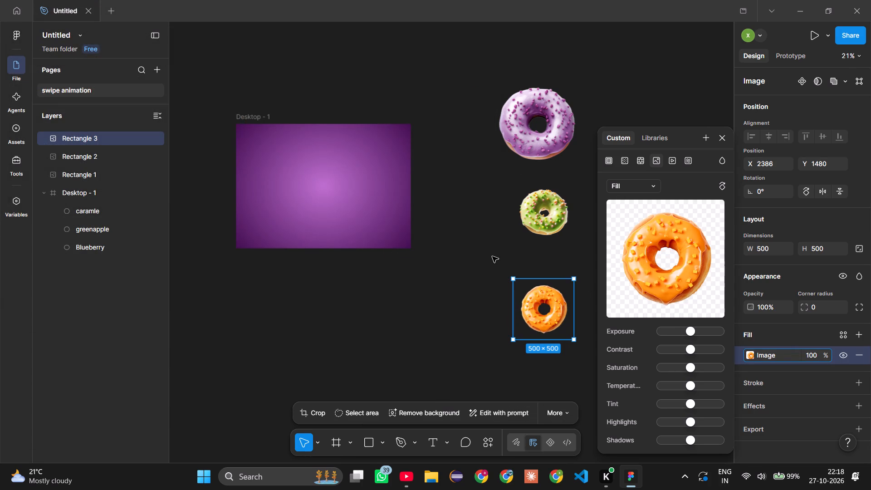
pyautogui.click(727, 135)
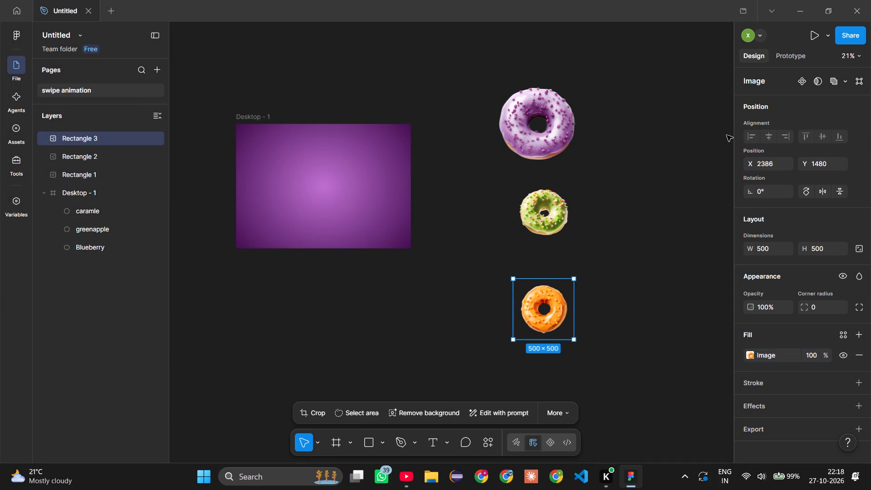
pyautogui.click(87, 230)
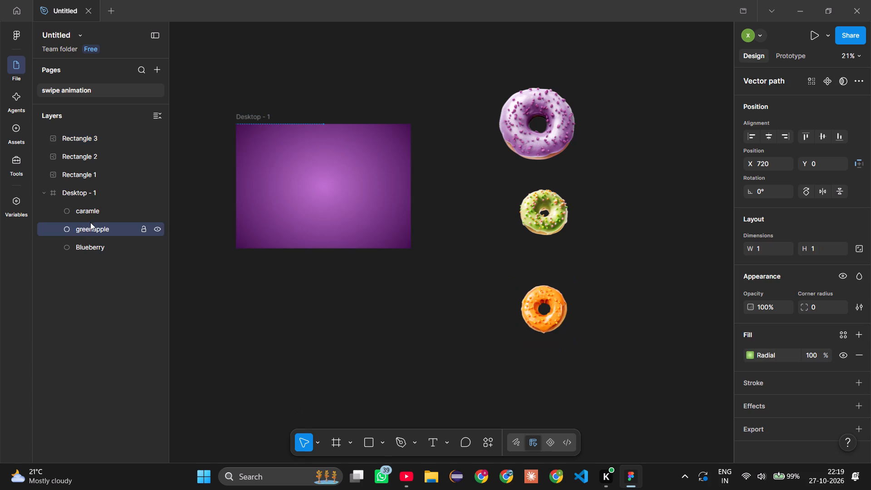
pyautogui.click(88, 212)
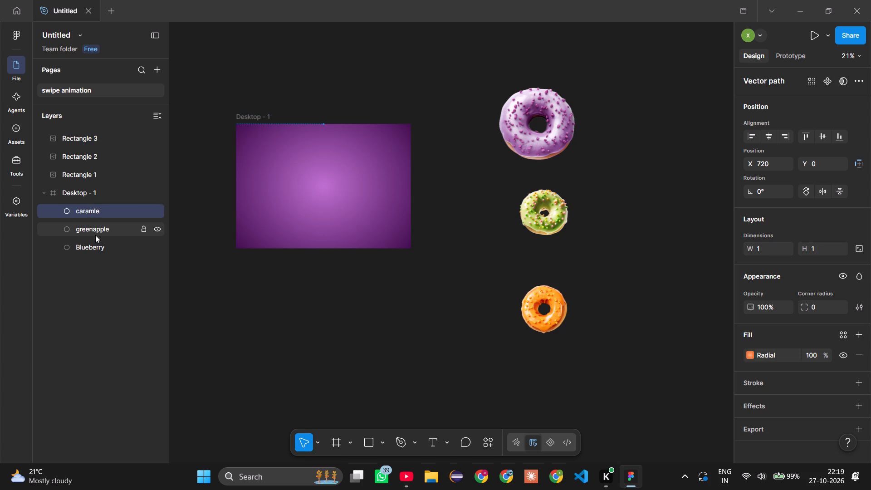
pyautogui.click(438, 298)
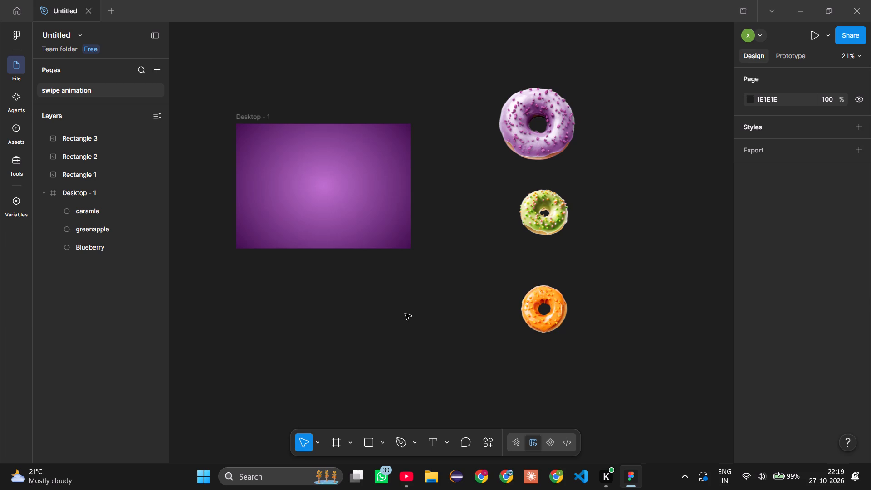
# Align the three donut images, Rectangle 1, Rectangle 2 and Rectangle 3, on their horizontal centres.
pyautogui.moveTo(489, 112); pyautogui.dragTo(571, 312)
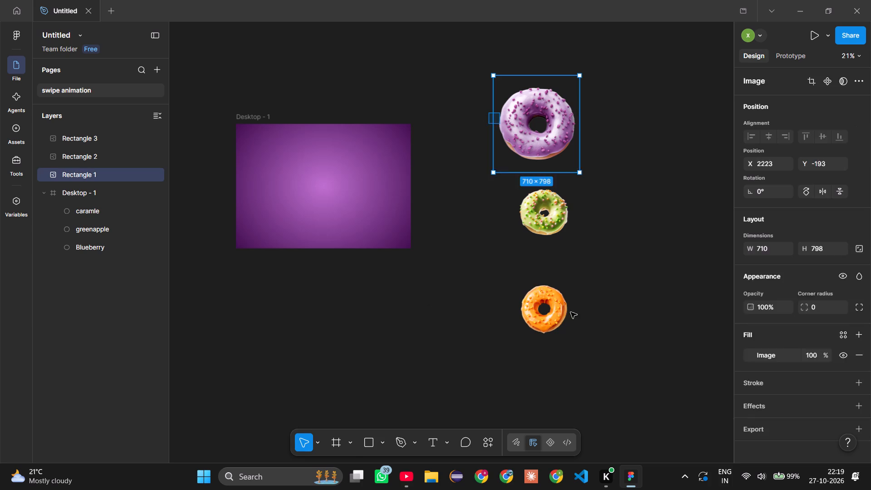
pyautogui.moveTo(571, 312); pyautogui.dragTo(573, 337)
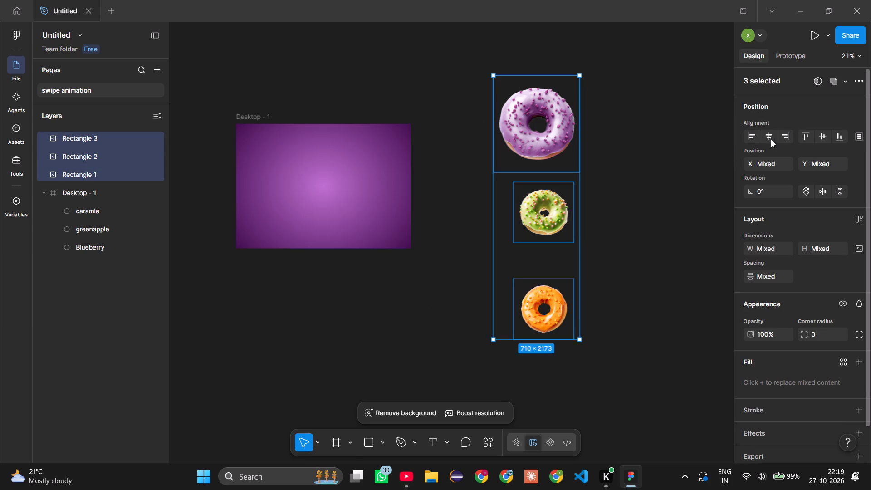
pyautogui.click(770, 138)
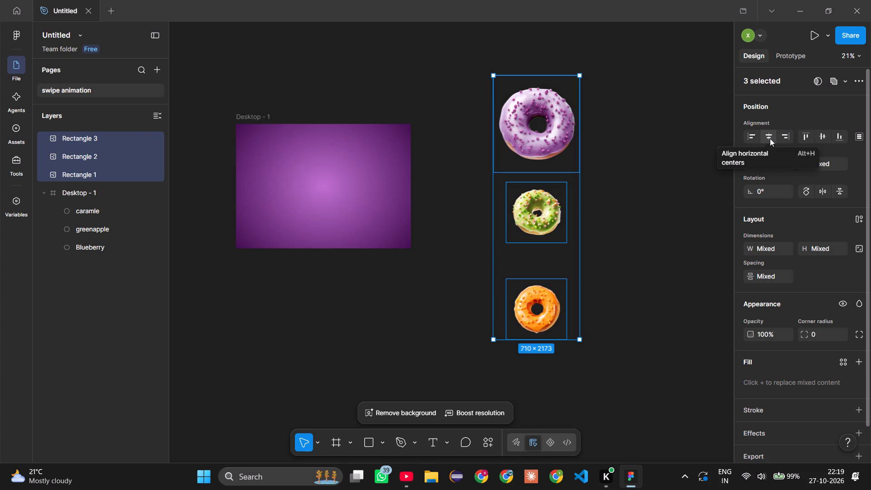
# Add auto layout to the three donut images and name the resulting frame "autolayout".
pyautogui.rightClick(555, 202)
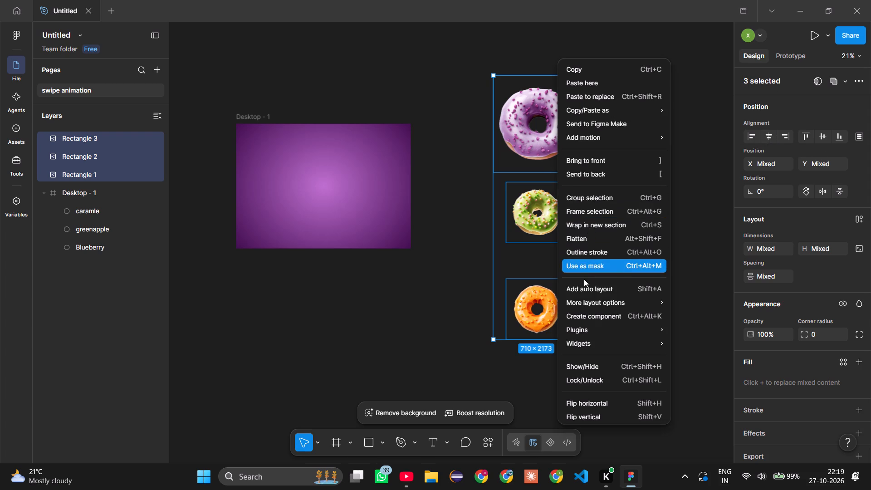
pyautogui.click(585, 289)
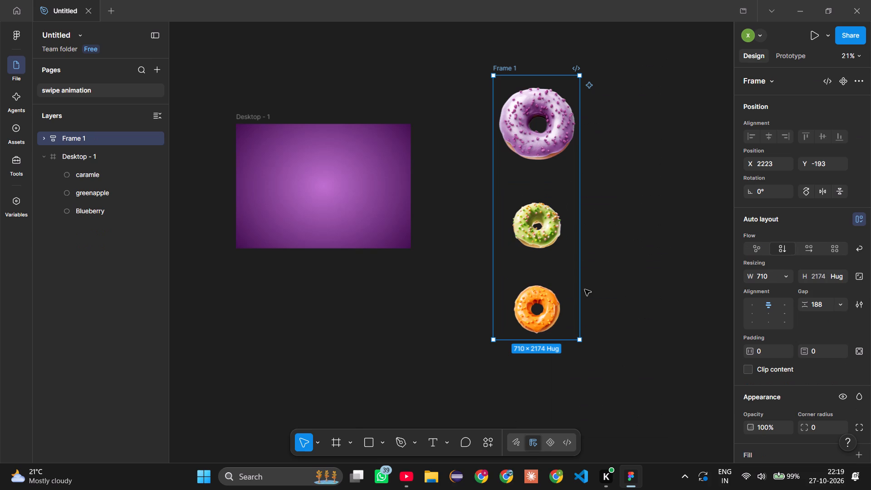
pyautogui.doubleClick(506, 68)
pyautogui.write('autolayout')
pyautogui.press('Return')
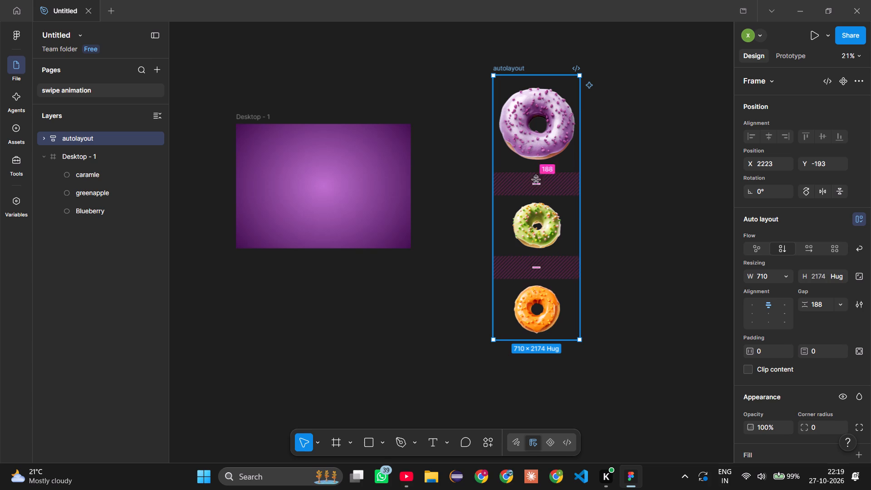
# Adjust the vertical gap between the donuts in the autolayout frame to 140.
pyautogui.moveTo(534, 181); pyautogui.dragTo(540, 178)
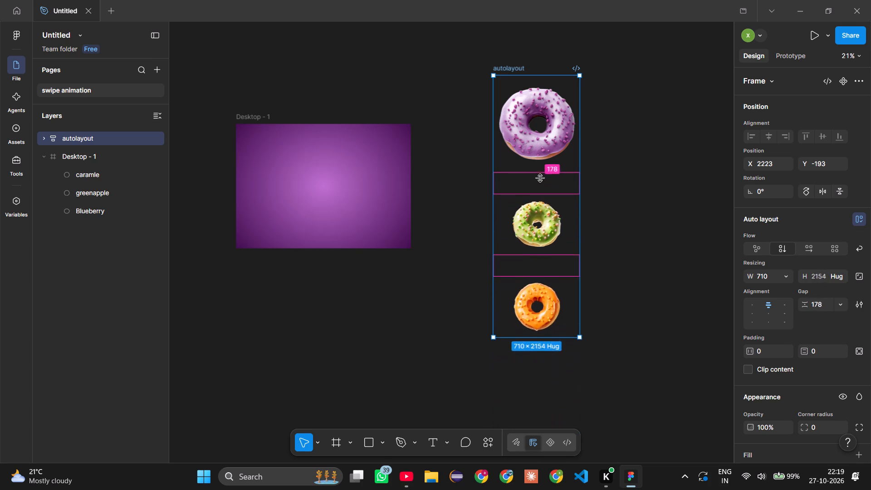
pyautogui.moveTo(540, 178); pyautogui.dragTo(542, 171)
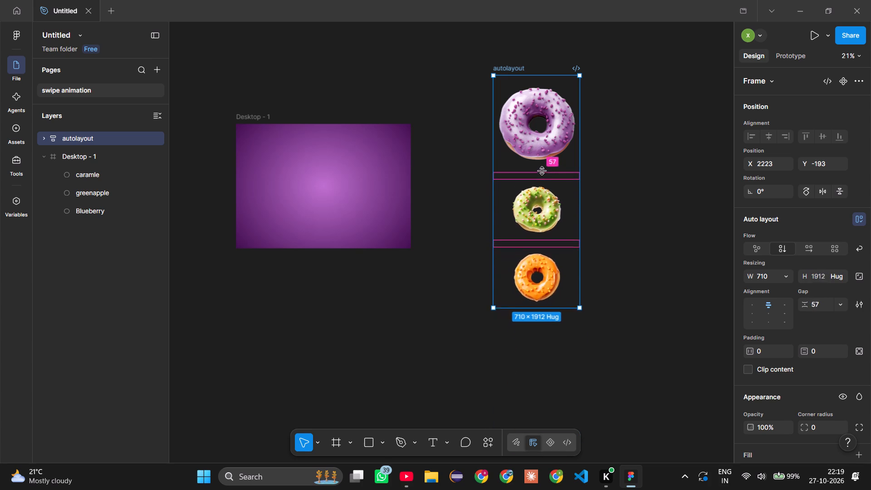
pyautogui.moveTo(542, 171); pyautogui.dragTo(545, 185)
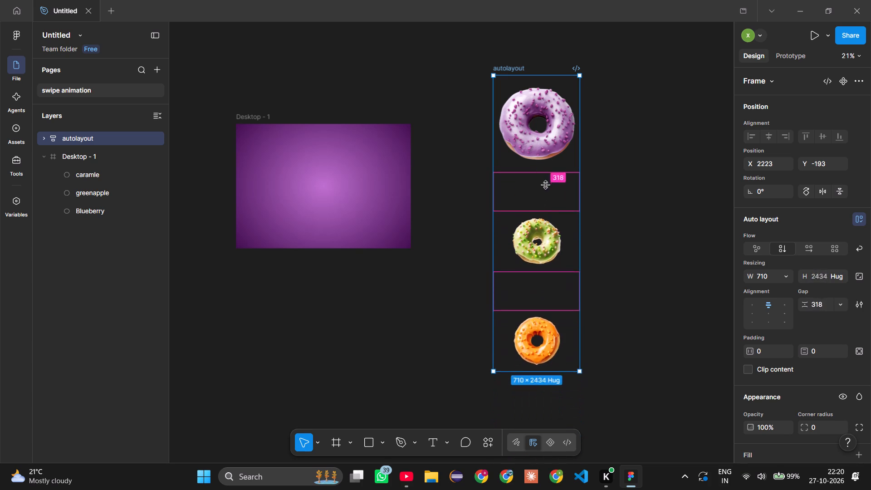
pyautogui.moveTo(545, 185); pyautogui.dragTo(545, 177)
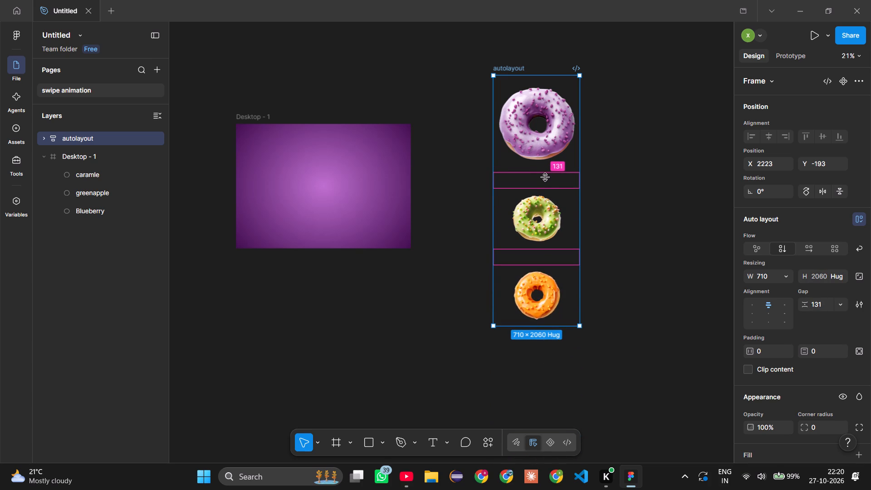
pyautogui.moveTo(545, 177); pyautogui.dragTo(543, 172)
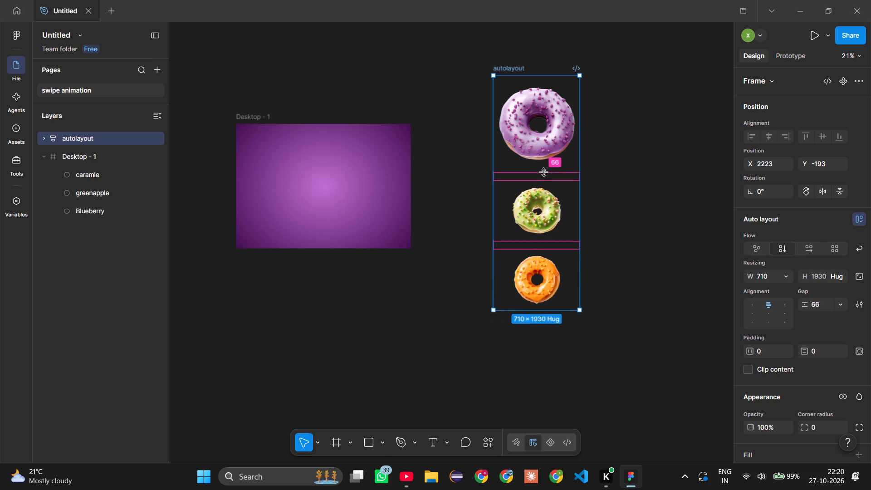
pyautogui.moveTo(543, 172); pyautogui.dragTo(543, 172)
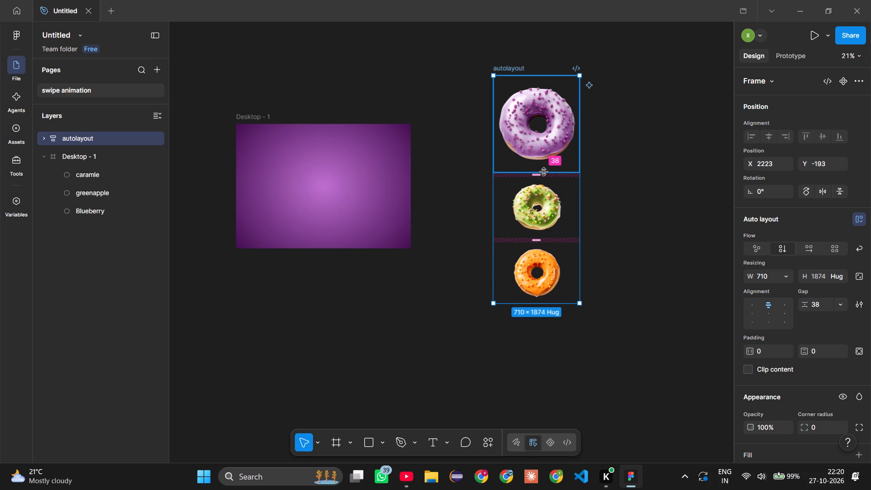
pyautogui.moveTo(539, 174); pyautogui.dragTo(540, 180)
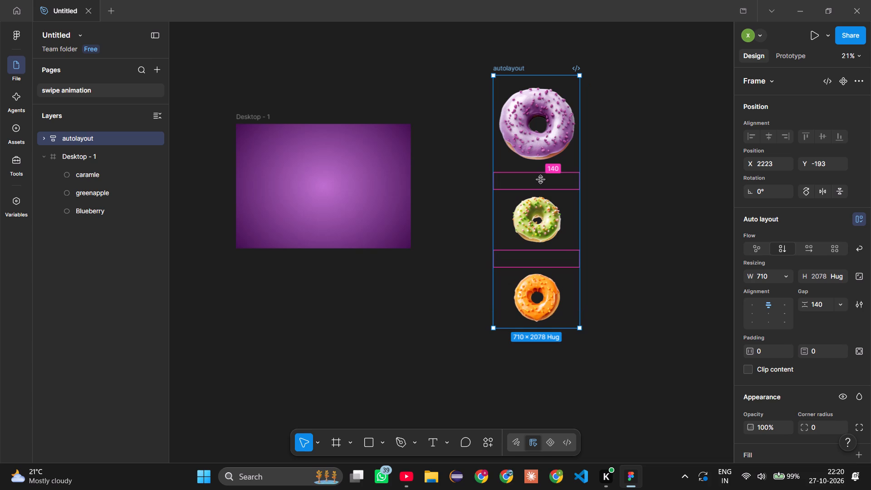
# Wrap the autolayout frame in a new frame and name it "donaut".
pyautogui.rightClick(529, 128)
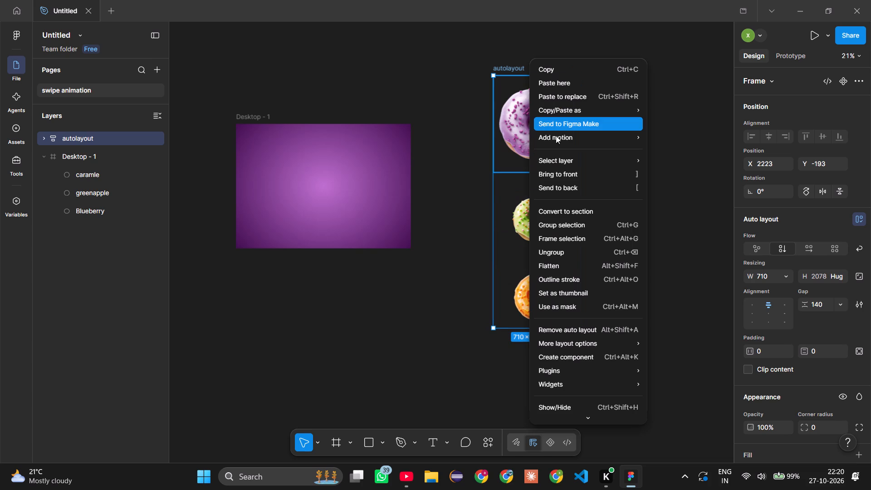
pyautogui.click(563, 236)
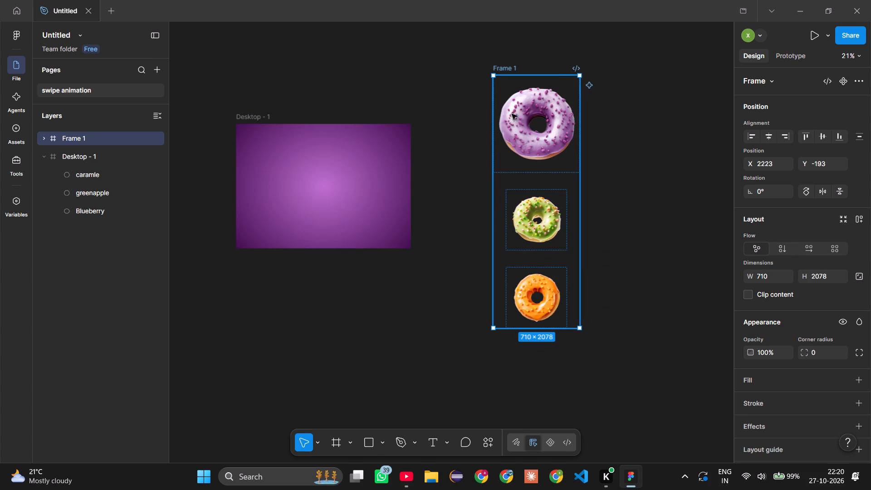
pyautogui.doubleClick(508, 69)
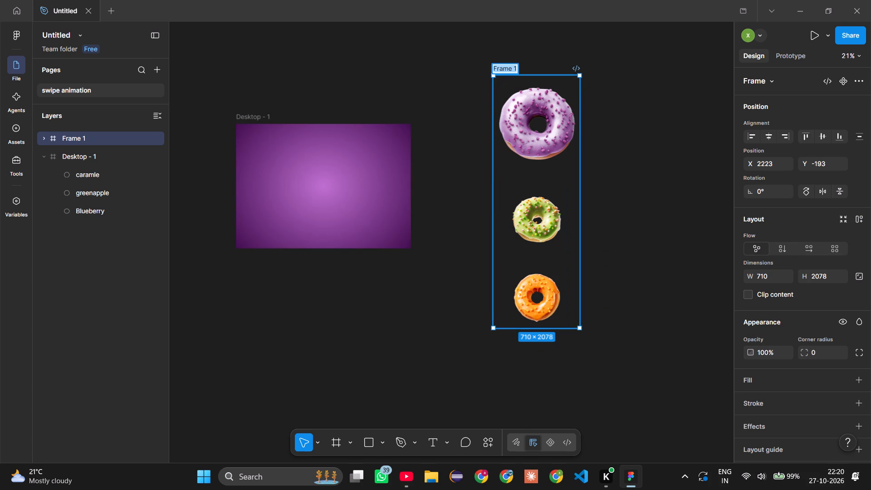
pyautogui.write('donau')
pyautogui.press('t')
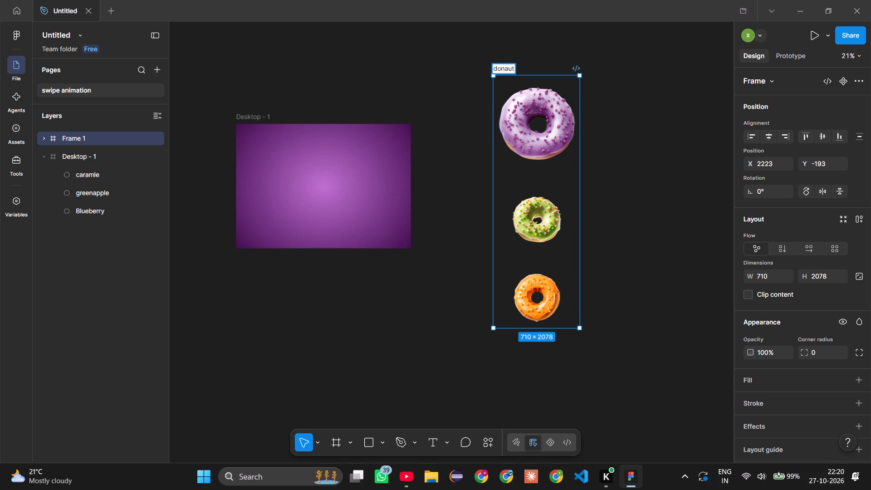
pyautogui.press('Return')
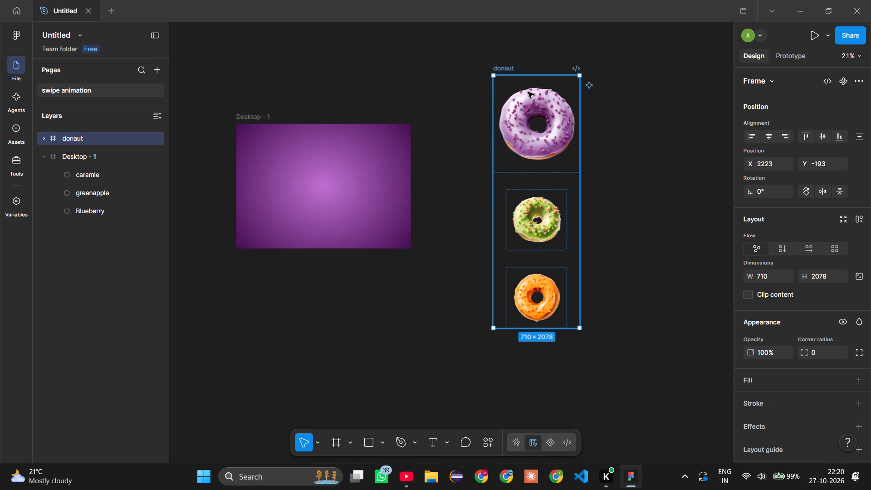
# Move the donaut frame into Desktop - 1 at about X 416, Y 96, with the blueberry donut over the purple background.
pyautogui.moveTo(528, 91); pyautogui.dragTo(322, 151)
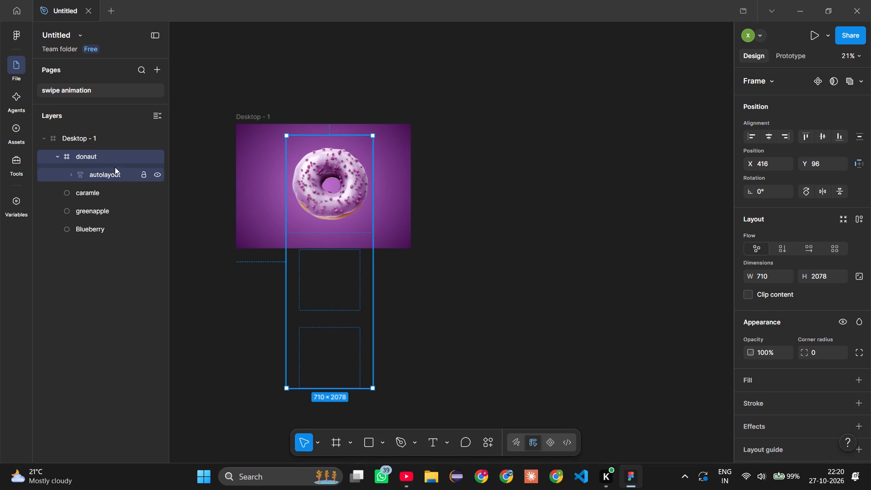
# Reduce the gap between the donuts in the nested autolayout frame to -65.
pyautogui.click(103, 175)
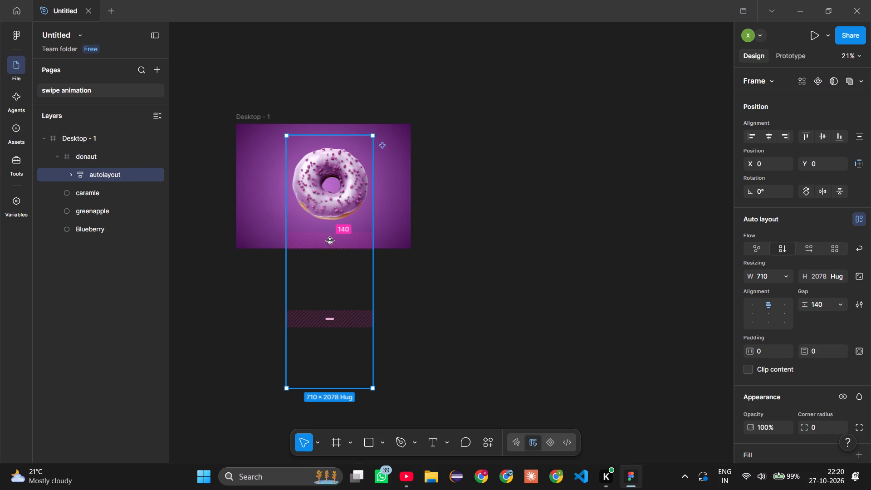
pyautogui.moveTo(331, 240); pyautogui.dragTo(332, 229)
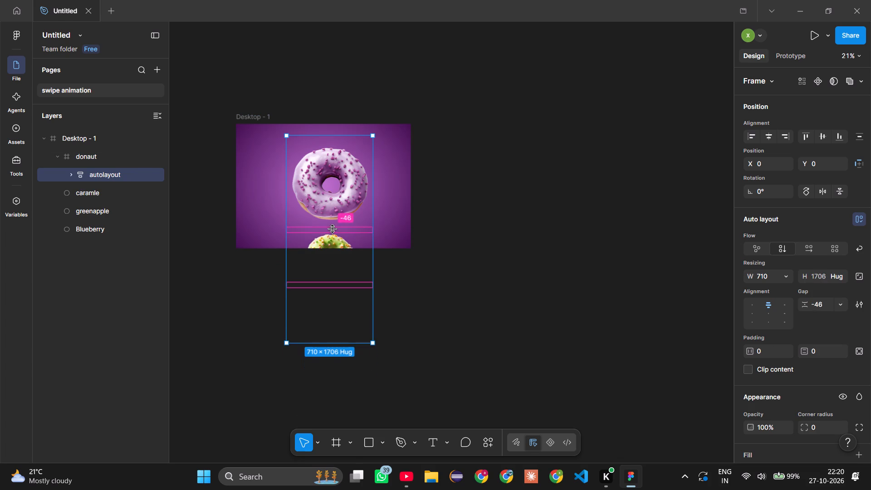
pyautogui.moveTo(332, 229); pyautogui.dragTo(332, 229)
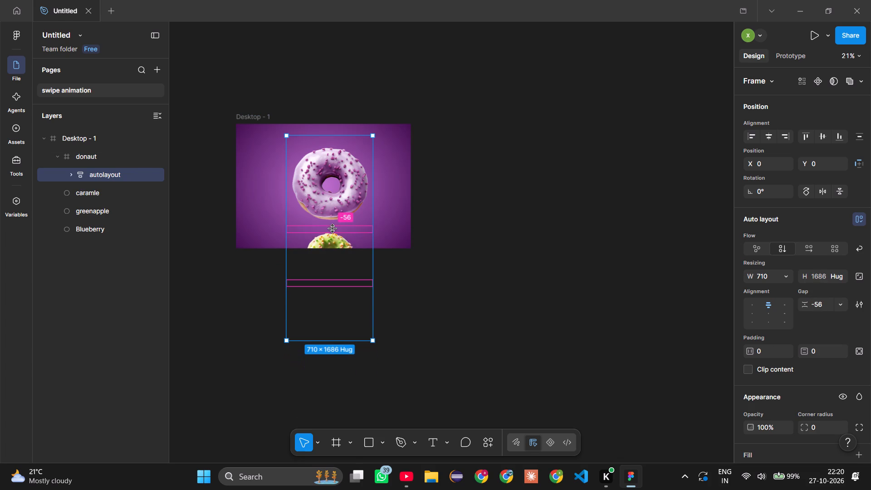
pyautogui.moveTo(332, 229); pyautogui.dragTo(332, 228)
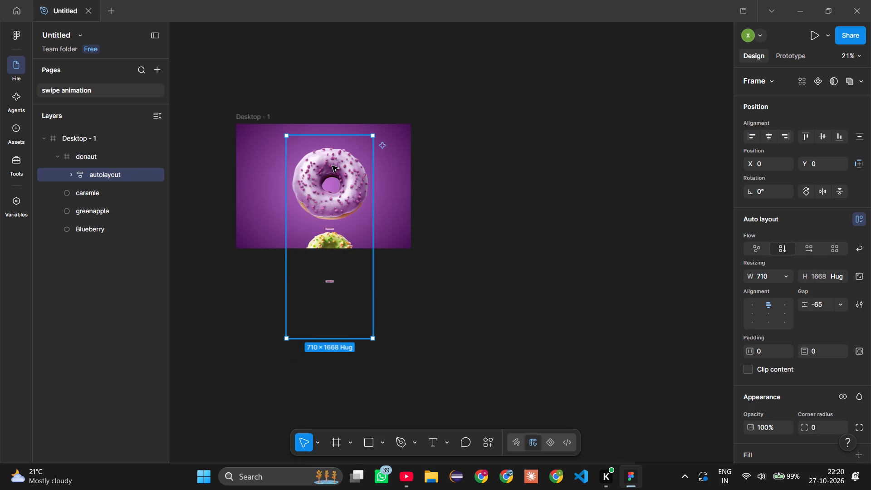
# Reposition the autolayout frame inside the donaut frame to about X -37, Y 0.
pyautogui.moveTo(336, 170); pyautogui.dragTo(330, 165)
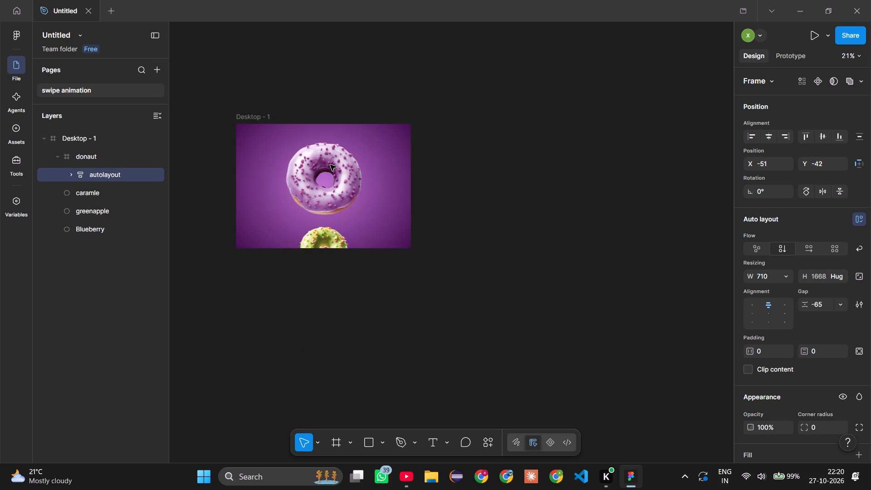
pyautogui.moveTo(330, 165); pyautogui.dragTo(332, 168)
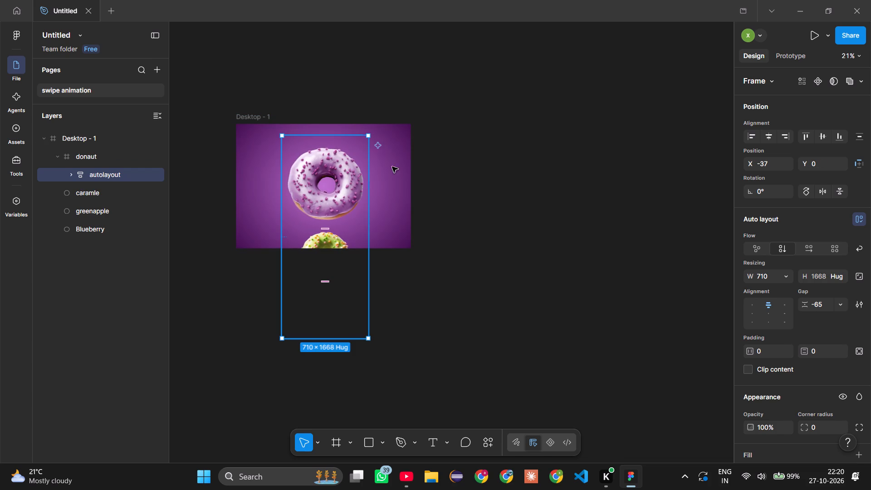
pyautogui.click(462, 175)
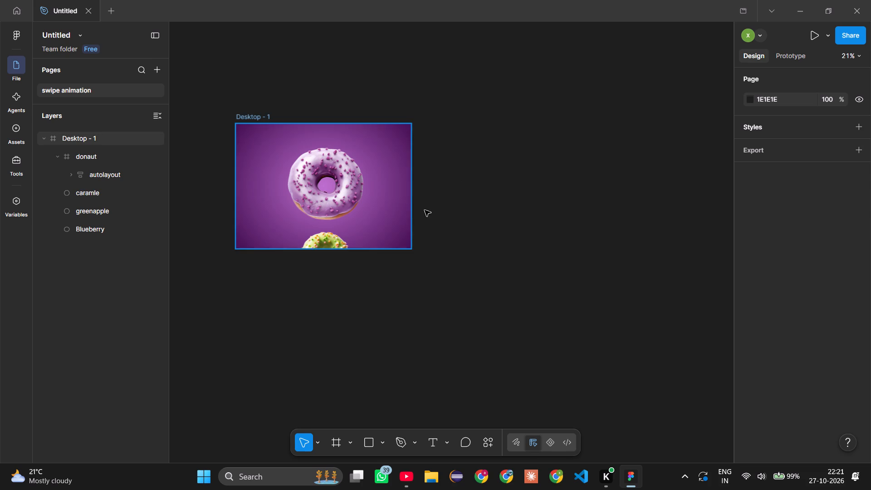
# Resize Rectangle 2 and Rectangle 3 inside the autolayout frame to 450 by 450.
pyautogui.click(87, 172)
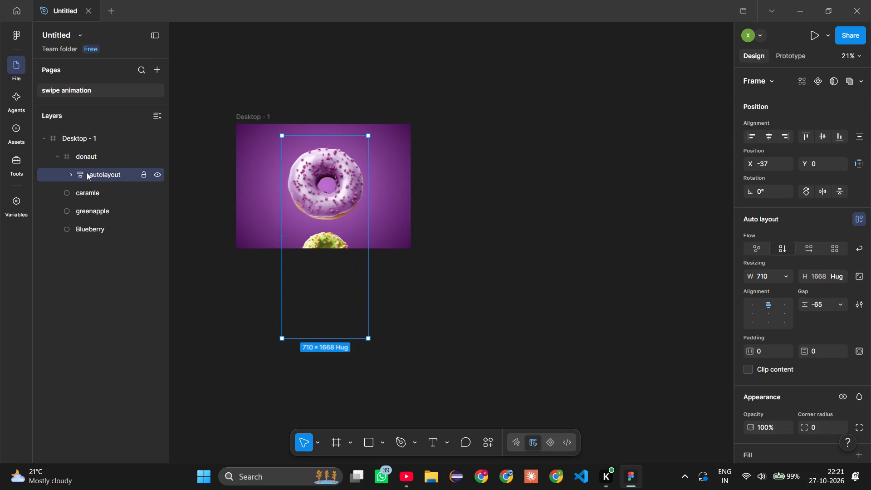
pyautogui.click(70, 172)
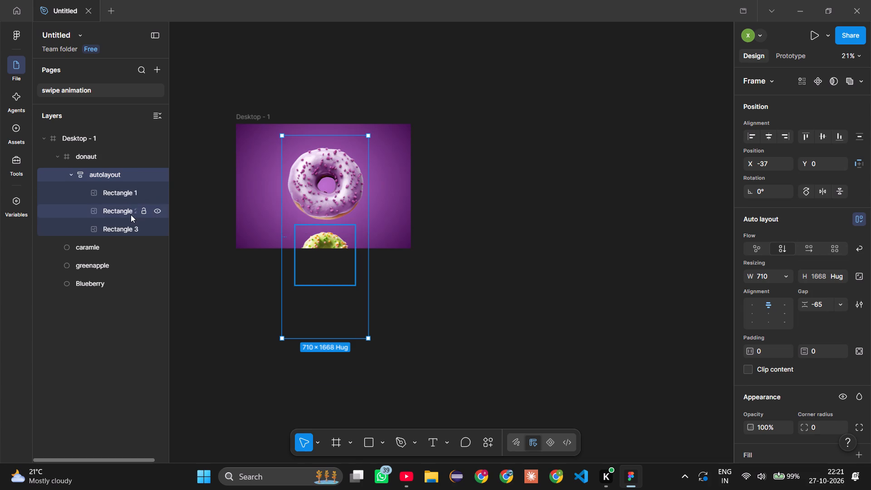
pyautogui.click(118, 211)
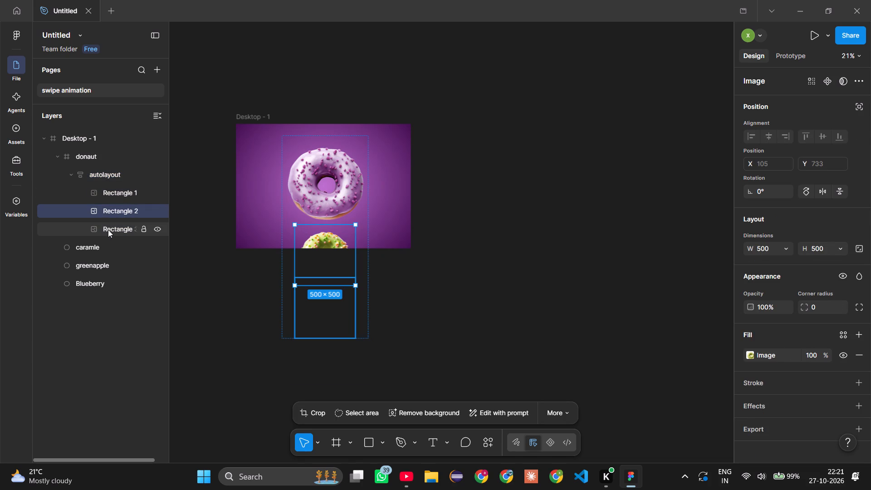
pyautogui.keyDown('ctrl'); pyautogui.click(108, 230); pyautogui.keyUp('ctrl')
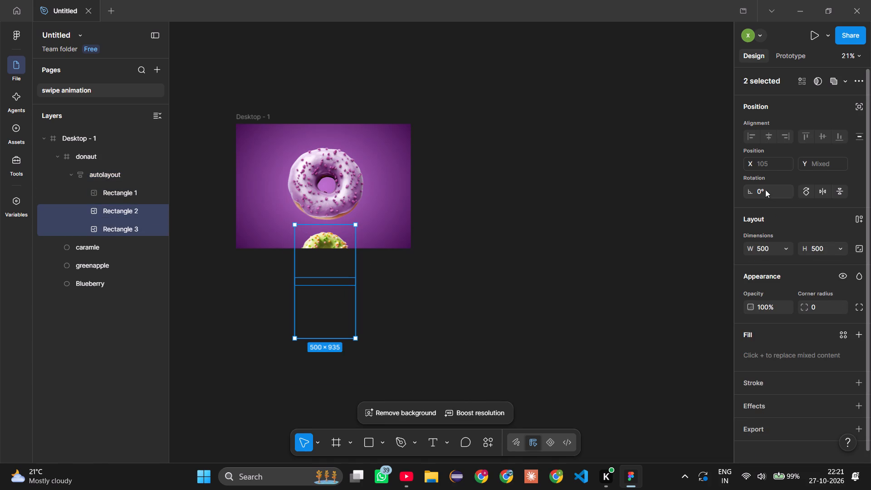
pyautogui.click(761, 251)
pyautogui.press('4')
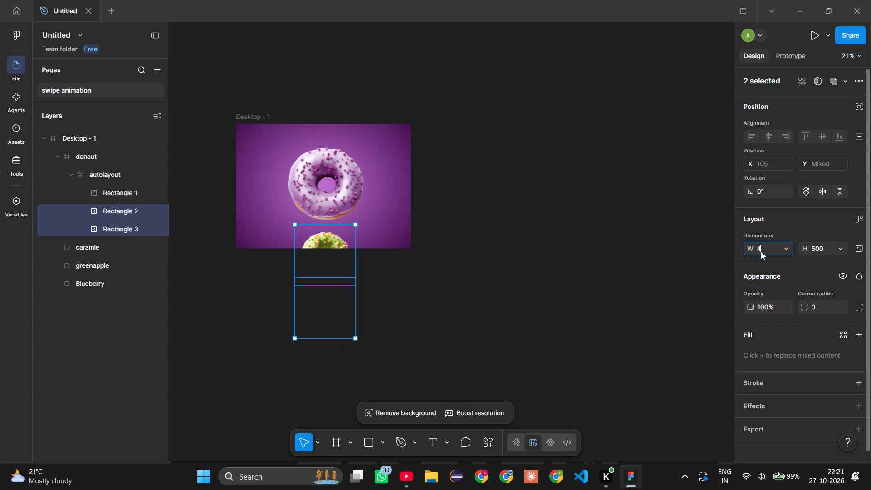
pyautogui.write('50')
pyautogui.press('Return')
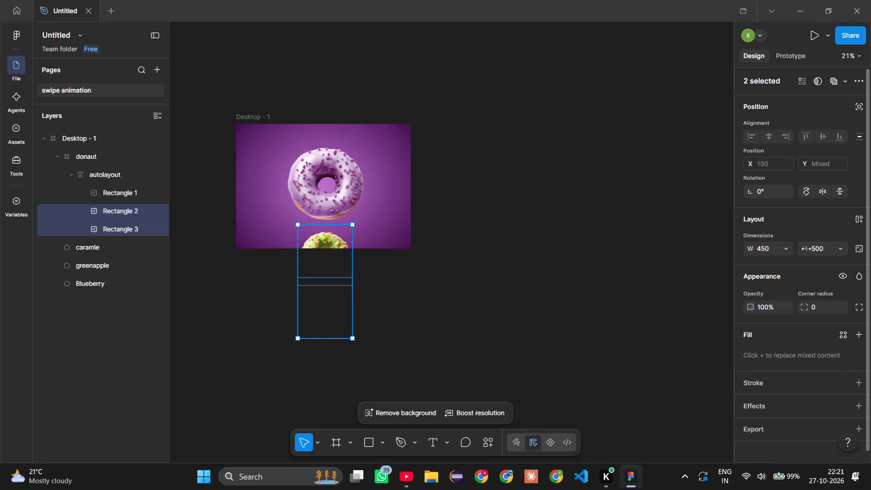
pyautogui.click(816, 249)
pyautogui.write('450')
pyautogui.press('Return')
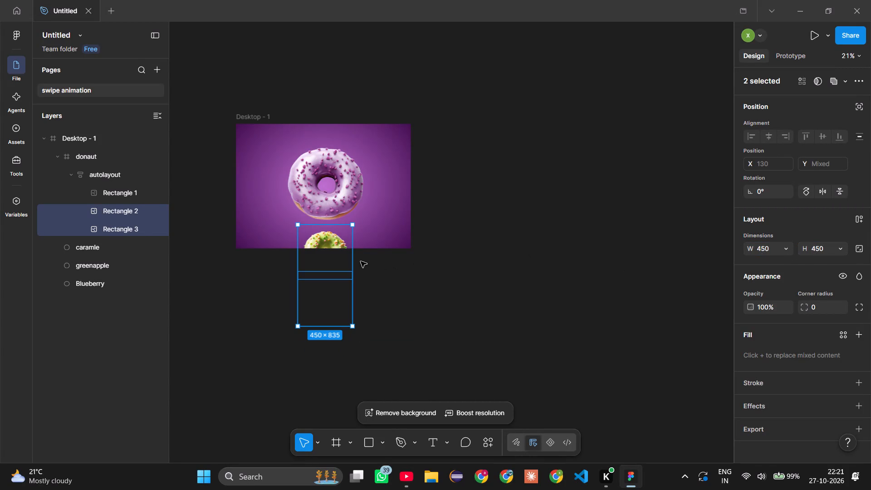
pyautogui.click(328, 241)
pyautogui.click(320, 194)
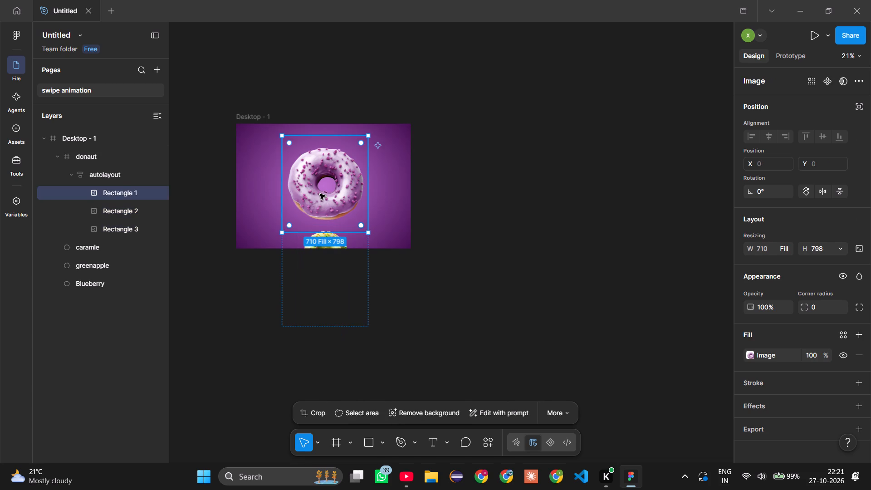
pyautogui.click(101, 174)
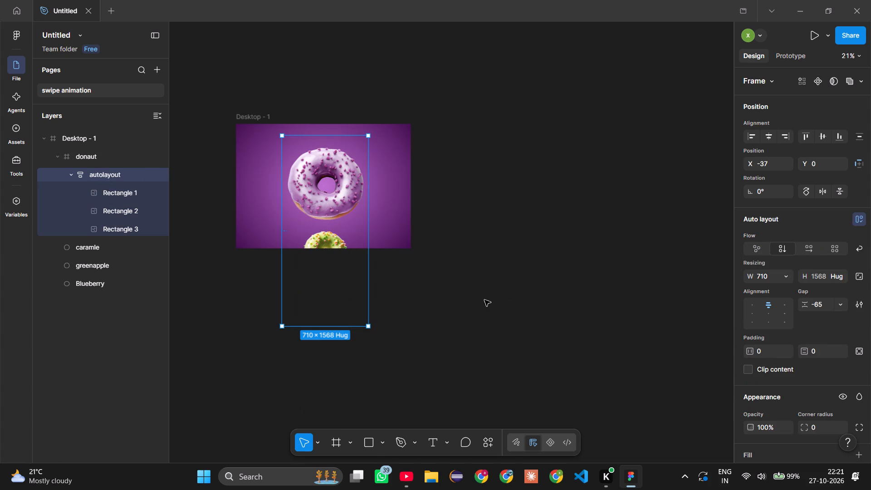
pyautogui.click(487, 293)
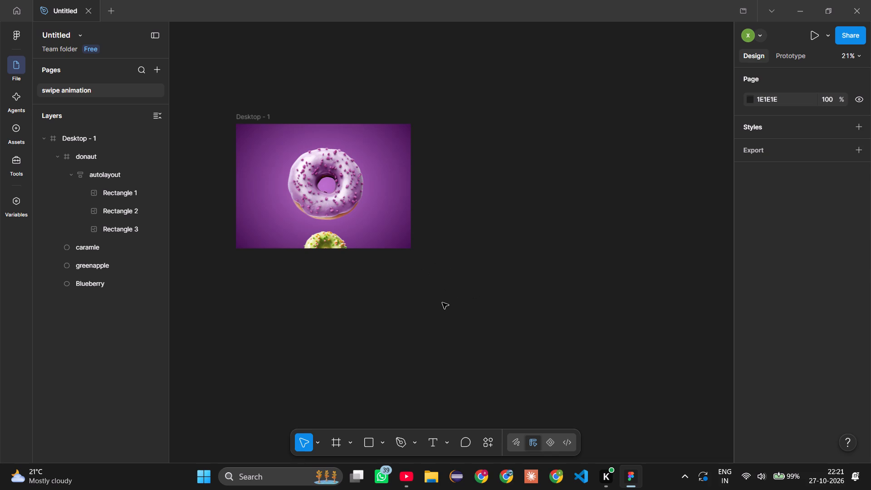
# Add a text layer reading "BLUEBERRY" in Desktop - 1 at about X 98, Y 377.
pyautogui.press('t')
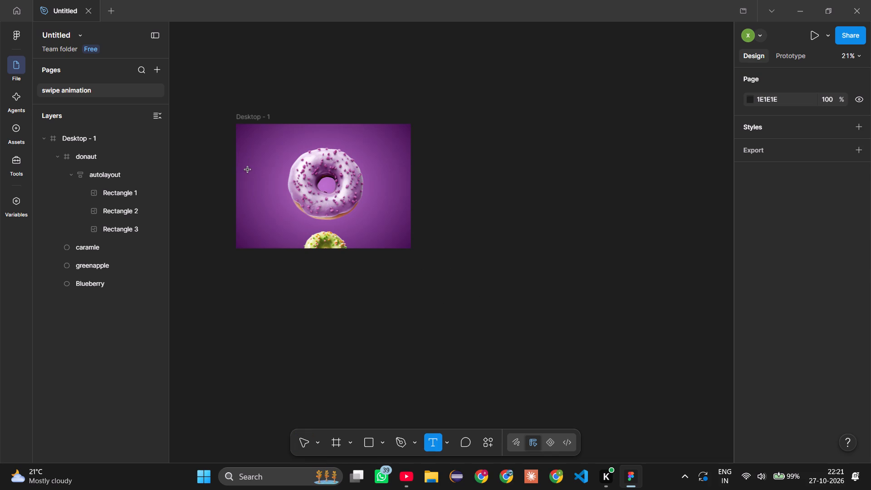
pyautogui.click(248, 170)
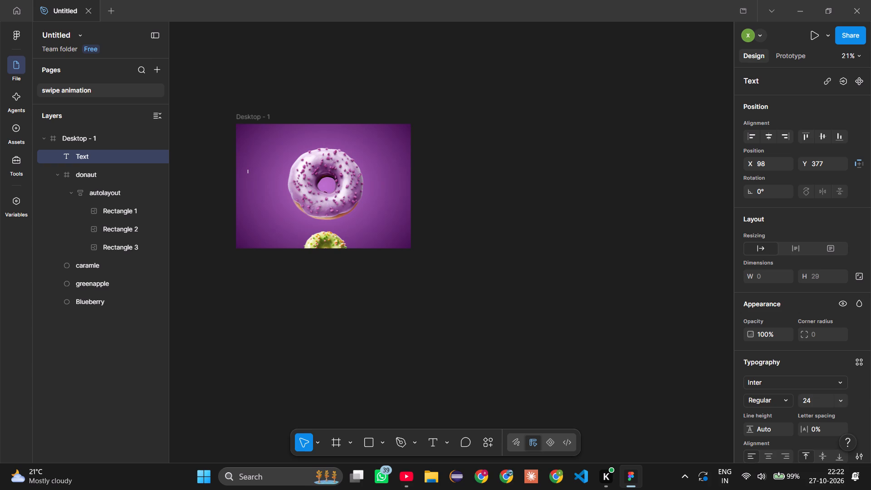
pyautogui.write('BLUR')
pyautogui.press('BackSpace')
pyautogui.write('EBERRY')
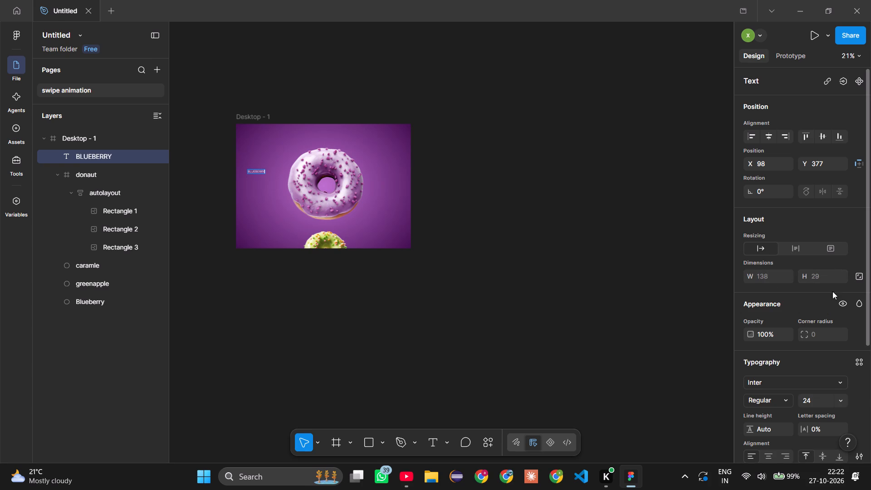
# Format the whole BLUEBERRY text with font size 128 and Bold weight.
pyautogui.hotkey('ctrl', 'a')
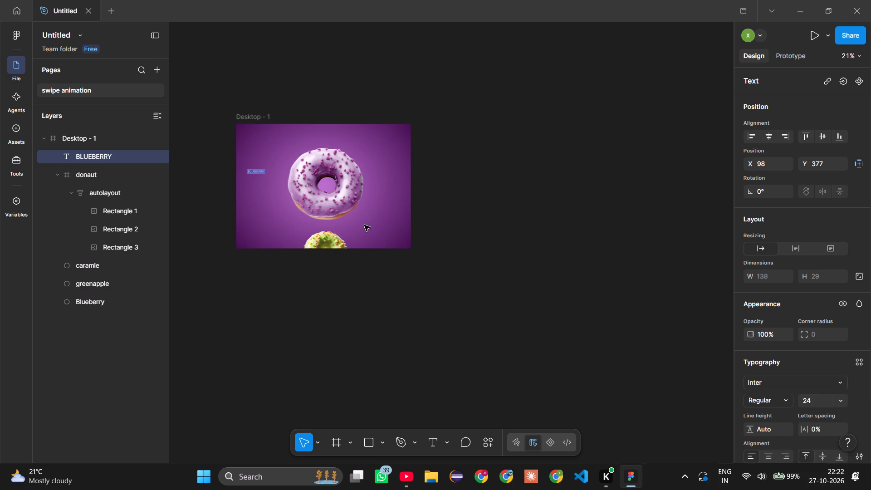
pyautogui.click(846, 400)
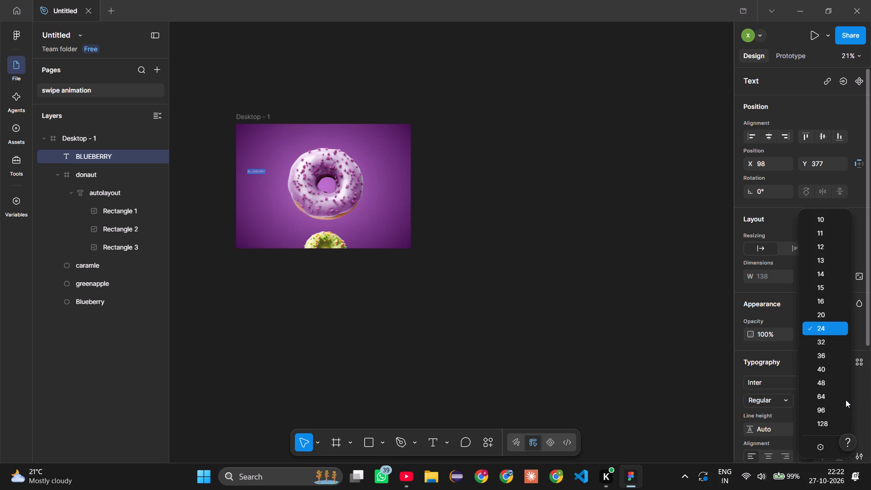
pyautogui.click(822, 421)
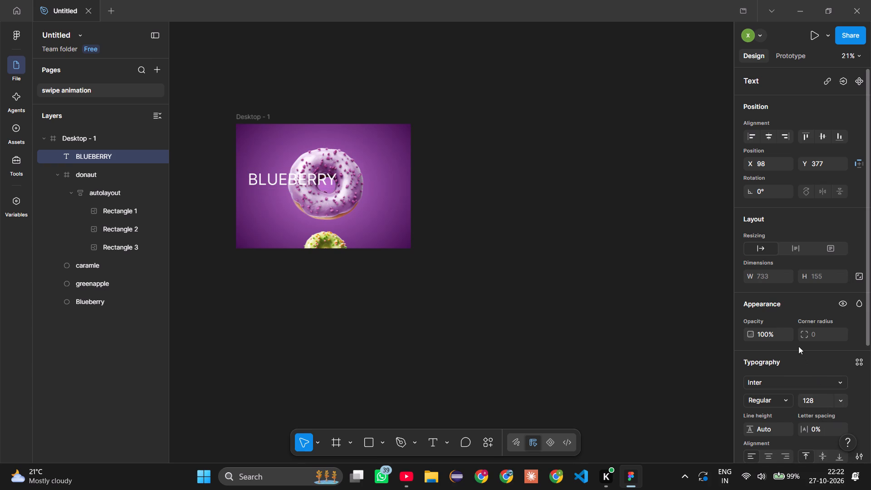
pyautogui.click(776, 404)
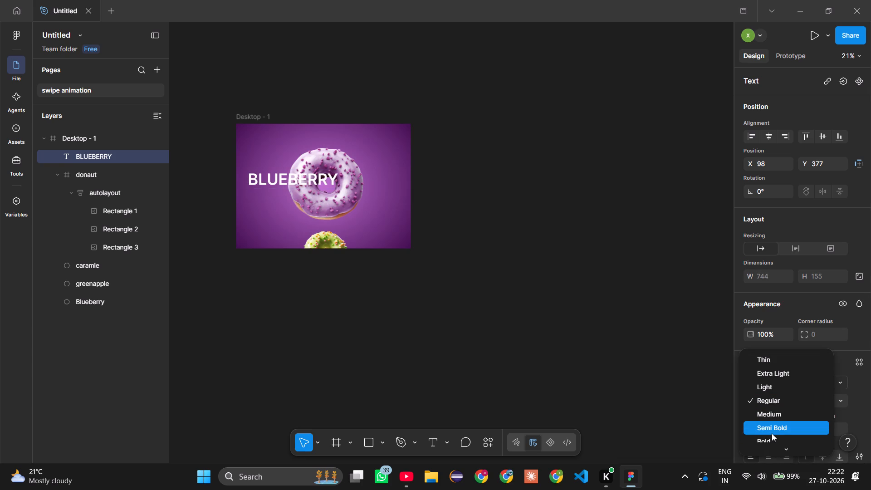
pyautogui.click(771, 440)
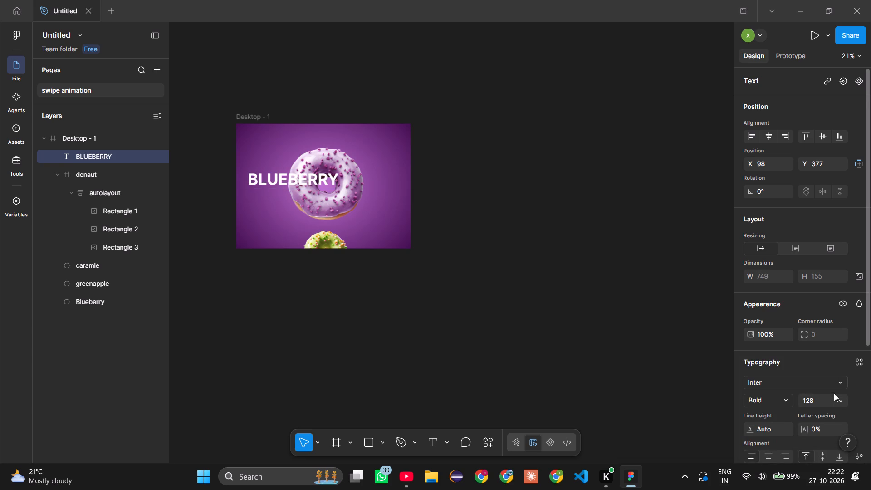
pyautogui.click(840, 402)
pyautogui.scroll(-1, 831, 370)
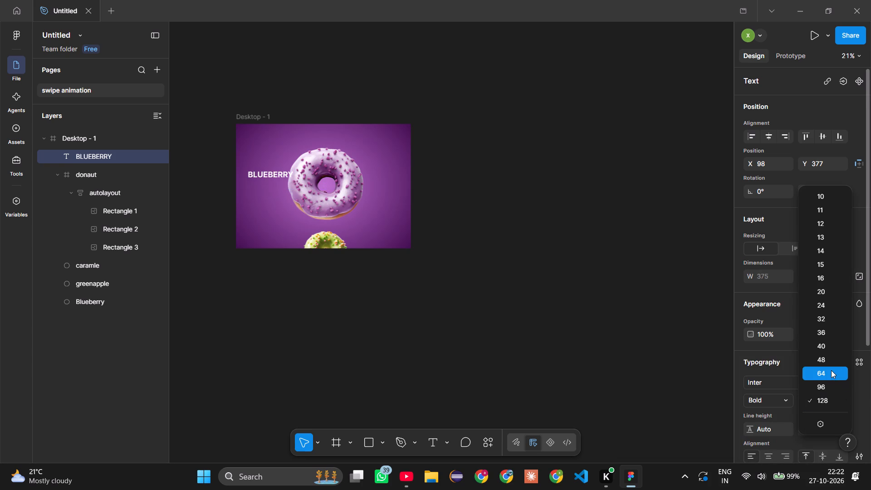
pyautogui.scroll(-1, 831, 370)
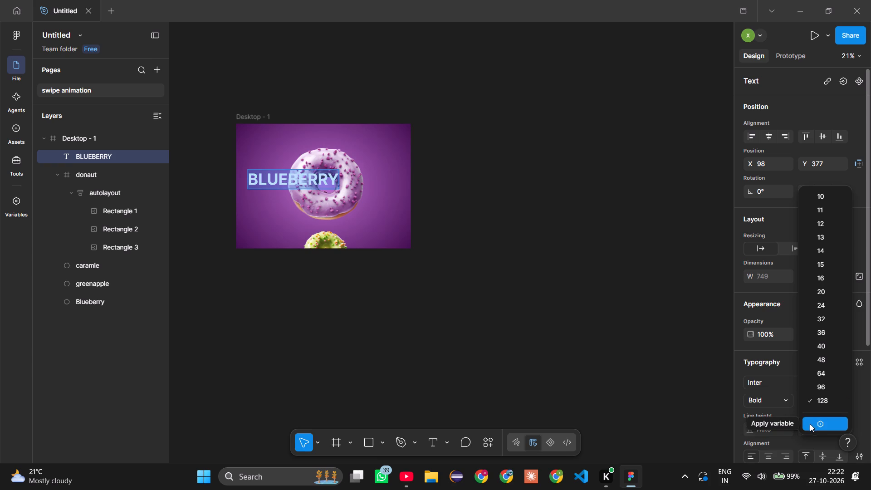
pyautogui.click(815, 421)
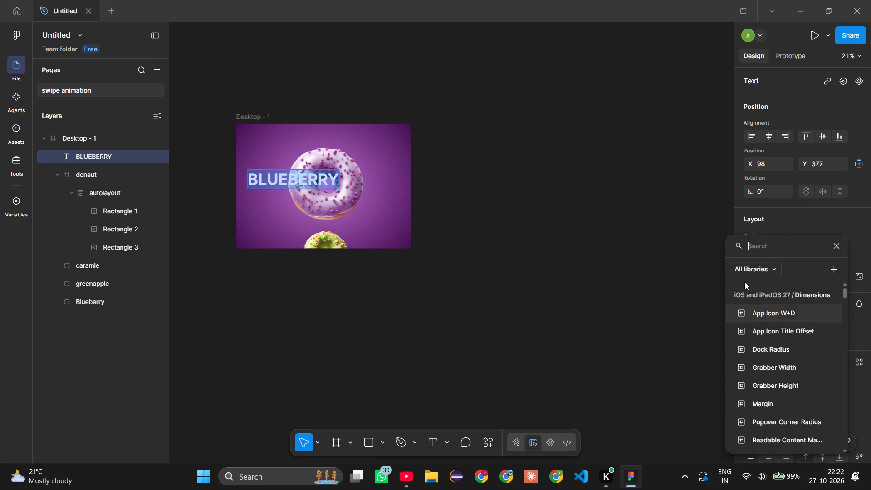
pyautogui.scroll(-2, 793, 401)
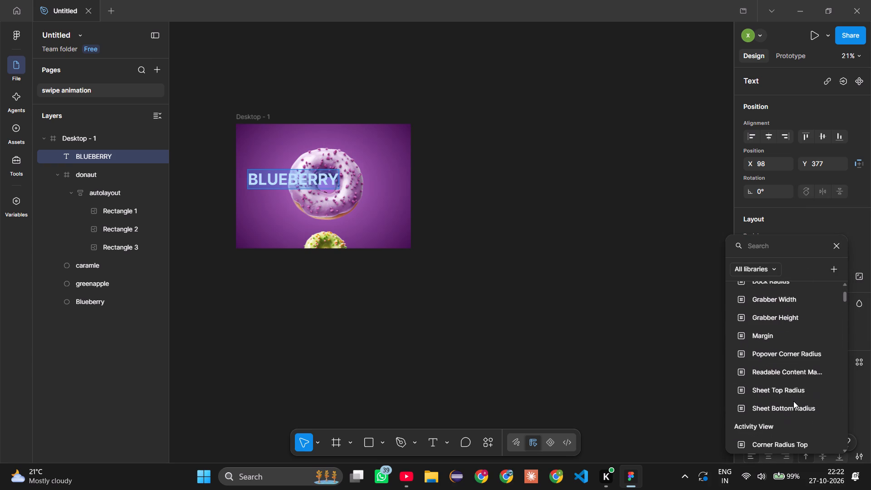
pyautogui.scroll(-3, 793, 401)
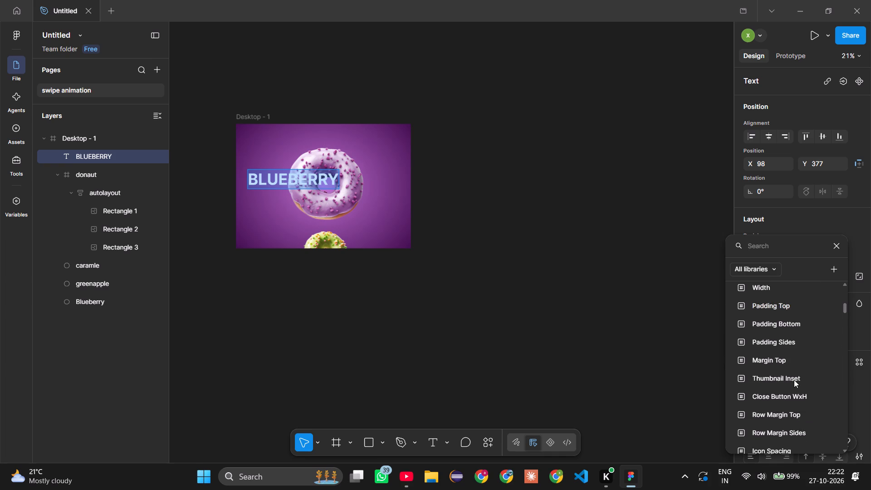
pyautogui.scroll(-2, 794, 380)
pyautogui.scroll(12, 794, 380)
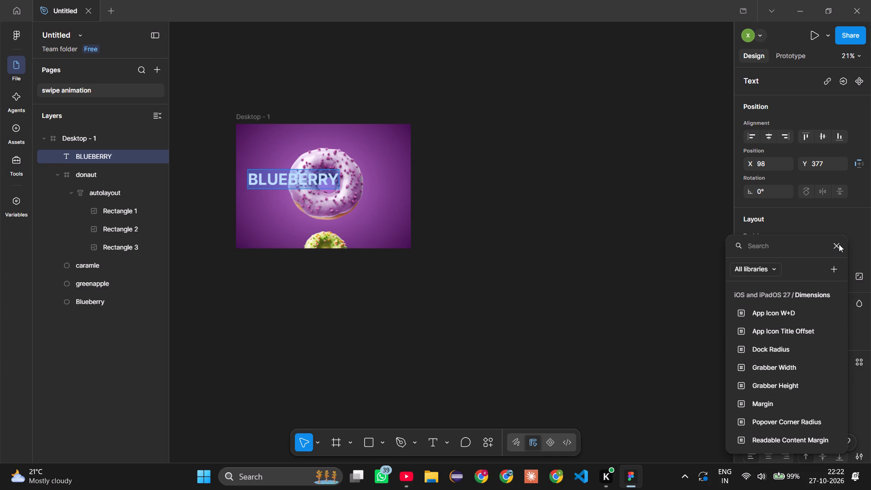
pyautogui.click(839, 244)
# Set the BLUEBERRY text's font size to 300.
pyautogui.scroll(-1, 838, 329)
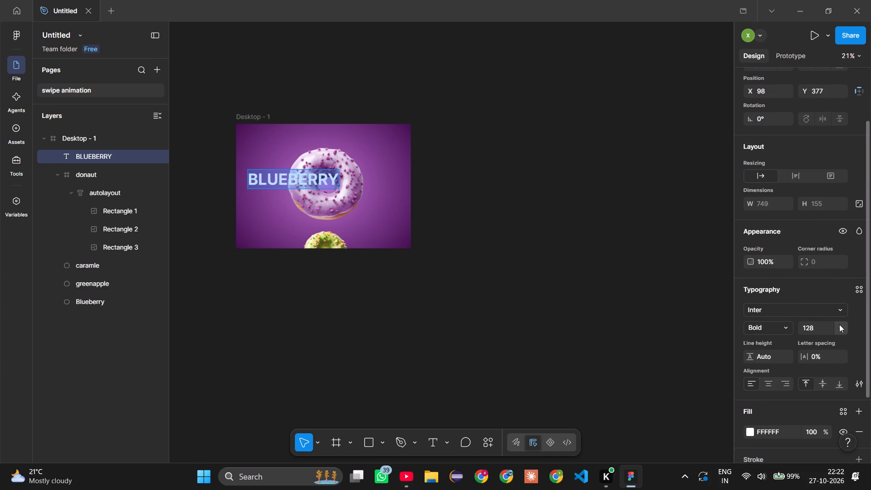
pyautogui.click(839, 324)
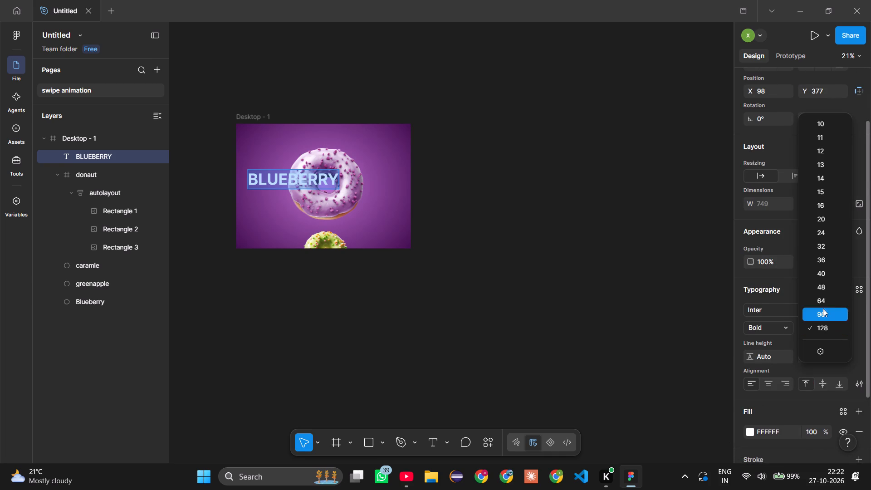
pyautogui.scroll(-1, 832, 256)
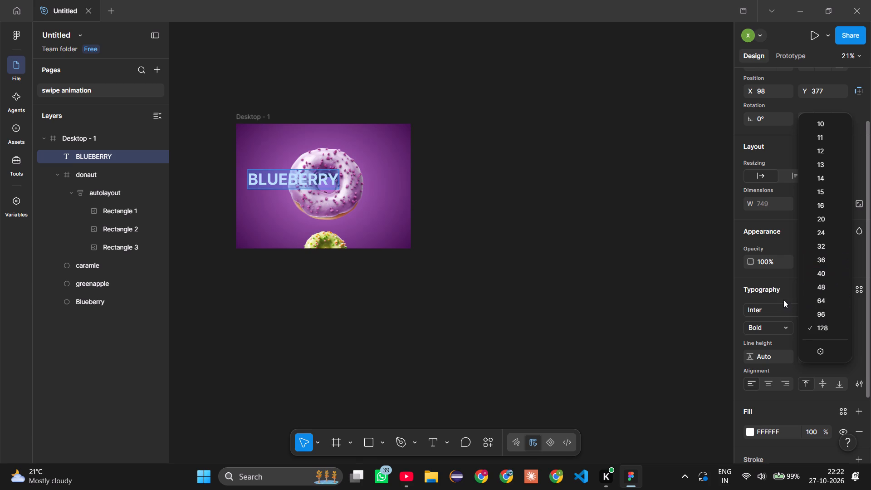
pyautogui.click(784, 285)
pyautogui.click(809, 327)
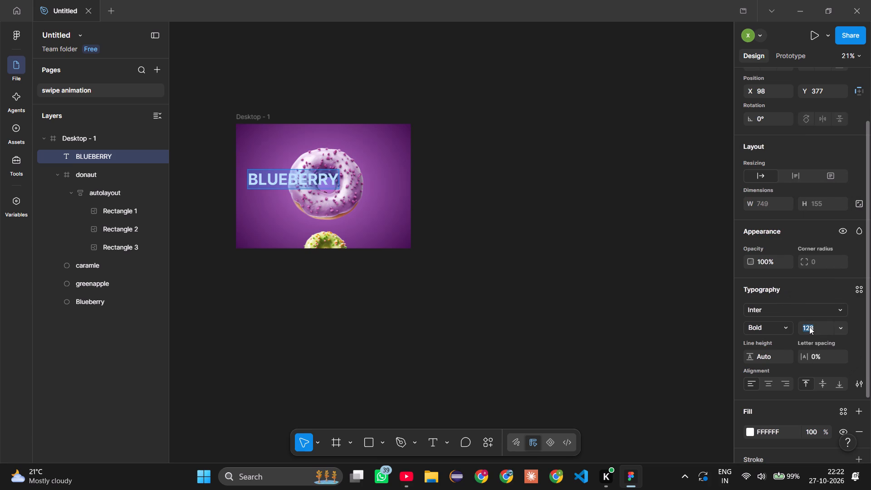
pyautogui.write('300')
pyautogui.press('Return')
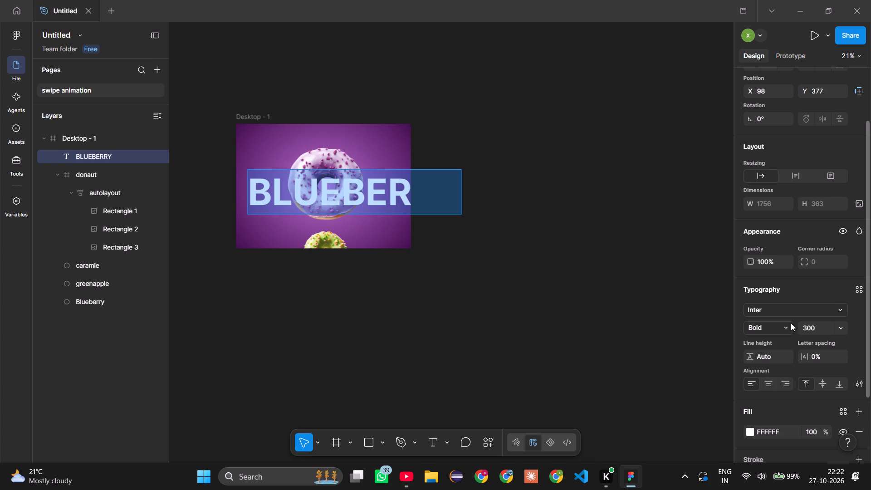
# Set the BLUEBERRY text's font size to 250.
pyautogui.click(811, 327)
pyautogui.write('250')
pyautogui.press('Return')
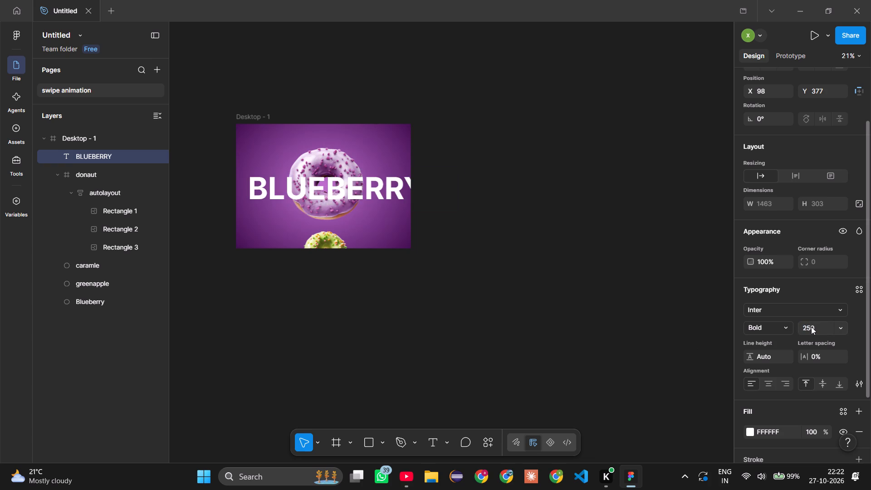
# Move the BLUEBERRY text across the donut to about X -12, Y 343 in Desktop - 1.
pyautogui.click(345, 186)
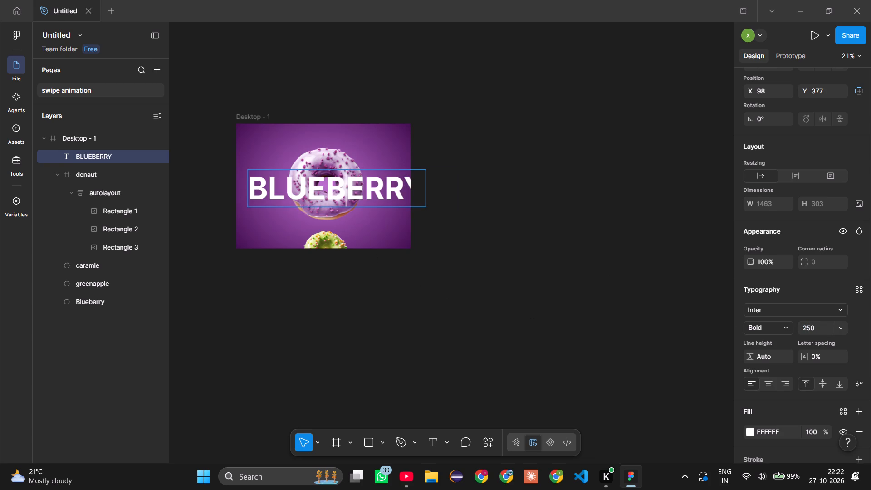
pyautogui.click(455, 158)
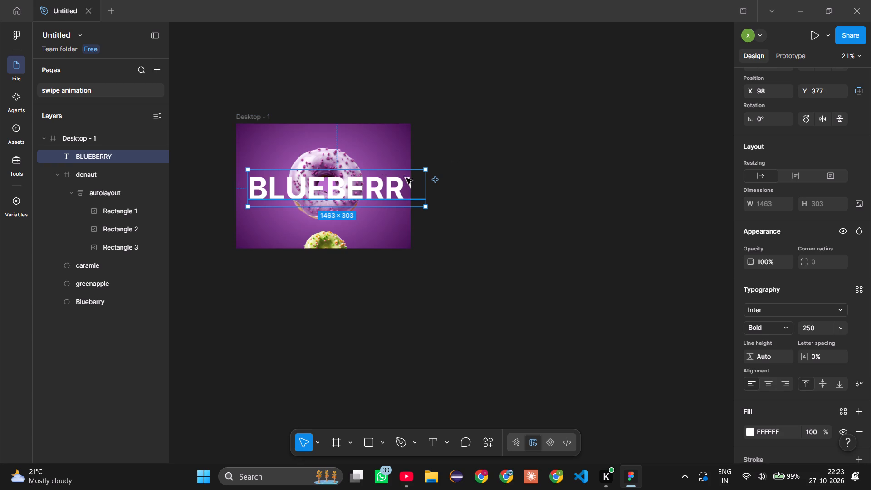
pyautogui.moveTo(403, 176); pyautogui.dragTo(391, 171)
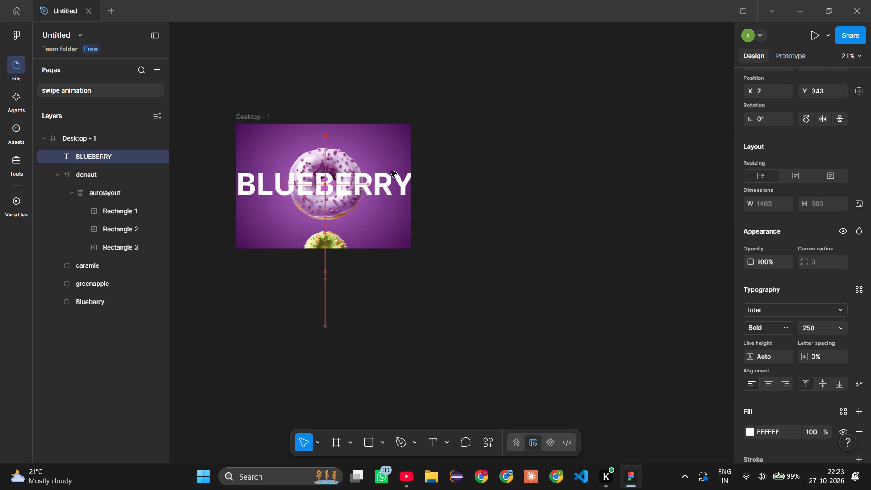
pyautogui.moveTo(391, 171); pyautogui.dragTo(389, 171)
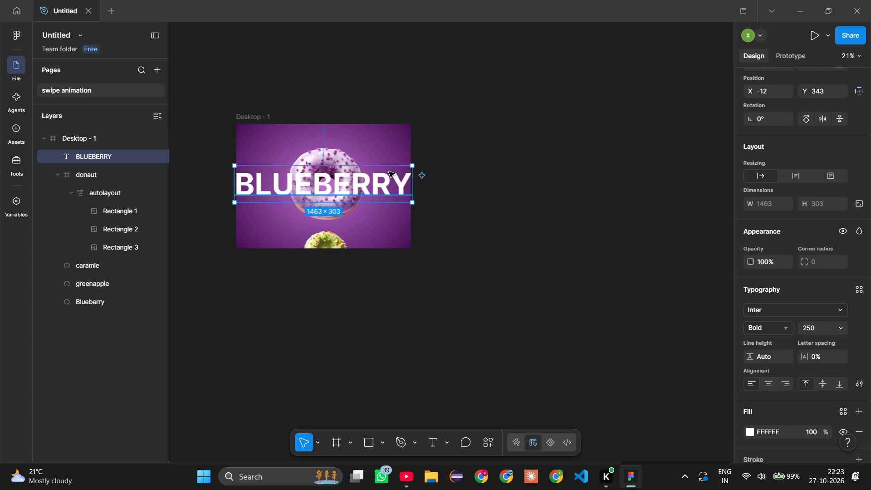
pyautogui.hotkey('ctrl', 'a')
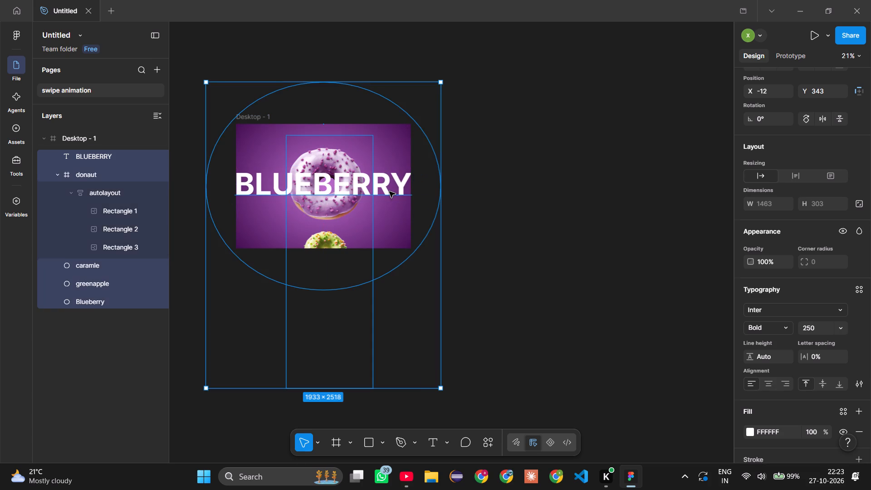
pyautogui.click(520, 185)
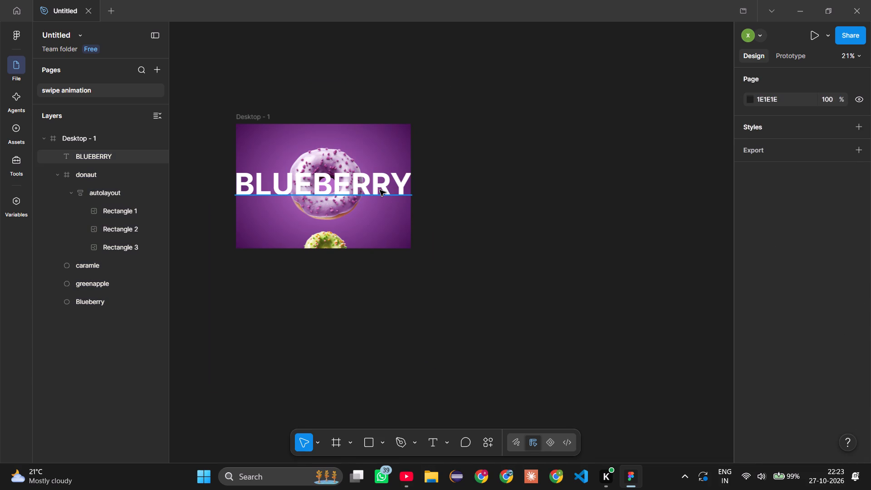
# Set the BLUEBERRY text's font size to 200.
pyautogui.click(380, 190)
pyautogui.click(374, 187)
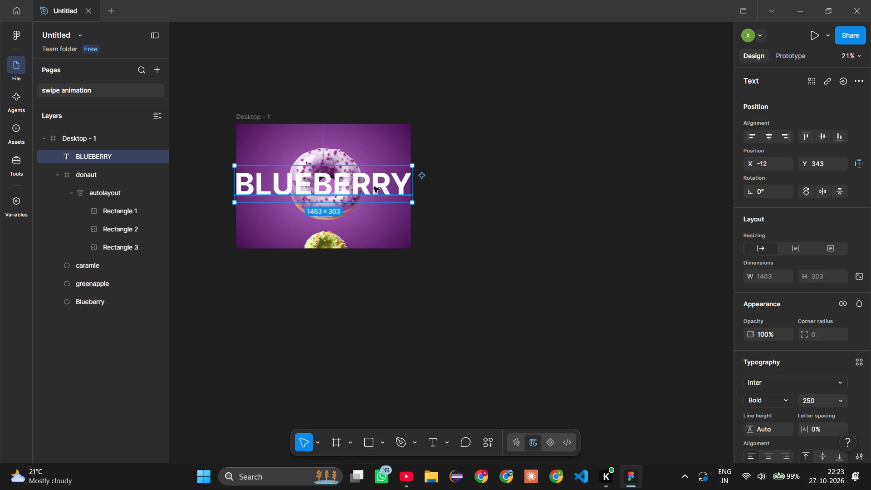
pyautogui.click(808, 401)
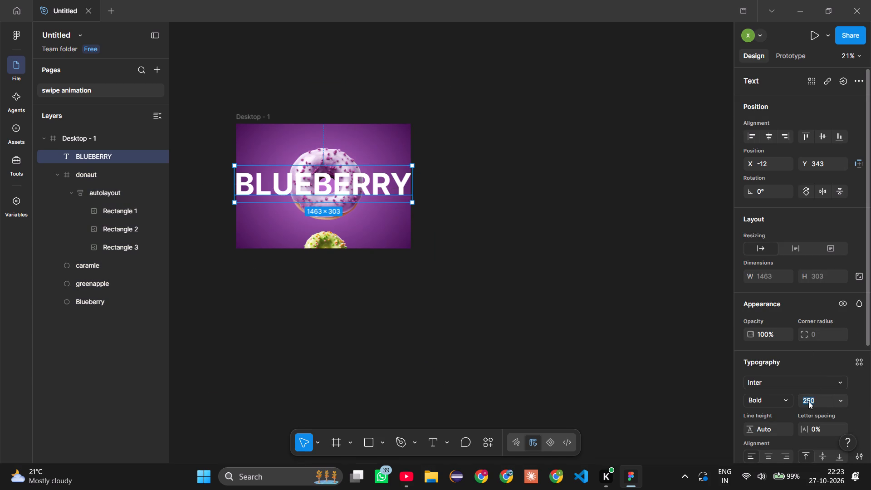
pyautogui.write('200')
pyautogui.press('Return')
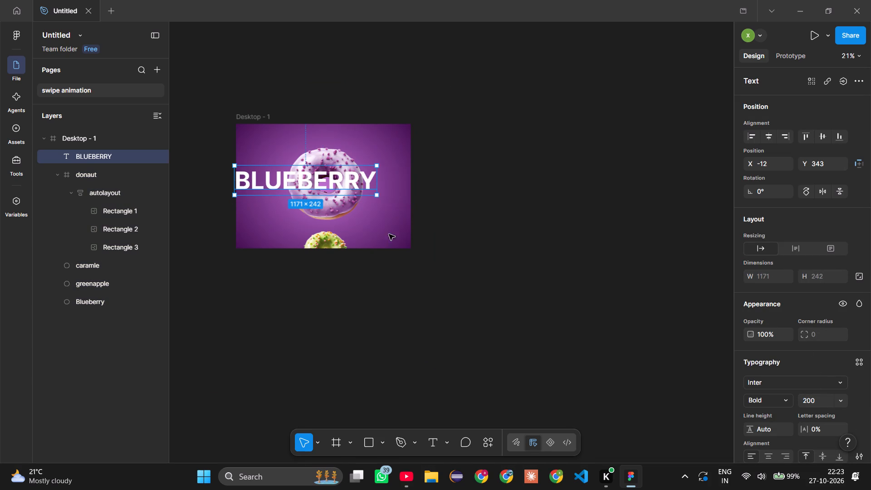
# Reposition the BLUEBERRY text over the donut at about X 44, Y 374.
pyautogui.moveTo(323, 176); pyautogui.dragTo(332, 178)
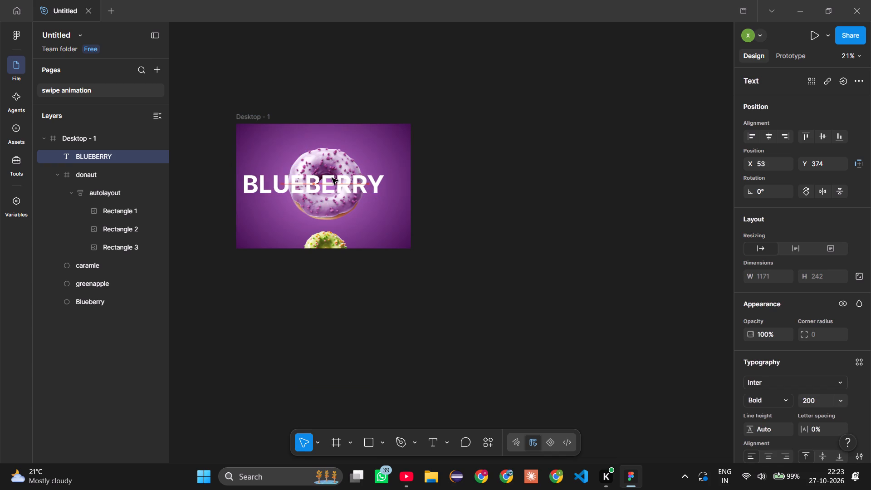
pyautogui.moveTo(332, 178); pyautogui.dragTo(330, 179)
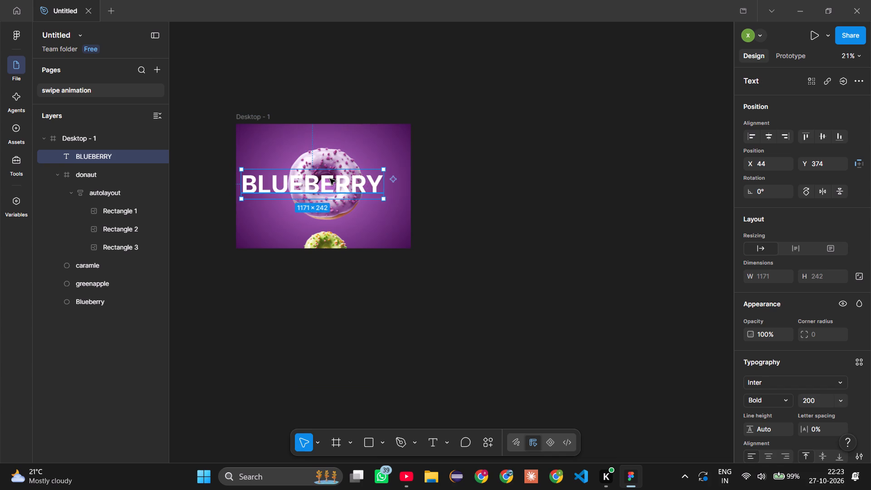
# Search the available fonts for "Dharma gothic rounded e" for the BLUEBERRY text.
pyautogui.click(790, 382)
pyautogui.write('DH')
pyautogui.press('a')
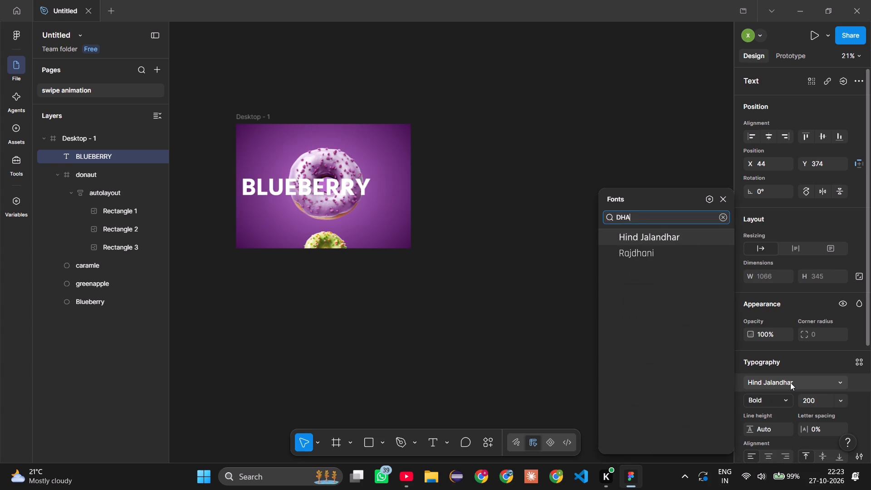
pyautogui.write('RMA')
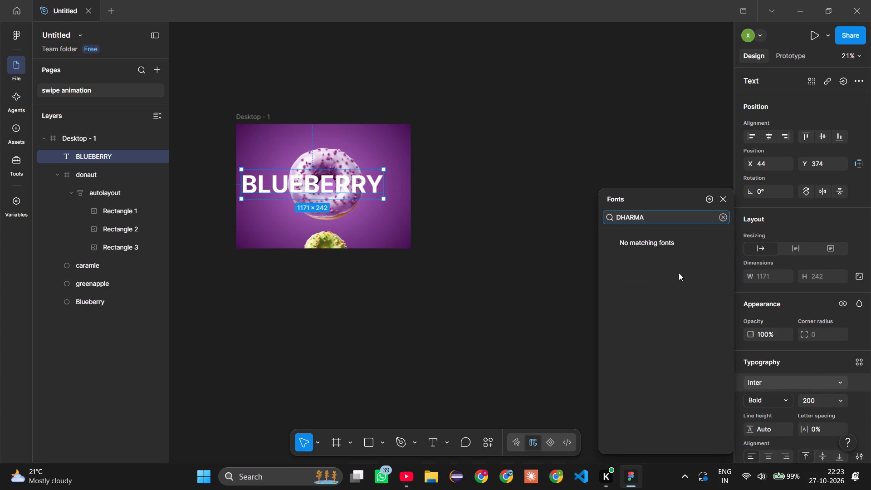
pyautogui.click(724, 216)
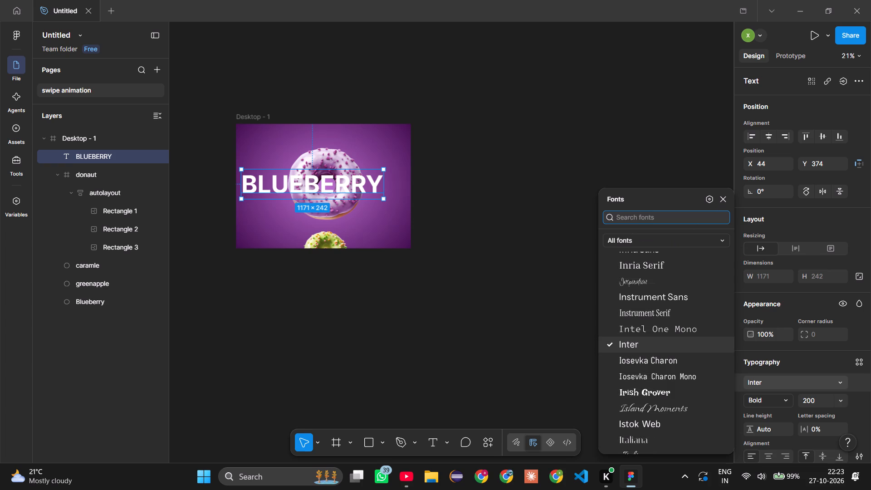
pyautogui.write('Dha')
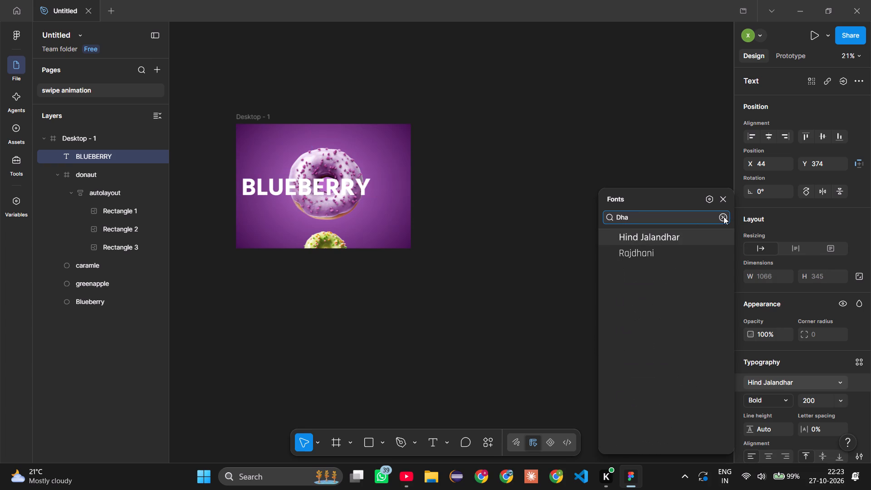
pyautogui.press('r')
pyautogui.write('ma')
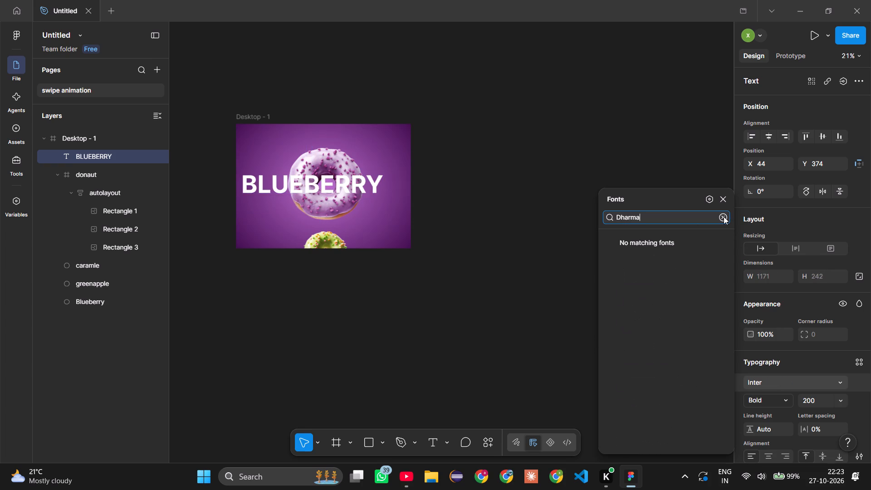
pyautogui.press('space')
pyautogui.write('gothic')
pyautogui.press('space')
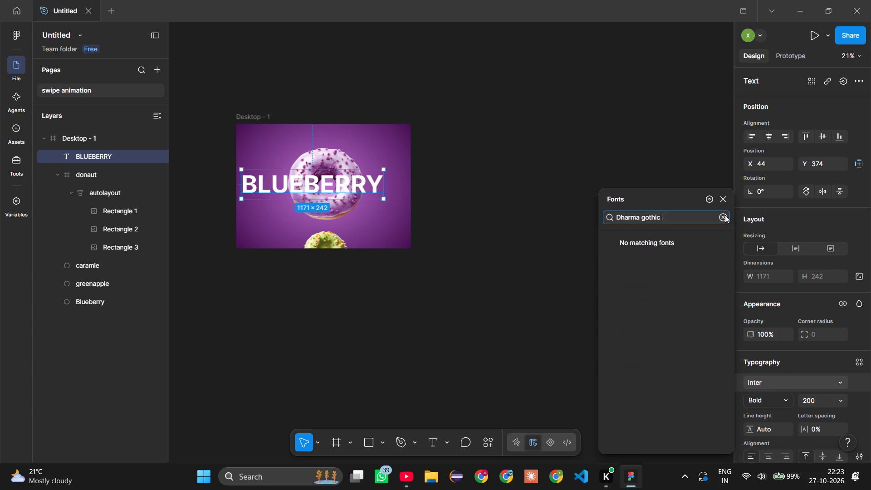
pyautogui.write('rounded')
pyautogui.press('space')
pyautogui.write('e')
pyautogui.press('Return')
# Clear the font search and apply the Irish Grover font to the BLUEBERRY text.
pyautogui.click(724, 218)
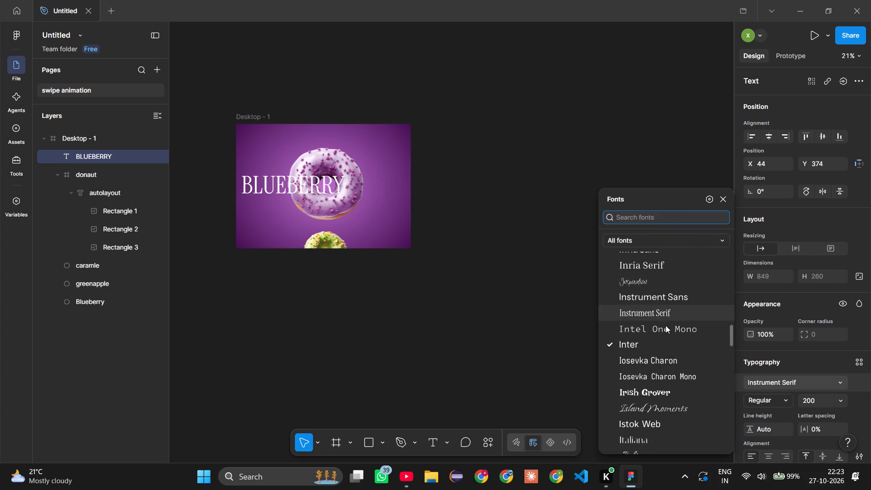
pyautogui.scroll(2, 665, 325)
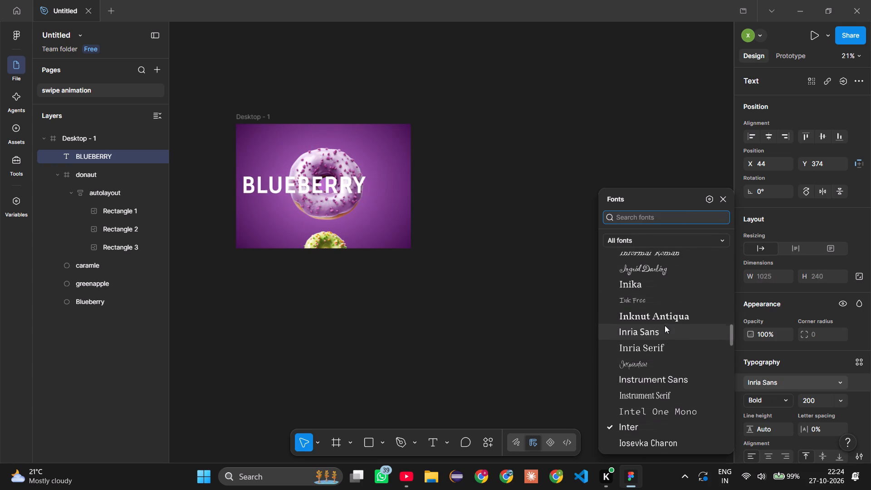
pyautogui.scroll(2, 665, 325)
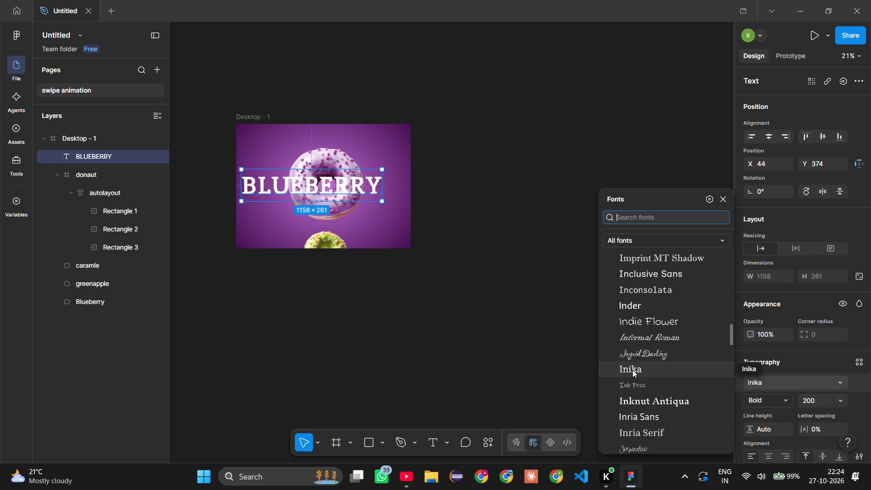
pyautogui.scroll(-1, 632, 370)
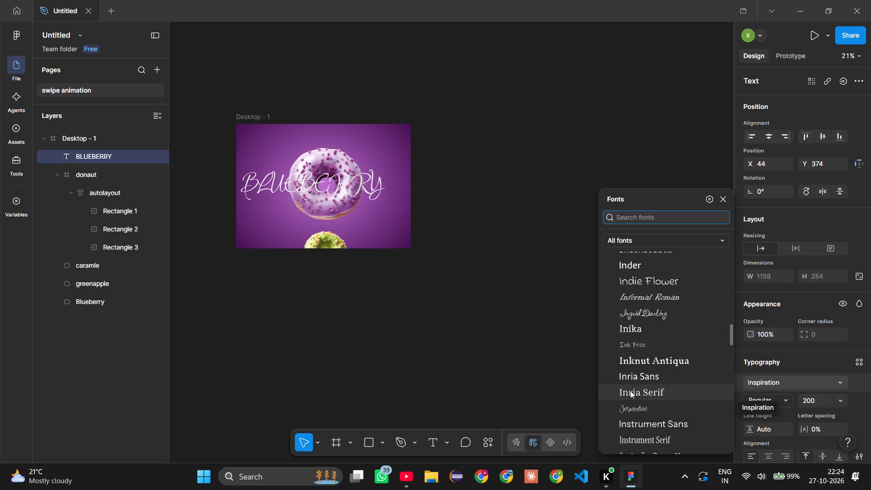
pyautogui.scroll(-3, 647, 364)
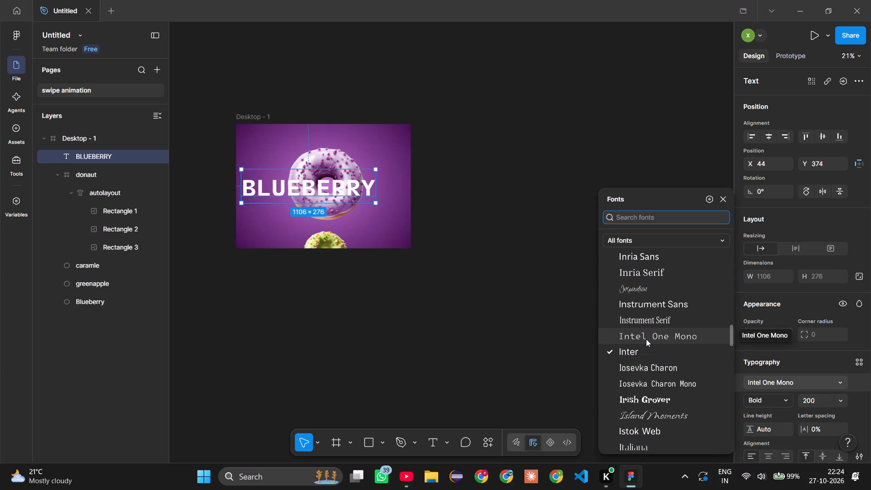
pyautogui.scroll(-2, 644, 348)
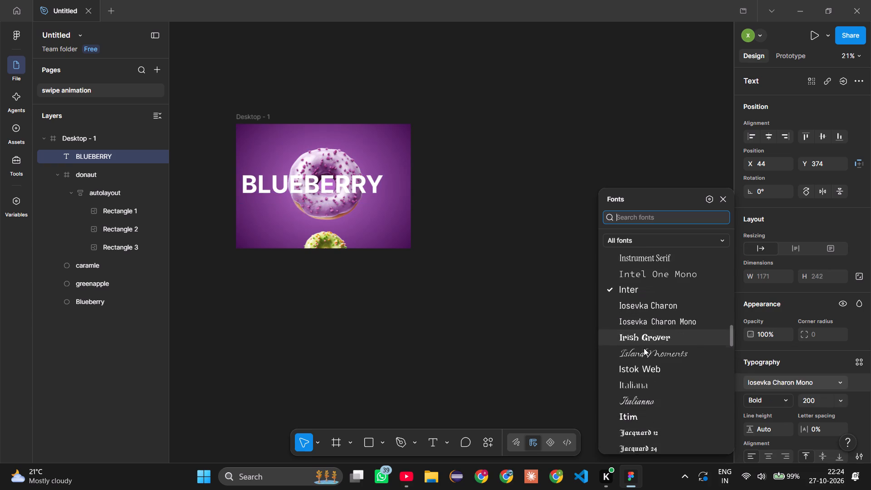
pyautogui.scroll(-1, 644, 348)
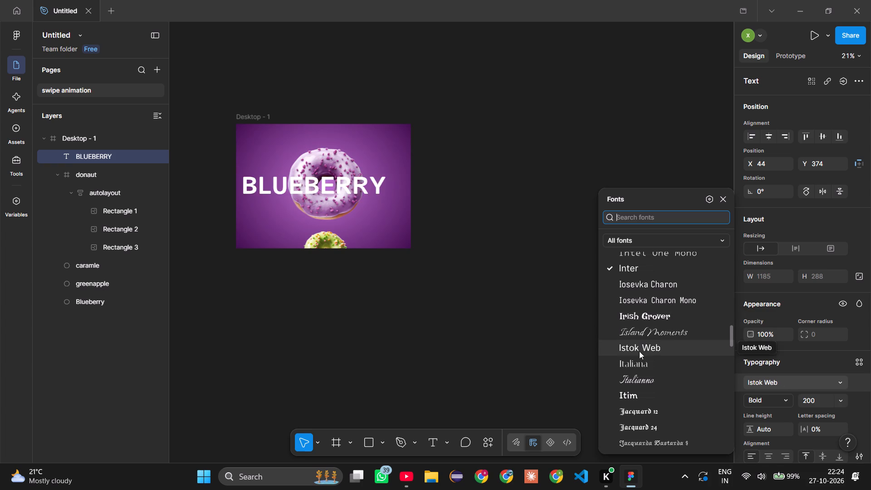
pyautogui.click(646, 320)
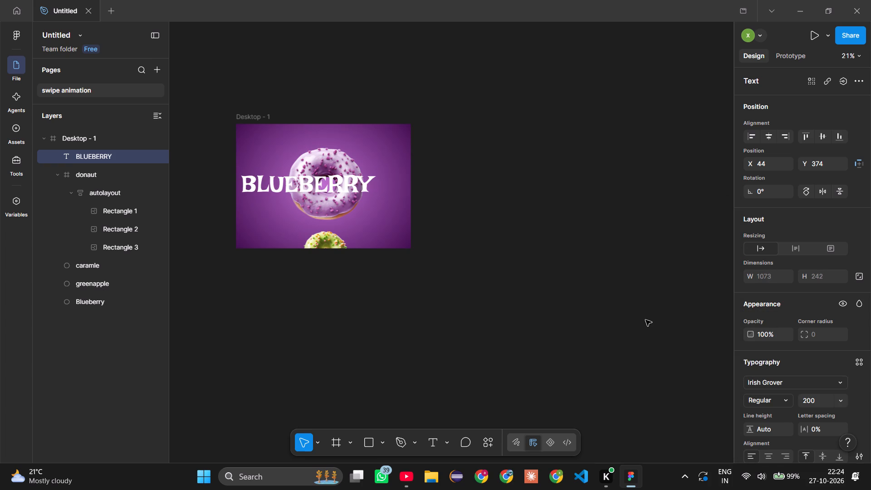
# Browse the full font list and preview alternative display fonts on the BLUEBERRY text.
pyautogui.click(764, 383)
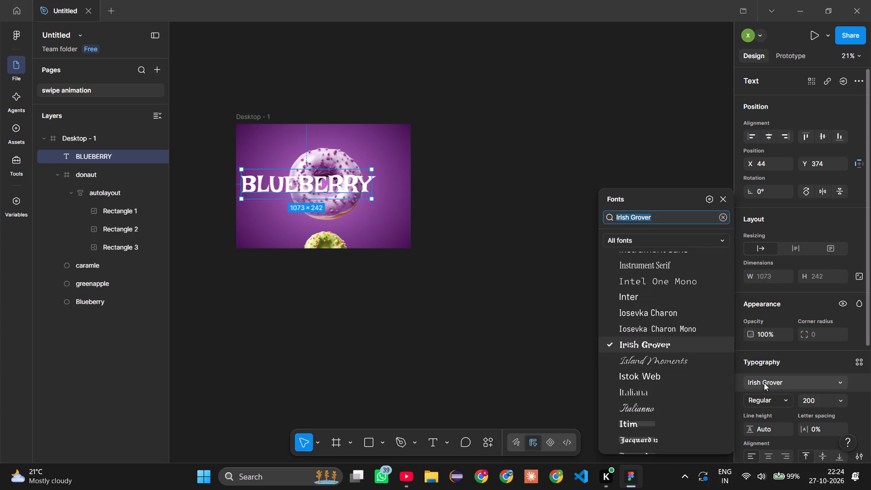
pyautogui.scroll(-4, 642, 355)
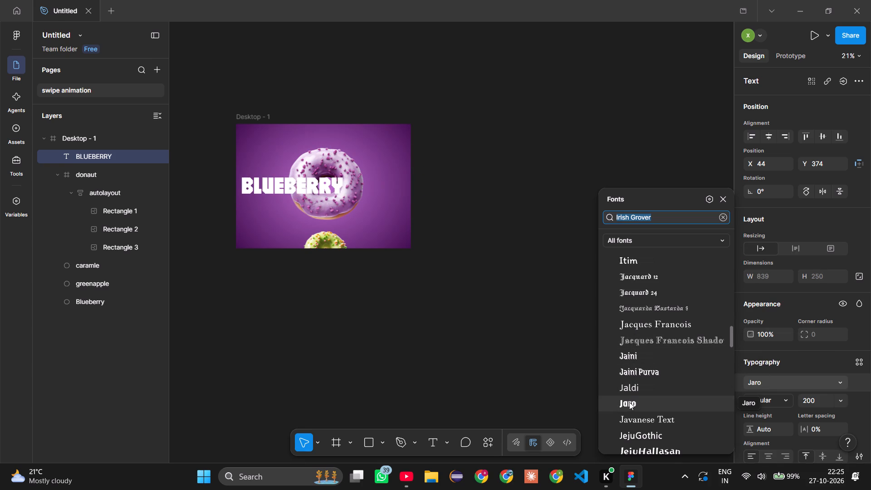
pyautogui.scroll(-4, 629, 402)
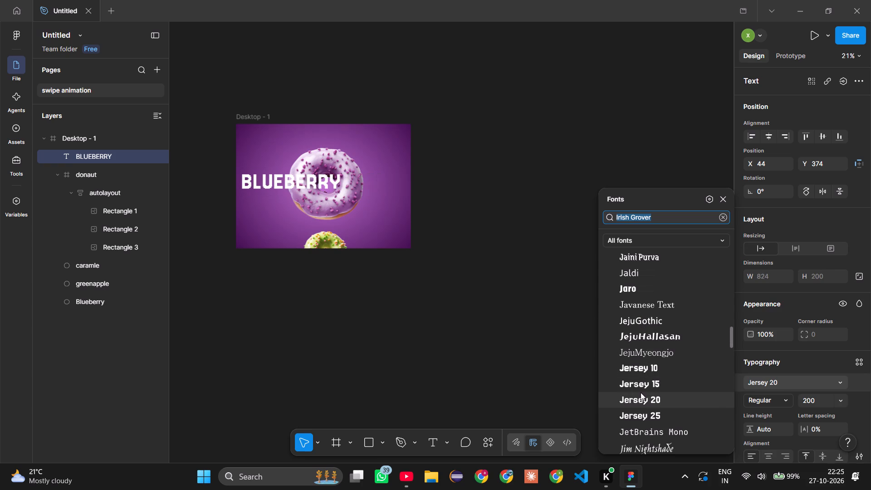
pyautogui.scroll(13, 666, 311)
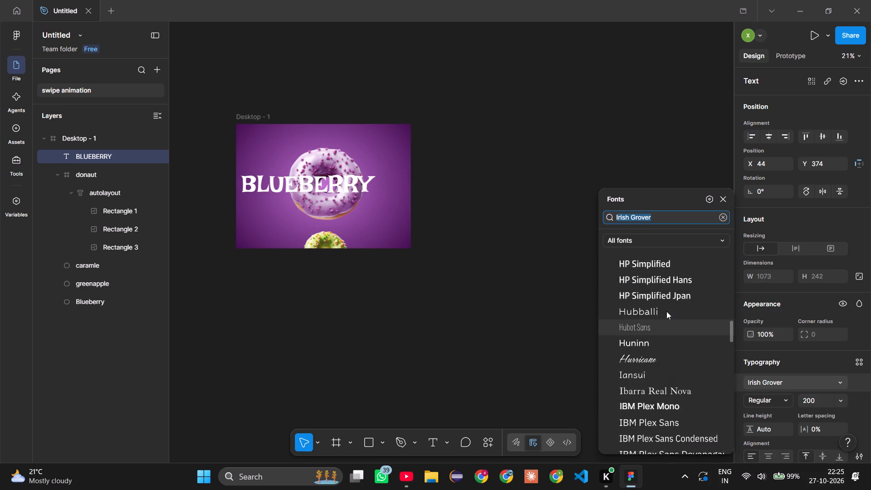
pyautogui.scroll(20, 666, 311)
pyautogui.scroll(4, 666, 311)
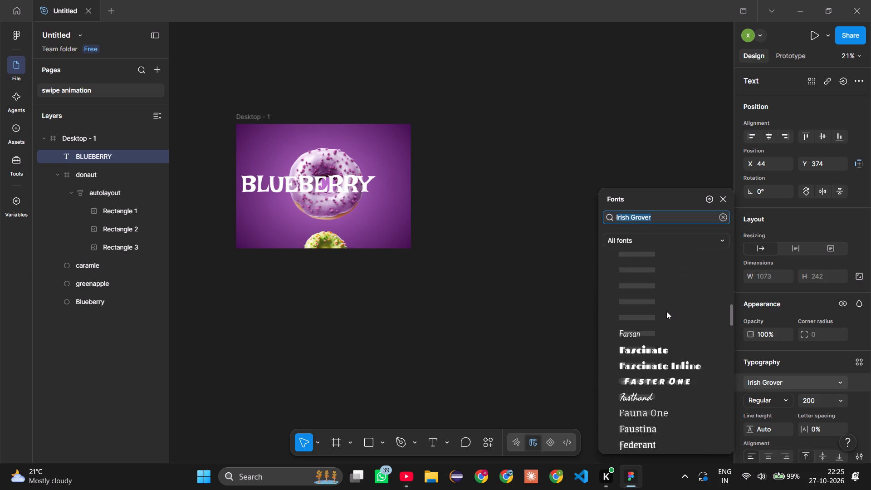
pyautogui.scroll(11, 666, 311)
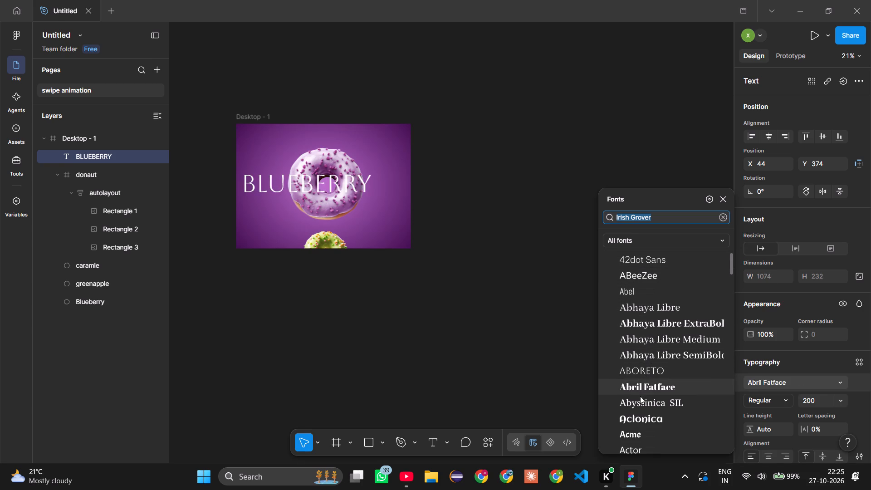
pyautogui.scroll(-2, 640, 396)
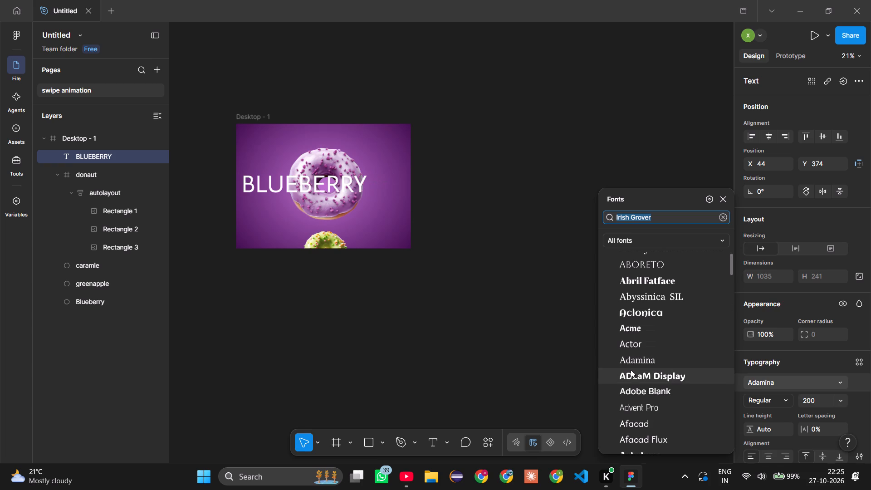
pyautogui.scroll(-2, 631, 370)
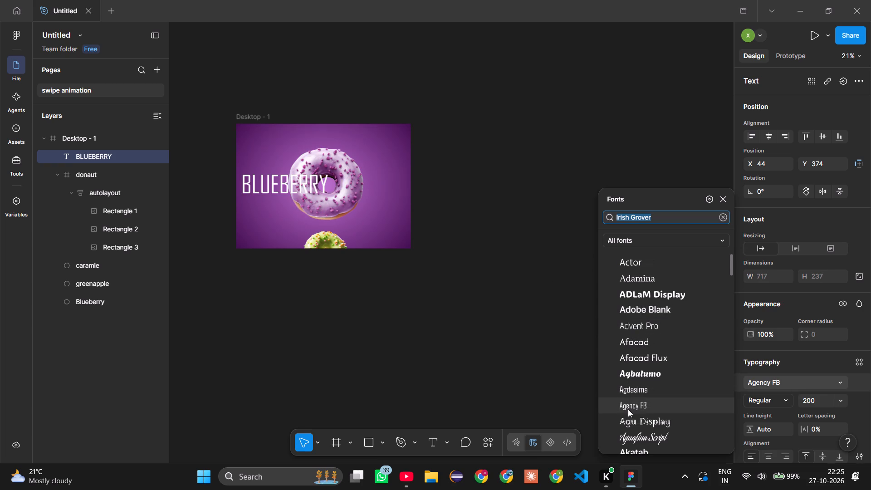
pyautogui.scroll(-2, 628, 409)
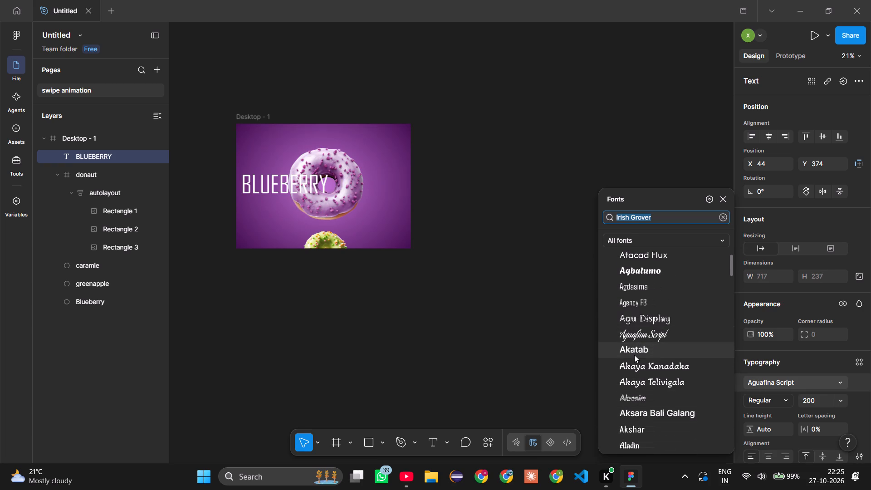
pyautogui.click(467, 371)
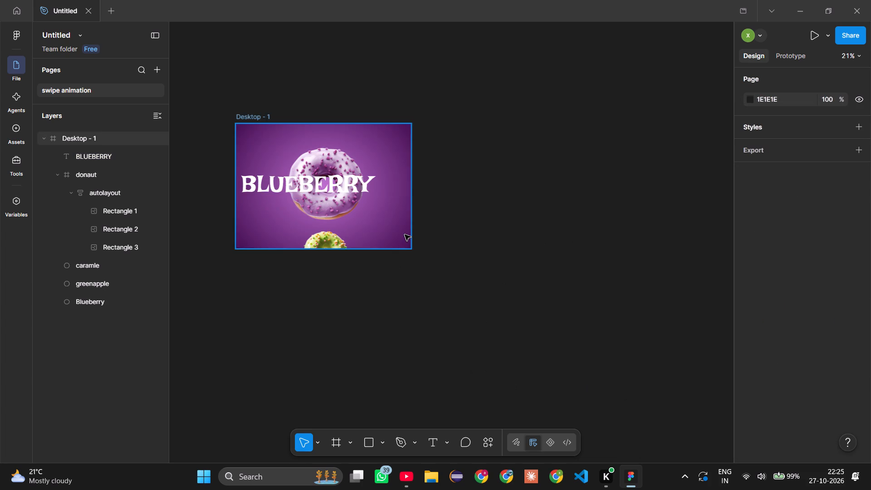
# Set the BLUEBERRY text's font size to 230.
pyautogui.click(305, 184)
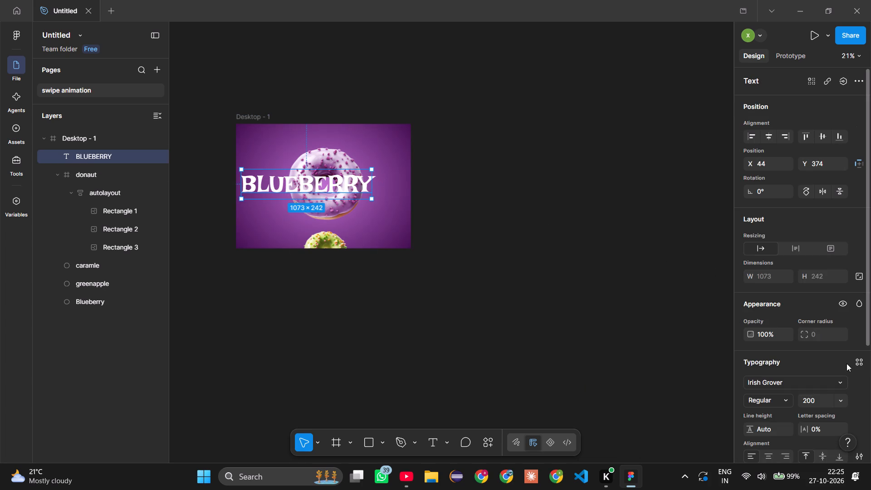
pyautogui.click(812, 397)
pyautogui.write('230')
pyautogui.press('Return')
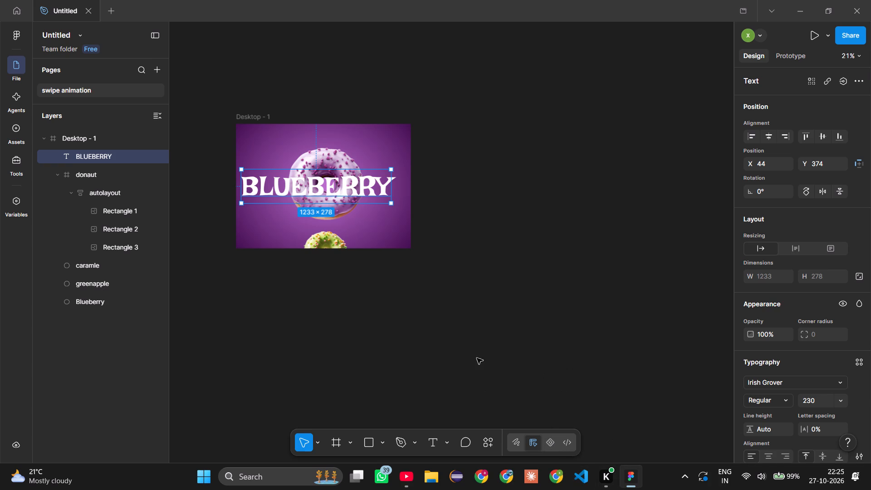
# Darken the 0% stop of the Blueberry background ellipse's radial gradient to A44EB7.
pyautogui.click(388, 146)
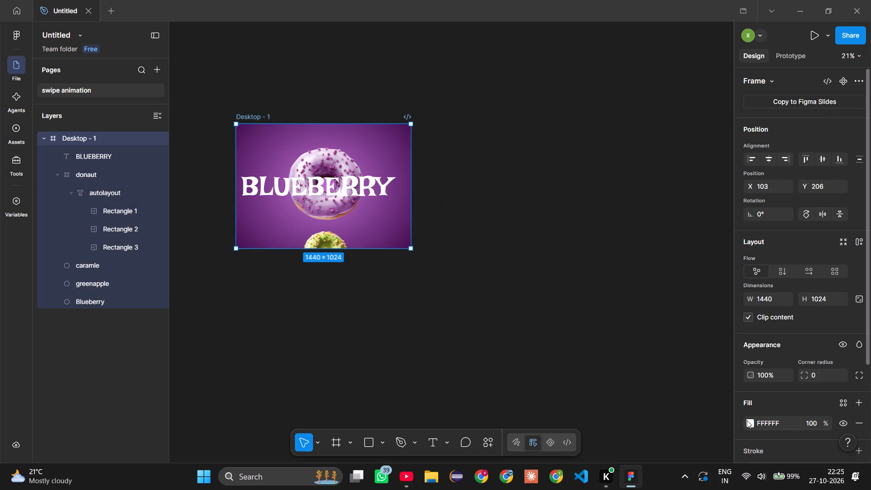
pyautogui.click(363, 153)
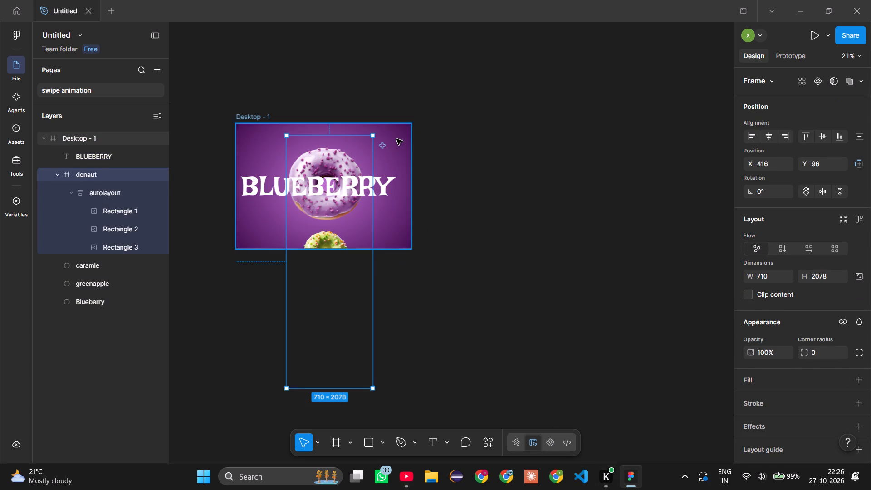
pyautogui.click(396, 139)
pyautogui.click(396, 139)
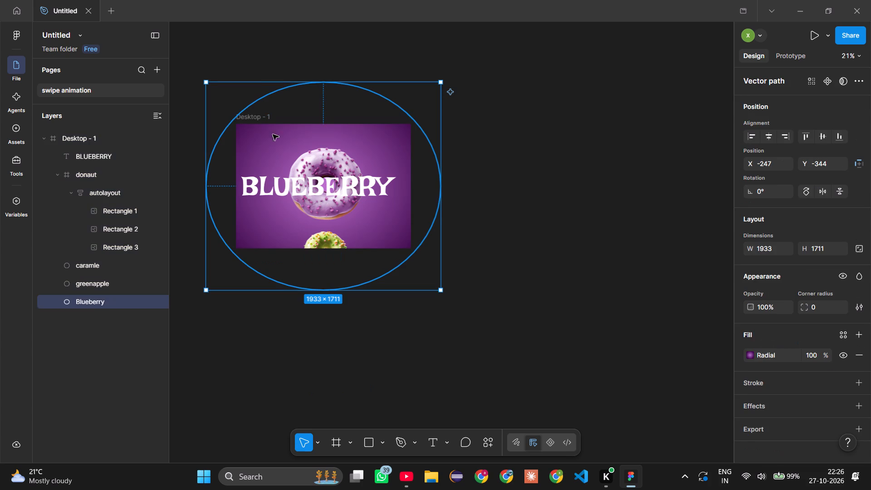
pyautogui.click(259, 144)
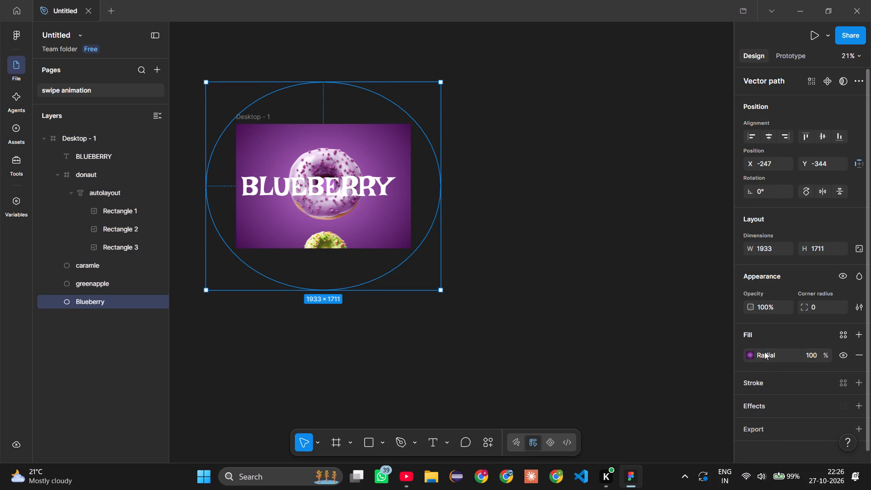
pyautogui.click(749, 354)
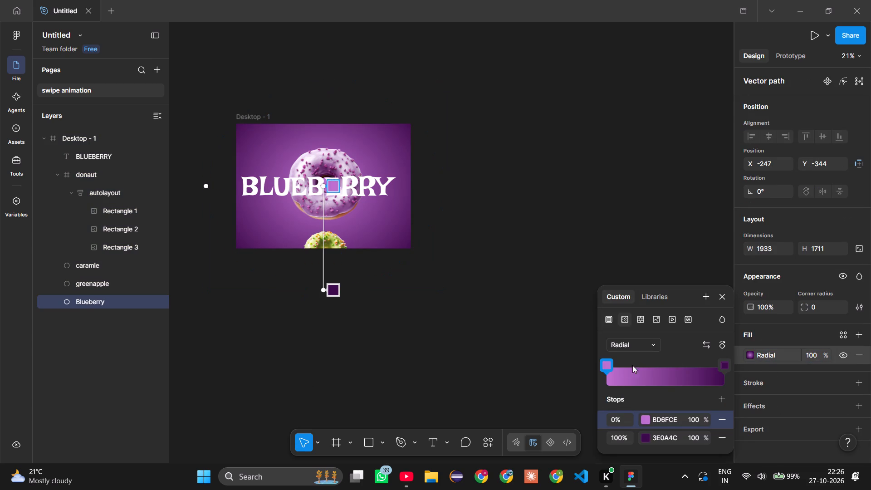
pyautogui.click(607, 367)
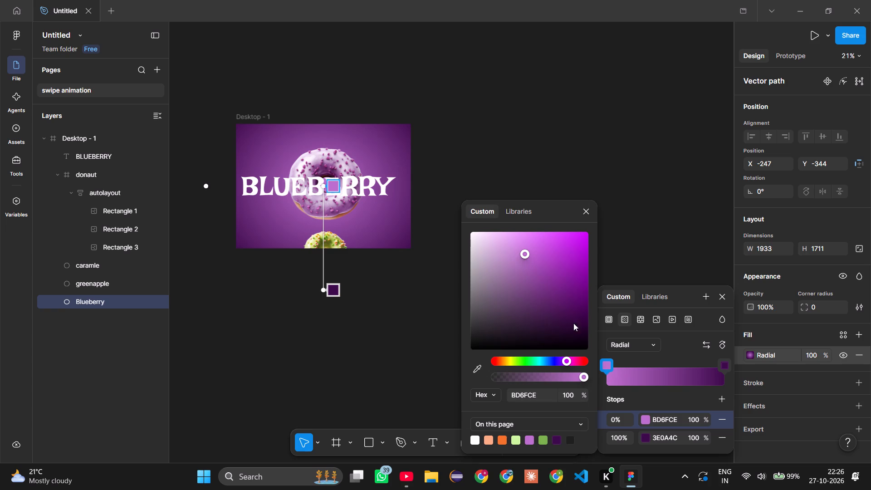
pyautogui.moveTo(524, 252); pyautogui.dragTo(536, 260)
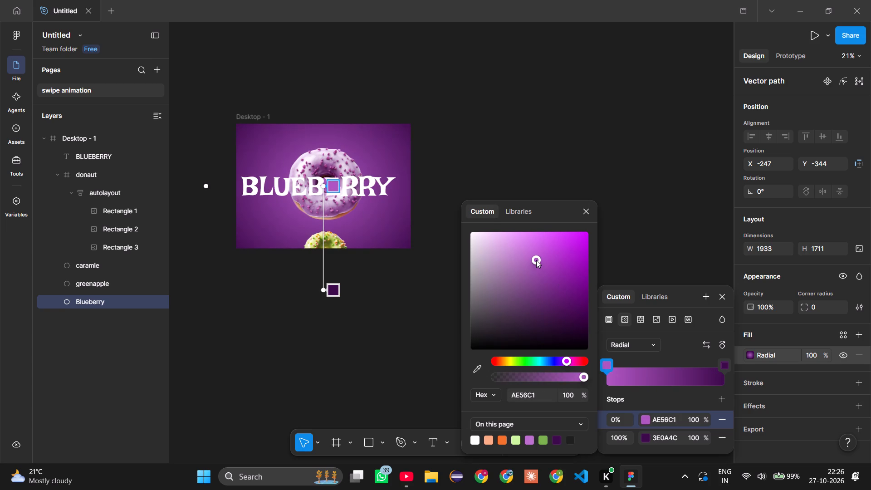
pyautogui.moveTo(536, 260); pyautogui.dragTo(540, 267)
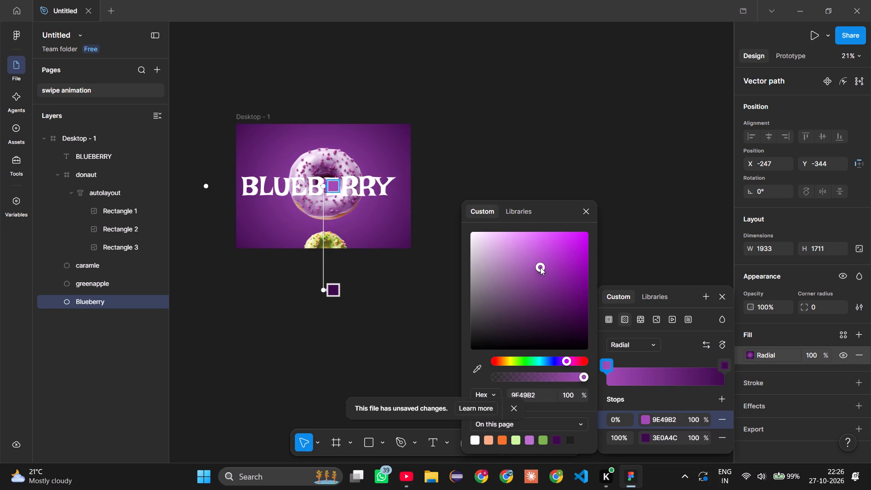
pyautogui.moveTo(540, 267); pyautogui.dragTo(533, 259)
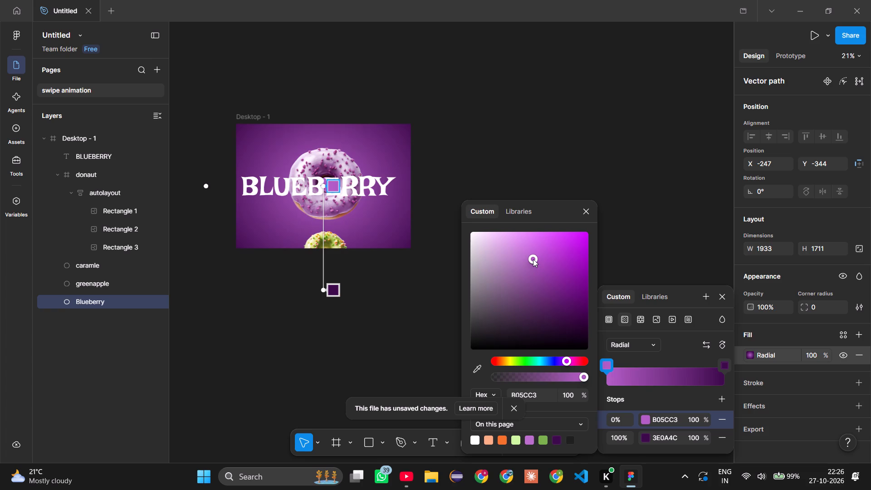
pyautogui.moveTo(533, 259); pyautogui.dragTo(538, 265)
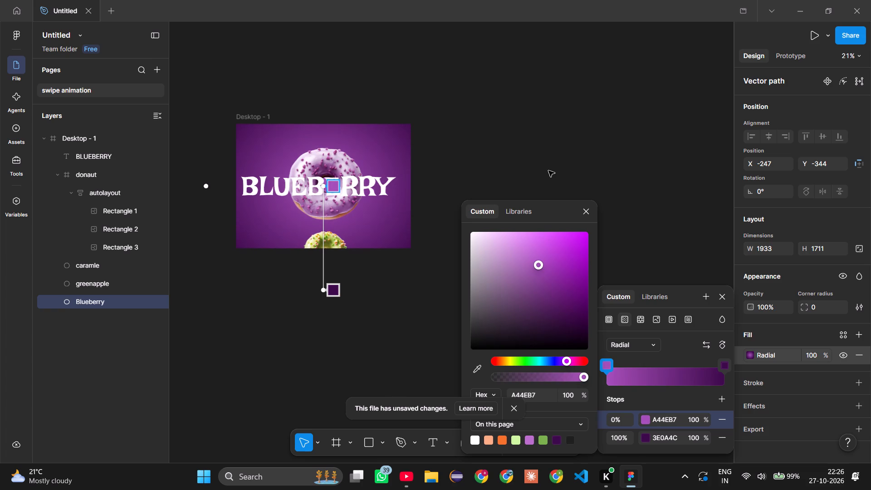
pyautogui.click(548, 171)
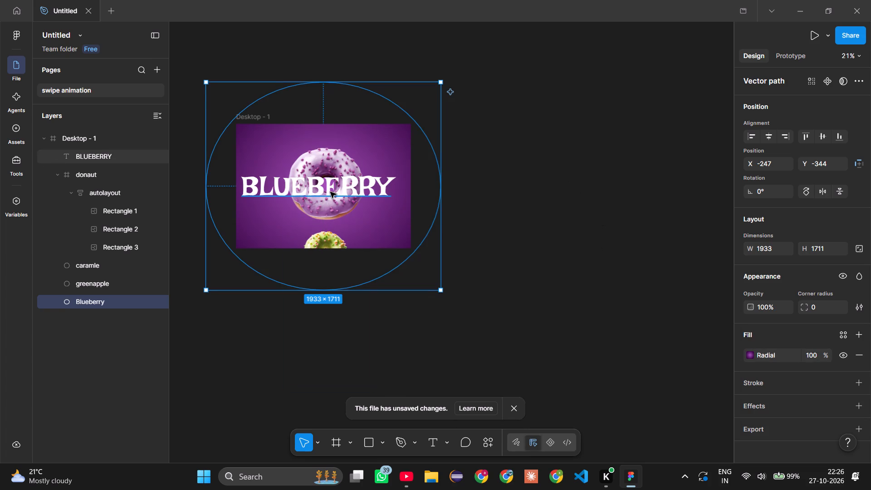
# Move the BLUEBERRY text out of the Desktop - 1 frame onto the empty canvas beside it, at about X 2149, Y 529.
pyautogui.click(330, 192)
pyautogui.moveTo(330, 192); pyautogui.dragTo(488, 194)
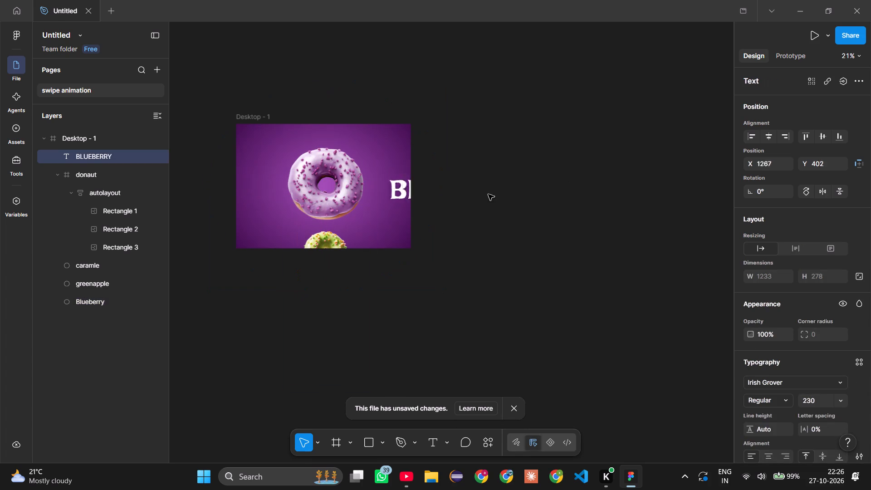
pyautogui.moveTo(488, 194); pyautogui.dragTo(573, 186)
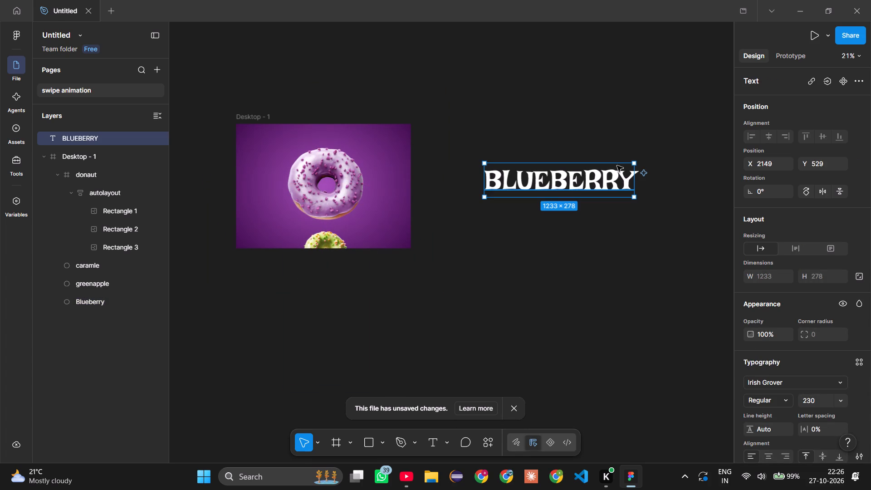
# Browse further through the full font list, previewing alternative display fonts on the BLUEBERRY text.
pyautogui.click(758, 379)
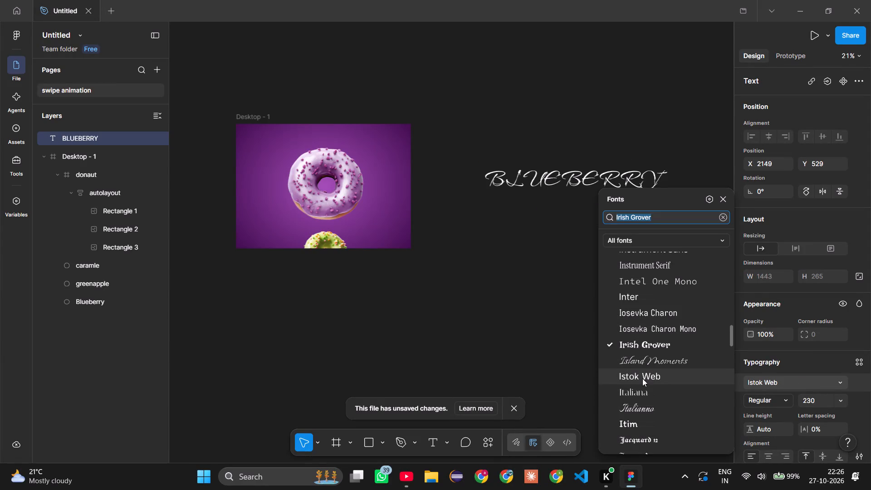
pyautogui.scroll(-2, 638, 395)
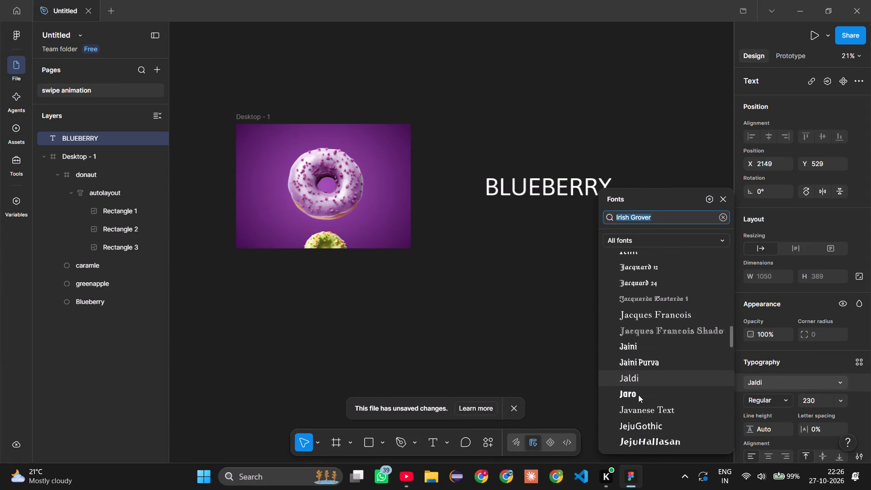
pyautogui.scroll(-1, 638, 395)
pyautogui.scroll(1, 638, 395)
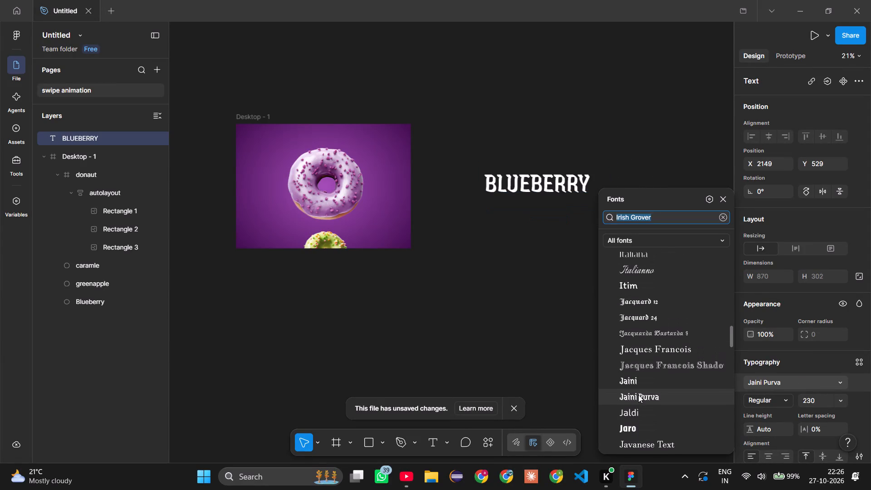
pyautogui.scroll(-8, 638, 395)
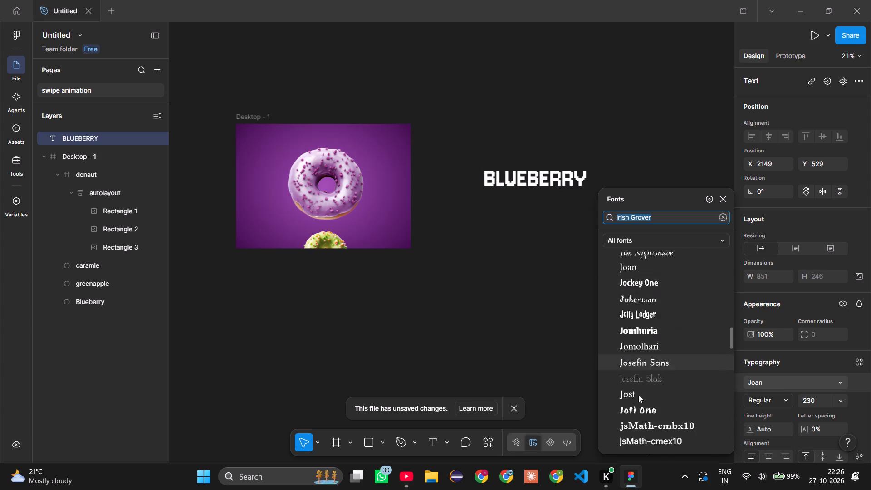
pyautogui.scroll(-1, 638, 395)
pyautogui.scroll(1, 638, 395)
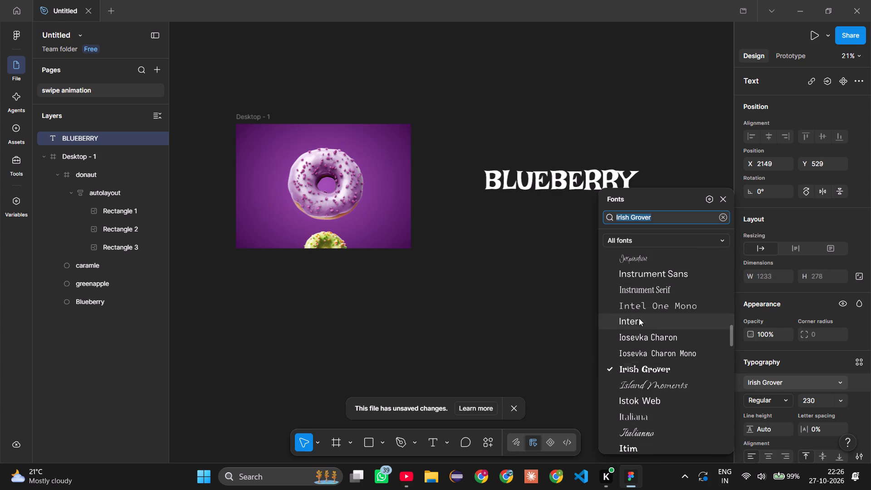
pyautogui.scroll(-12, 639, 365)
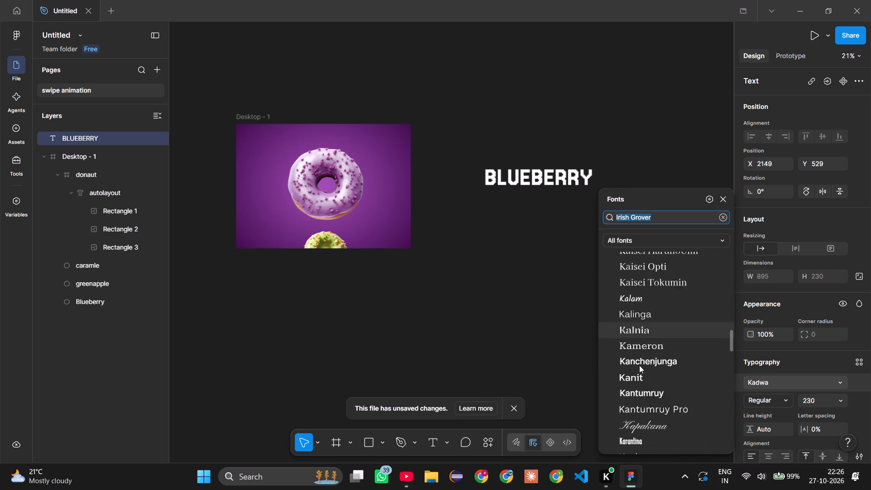
pyautogui.scroll(-2, 639, 365)
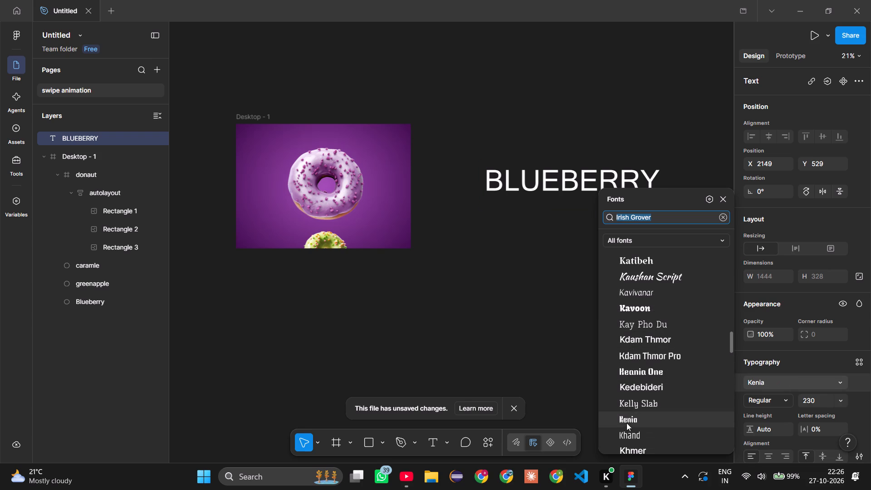
pyautogui.scroll(-3, 626, 423)
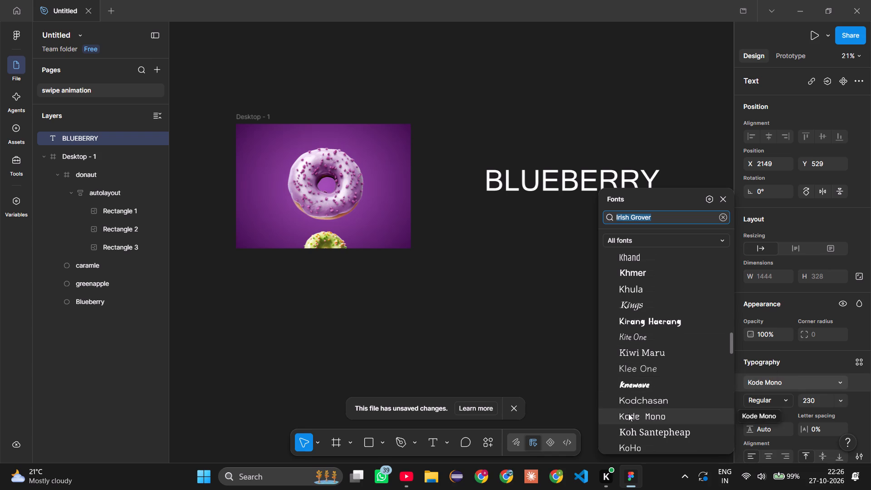
pyautogui.scroll(-5, 629, 434)
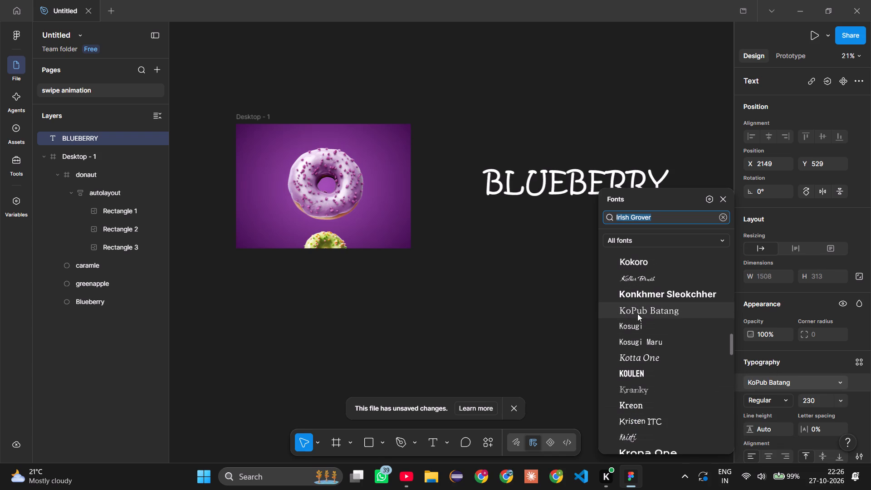
pyautogui.click(494, 295)
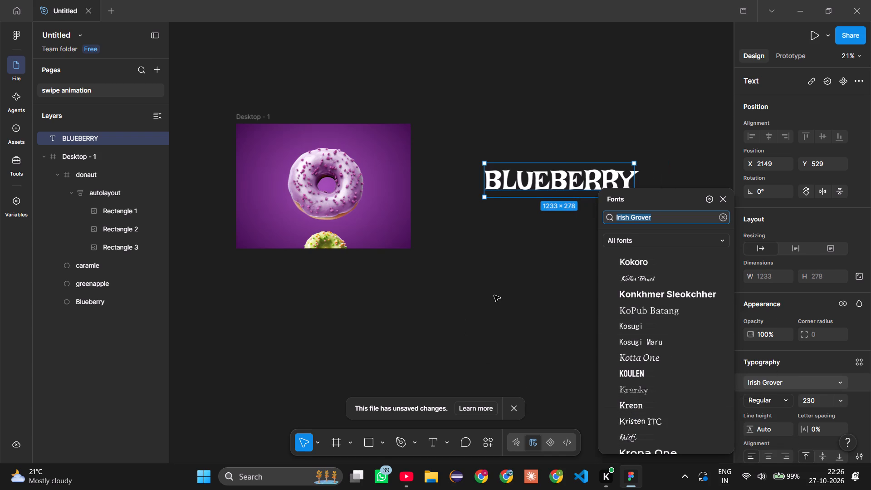
pyautogui.click(574, 183)
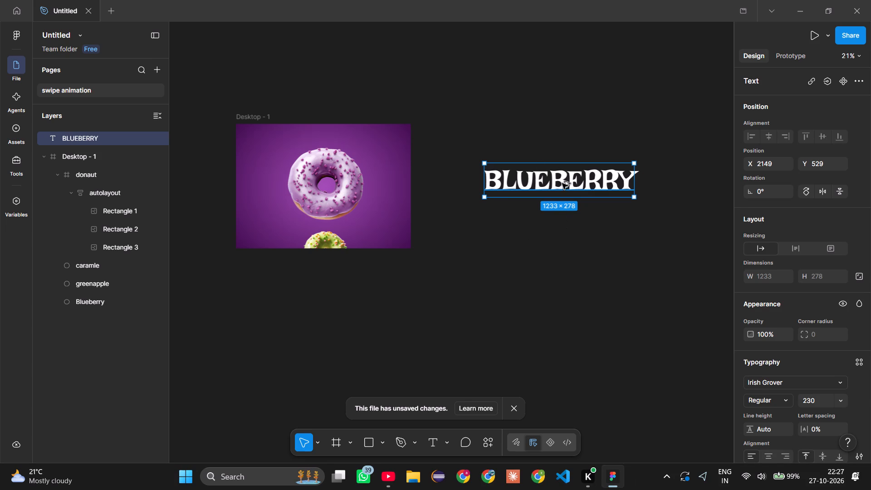
# Duplicate the BLUEBERRY text twice, stacking the copies below it at X 2149, about Y 952 and Y 1419.
pyautogui.keyDown('alt'); pyautogui.moveTo(562, 183); pyautogui.dragTo(564, 236); pyautogui.keyUp('alt')
pyautogui.keyDown('alt'); pyautogui.moveTo(564, 236); pyautogui.dragTo(563, 285); pyautogui.keyUp('alt')
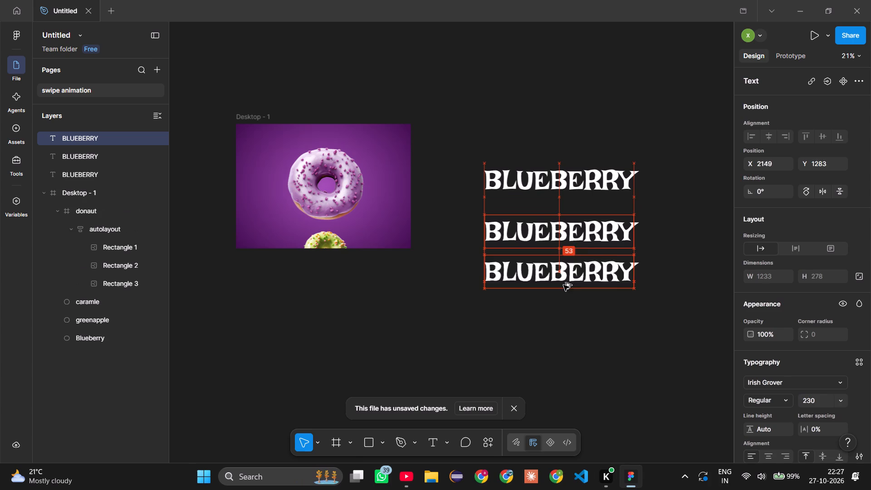
pyautogui.keyDown('alt'); pyautogui.moveTo(563, 285); pyautogui.dragTo(564, 293); pyautogui.keyUp('alt')
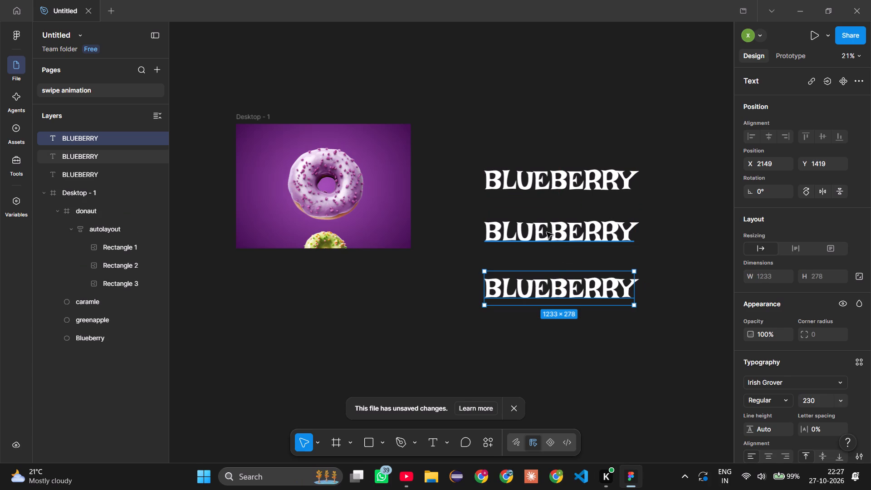
# Replace the middle BLUEBERRY copy's text with GREEN APPLE, kept on a single line.
pyautogui.doubleClick(547, 232)
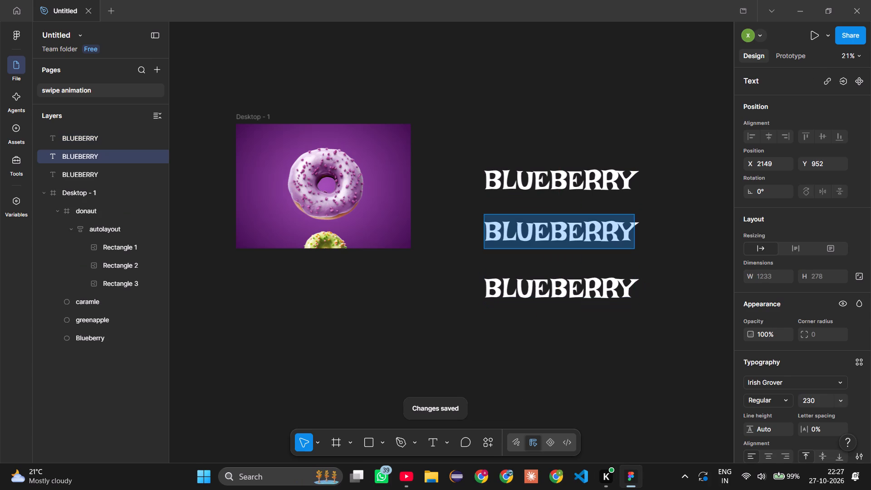
pyautogui.hotkey('shift', 'g')
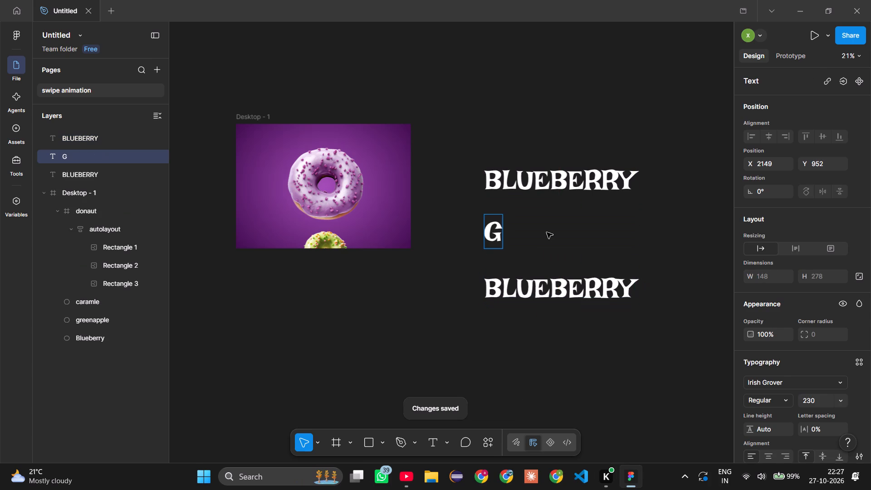
pyautogui.write('REENA')
pyautogui.press('BackSpace')
pyautogui.press('space')
pyautogui.write('APPLE')
pyautogui.press('Return')
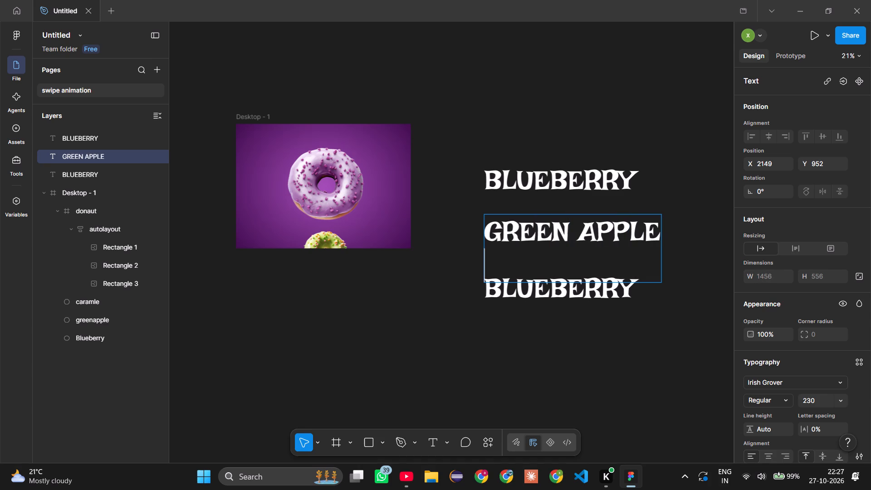
pyautogui.press('BackSpace')
# Replace the lowest BLUEBERRY copy's text with CARAMEL, leaving no empty second line in the text box.
pyautogui.doubleClick(568, 295)
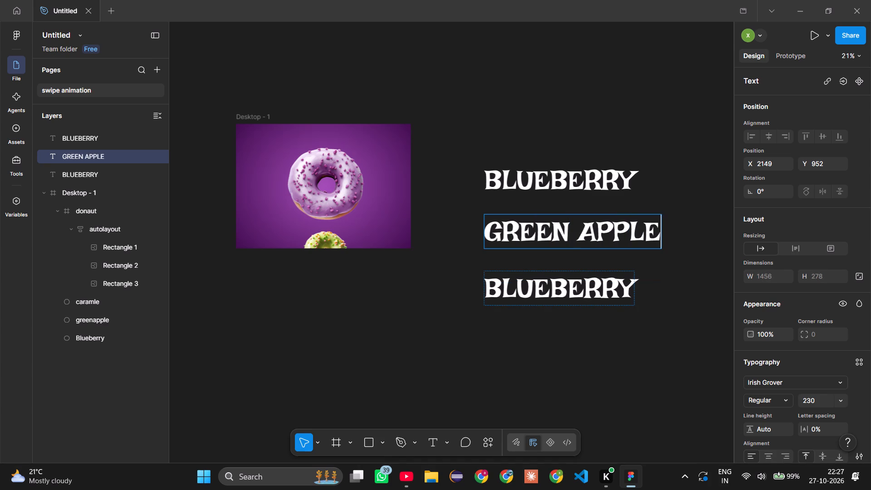
pyautogui.write('CARA')
pyautogui.write('MEL')
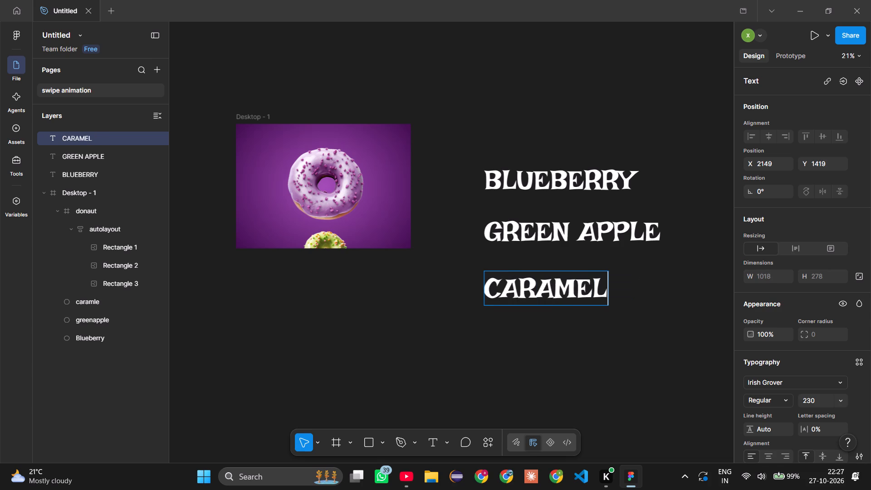
pyautogui.press('Return')
pyautogui.click(682, 293)
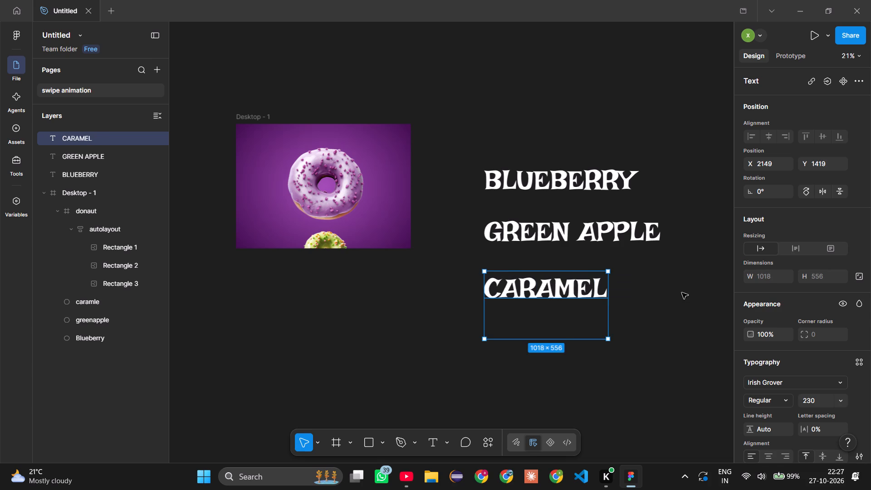
pyautogui.click(538, 315)
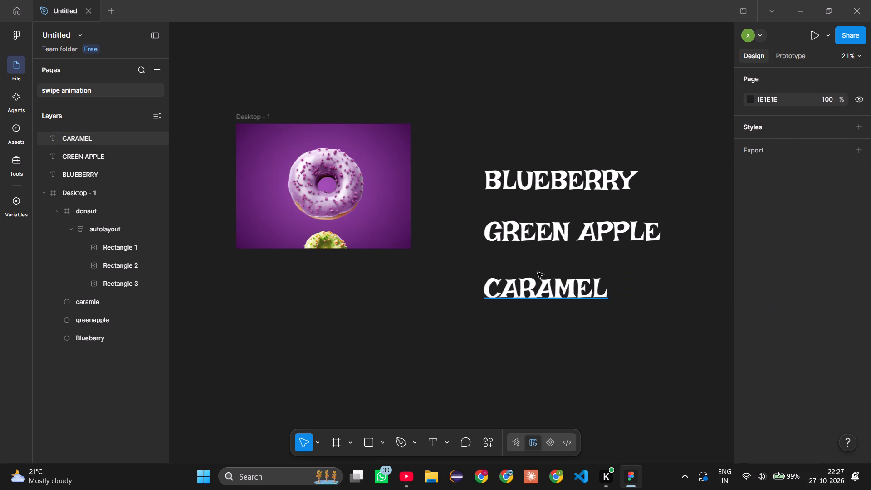
pyautogui.click(537, 287)
pyautogui.click(509, 320)
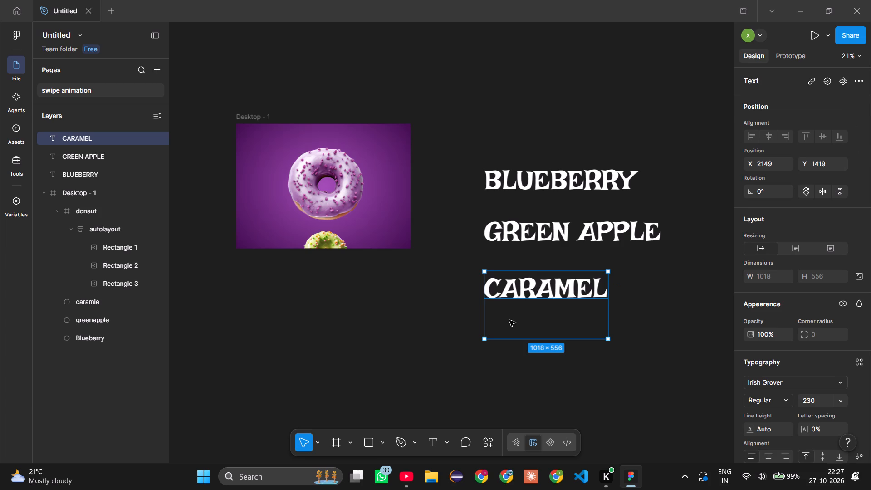
pyautogui.doubleClick(509, 320)
pyautogui.doubleClick(518, 293)
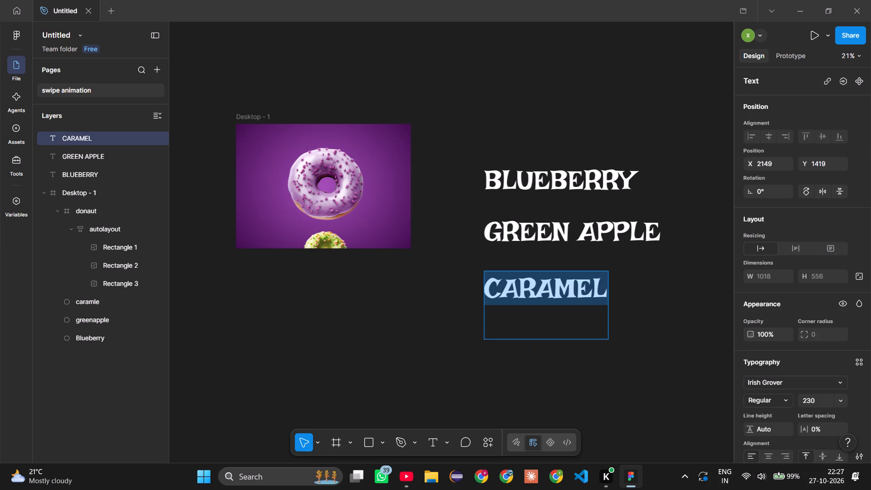
pyautogui.press('Down')
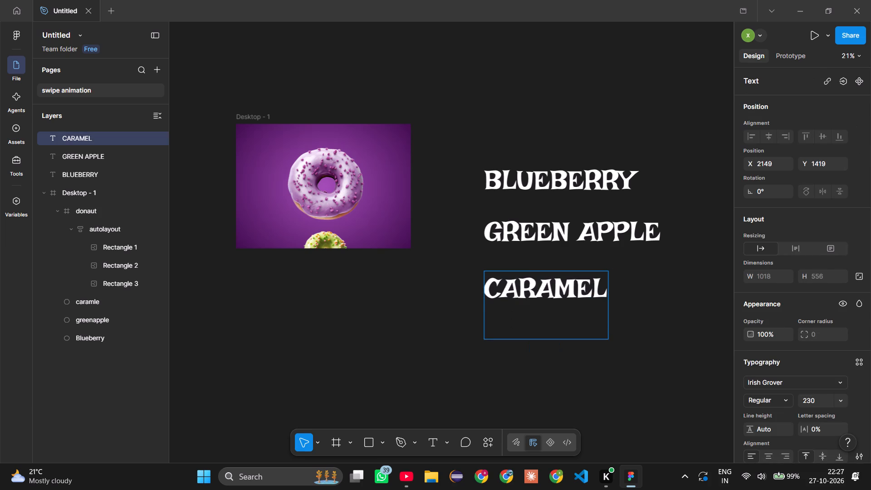
pyautogui.press('BackSpace')
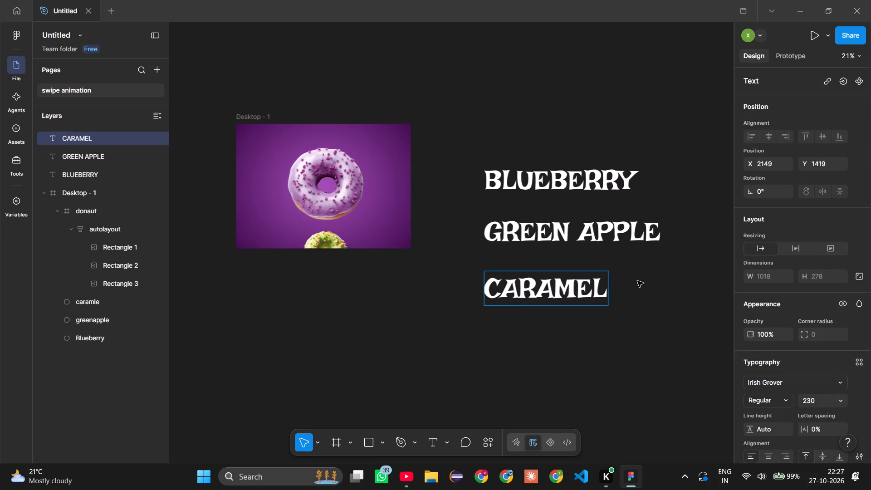
pyautogui.click(638, 281)
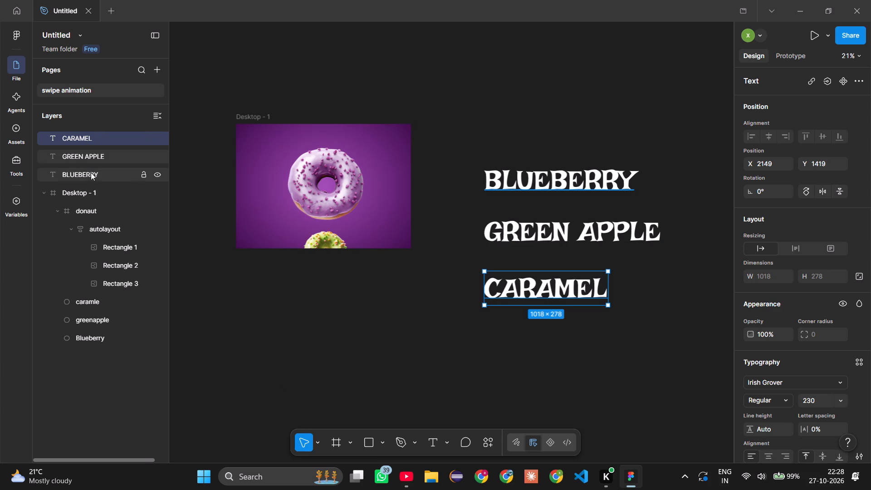
# Move the BLUEBERRY text into the Desktop - 1 frame over the purple donut, at about X 154, Y 292.
pyautogui.click(544, 185)
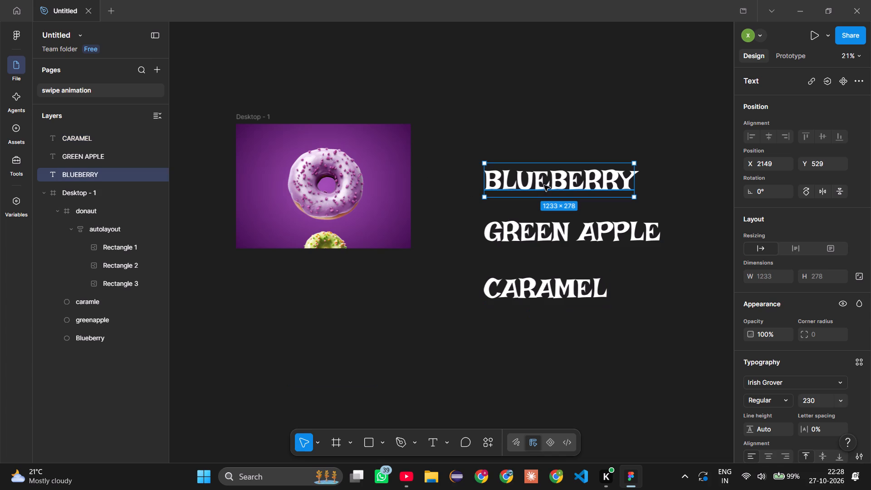
pyautogui.moveTo(544, 185); pyautogui.dragTo(317, 184)
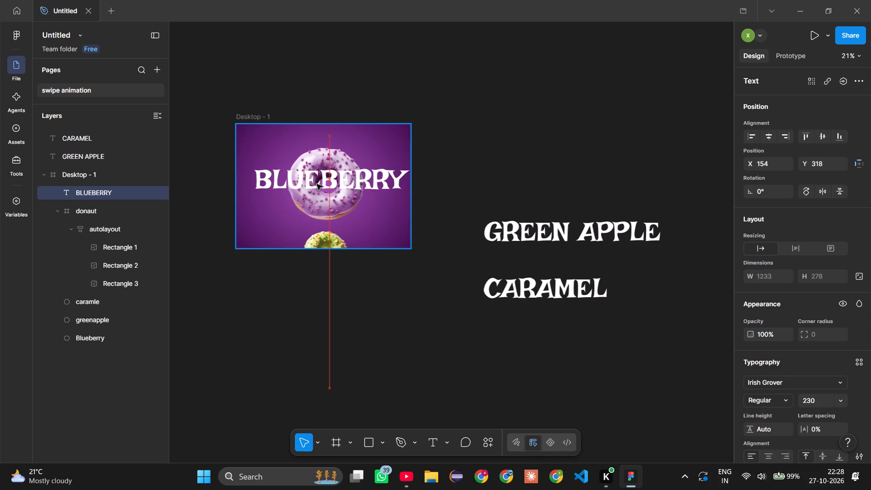
pyautogui.moveTo(317, 184); pyautogui.dragTo(313, 186)
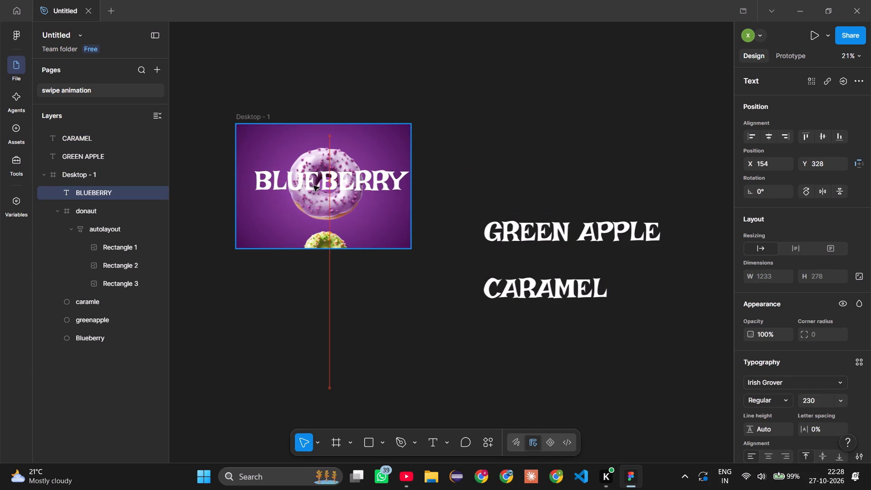
pyautogui.moveTo(313, 186); pyautogui.dragTo(315, 180)
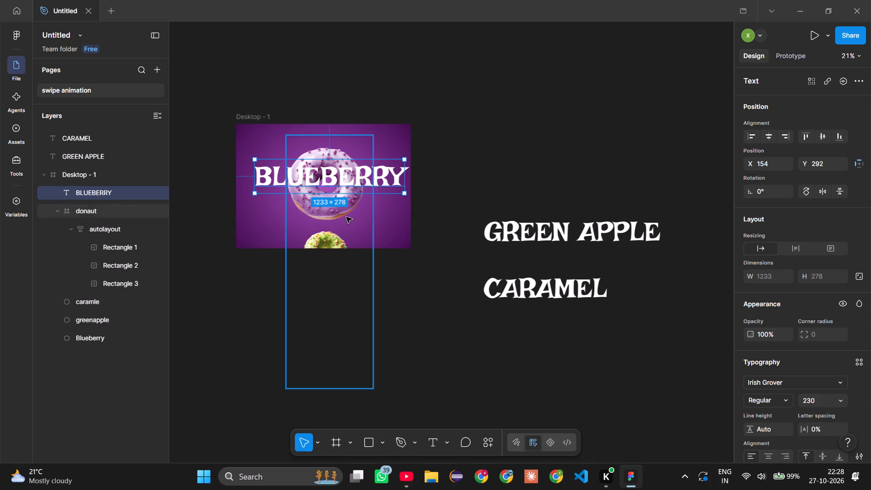
# Move the donaut frame up inside Desktop - 1 to about Y 68.
pyautogui.click(329, 207)
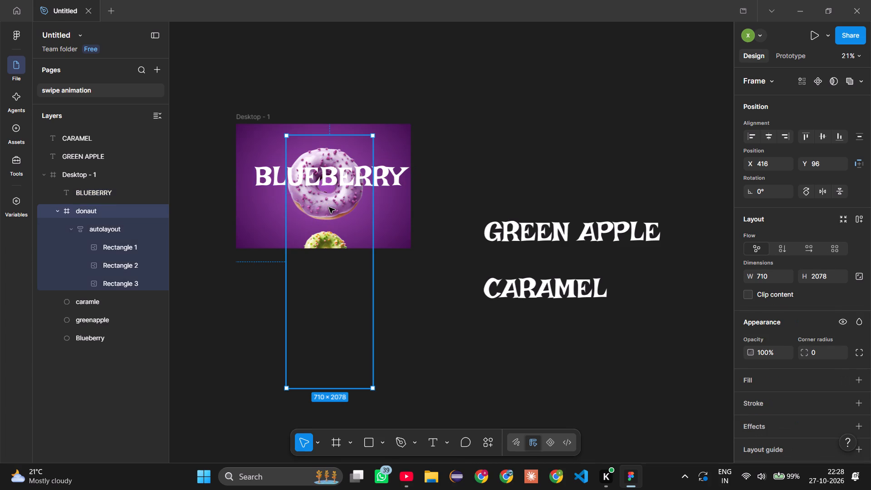
pyautogui.click(329, 207)
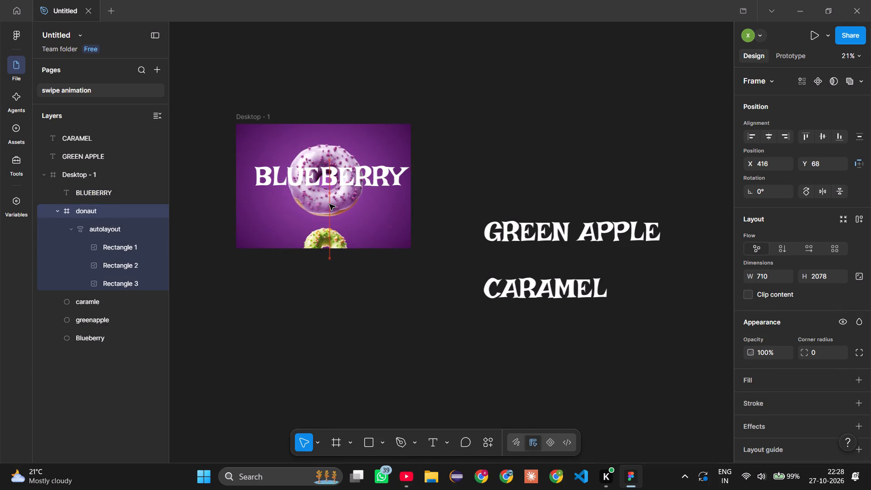
# Set the vertical gap between the donut images in the autolayout frame to 0.
pyautogui.click(328, 238)
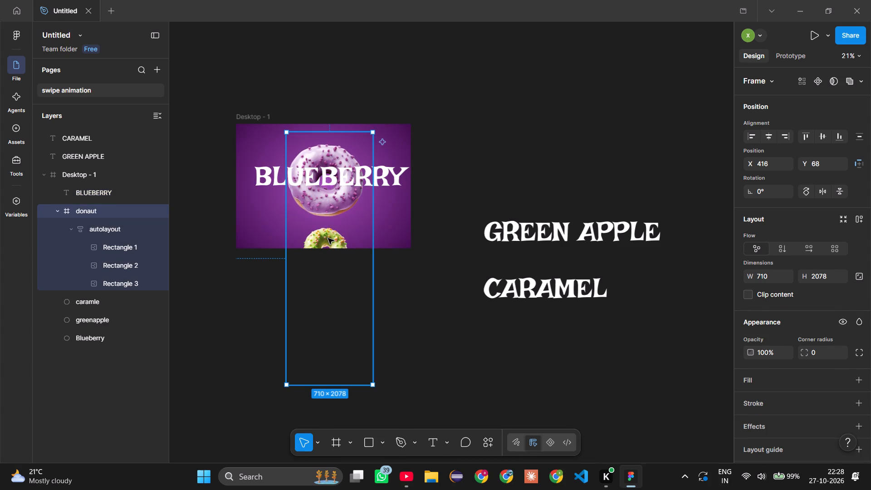
pyautogui.click(117, 260)
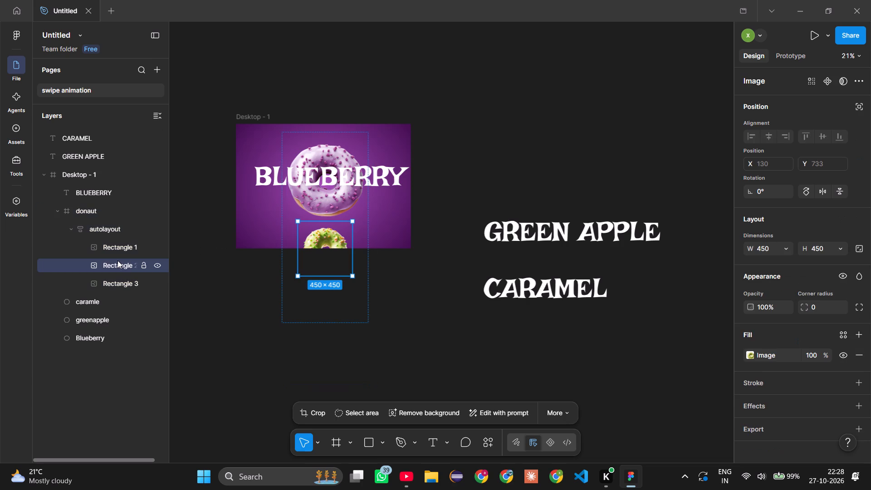
pyautogui.click(104, 226)
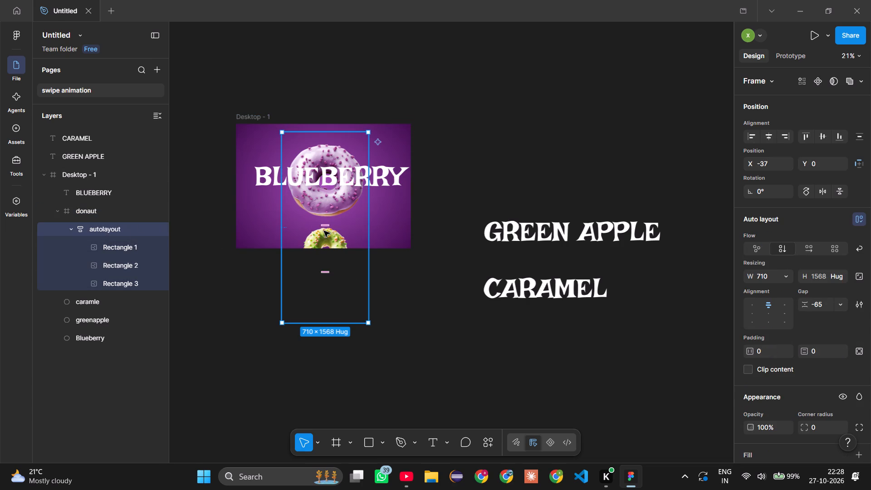
pyautogui.click(324, 226)
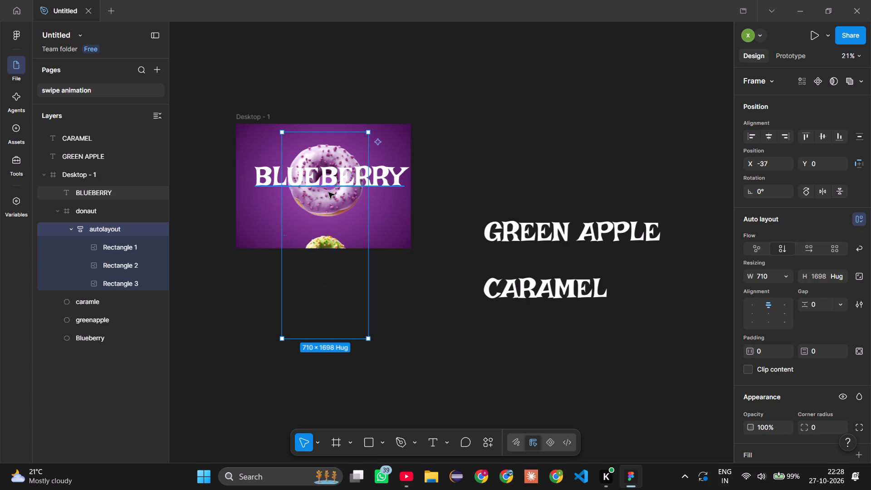
# Reorder the BLUEBERRY text layer below the donaut frame and above caramle, so the text sits behind the donut.
pyautogui.click(88, 192)
pyautogui.moveTo(88, 192); pyautogui.dragTo(102, 296)
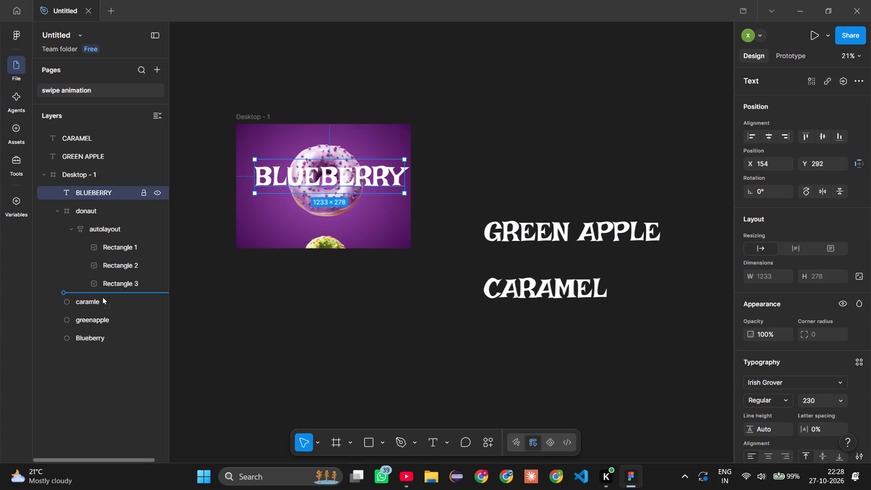
pyautogui.moveTo(102, 296); pyautogui.dragTo(99, 293)
pyautogui.moveTo(99, 293); pyautogui.dragTo(99, 294)
pyautogui.click(57, 193)
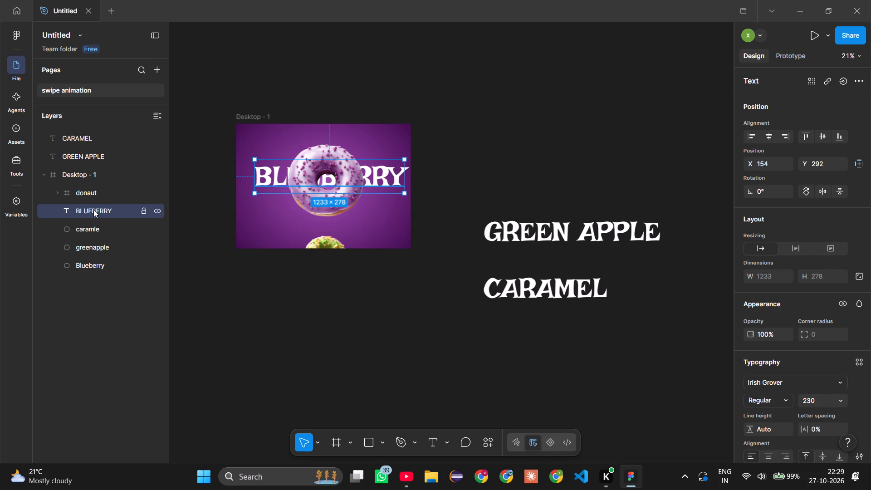
# Align the GREEN APPLE and CARAMEL texts to each other by their horizontal and vertical centres.
pyautogui.moveTo(491, 210); pyautogui.dragTo(528, 268)
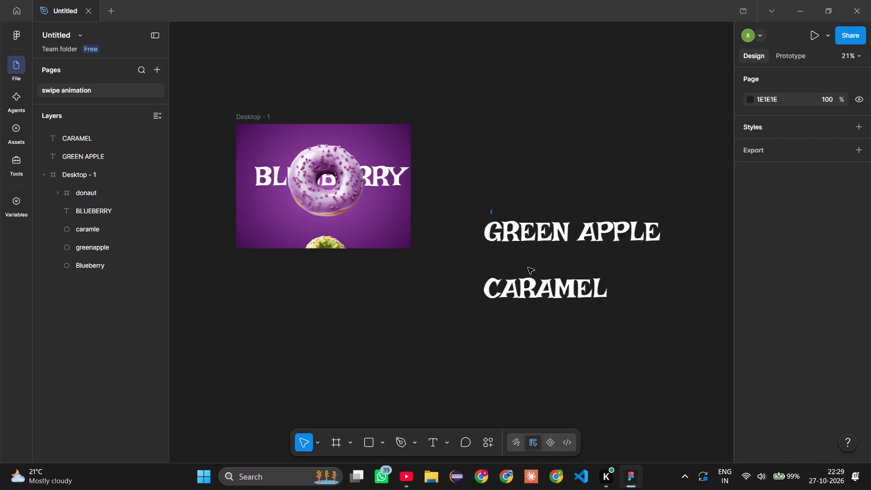
pyautogui.moveTo(528, 268); pyautogui.dragTo(573, 298)
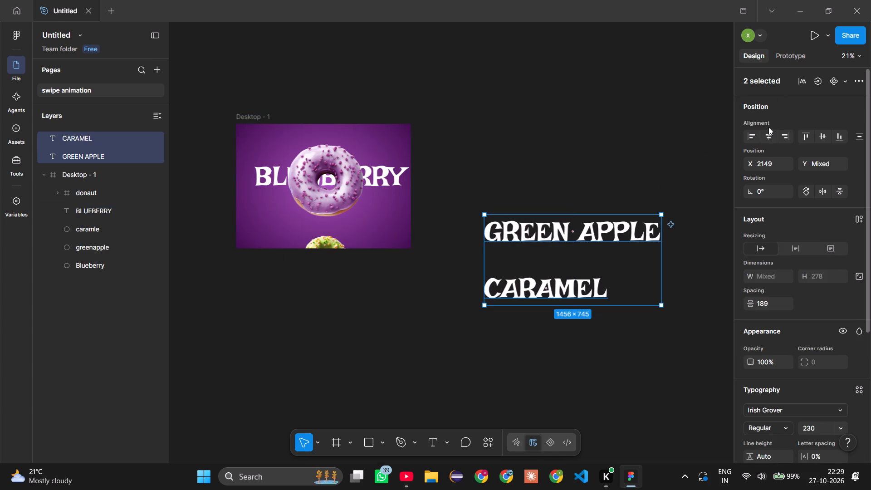
pyautogui.click(768, 134)
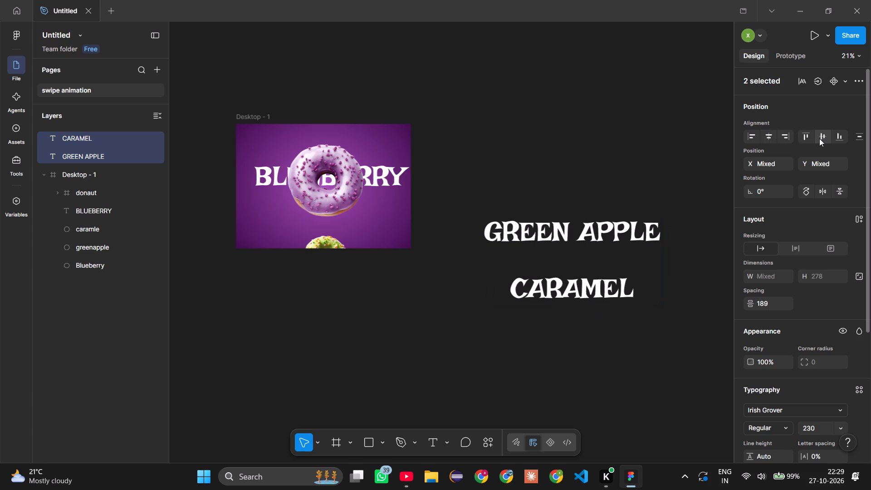
pyautogui.click(819, 138)
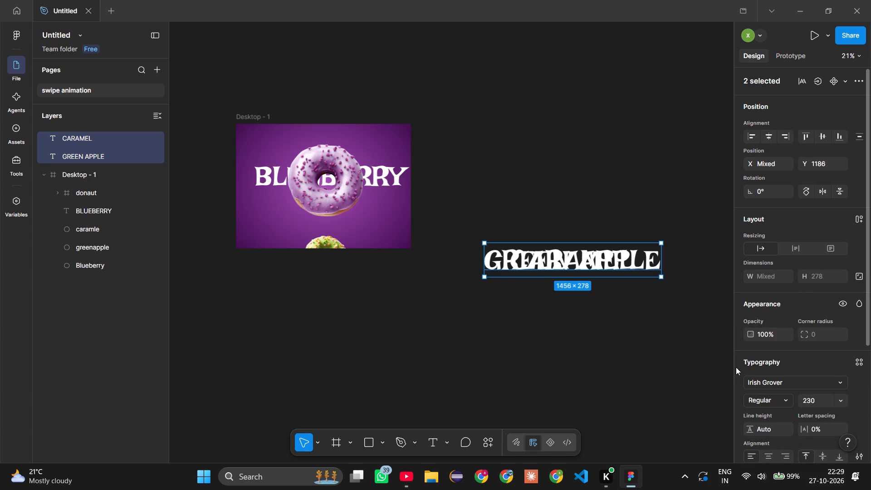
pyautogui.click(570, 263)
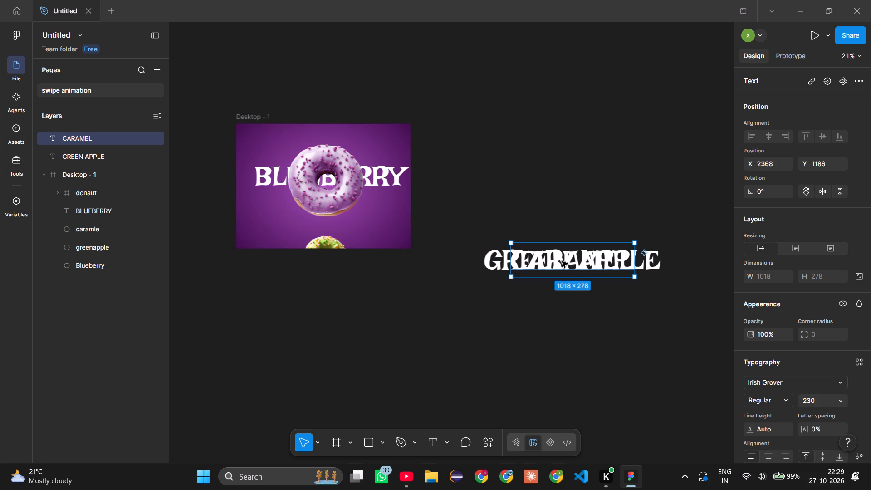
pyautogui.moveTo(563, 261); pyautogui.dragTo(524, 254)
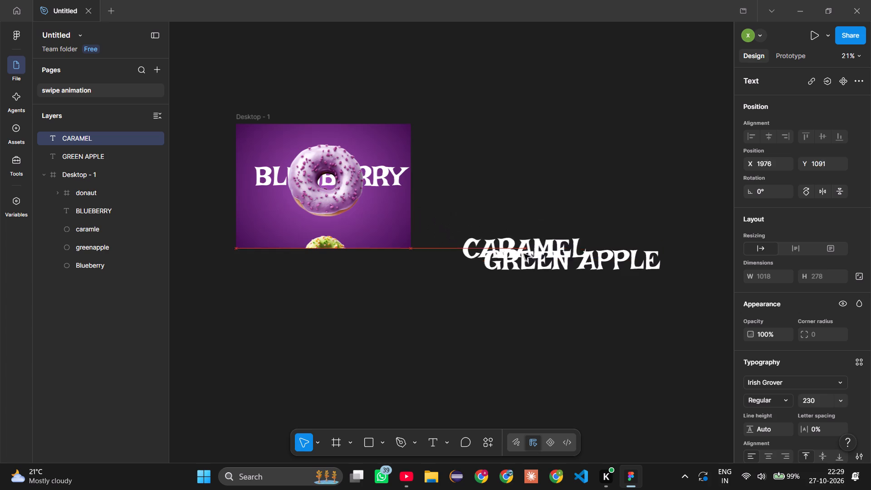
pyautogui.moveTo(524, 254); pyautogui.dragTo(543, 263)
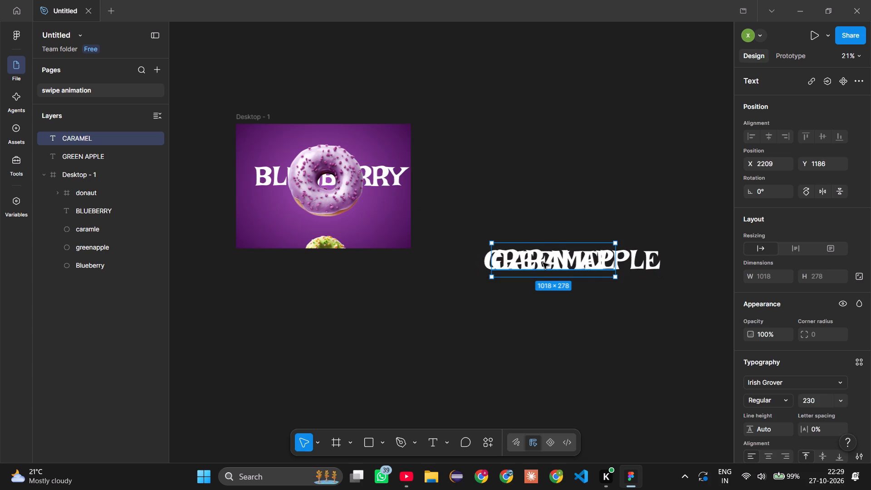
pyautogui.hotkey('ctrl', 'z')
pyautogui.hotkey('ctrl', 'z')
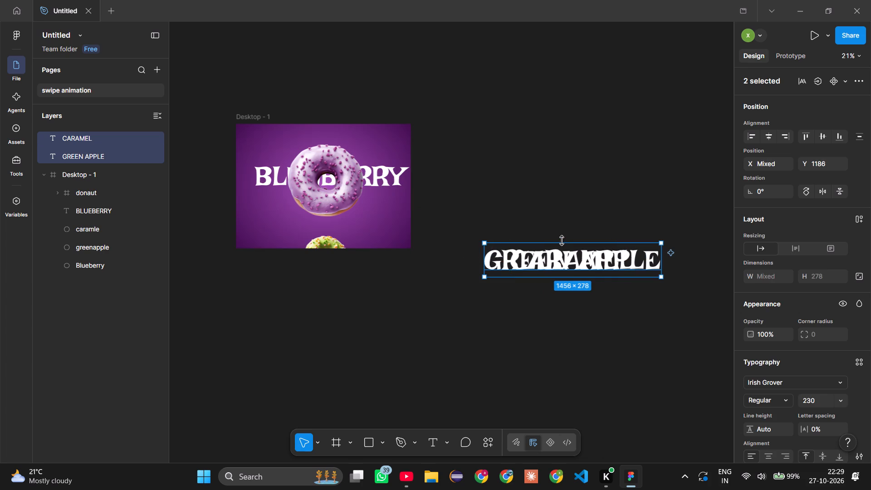
# Move the overlapping GREEN APPLE and CARAMEL texts together into Desktop - 1 over the BLUEBERRY text, at Y 292.
pyautogui.moveTo(562, 249); pyautogui.dragTo(356, 167)
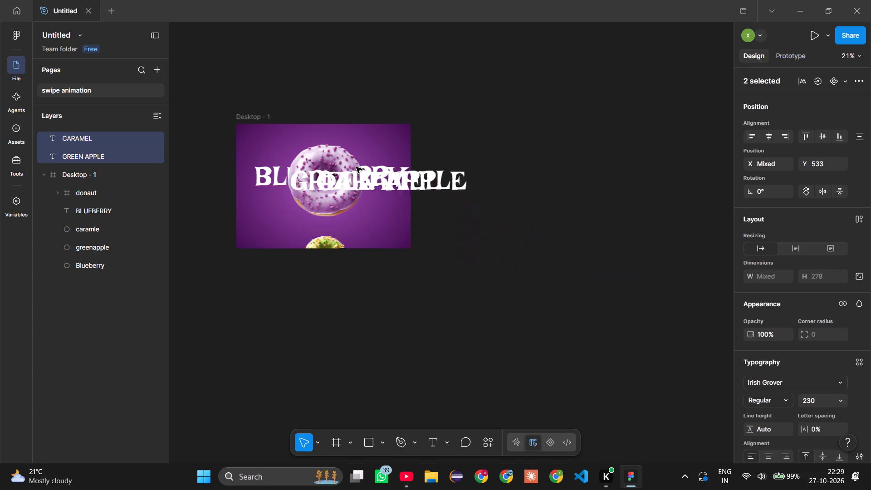
pyautogui.moveTo(356, 167); pyautogui.dragTo(334, 163)
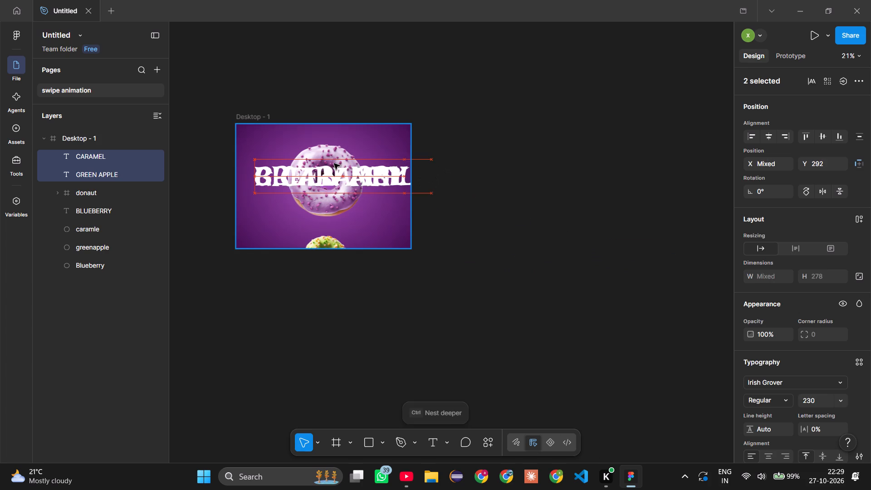
pyautogui.moveTo(334, 163); pyautogui.dragTo(322, 166)
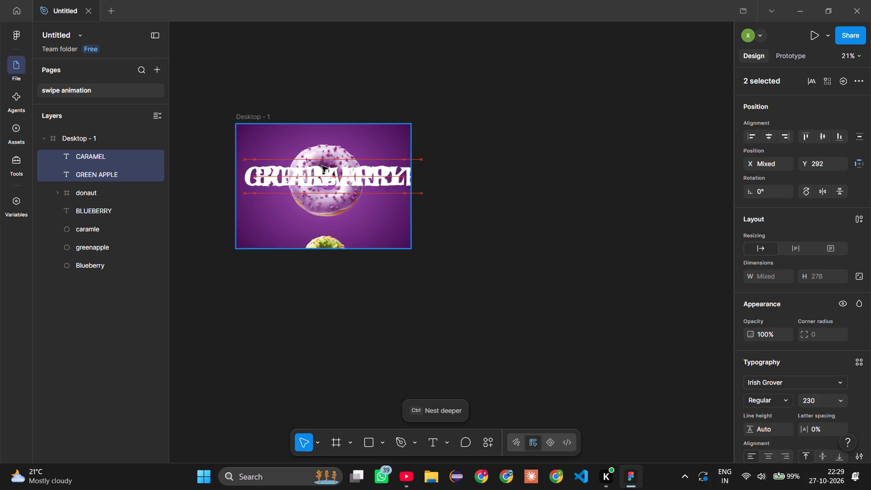
pyautogui.moveTo(322, 166); pyautogui.dragTo(316, 166)
# Enlarge the Blueberry gradient ellipse in Desktop - 1 to about 2100 × 1809.
pyautogui.click(392, 232)
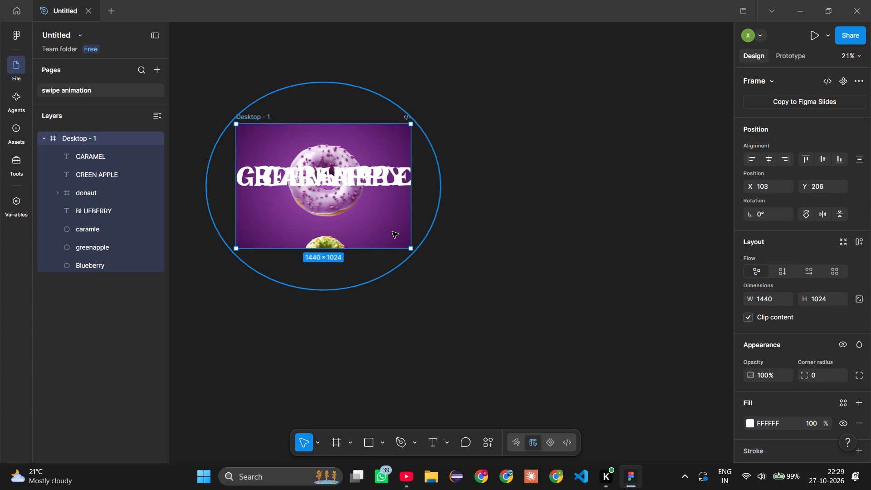
pyautogui.click(392, 219)
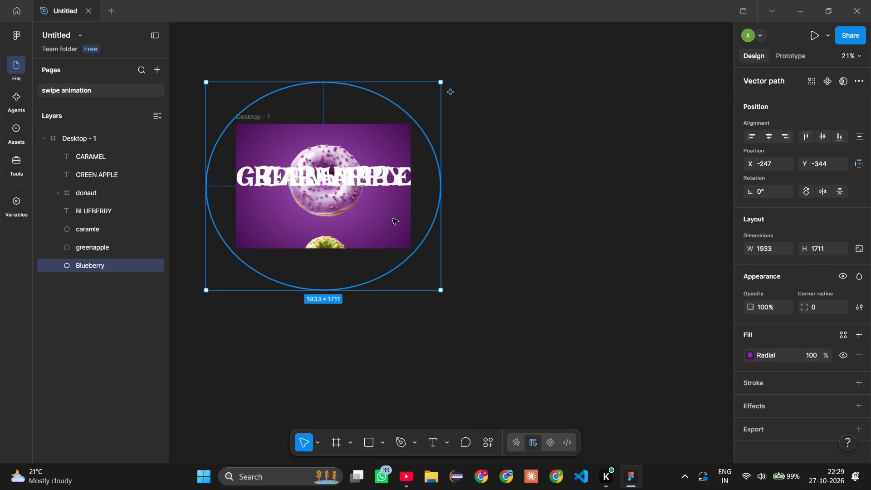
pyautogui.moveTo(442, 293); pyautogui.dragTo(461, 302)
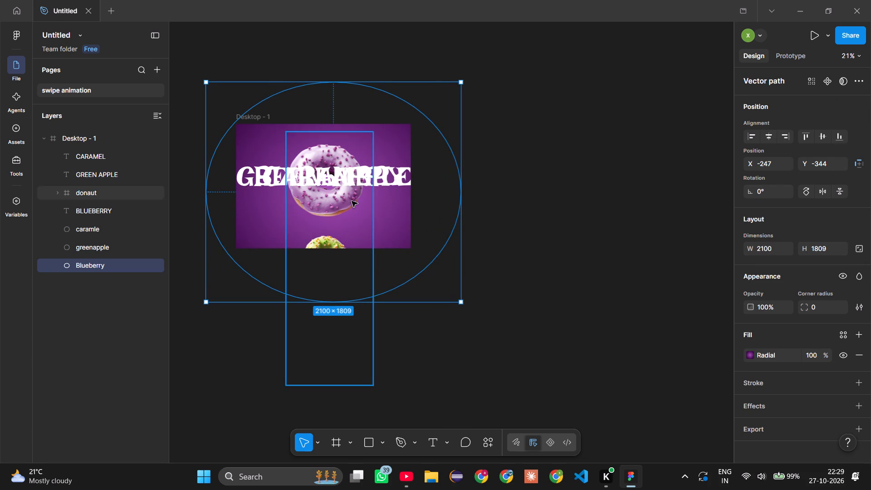
# Reposition the enlarged Blueberry ellipse behind the donut at about X -316, Y -393.
pyautogui.click(375, 113)
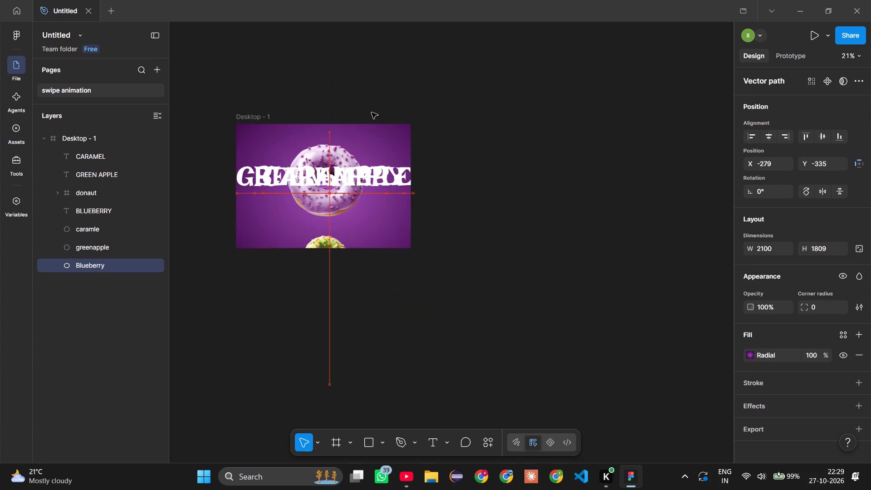
pyautogui.moveTo(371, 113); pyautogui.dragTo(367, 112)
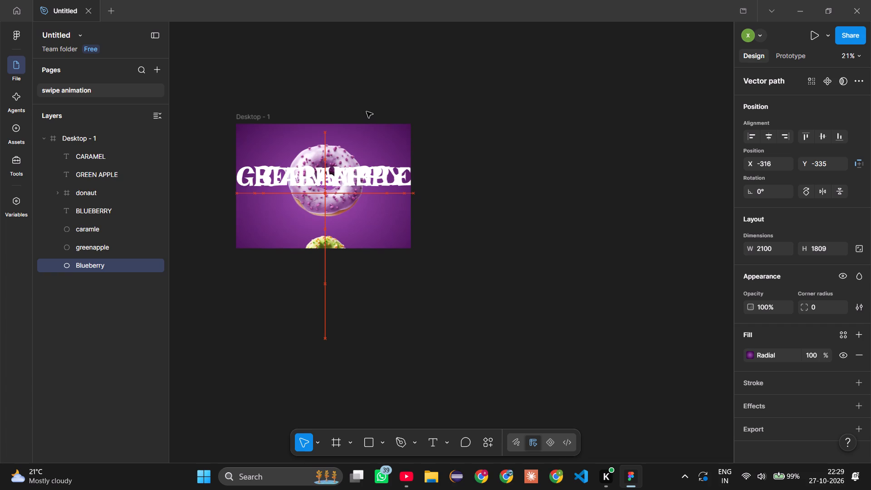
pyautogui.moveTo(367, 112); pyautogui.dragTo(367, 110)
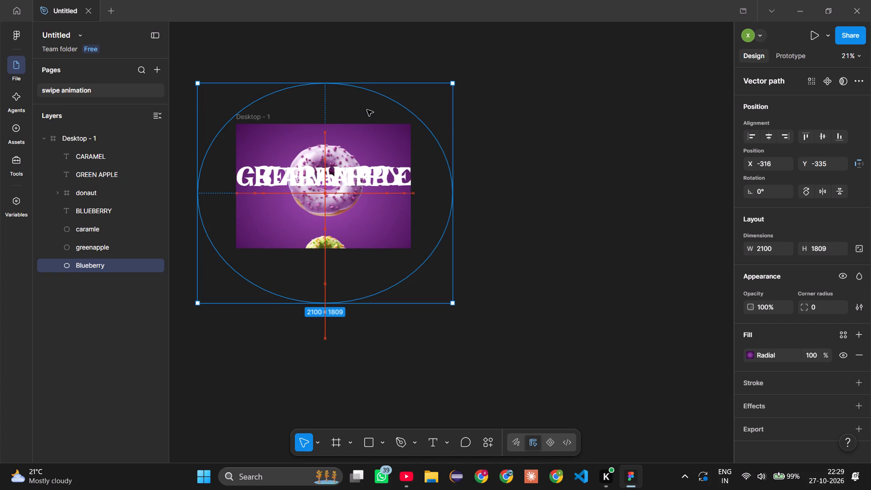
pyautogui.moveTo(367, 110); pyautogui.dragTo(367, 106)
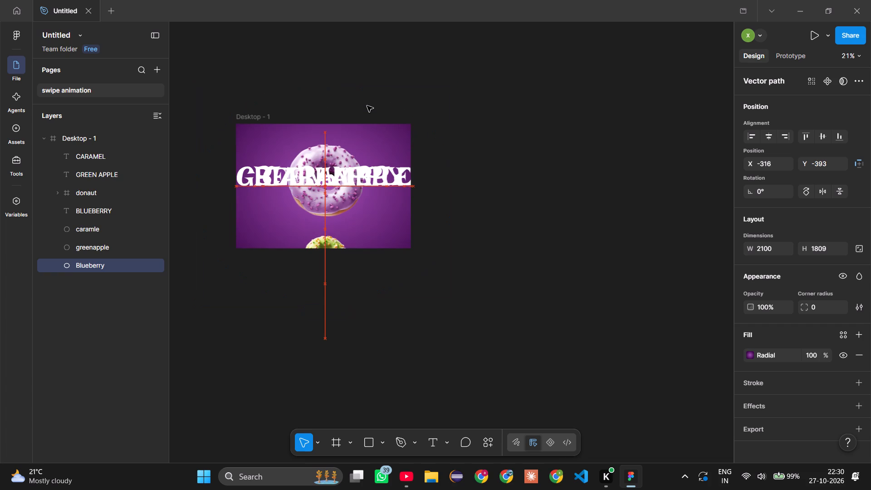
pyautogui.moveTo(367, 106); pyautogui.dragTo(367, 102)
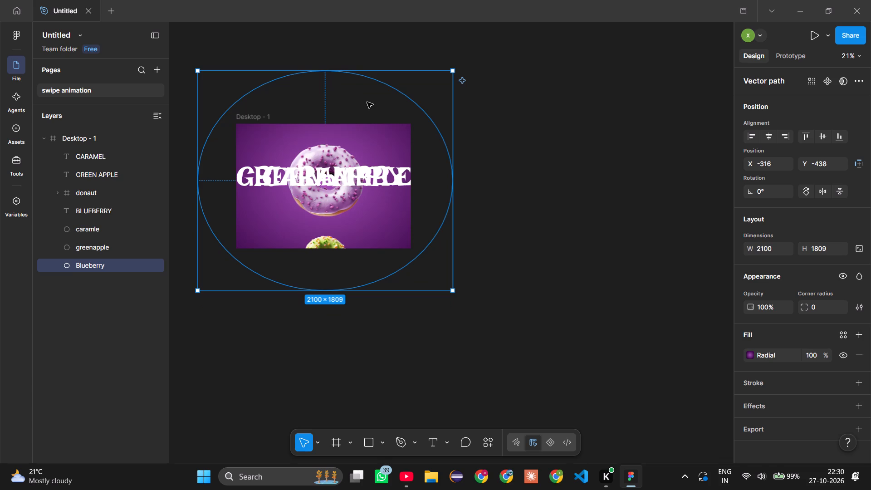
pyautogui.click(367, 102)
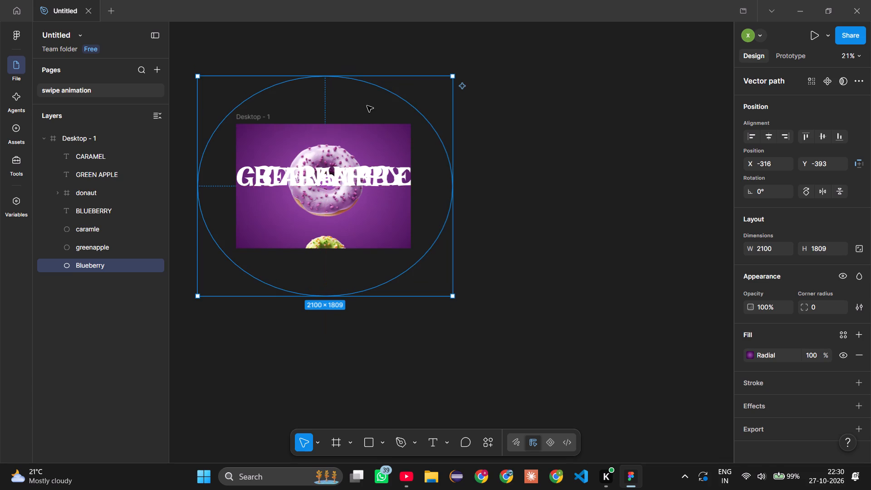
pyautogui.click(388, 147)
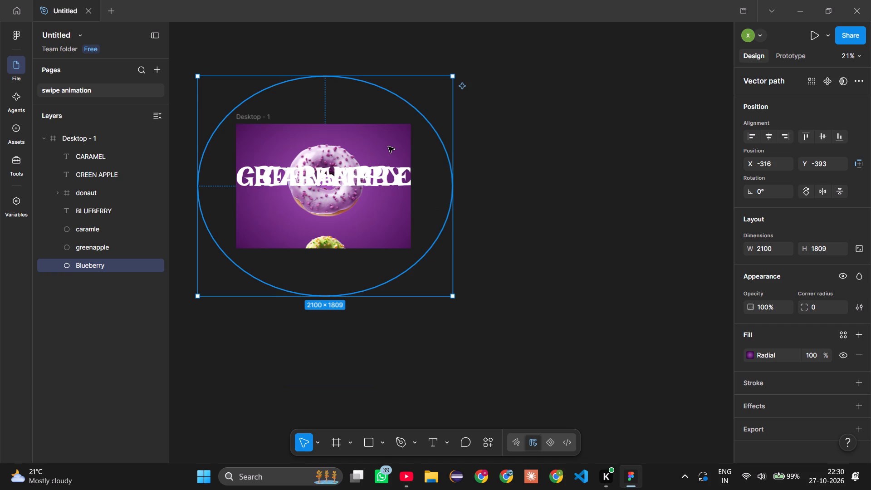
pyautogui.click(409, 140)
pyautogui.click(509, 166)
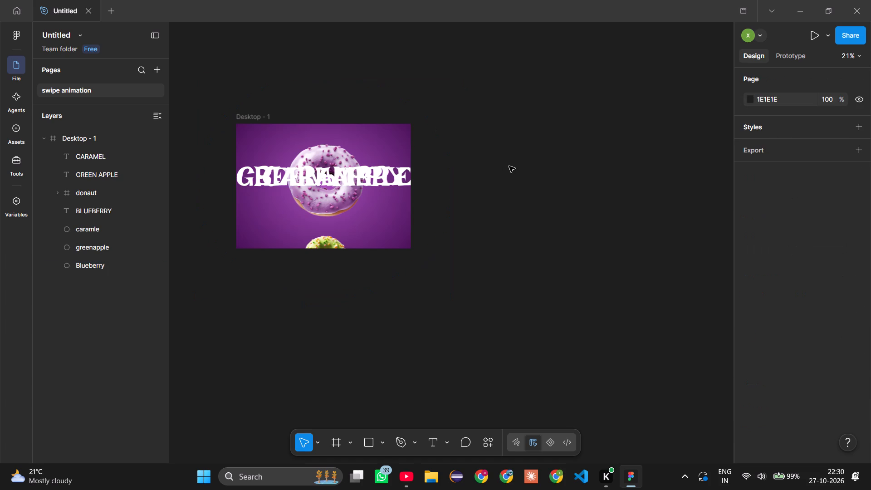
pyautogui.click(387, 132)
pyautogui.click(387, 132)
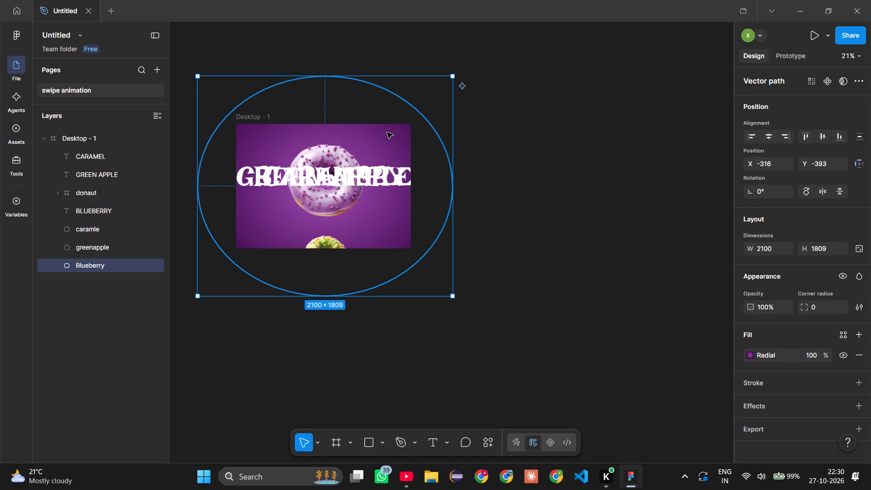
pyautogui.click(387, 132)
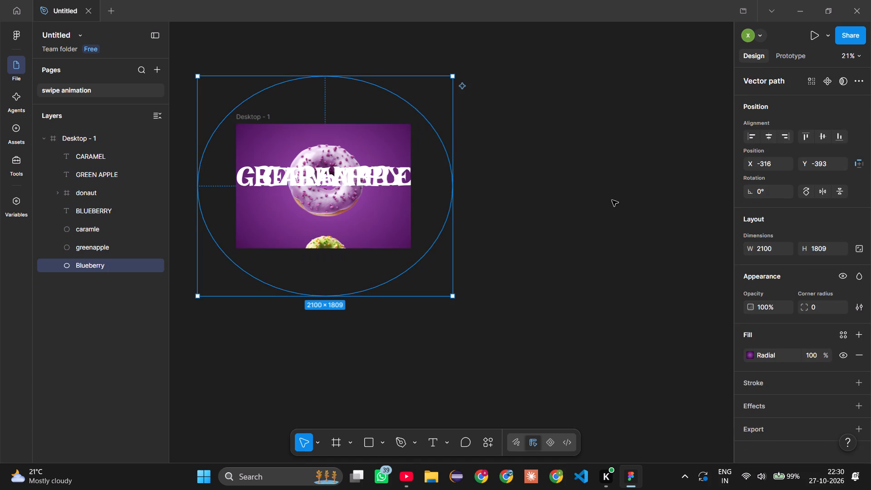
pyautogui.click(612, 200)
# Widen the Desktop - 1 frame on both sides so it measures about 1559 × 1026.
pyautogui.click(378, 154)
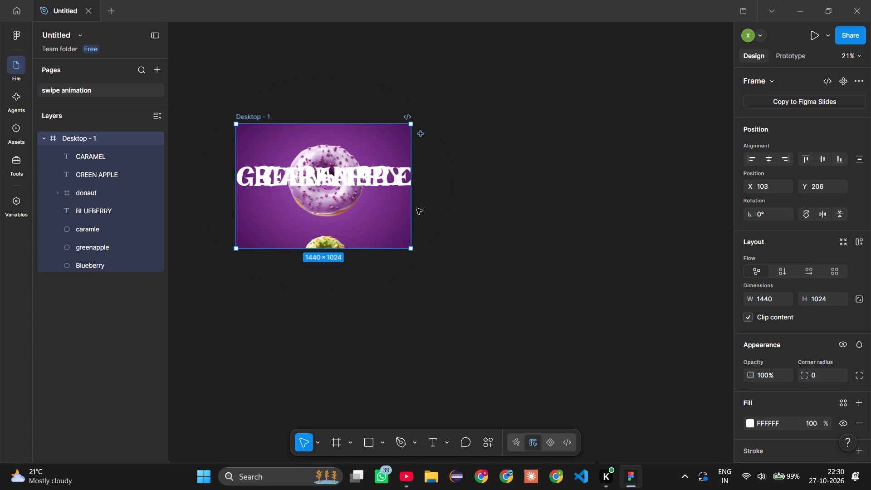
pyautogui.moveTo(414, 188); pyautogui.dragTo(422, 189)
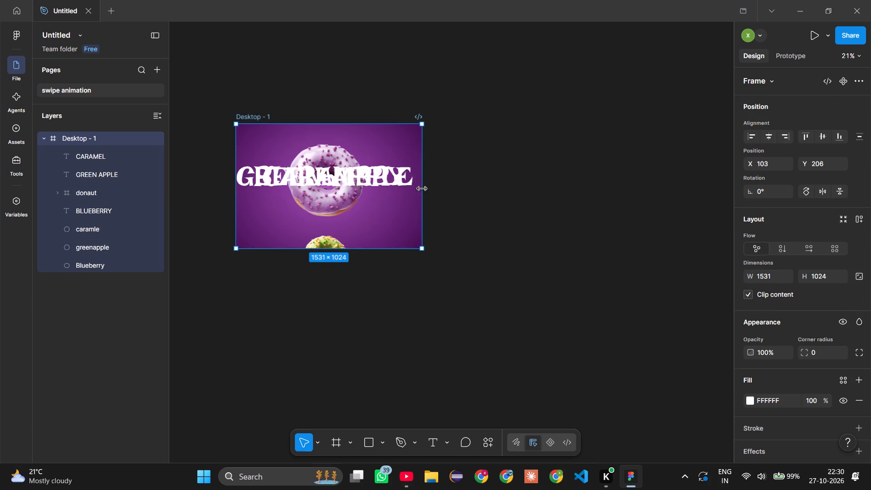
pyautogui.moveTo(422, 189); pyautogui.dragTo(422, 190)
pyautogui.moveTo(331, 248); pyautogui.dragTo(326, 250)
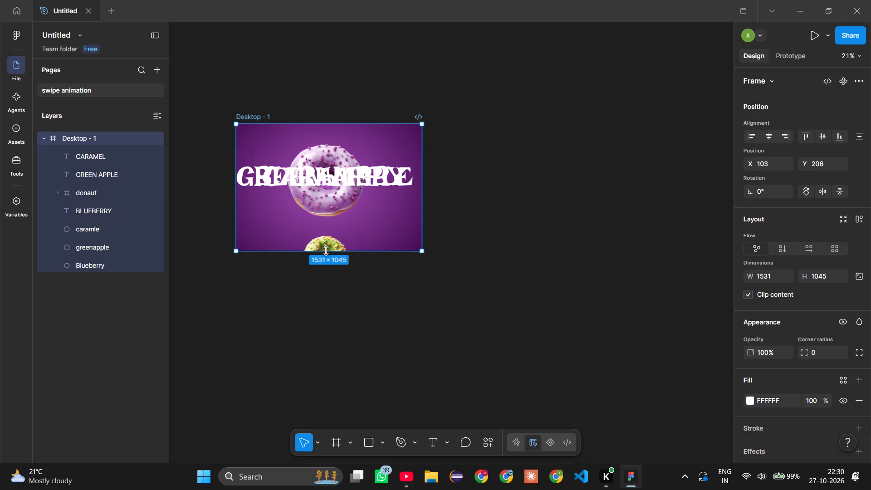
pyautogui.moveTo(326, 250); pyautogui.dragTo(324, 248)
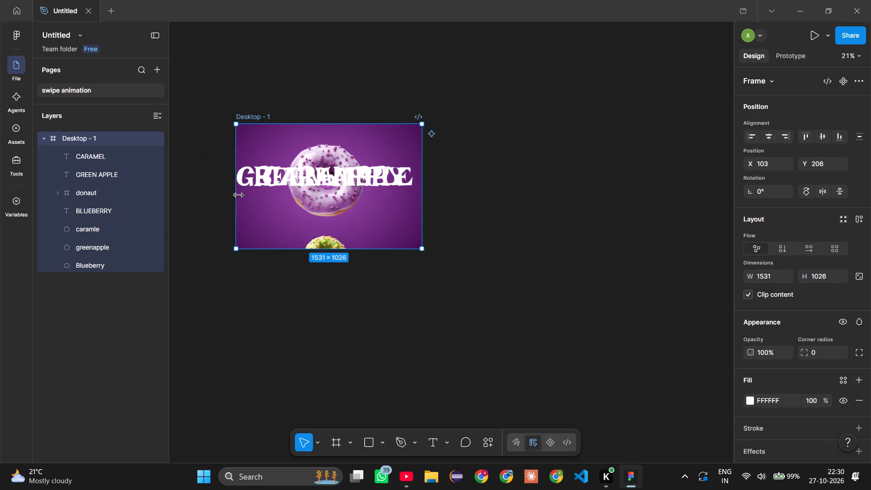
pyautogui.click(238, 195)
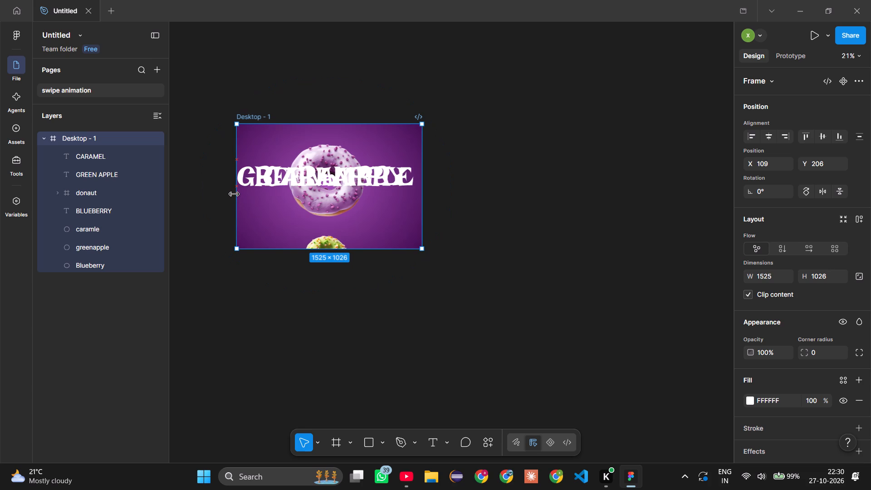
pyautogui.click(235, 186)
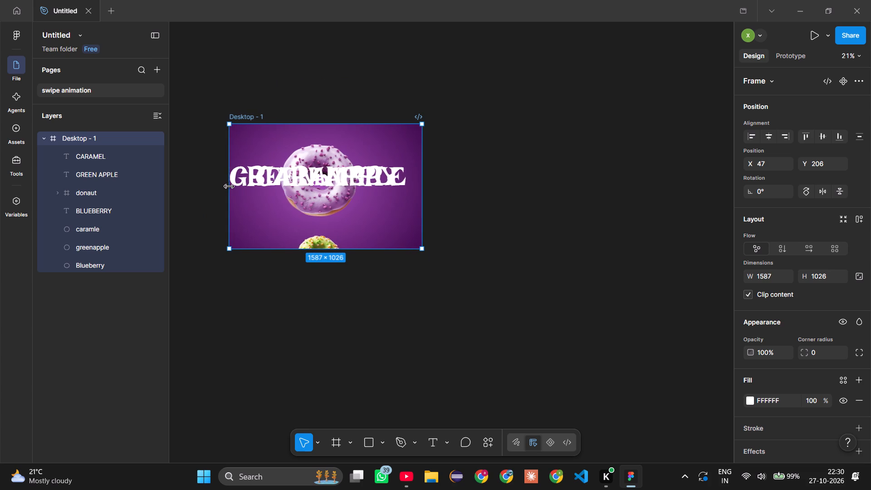
# Move the CARAMEL and GREEN APPLE texts together slightly to the right in Desktop - 1, with CARAMEL at about X 271, Y 292.
pyautogui.click(304, 182)
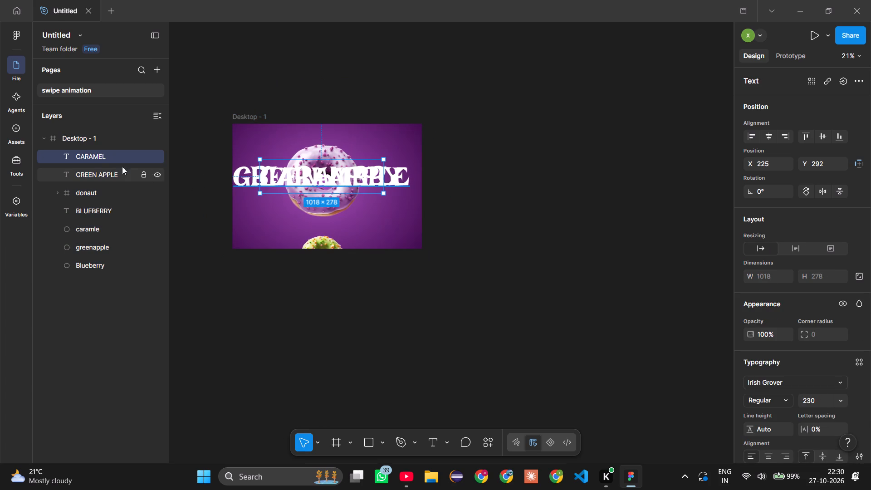
pyautogui.keyDown('ctrl'); pyautogui.click(83, 171); pyautogui.keyUp('ctrl')
pyautogui.moveTo(292, 177); pyautogui.dragTo(300, 177)
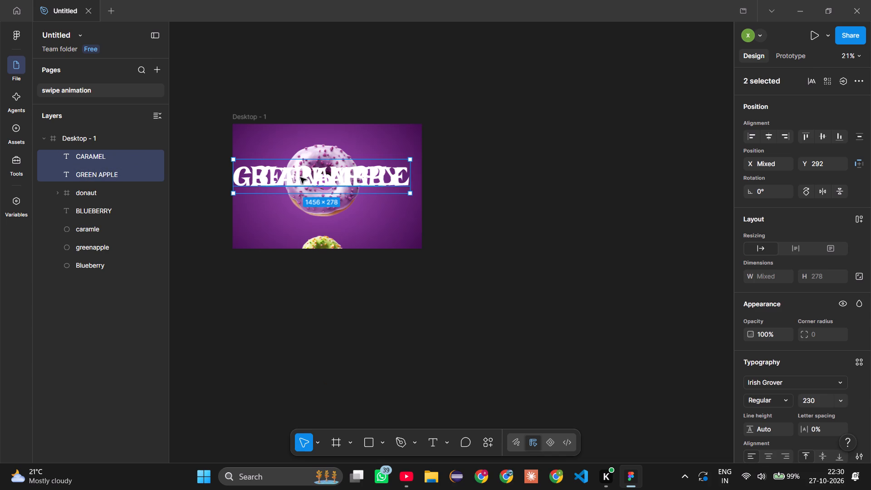
pyautogui.moveTo(300, 177); pyautogui.dragTo(298, 177)
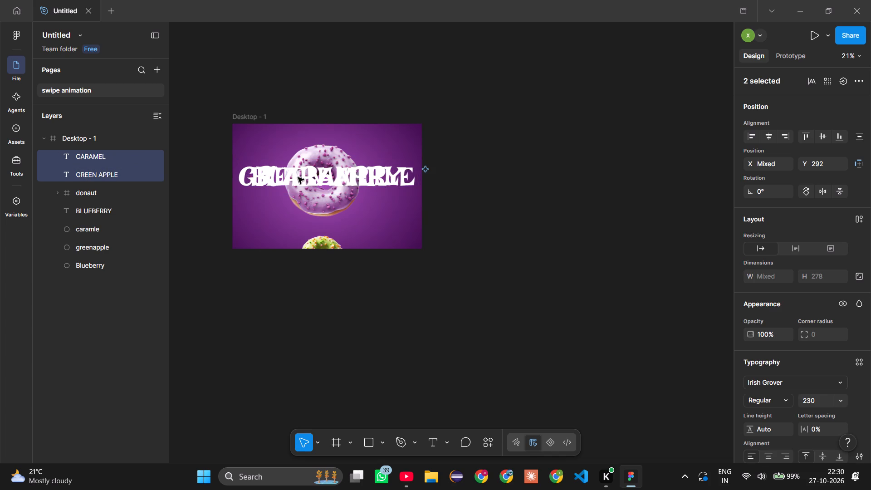
# Set the font size of the CARAMEL and GREEN APPLE texts to 1.
pyautogui.click(812, 399)
pyautogui.press('1')
pyautogui.press('Return')
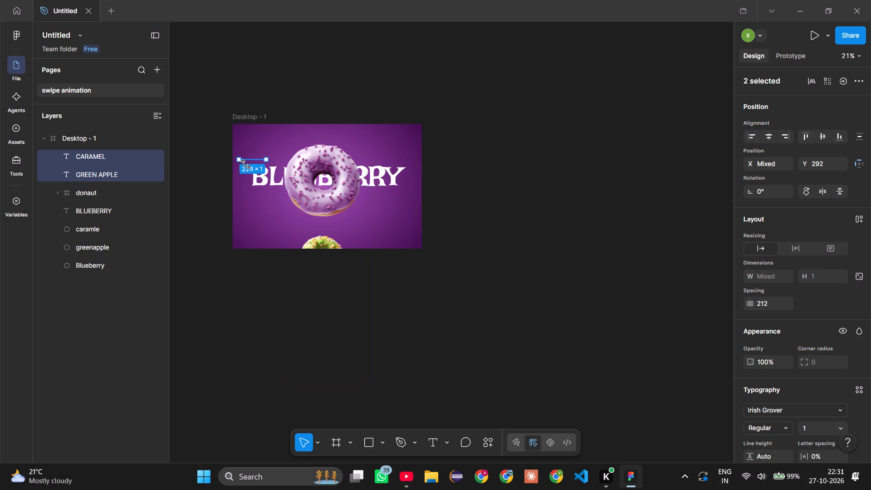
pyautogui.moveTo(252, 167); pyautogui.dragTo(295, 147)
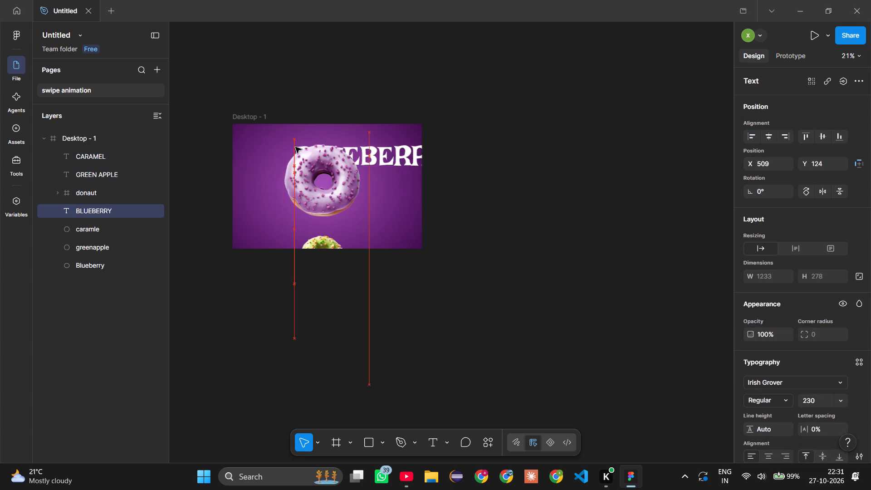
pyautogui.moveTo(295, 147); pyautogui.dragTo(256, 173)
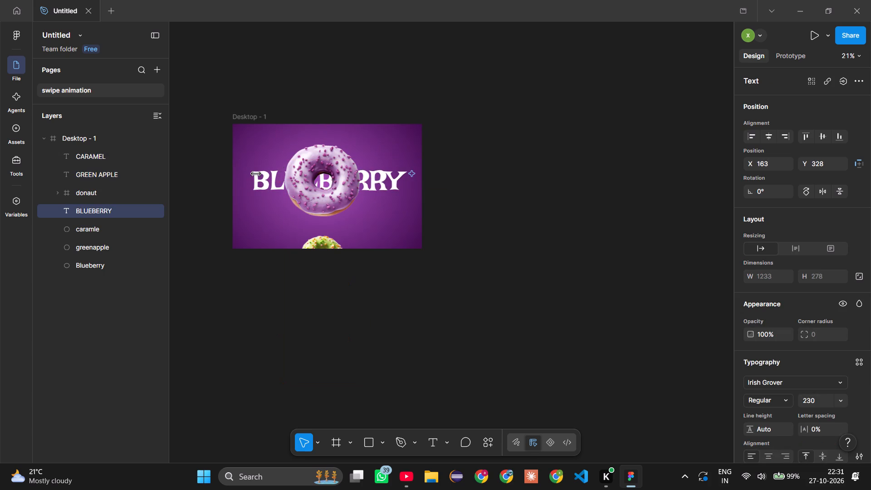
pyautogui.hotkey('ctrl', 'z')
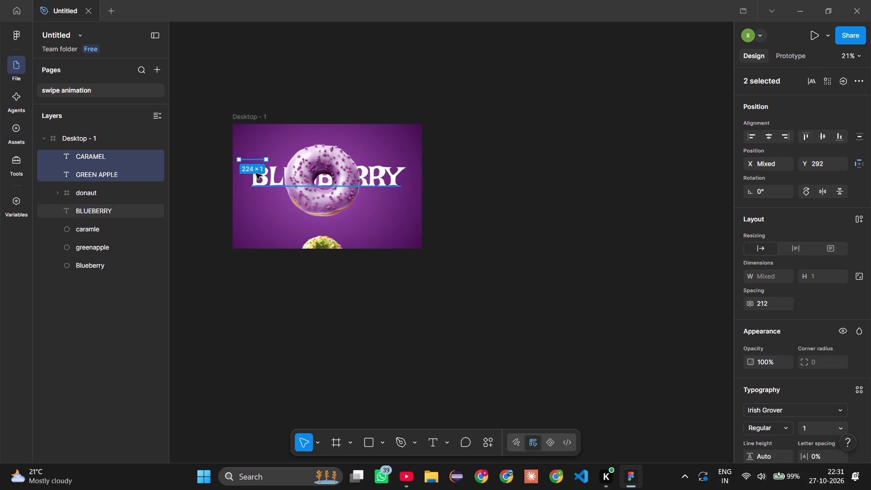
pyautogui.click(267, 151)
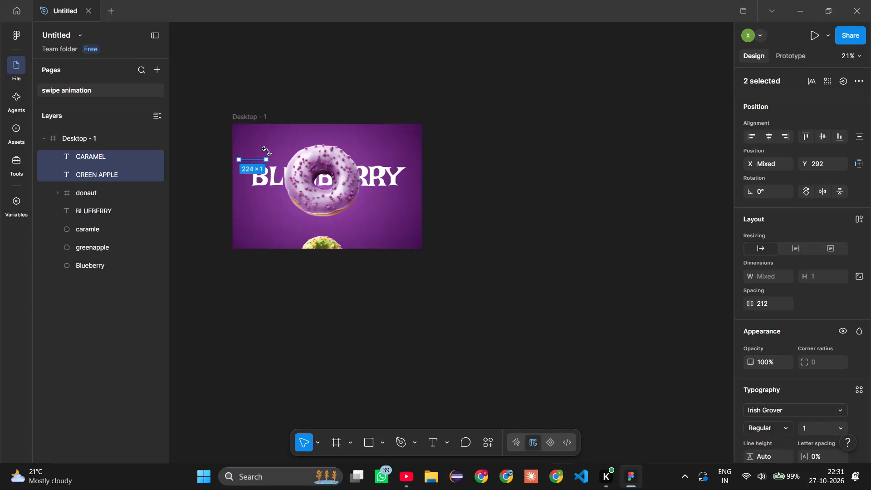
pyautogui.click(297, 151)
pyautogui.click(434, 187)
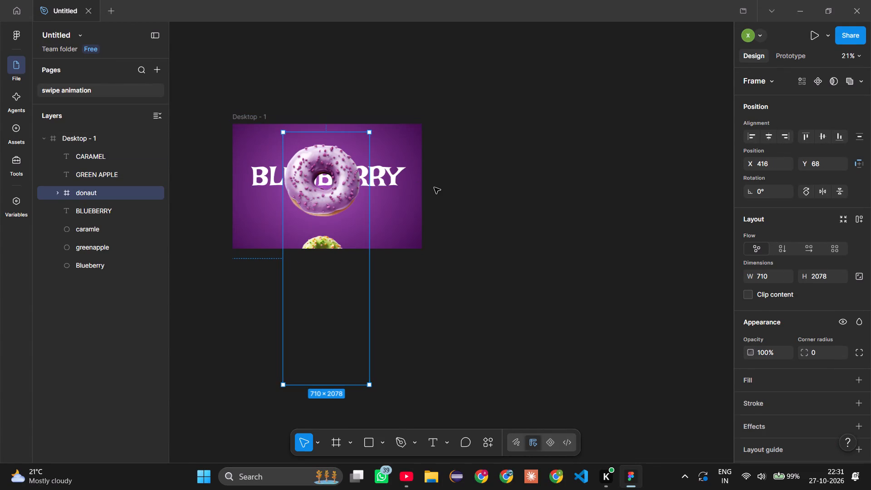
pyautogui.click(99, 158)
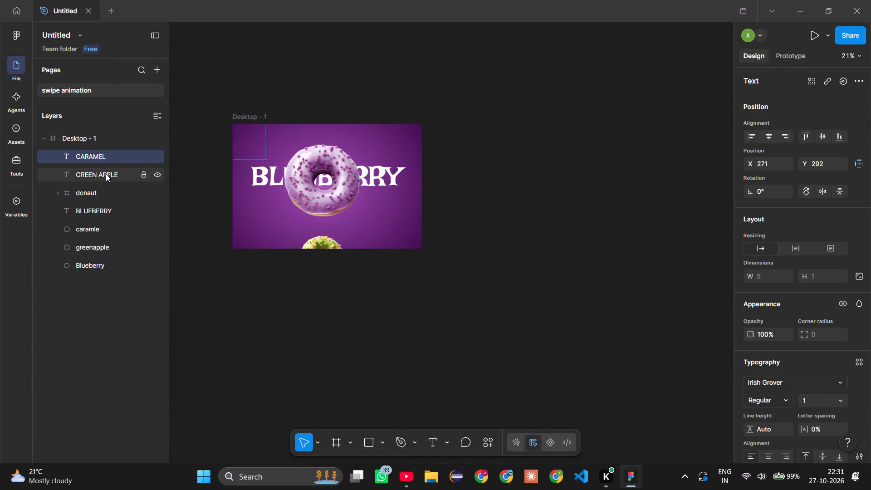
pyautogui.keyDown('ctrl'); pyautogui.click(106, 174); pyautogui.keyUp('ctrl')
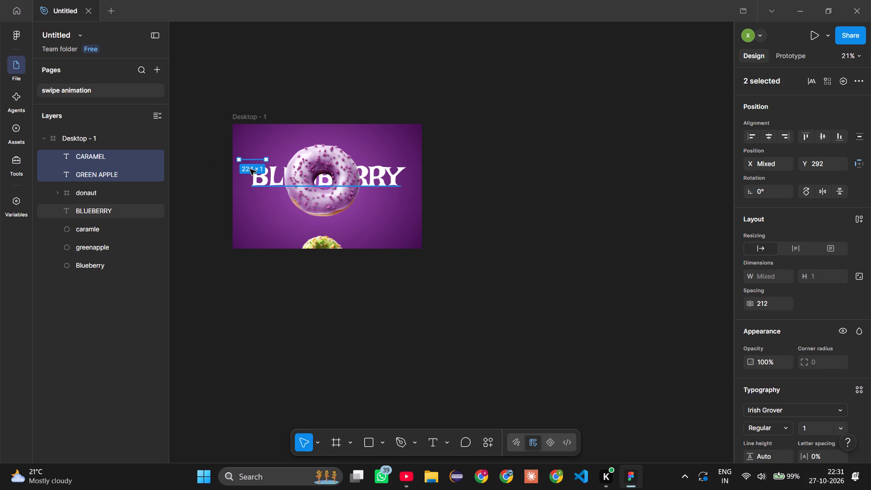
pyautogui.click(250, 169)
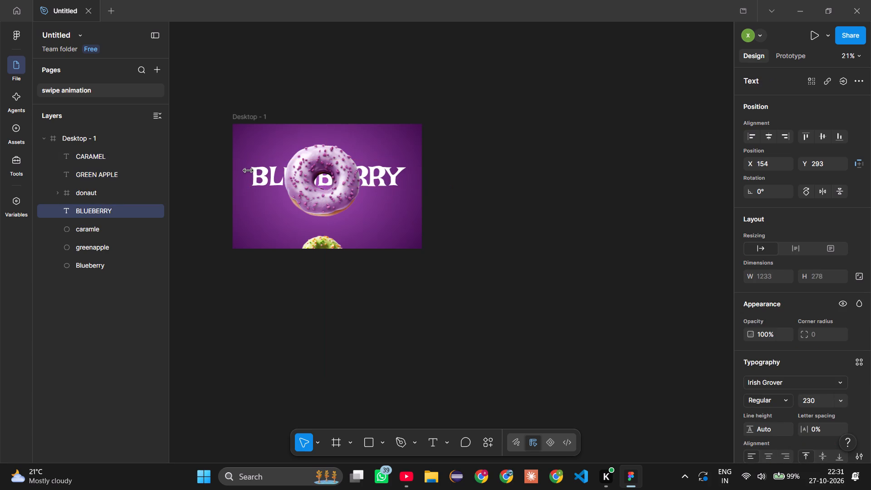
# Narrow the tiny CARAMEL and GREEN APPLE text boxes together so their combined size is about 4 × 1.
pyautogui.click(111, 155)
pyautogui.keyDown('ctrl'); pyautogui.click(115, 172); pyautogui.keyUp('ctrl')
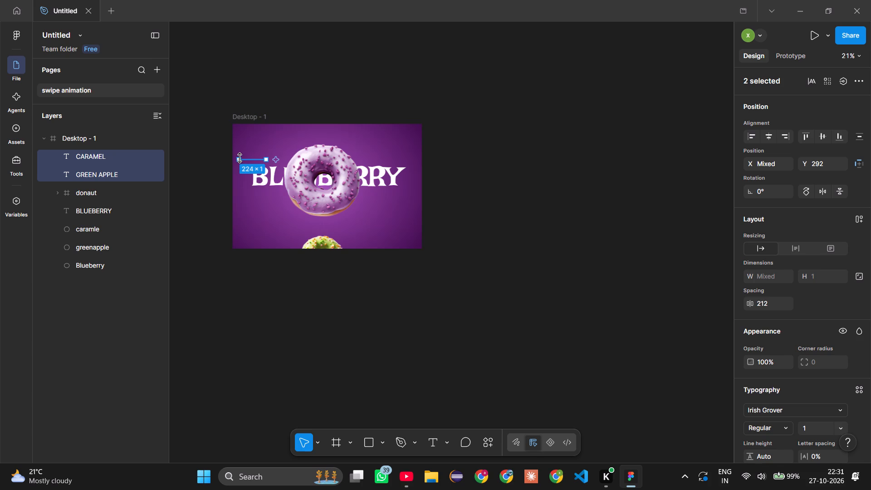
pyautogui.moveTo(240, 157); pyautogui.dragTo(252, 152)
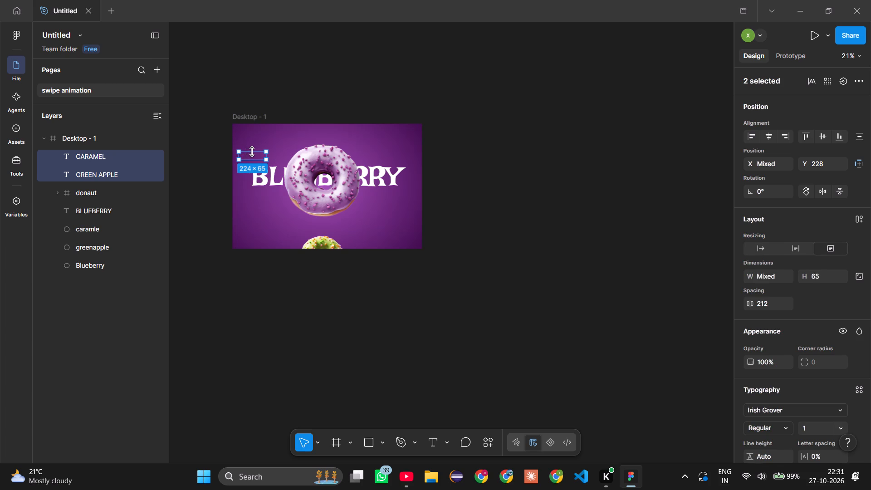
pyautogui.moveTo(252, 152); pyautogui.dragTo(245, 157)
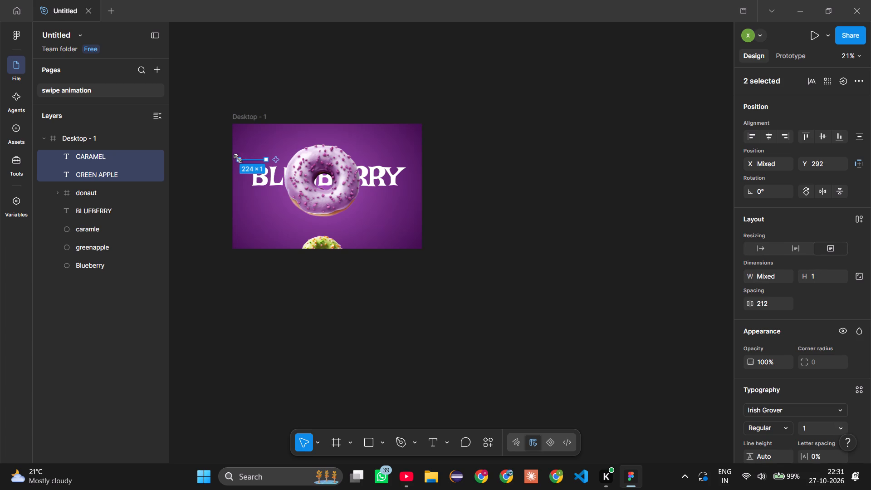
pyautogui.moveTo(238, 158); pyautogui.dragTo(266, 158)
# Move the tiny CARAMEL and GREEN APPLE texts together above the donut near the top of Desktop - 1, at about Y 31.
pyautogui.moveTo(267, 159); pyautogui.dragTo(281, 153)
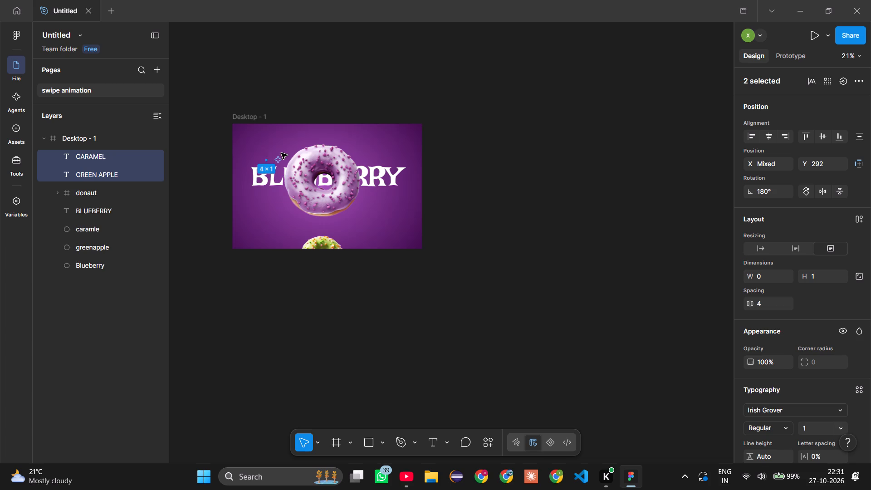
pyautogui.moveTo(281, 153); pyautogui.dragTo(322, 126)
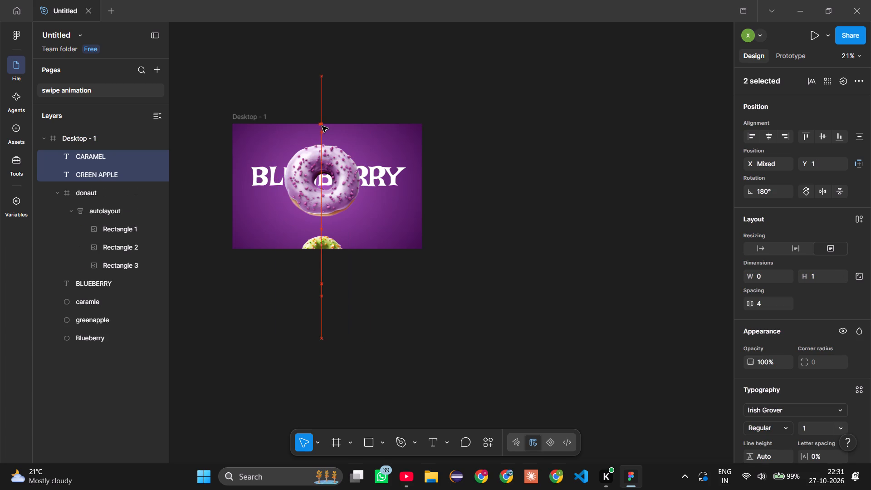
pyautogui.moveTo(322, 126); pyautogui.dragTo(322, 126)
pyautogui.moveTo(322, 126); pyautogui.dragTo(322, 127)
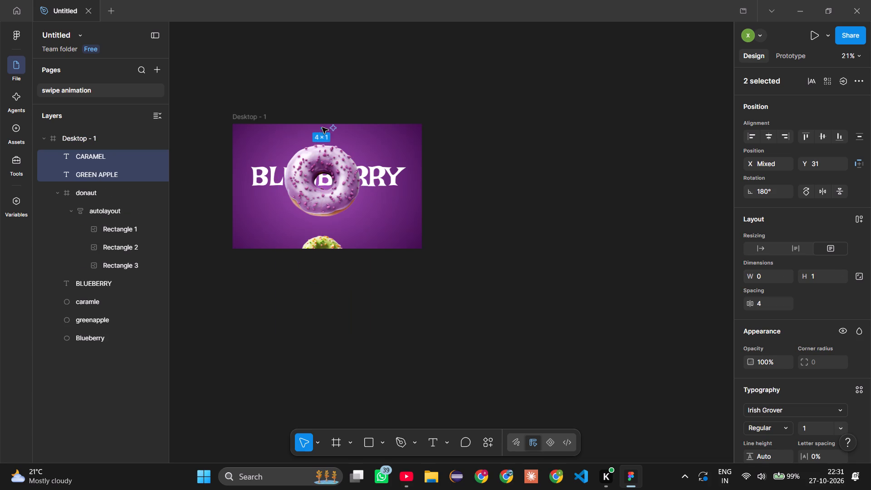
# Extend the Desktop - 1 frame upward so it measures about 1559 × 1087.
pyautogui.click(325, 124)
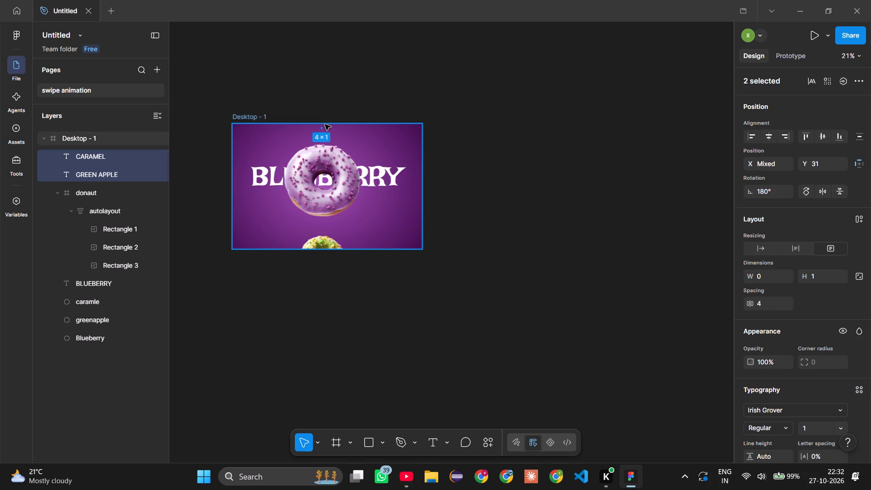
pyautogui.moveTo(324, 123); pyautogui.dragTo(323, 114)
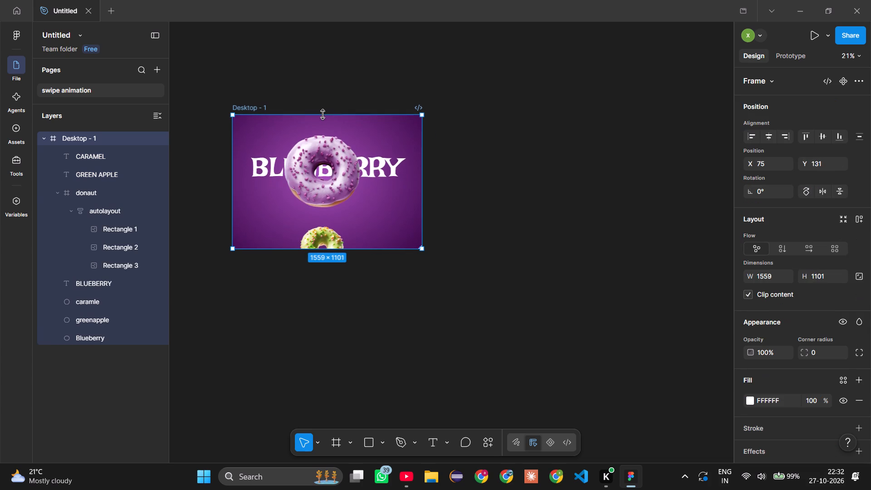
pyautogui.moveTo(323, 114); pyautogui.dragTo(323, 116)
# Reposition the donaut frame inside Desktop - 1 at about X 453, Y 105.
pyautogui.click(325, 242)
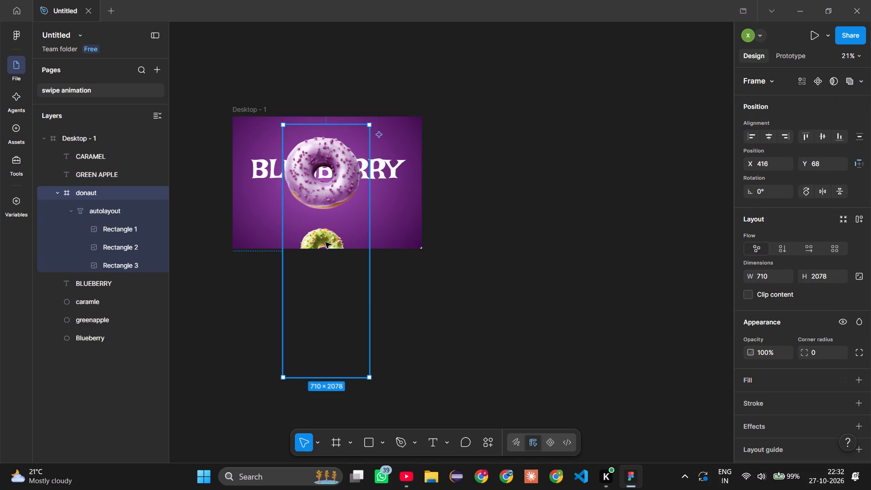
pyautogui.moveTo(326, 185); pyautogui.dragTo(326, 191)
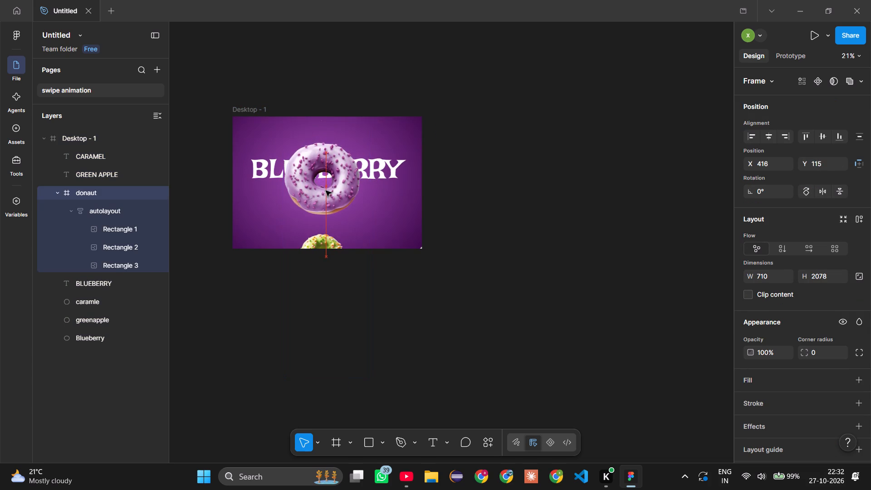
pyautogui.moveTo(326, 191); pyautogui.dragTo(330, 190)
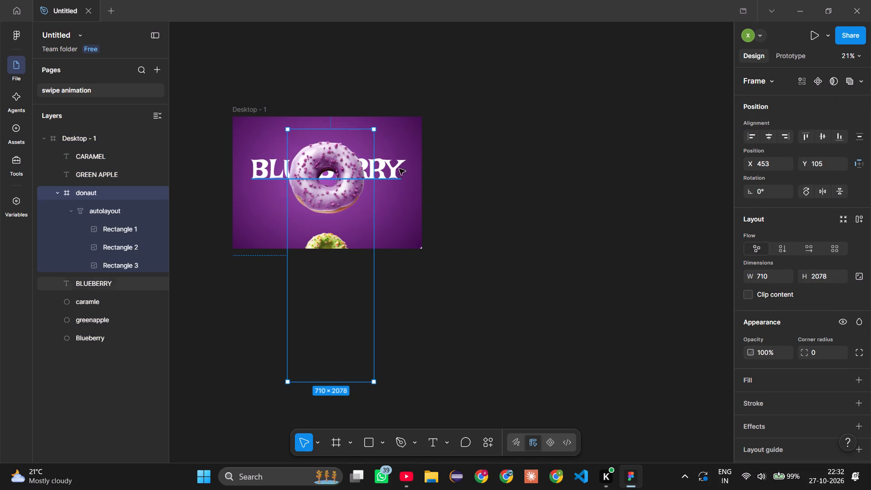
# Lower the BLUEBERRY text behind the donut to about X 154, Y 365.
pyautogui.click(395, 168)
pyautogui.moveTo(395, 168); pyautogui.dragTo(395, 174)
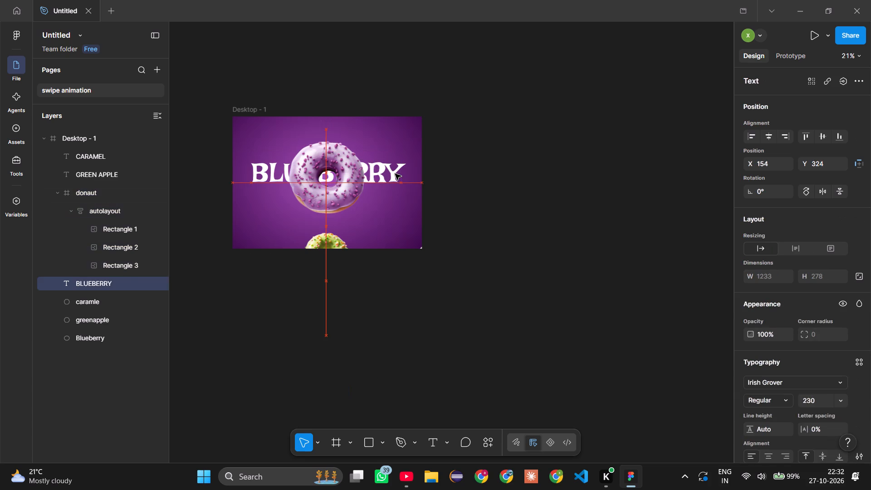
pyautogui.moveTo(395, 174); pyautogui.dragTo(395, 176)
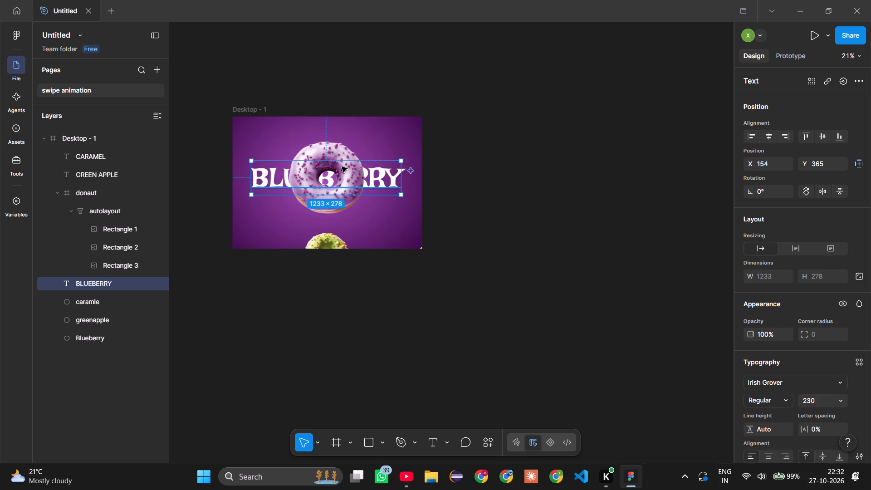
pyautogui.click(534, 170)
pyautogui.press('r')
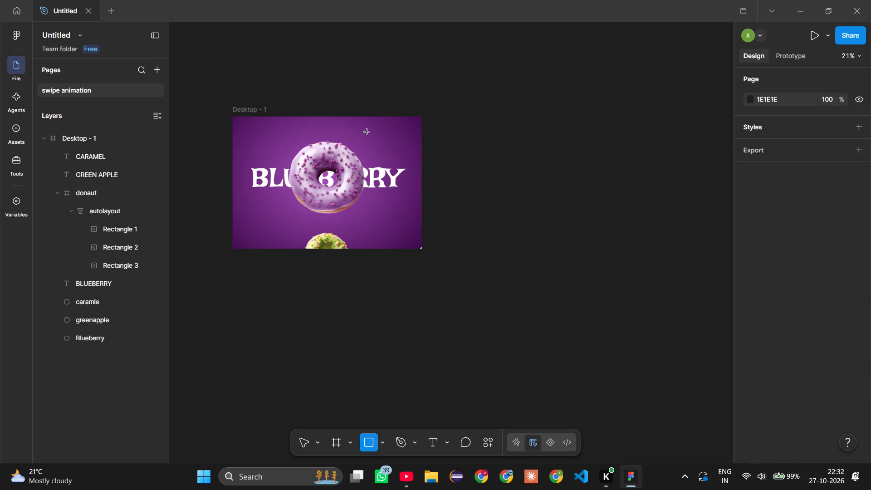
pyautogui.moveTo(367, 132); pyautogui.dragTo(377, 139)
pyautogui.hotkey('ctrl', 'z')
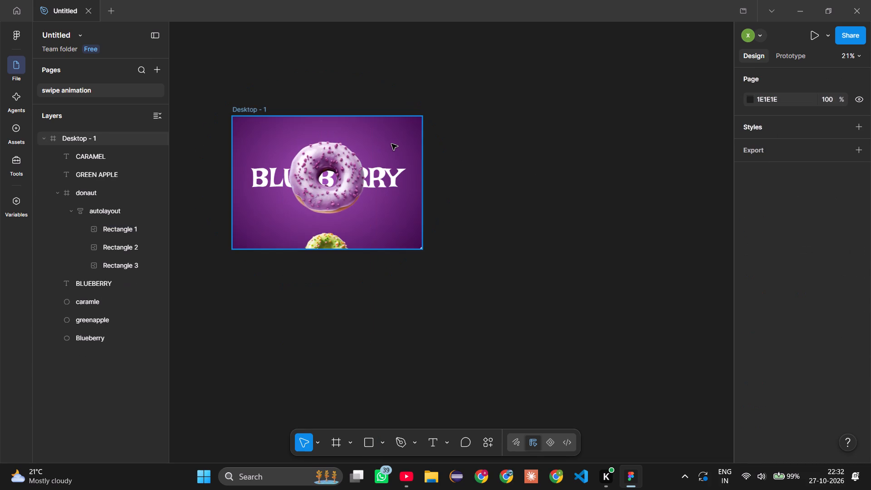
# Narrow the donaut frame slightly so its right edge sits closer to the donut image.
pyautogui.click(393, 145)
pyautogui.click(339, 169)
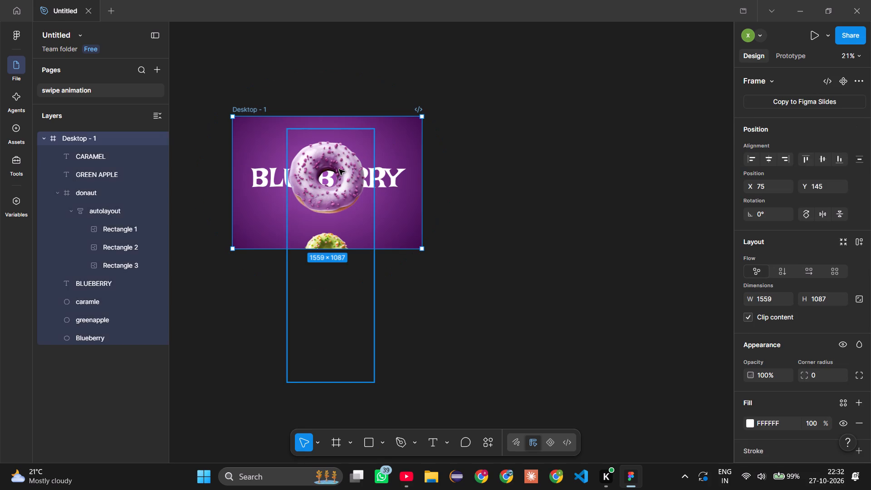
pyautogui.moveTo(373, 172); pyautogui.dragTo(372, 172)
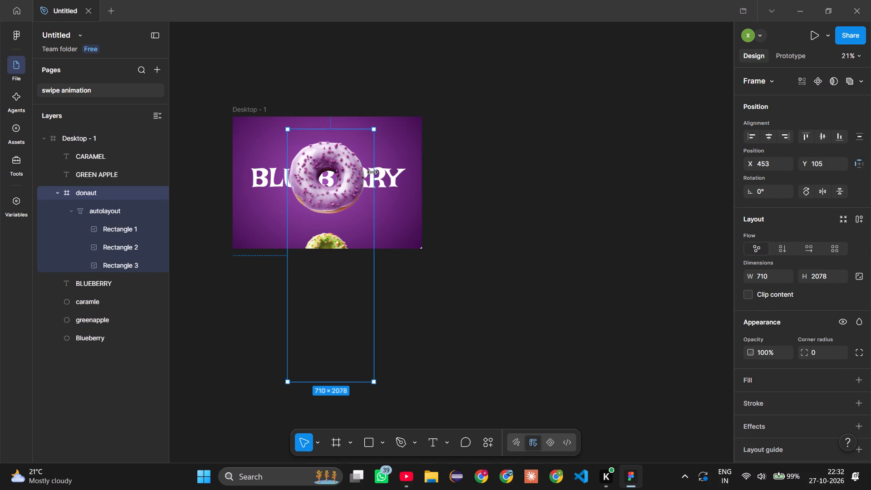
pyautogui.moveTo(372, 172); pyautogui.dragTo(365, 172)
pyautogui.click(479, 167)
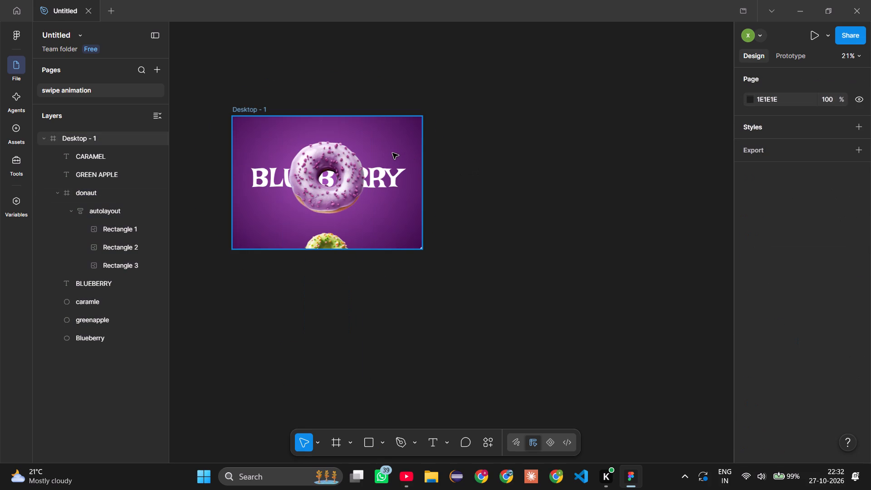
# Draw a rectangle about 275 × 224 in the upper-right area of Desktop - 1, at about X 1218, Y 88.
pyautogui.press('r')
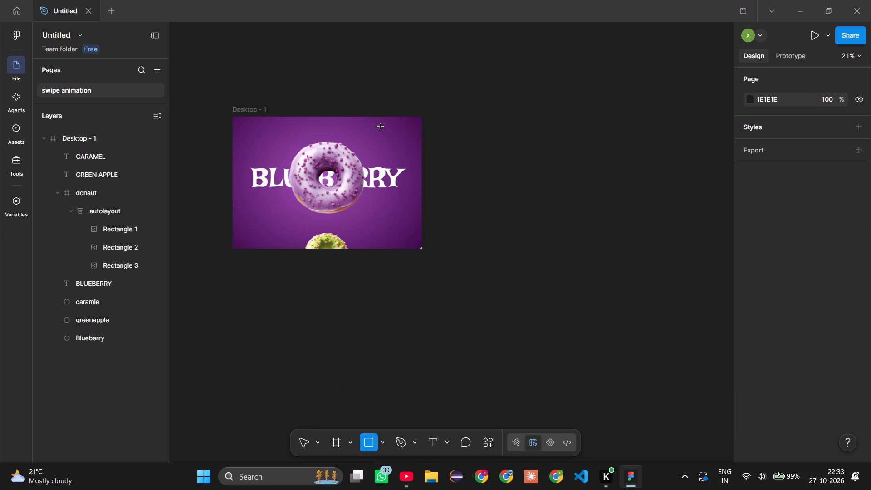
pyautogui.moveTo(381, 127); pyautogui.dragTo(413, 152)
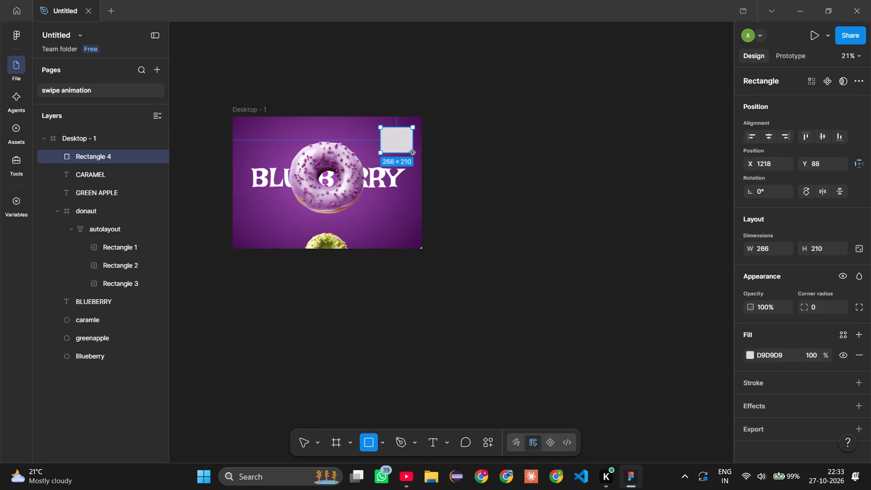
pyautogui.moveTo(413, 152); pyautogui.dragTo(414, 154)
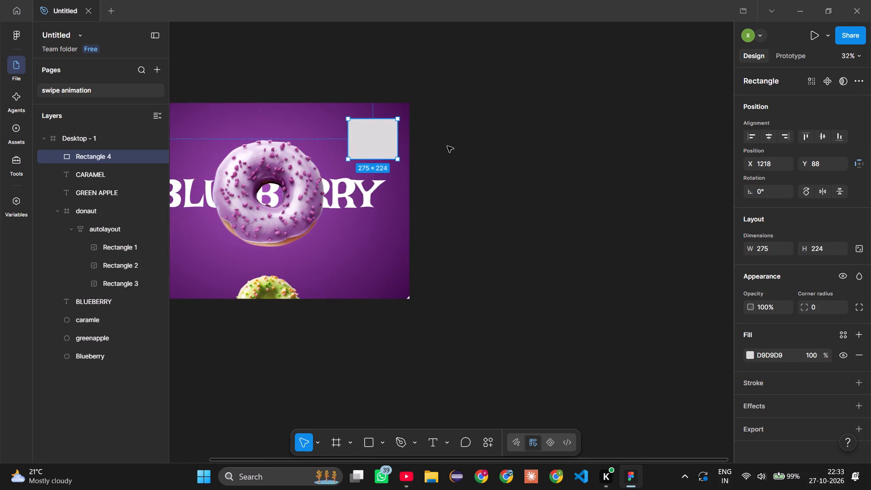
pyautogui.hscroll(4, 447, 146)
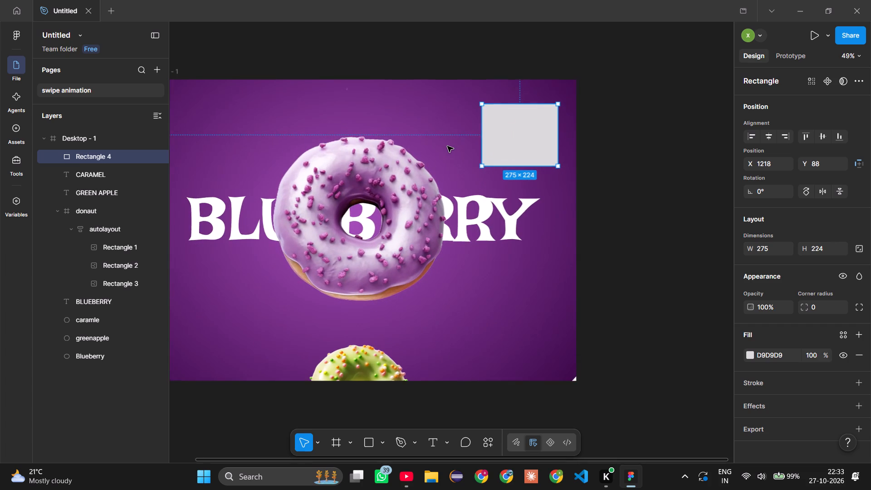
# Lower the donaut frame inside Desktop - 1 to about X 451, Y 123.
pyautogui.hscroll(2, 447, 146)
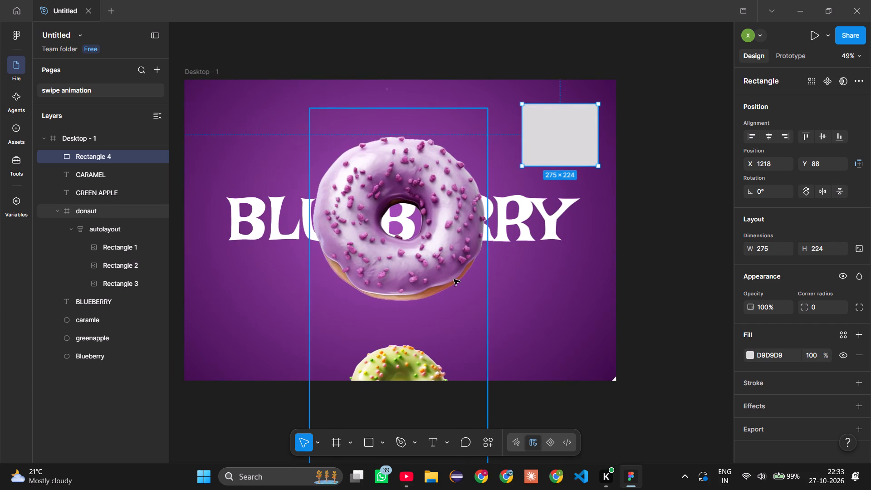
pyautogui.moveTo(403, 260); pyautogui.dragTo(403, 265)
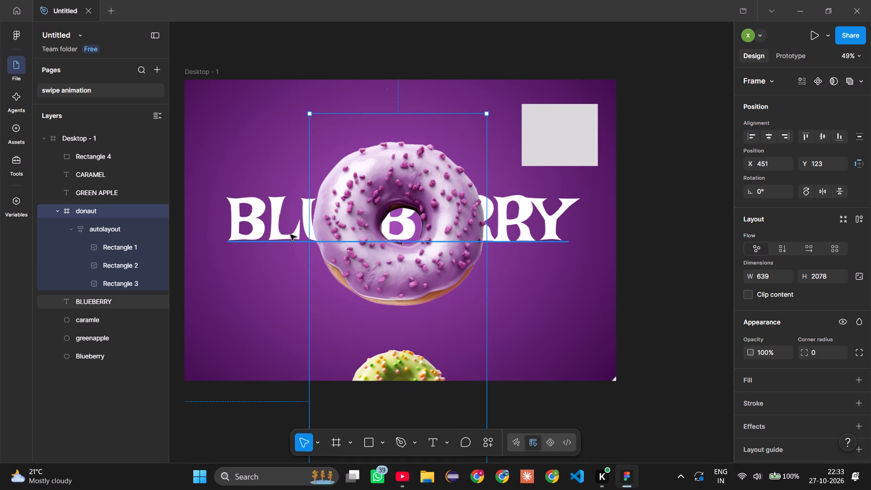
# Lower the BLUEBERRY text behind the donut to about X 152, Y 383.
pyautogui.click(286, 230)
pyautogui.moveTo(286, 230); pyautogui.dragTo(286, 234)
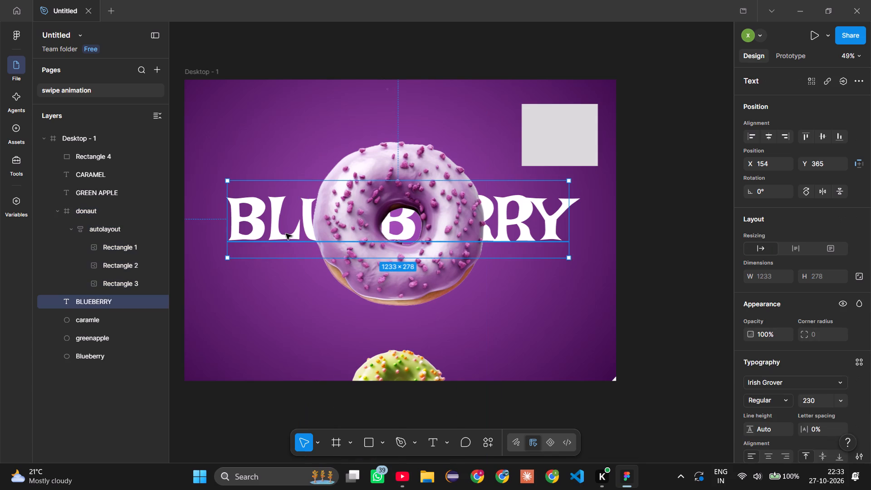
pyautogui.moveTo(286, 234); pyautogui.dragTo(285, 236)
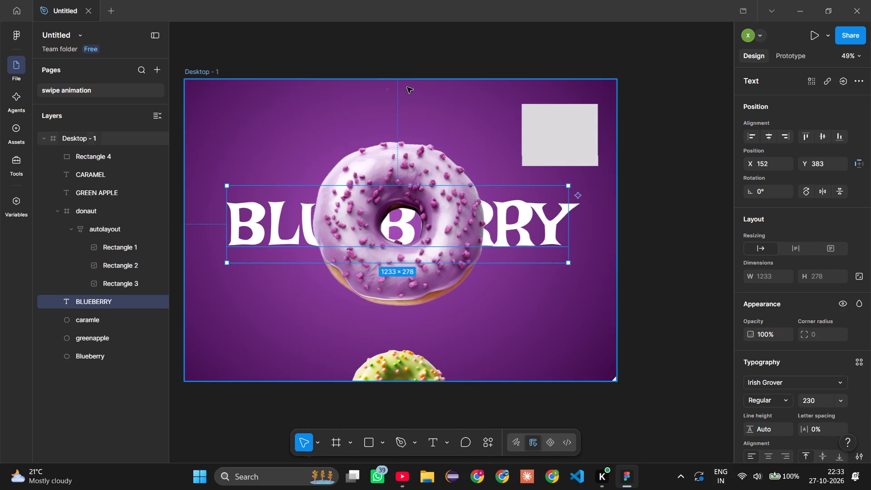
# Move the tiny CARAMEL and GREEN APPLE texts together to the top centre of Desktop - 1, at about Y 23.
pyautogui.click(388, 91)
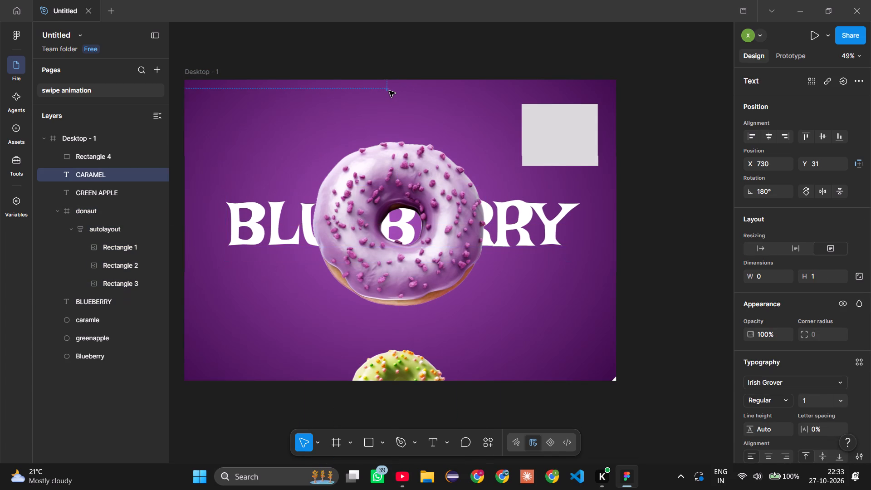
pyautogui.click(388, 91)
pyautogui.keyDown('ctrl'); pyautogui.click(108, 190); pyautogui.keyUp('ctrl')
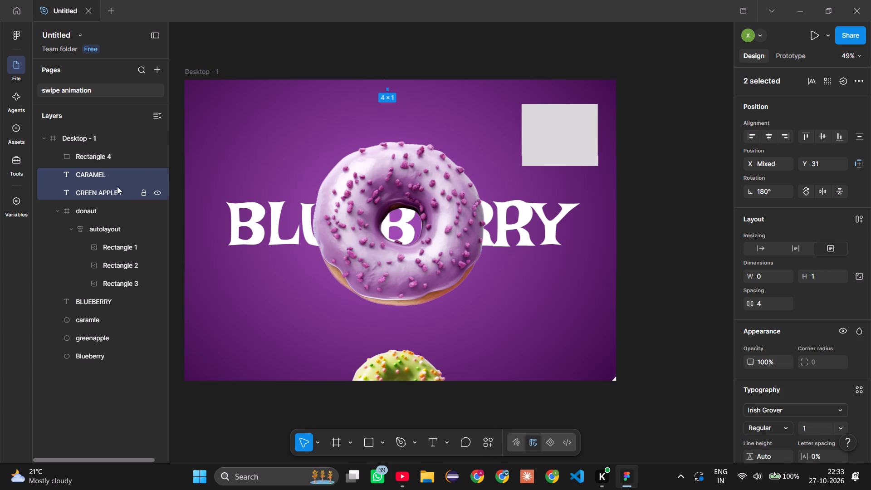
pyautogui.moveTo(388, 89); pyautogui.dragTo(395, 88)
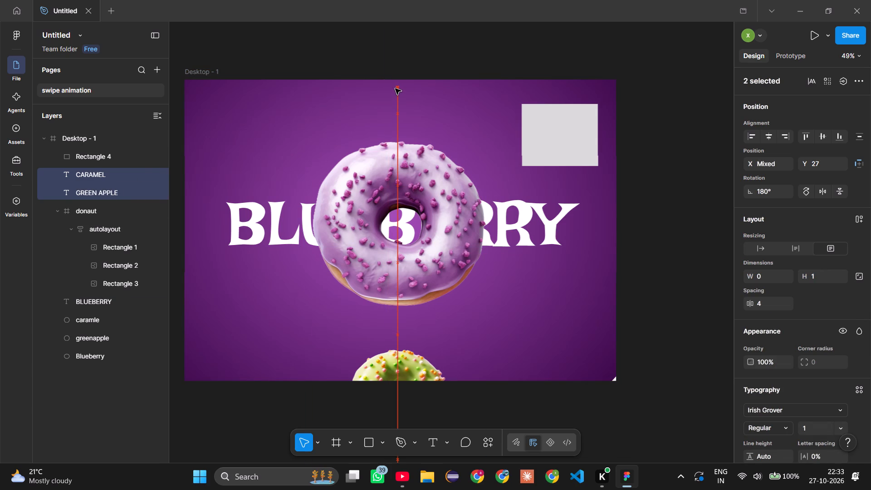
pyautogui.moveTo(395, 88); pyautogui.dragTo(398, 87)
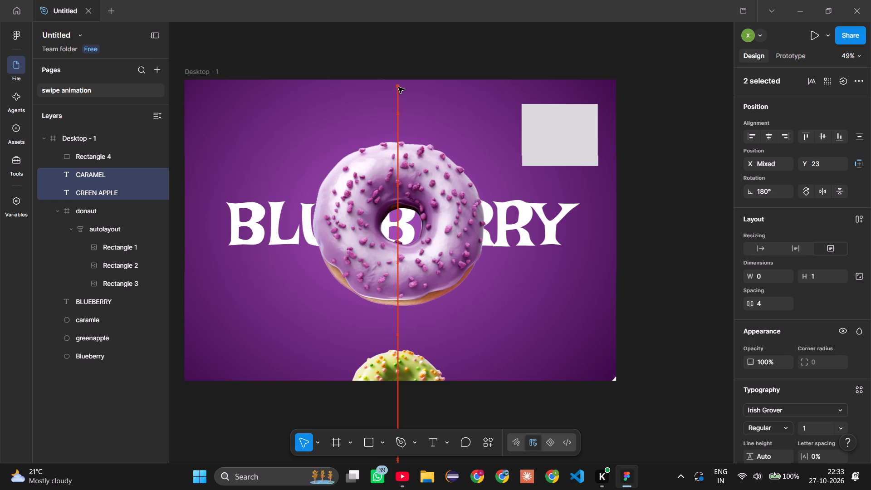
pyautogui.moveTo(398, 87); pyautogui.dragTo(398, 87)
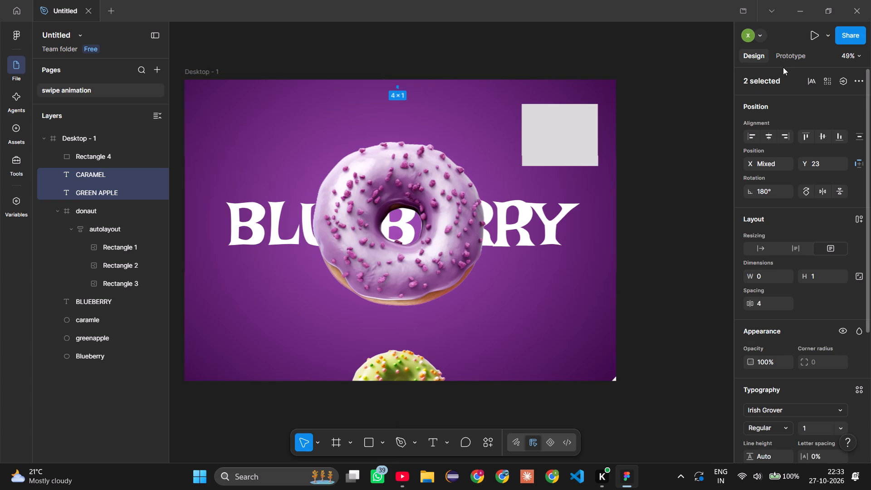
# Align the CARAMEL and GREEN APPLE texts to each other by their horizontal and vertical centres.
pyautogui.click(767, 138)
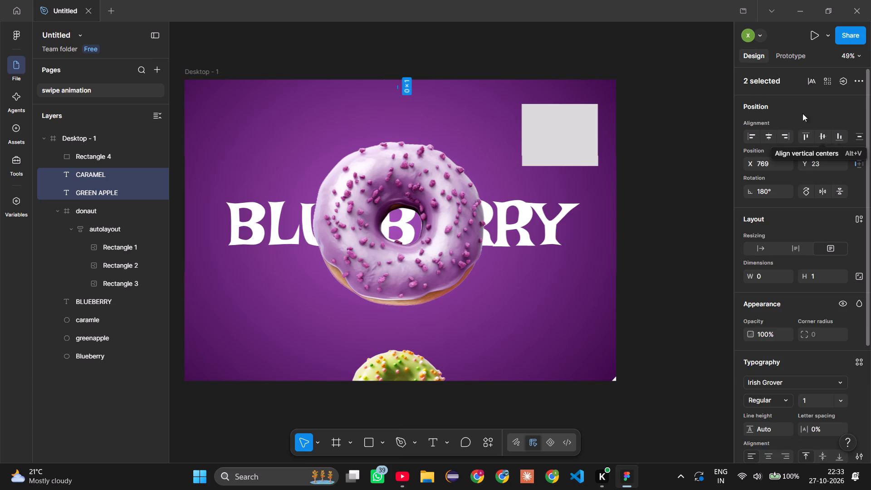
pyautogui.click(823, 138)
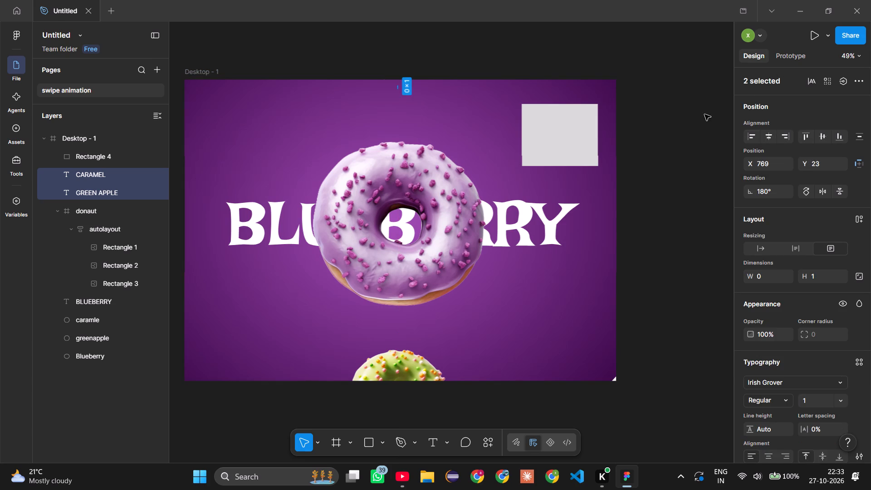
# Fill the grey rectangle in the upper-right area of Desktop - 1 with the leaf 2 image from the assets folder.
pyautogui.click(705, 98)
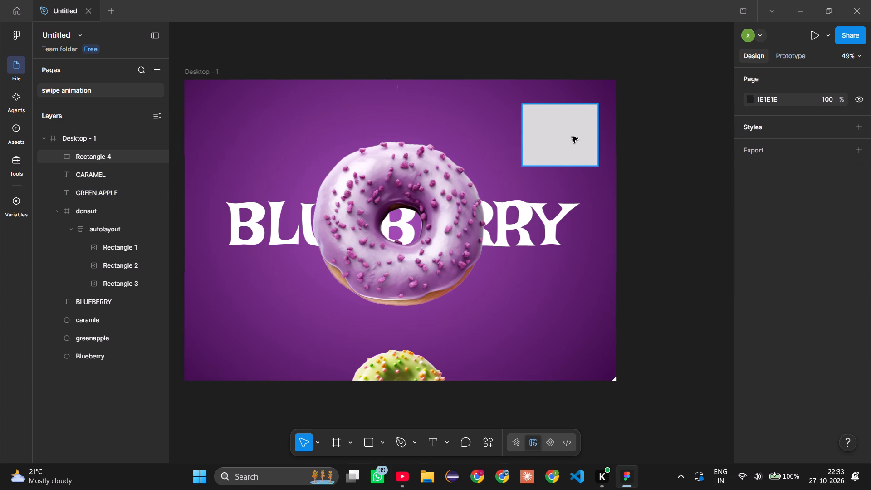
pyautogui.click(572, 137)
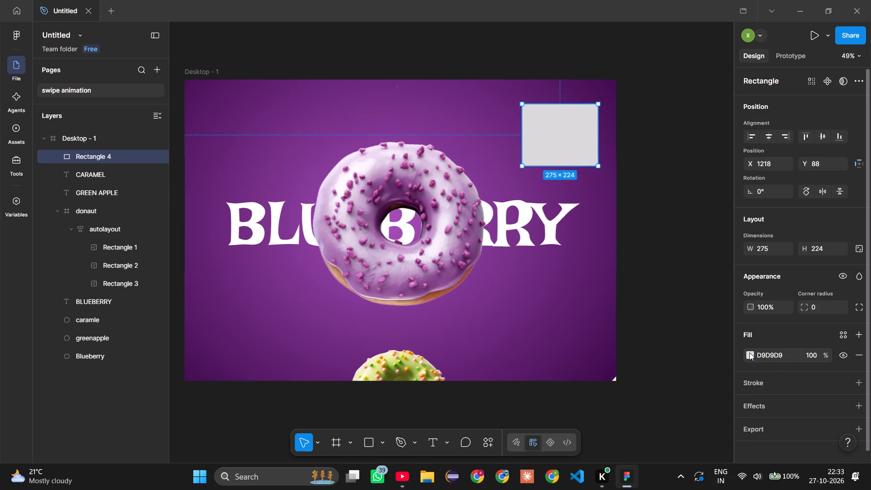
pyautogui.click(749, 353)
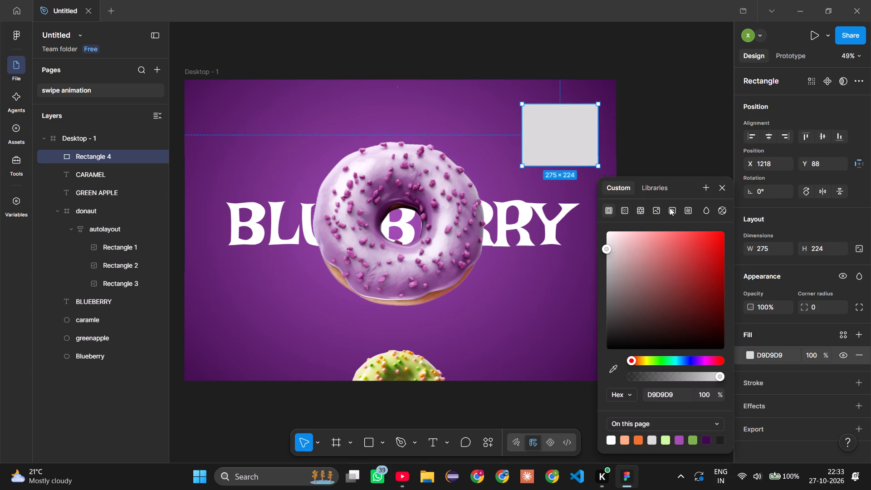
pyautogui.click(659, 210)
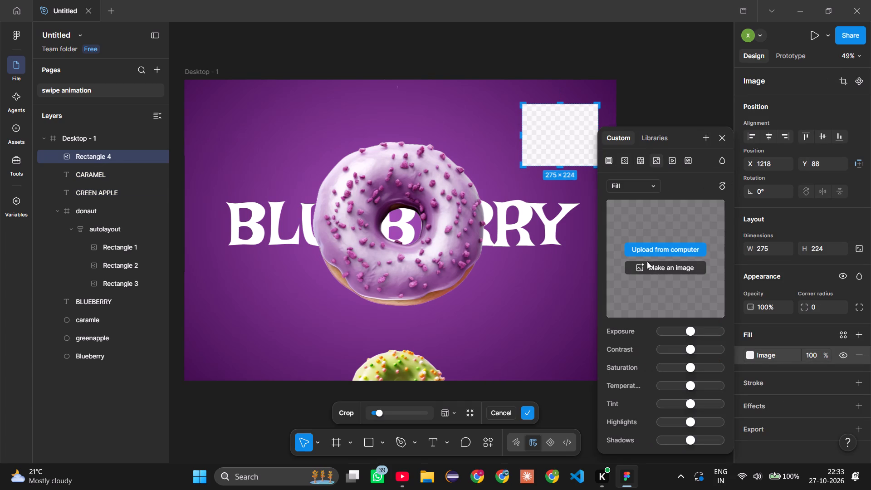
pyautogui.click(647, 245)
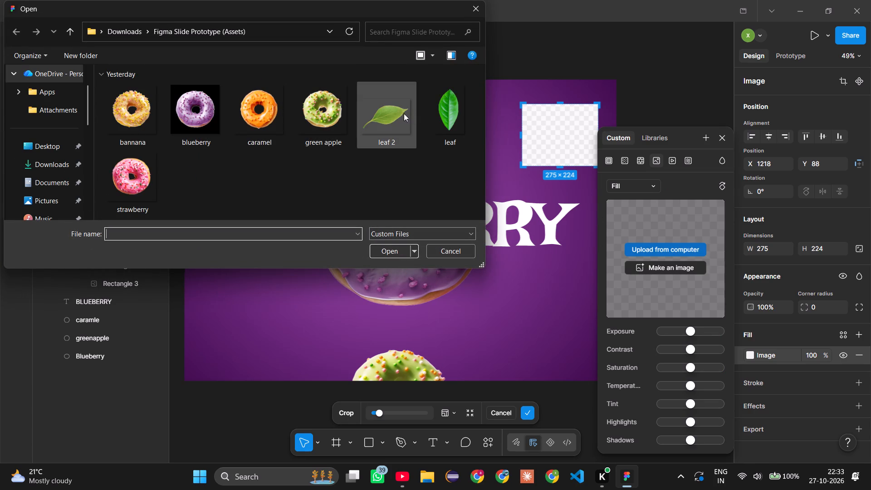
pyautogui.click(398, 112)
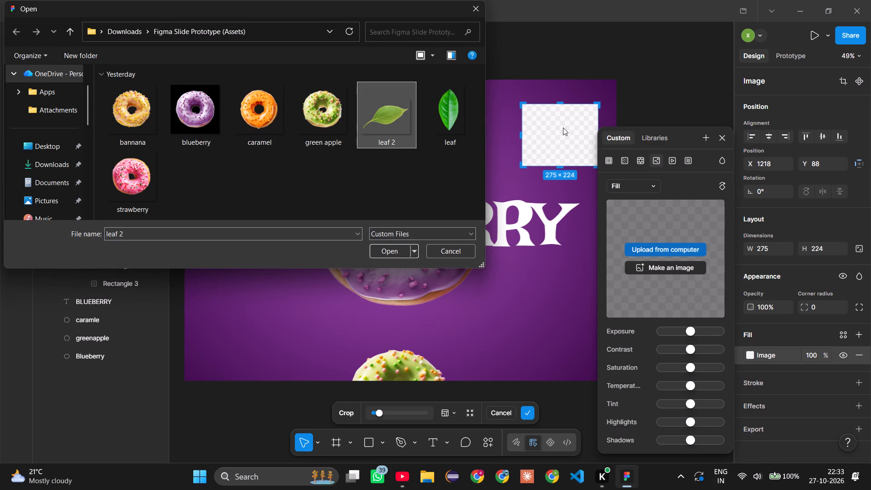
pyautogui.doubleClick(401, 119)
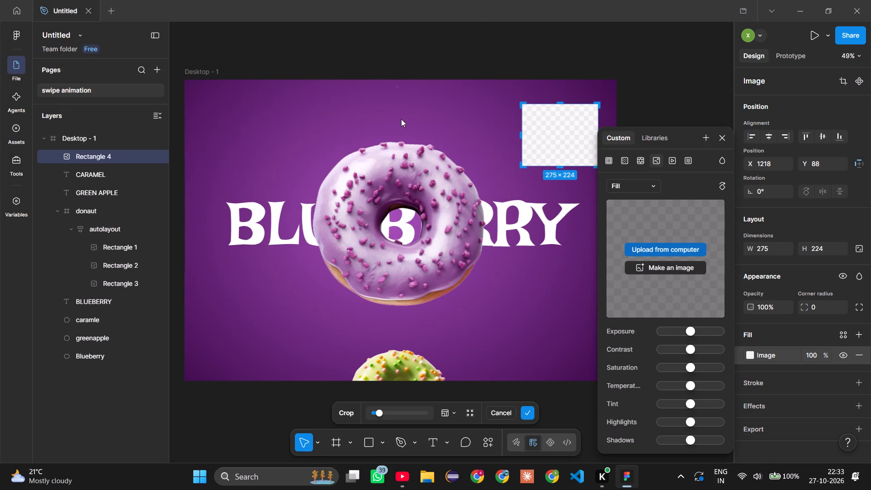
# Shift the leaf image within its crop so the leaf and its stem fit inside the rectangle.
pyautogui.moveTo(549, 132); pyautogui.dragTo(538, 132)
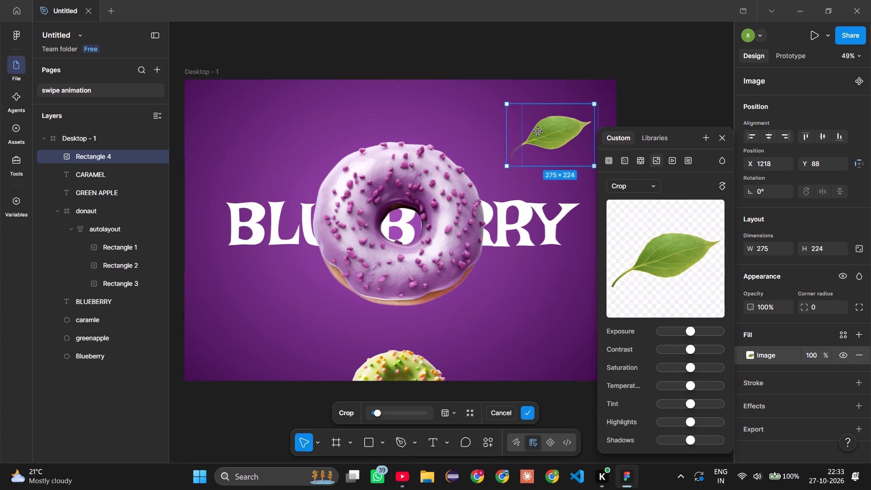
pyautogui.moveTo(538, 132); pyautogui.dragTo(536, 131)
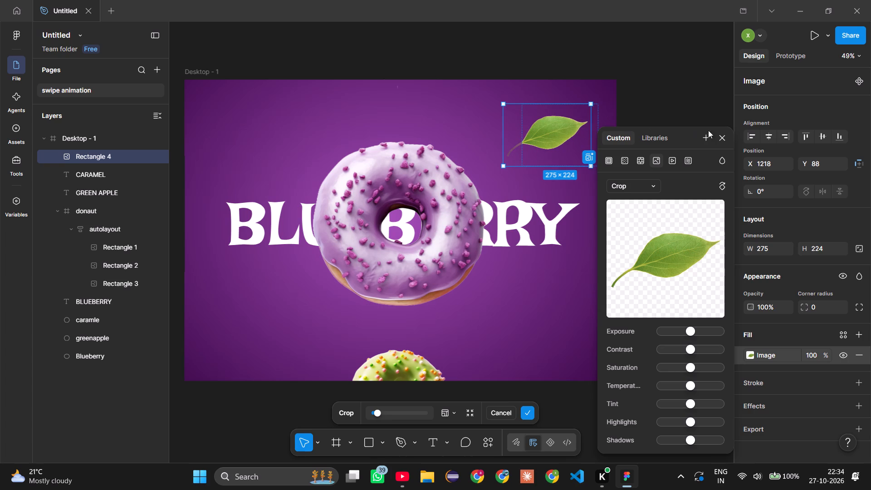
pyautogui.click(725, 135)
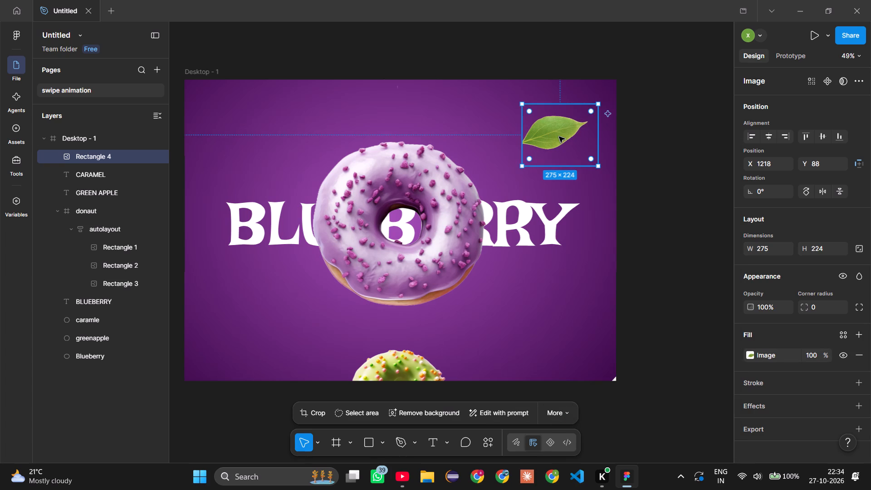
pyautogui.click(559, 137)
pyautogui.hotkey('ctrl', 'z')
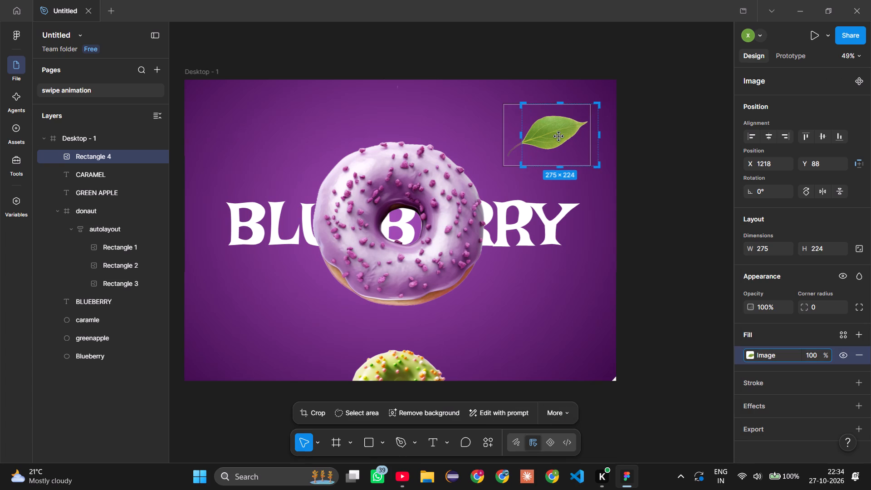
pyautogui.moveTo(550, 137); pyautogui.dragTo(560, 137)
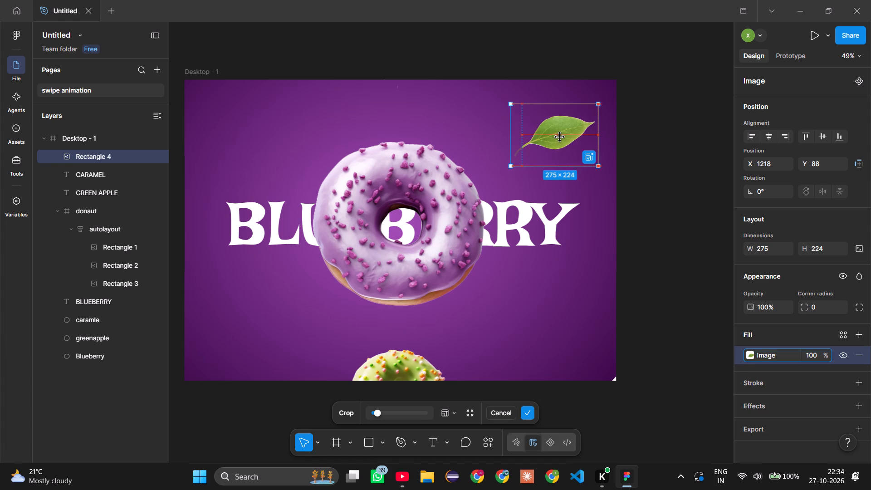
pyautogui.moveTo(560, 137); pyautogui.dragTo(563, 134)
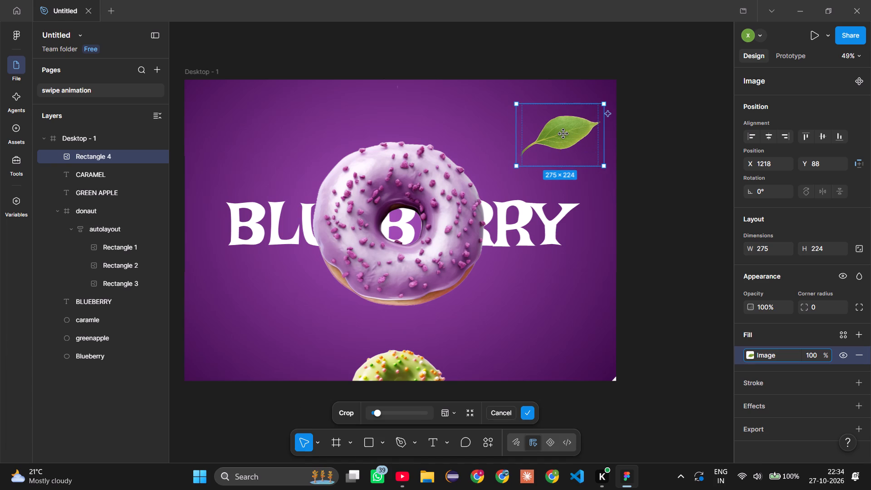
pyautogui.click(563, 134)
pyautogui.click(645, 132)
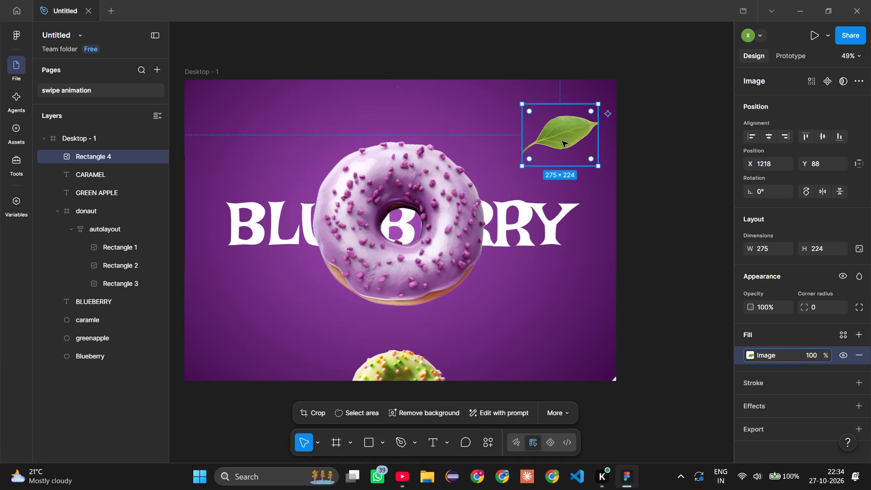
# Move the leaf rectangle closer to the donut, to about X 1124, Y 102.
pyautogui.moveTo(561, 140); pyautogui.dragTo(544, 140)
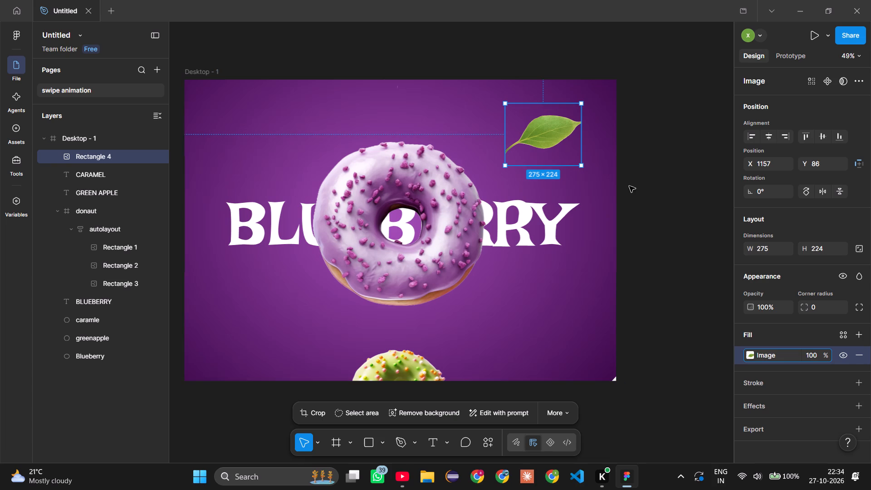
pyautogui.click(552, 144)
pyautogui.keyDown('alt'); pyautogui.keyDown('shift'); pyautogui.moveTo(576, 154); pyautogui.dragTo(586, 159); pyautogui.keyUp('shift'); pyautogui.keyUp('alt')
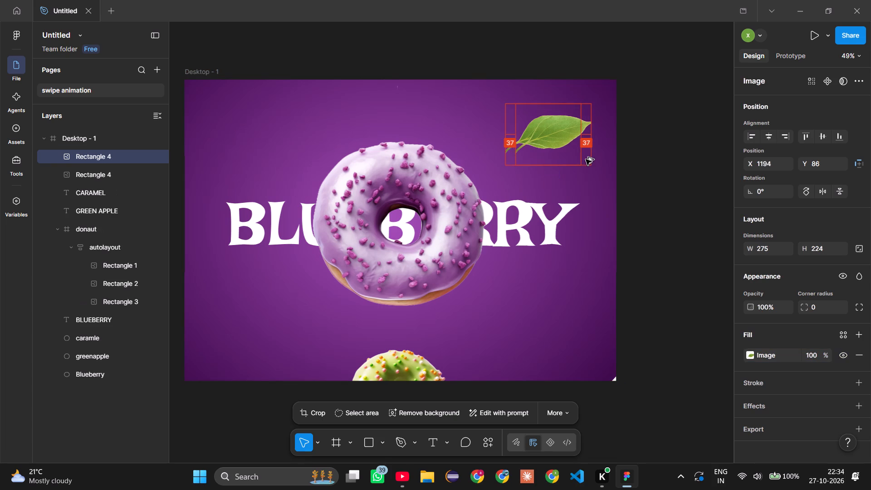
pyautogui.keyDown('alt'); pyautogui.keyDown('shift'); pyautogui.moveTo(586, 159); pyautogui.dragTo(561, 163); pyautogui.keyUp('shift'); pyautogui.keyUp('alt')
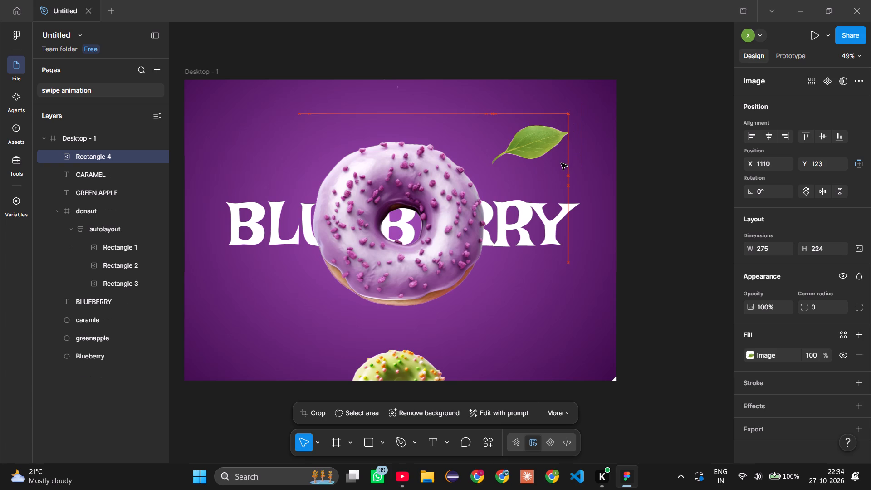
pyautogui.keyDown('alt'); pyautogui.keyDown('shift'); pyautogui.moveTo(561, 163); pyautogui.dragTo(568, 158); pyautogui.keyUp('shift'); pyautogui.keyUp('alt')
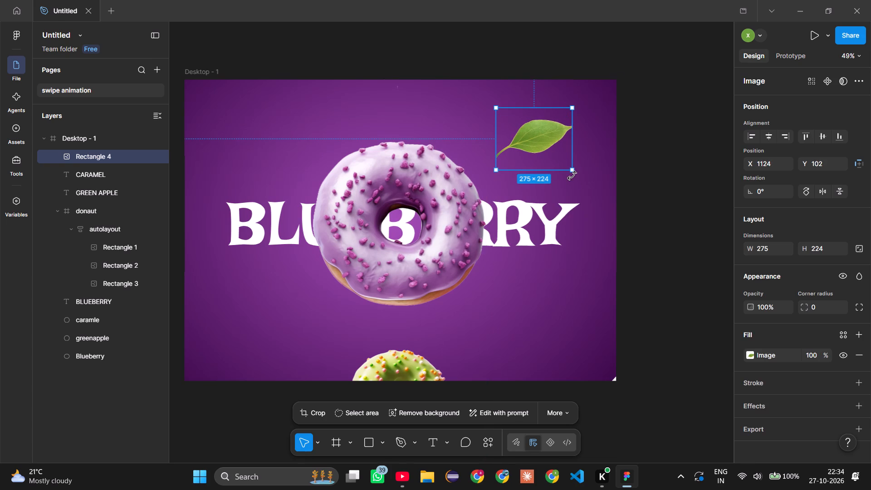
# Rotate the leaf rectangle to about 9.24°.
pyautogui.moveTo(573, 176); pyautogui.dragTo(577, 175)
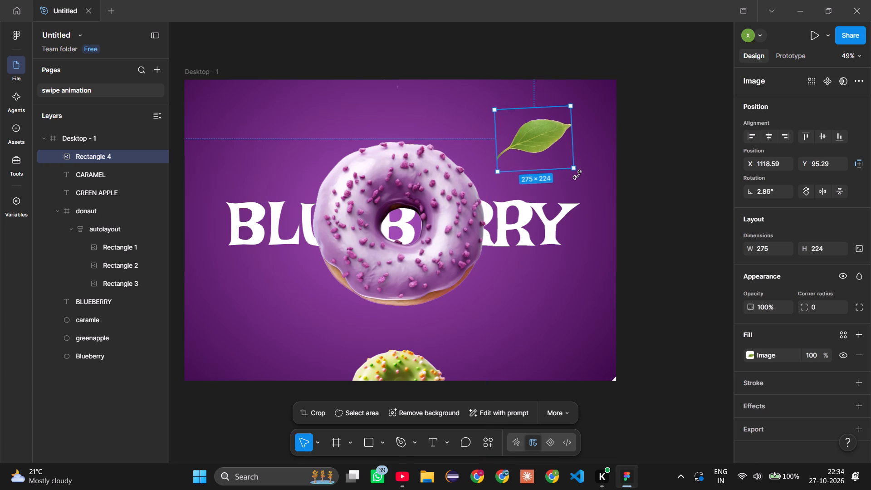
pyautogui.moveTo(577, 175); pyautogui.dragTo(582, 171)
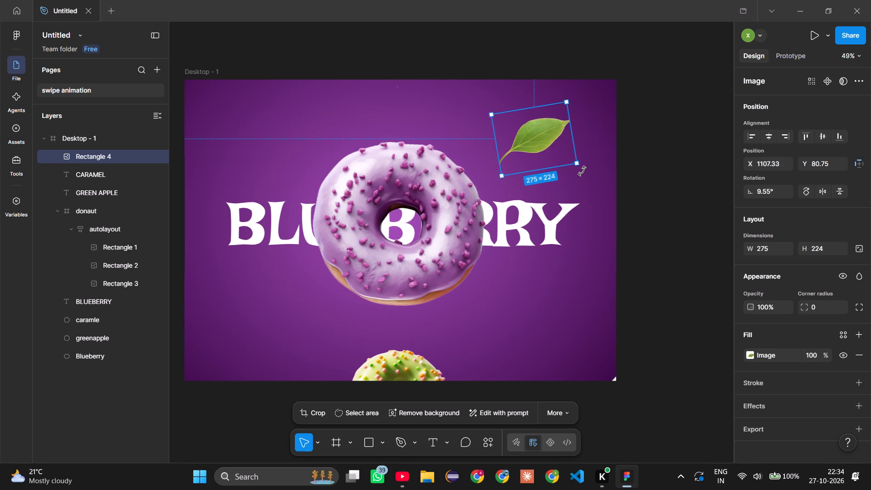
pyautogui.moveTo(582, 171); pyautogui.dragTo(589, 176)
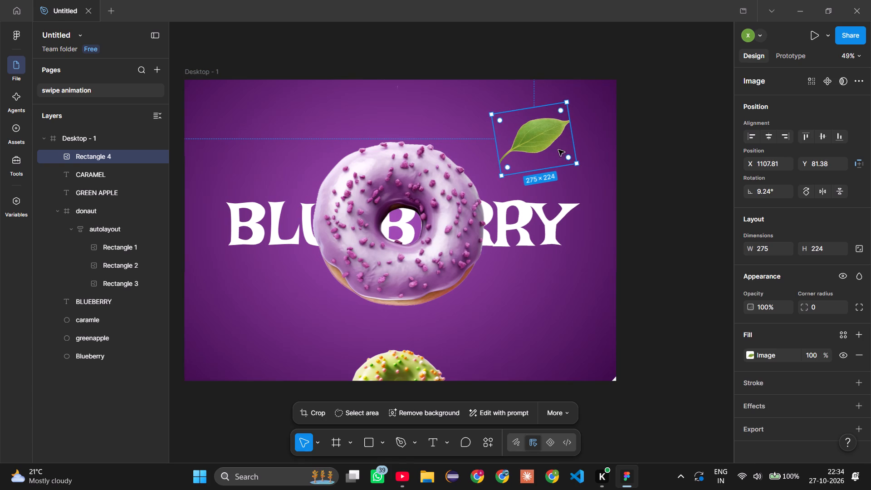
# Reposition the upper-right leaf rectangle in Desktop - 1 to X 1124, Y 79.
pyautogui.click(553, 147)
pyautogui.moveTo(553, 147); pyautogui.dragTo(550, 147)
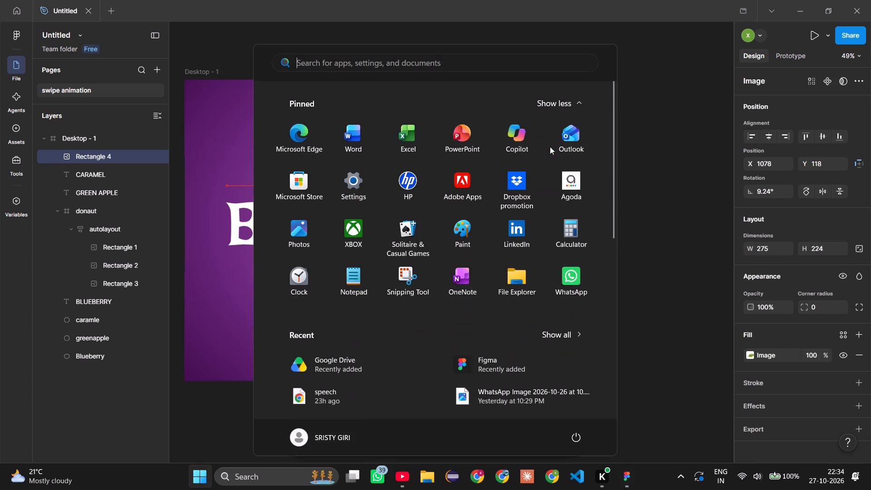
pyautogui.moveTo(550, 147); pyautogui.dragTo(555, 144)
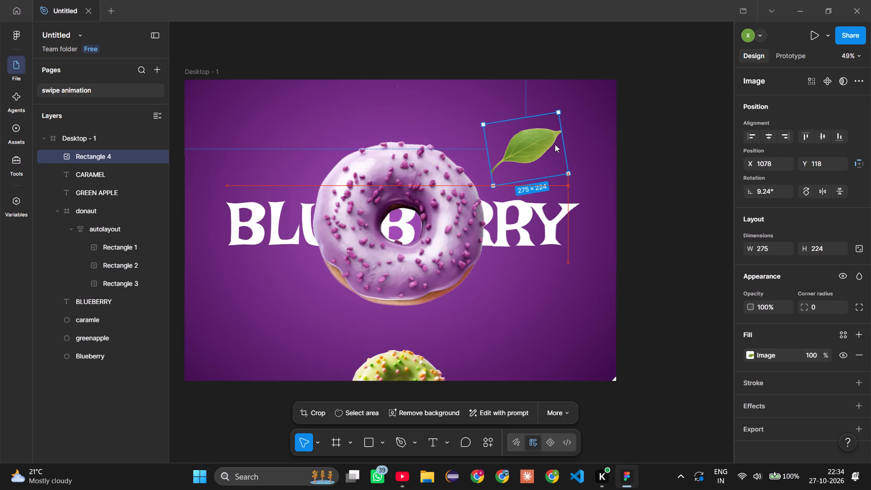
pyautogui.moveTo(555, 144); pyautogui.dragTo(536, 152)
pyautogui.moveTo(536, 152); pyautogui.dragTo(545, 142)
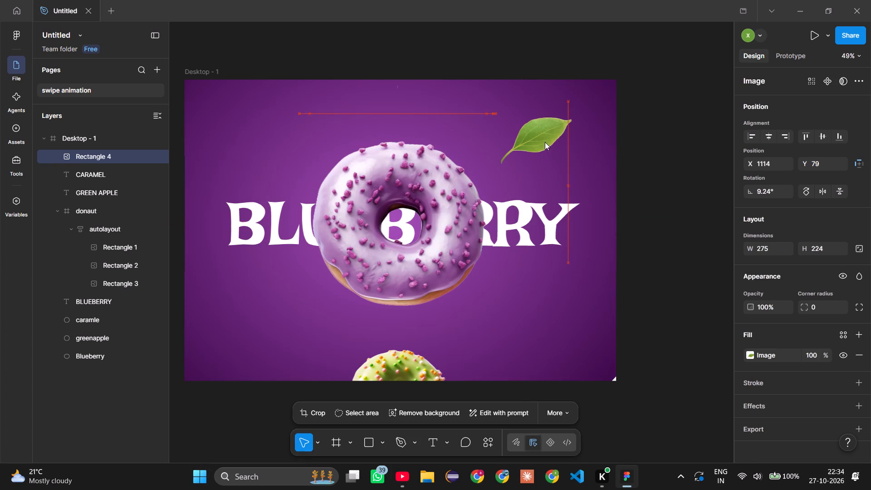
pyautogui.moveTo(545, 142); pyautogui.dragTo(547, 139)
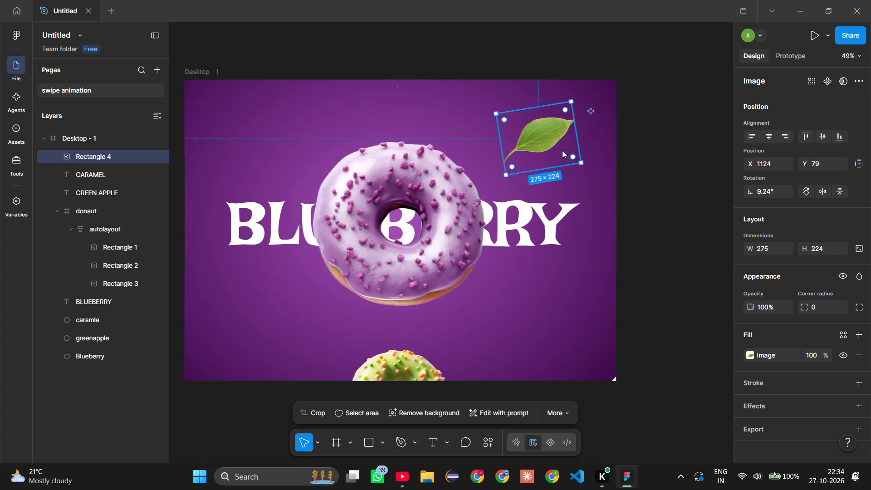
# Duplicate the leaf into the lower-left area of Desktop - 1, at X 35, Y 642.
pyautogui.keyDown('alt'); pyautogui.moveTo(562, 150); pyautogui.dragTo(538, 301); pyautogui.keyUp('alt')
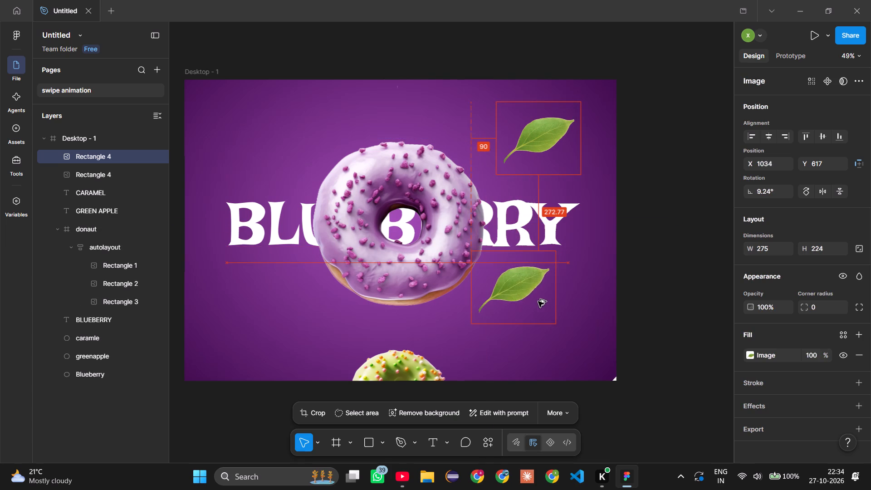
pyautogui.keyDown('alt'); pyautogui.moveTo(538, 301); pyautogui.dragTo(388, 276); pyautogui.keyUp('alt')
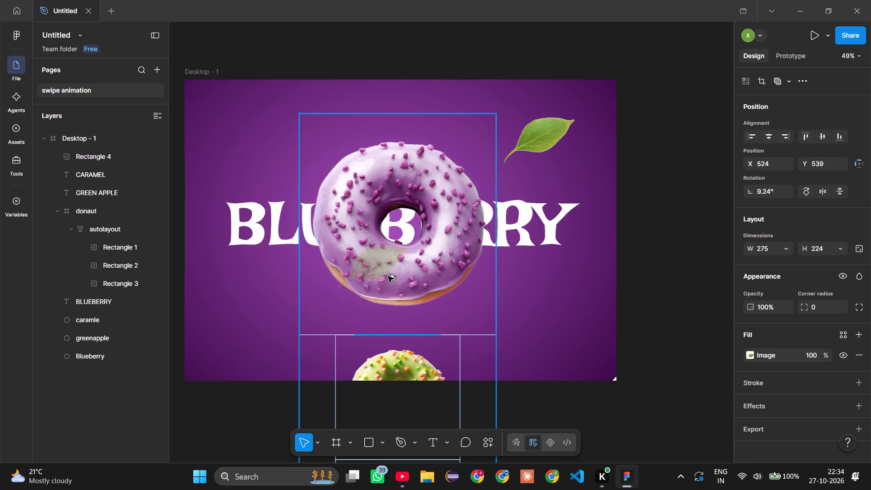
pyautogui.keyDown('alt'); pyautogui.moveTo(388, 276); pyautogui.dragTo(255, 302); pyautogui.keyUp('alt')
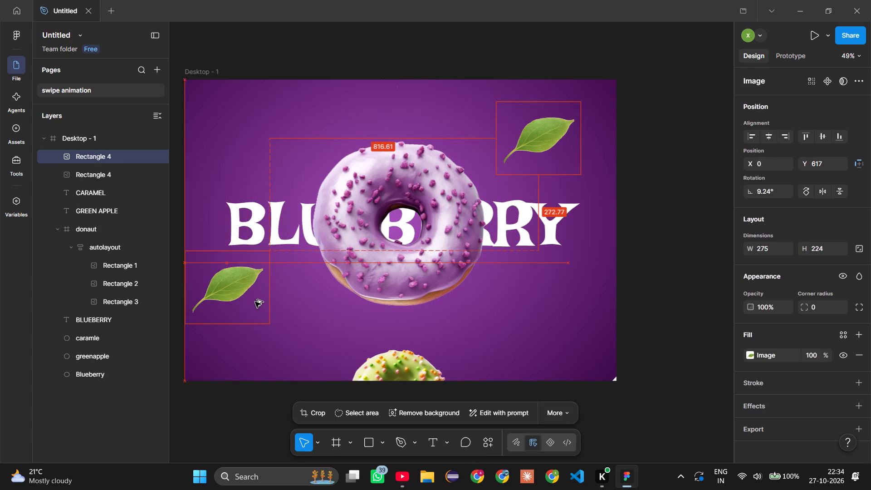
pyautogui.keyDown('alt'); pyautogui.moveTo(255, 302); pyautogui.dragTo(260, 306); pyautogui.keyUp('alt')
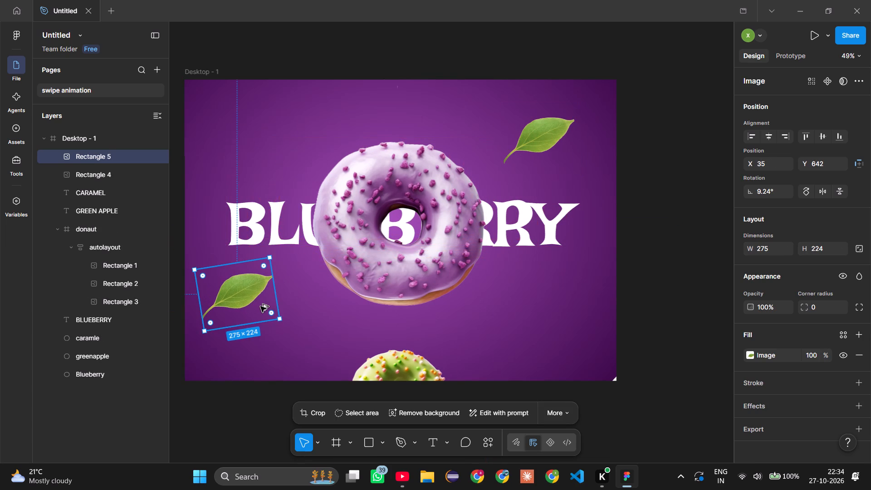
# Duplicate the lower-left leaf straight up into the upper-left area of Desktop - 1, at X 35, Y 79.
pyautogui.keyDown('alt'); pyautogui.moveTo(260, 306); pyautogui.dragTo(263, 147); pyautogui.keyUp('alt')
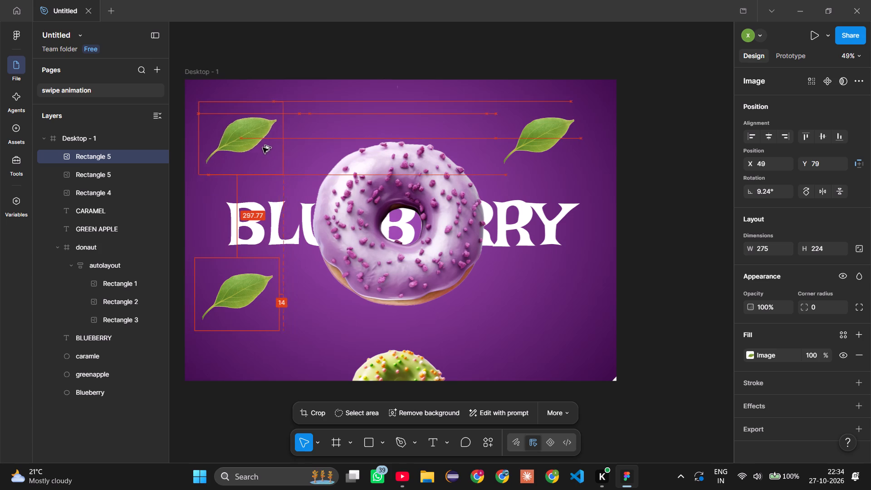
pyautogui.keyDown('alt'); pyautogui.moveTo(263, 147); pyautogui.dragTo(263, 142); pyautogui.keyUp('alt')
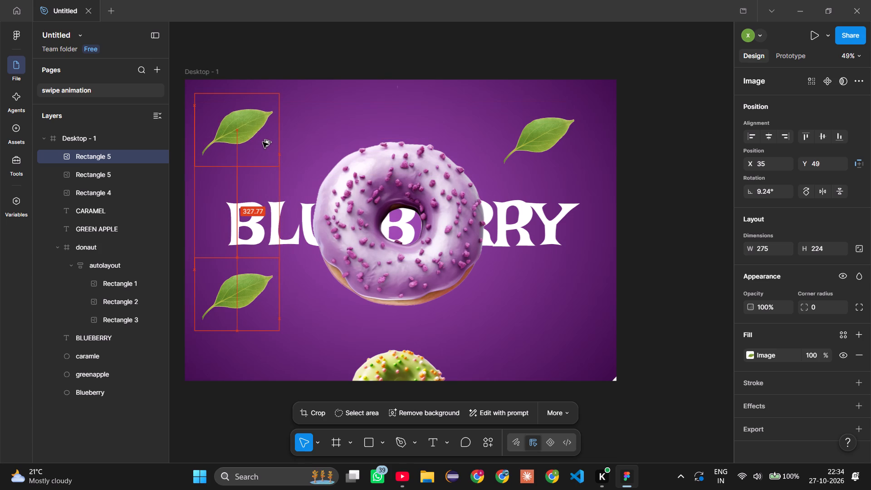
pyautogui.keyDown('alt'); pyautogui.moveTo(263, 142); pyautogui.dragTo(262, 149); pyautogui.keyUp('alt')
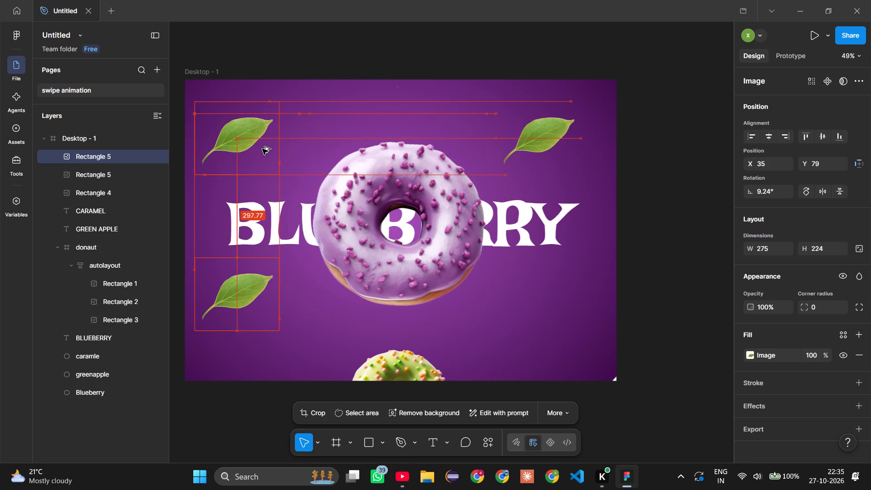
pyautogui.keyDown('alt'); pyautogui.moveTo(262, 149); pyautogui.dragTo(263, 148); pyautogui.keyUp('alt')
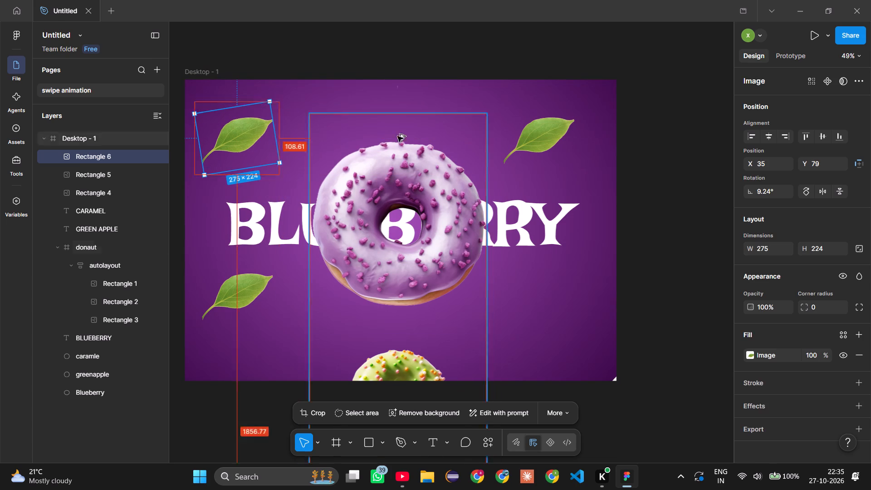
# Bring the upper-right leaf down to the lower-right area, level with the lower-left leaf, at X 1124, Y 642.
pyautogui.keyDown('alt'); pyautogui.moveTo(540, 150); pyautogui.dragTo(545, 265); pyautogui.keyUp('alt')
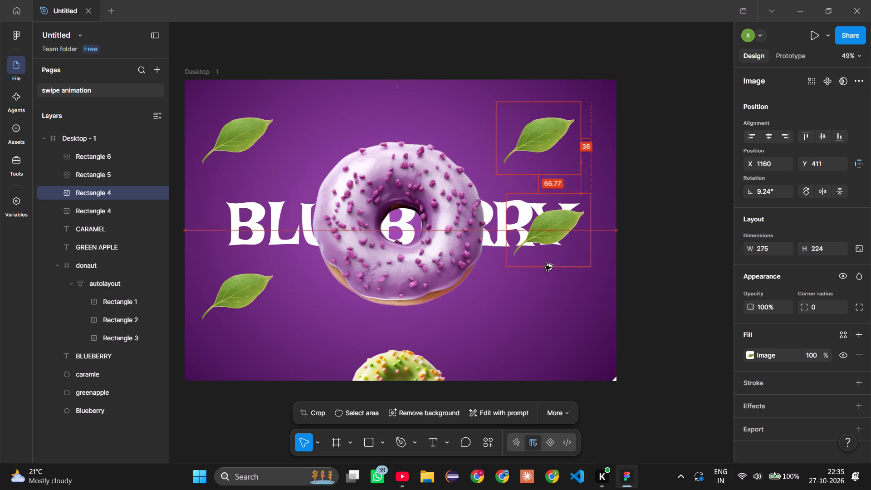
pyautogui.keyDown('alt'); pyautogui.moveTo(545, 265); pyautogui.dragTo(541, 316); pyautogui.keyUp('alt')
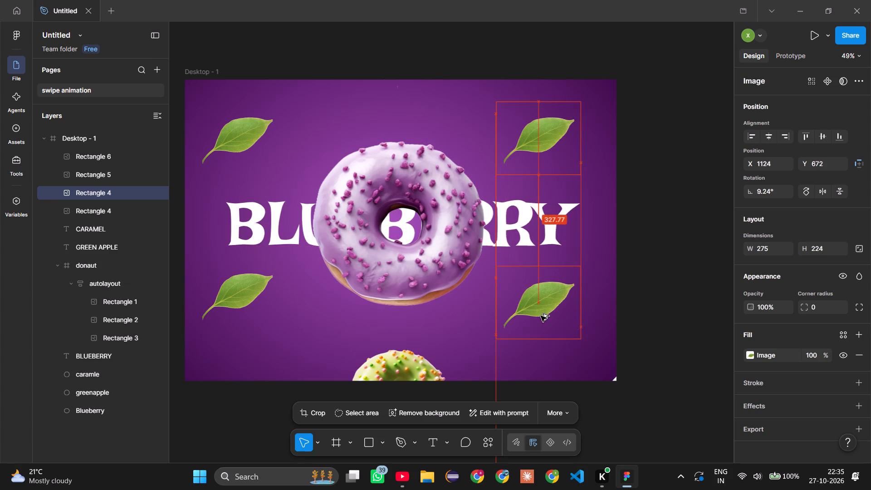
pyautogui.keyDown('alt'); pyautogui.moveTo(541, 316); pyautogui.dragTo(542, 306); pyautogui.keyUp('alt')
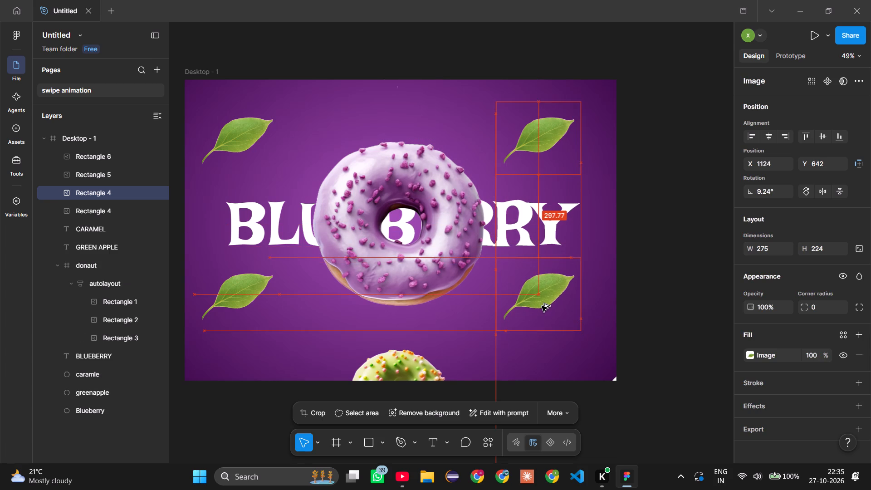
pyautogui.keyDown('alt'); pyautogui.moveTo(542, 306); pyautogui.dragTo(542, 305); pyautogui.keyUp('alt')
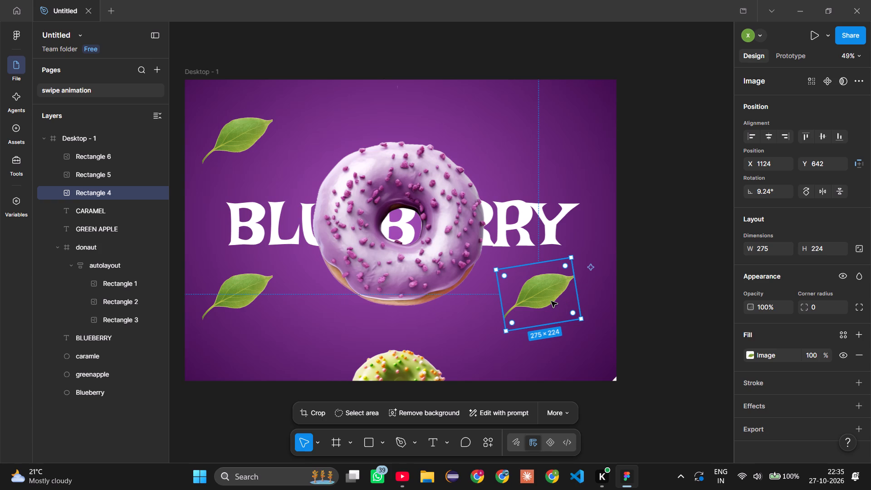
# Duplicate the lower-right leaf up into the upper-right area, level with the upper-left leaf, at X 1114, Y 79.
pyautogui.keyDown('alt'); pyautogui.click(551, 301); pyautogui.keyUp('alt')
pyautogui.keyDown('alt'); pyautogui.moveTo(551, 301); pyautogui.dragTo(547, 130); pyautogui.keyUp('alt')
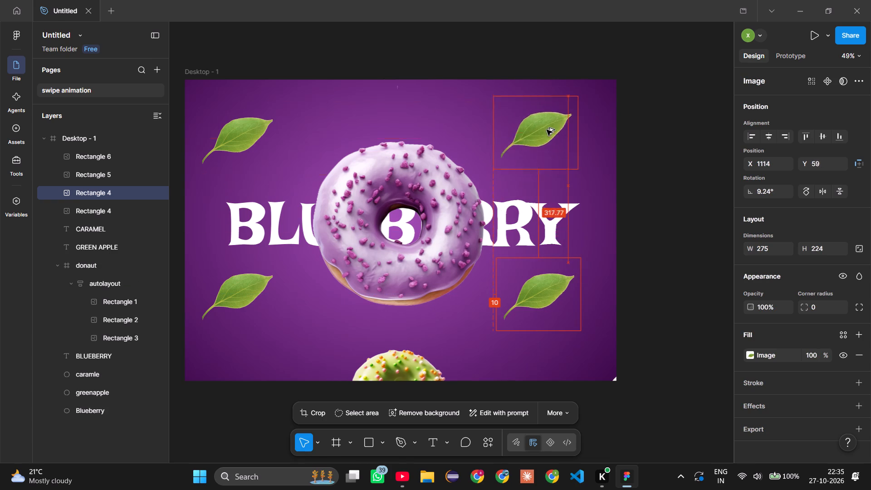
pyautogui.keyDown('alt'); pyautogui.moveTo(547, 130); pyautogui.dragTo(549, 147); pyautogui.keyUp('alt')
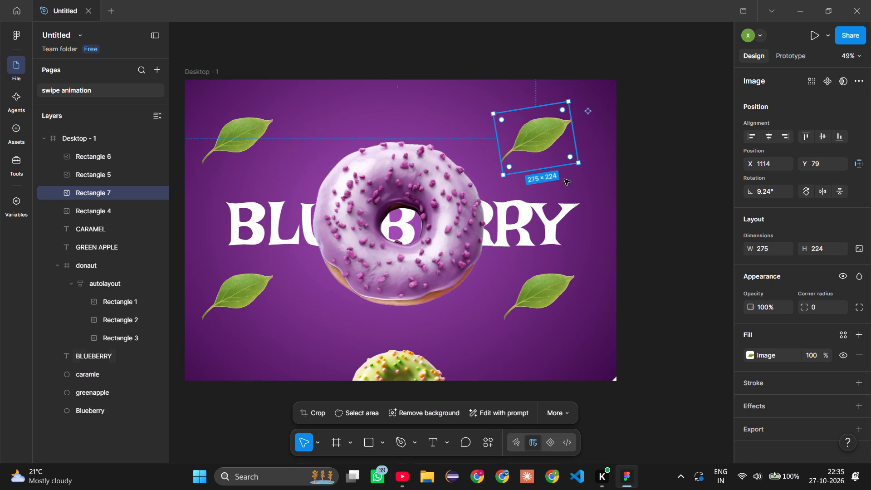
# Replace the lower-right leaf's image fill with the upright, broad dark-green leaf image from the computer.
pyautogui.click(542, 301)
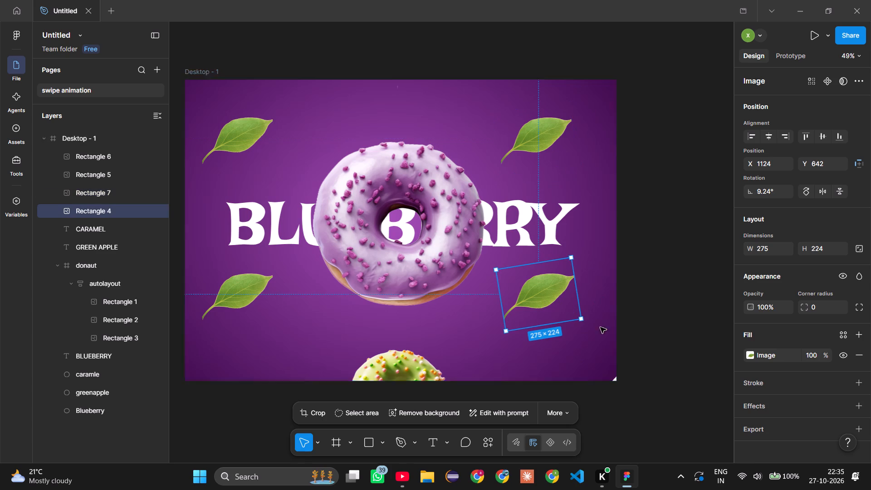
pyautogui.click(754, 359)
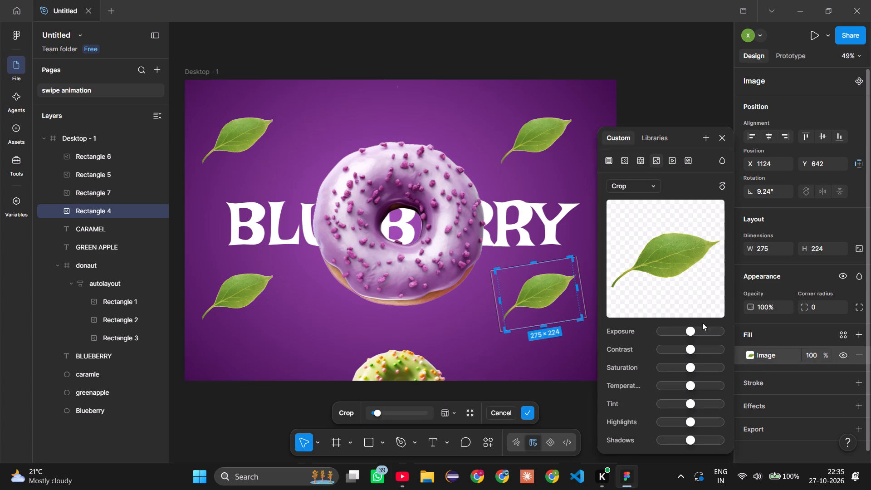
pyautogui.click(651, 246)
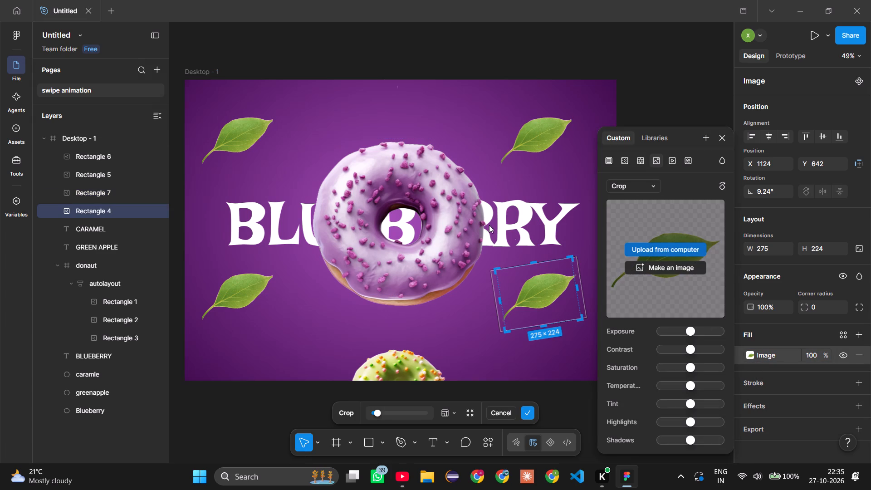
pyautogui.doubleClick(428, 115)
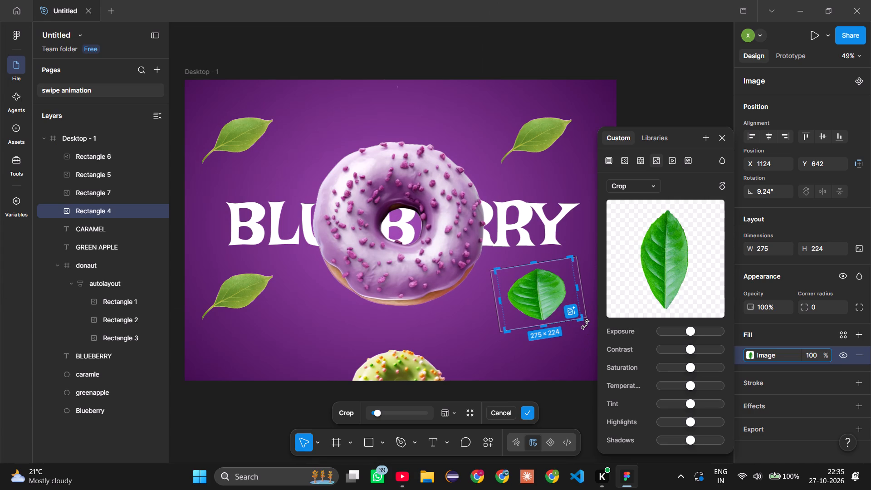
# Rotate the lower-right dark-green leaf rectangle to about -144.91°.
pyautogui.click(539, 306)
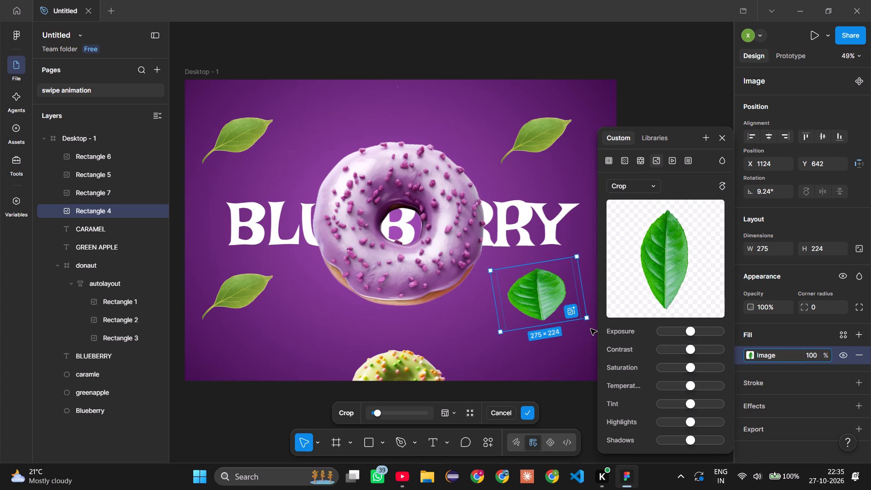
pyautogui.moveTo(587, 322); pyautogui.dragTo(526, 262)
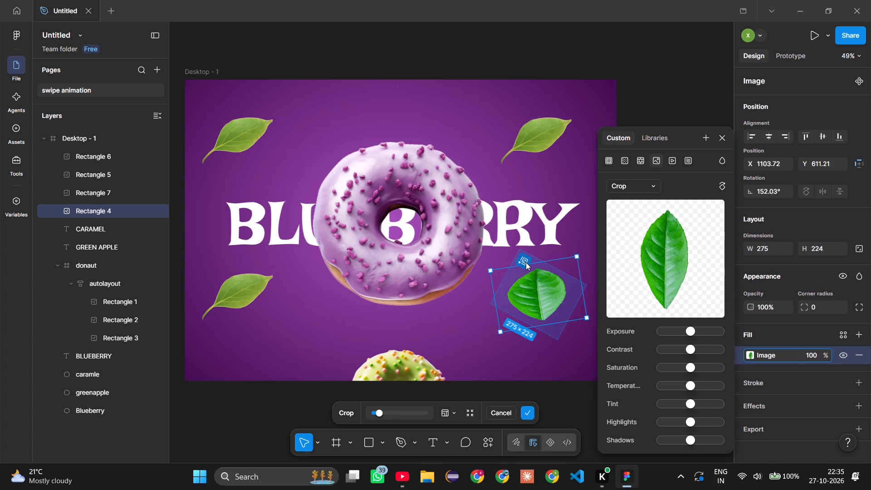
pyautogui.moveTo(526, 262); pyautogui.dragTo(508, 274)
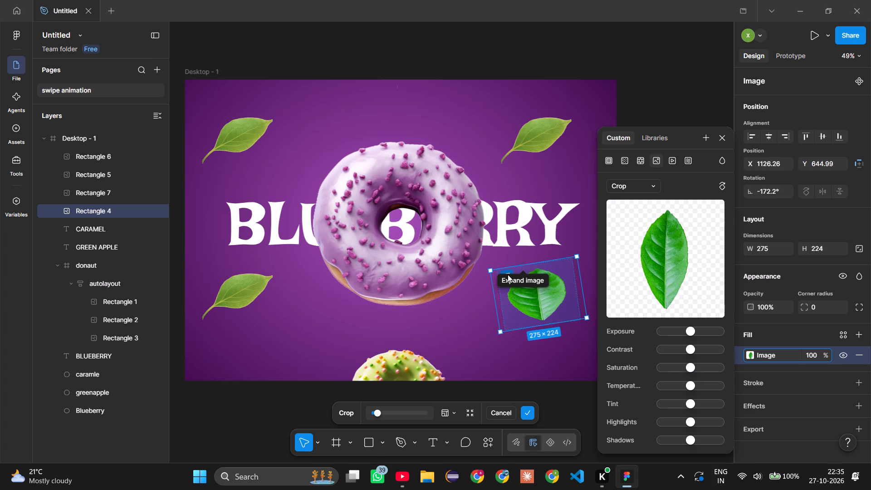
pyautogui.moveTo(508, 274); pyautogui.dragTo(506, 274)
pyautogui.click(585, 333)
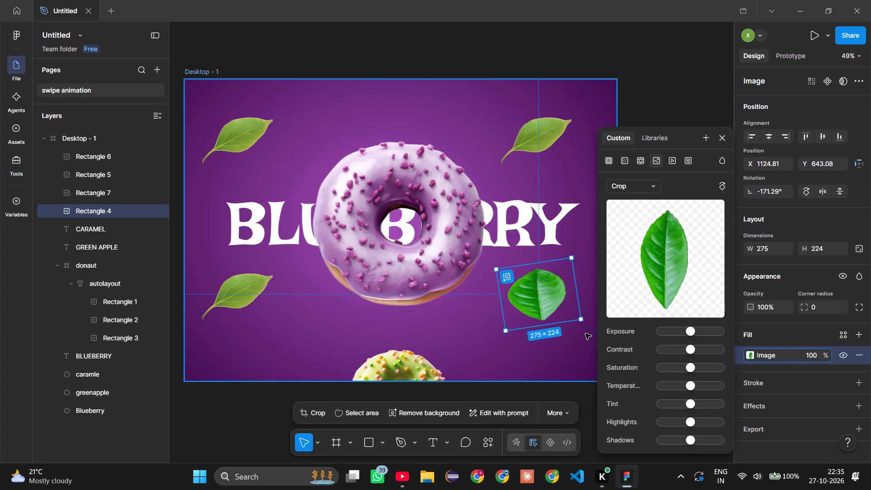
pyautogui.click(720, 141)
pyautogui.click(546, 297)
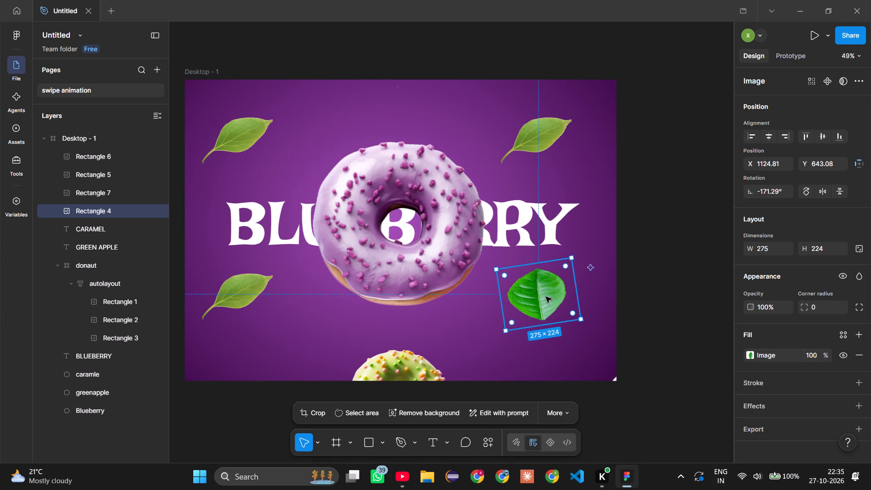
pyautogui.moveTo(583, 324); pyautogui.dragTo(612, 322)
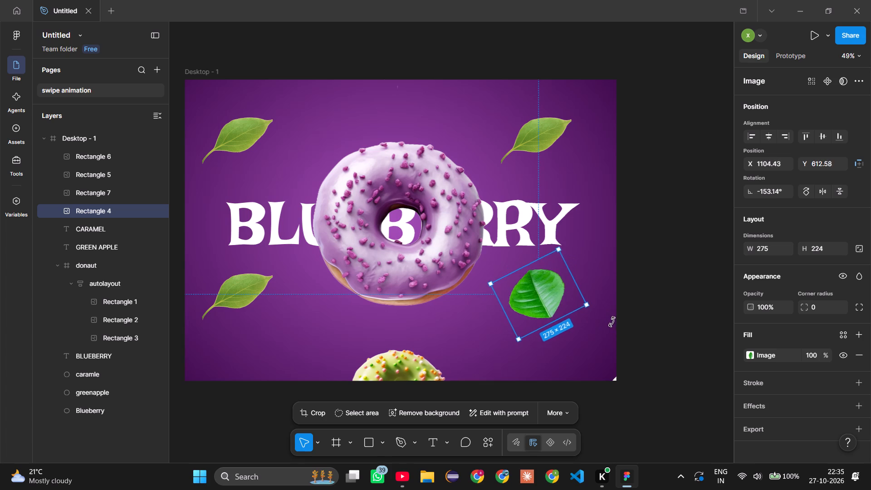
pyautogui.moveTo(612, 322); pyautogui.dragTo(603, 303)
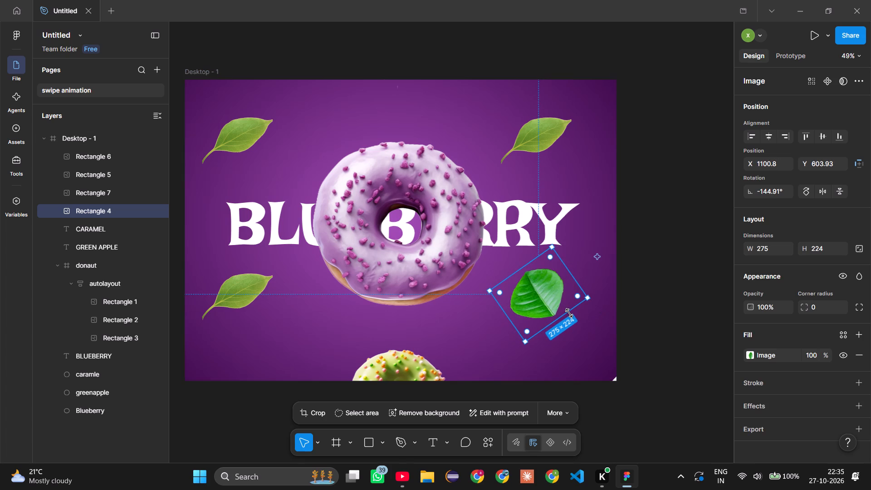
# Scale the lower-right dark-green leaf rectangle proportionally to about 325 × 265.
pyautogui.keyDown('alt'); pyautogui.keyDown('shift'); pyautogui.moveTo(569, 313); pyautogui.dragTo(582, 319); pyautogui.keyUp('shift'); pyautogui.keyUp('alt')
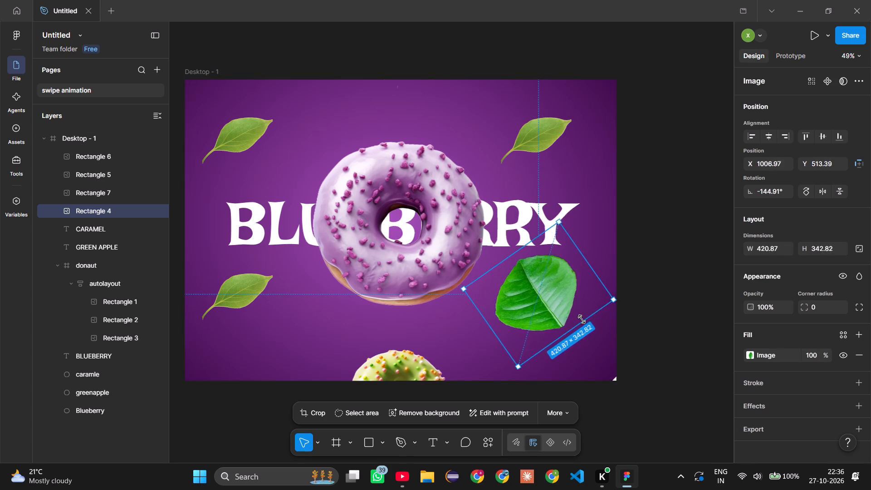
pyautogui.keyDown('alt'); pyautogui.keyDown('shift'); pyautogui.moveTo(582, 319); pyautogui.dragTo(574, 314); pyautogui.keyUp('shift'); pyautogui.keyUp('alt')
# Delete the lower-right dark-green leaf rectangle from Desktop - 1.
pyautogui.click(563, 306)
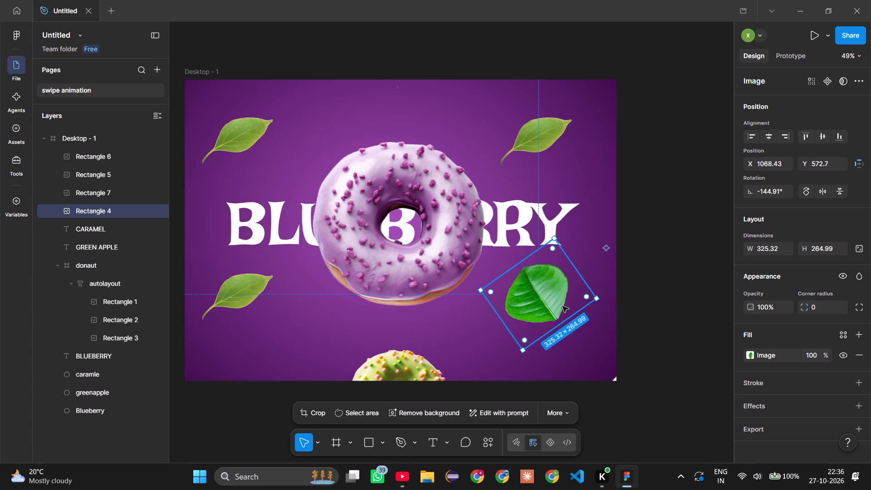
pyautogui.press('Delete')
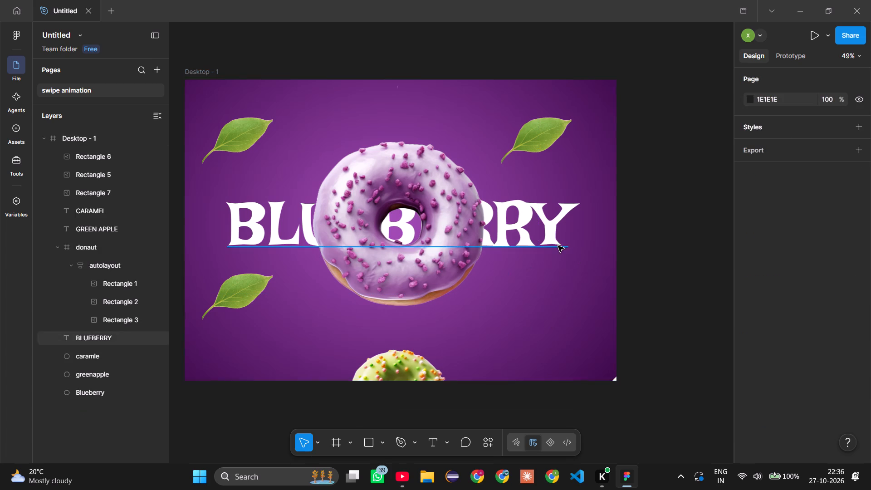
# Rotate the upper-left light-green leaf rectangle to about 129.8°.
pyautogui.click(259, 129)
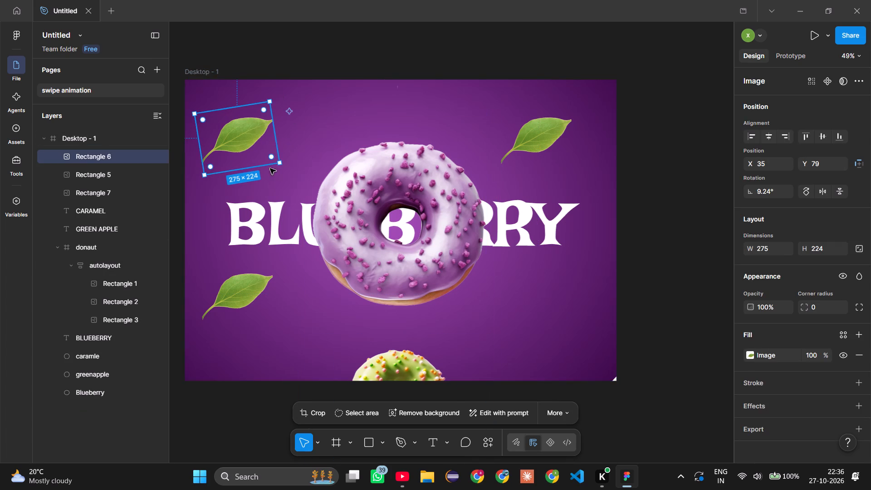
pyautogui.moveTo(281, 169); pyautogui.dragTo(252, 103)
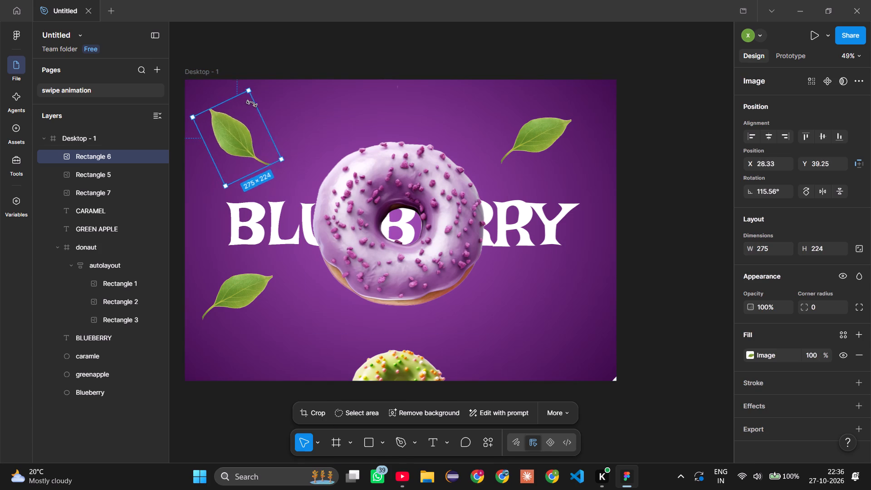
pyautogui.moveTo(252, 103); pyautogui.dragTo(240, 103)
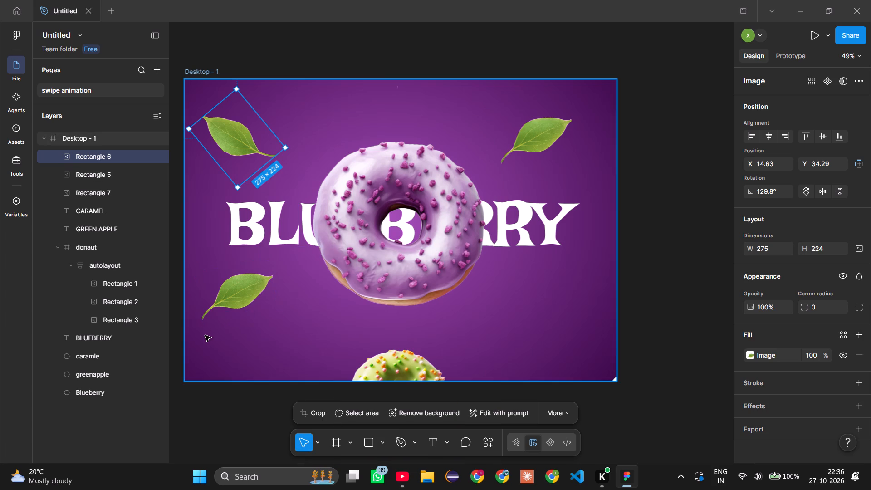
# Rotate the lower-left light-green leaf rectangle to about -171.44°.
pyautogui.click(210, 315)
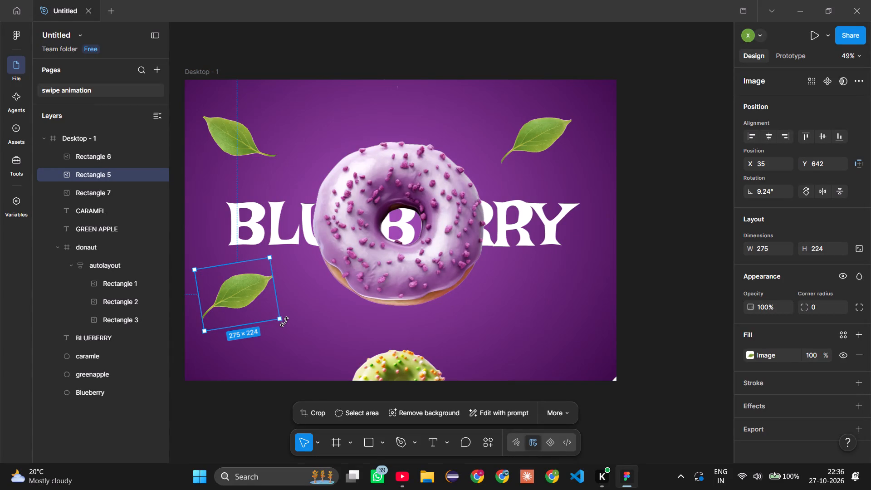
pyautogui.moveTo(284, 322); pyautogui.dragTo(201, 254)
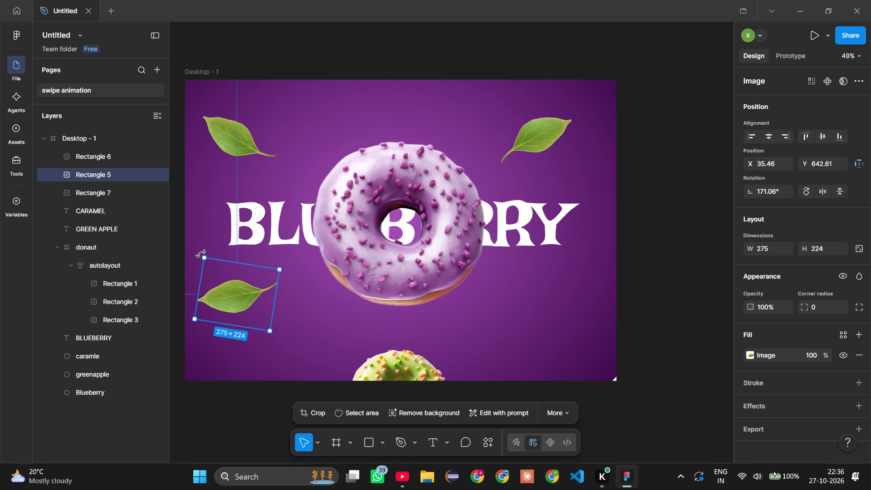
pyautogui.moveTo(201, 254); pyautogui.dragTo(191, 267)
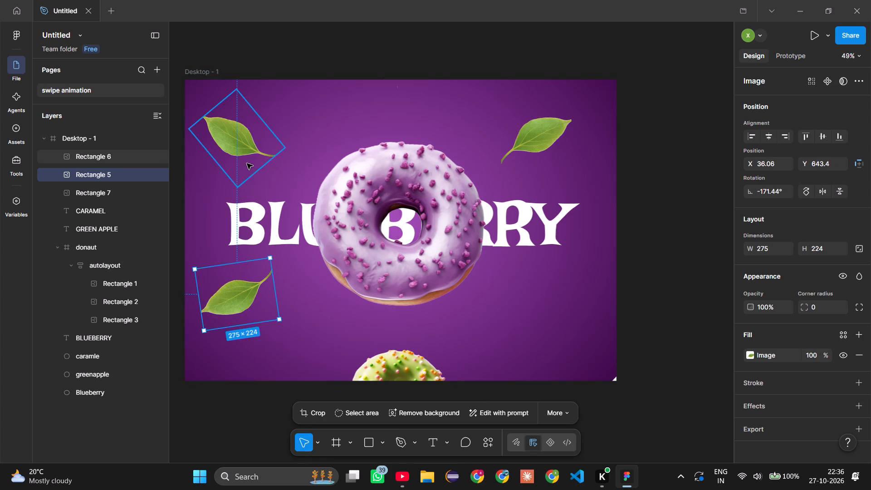
# Replace the upper-left leaf's image fill with the upright, broad dark-green leaf image from the computer.
pyautogui.click(245, 157)
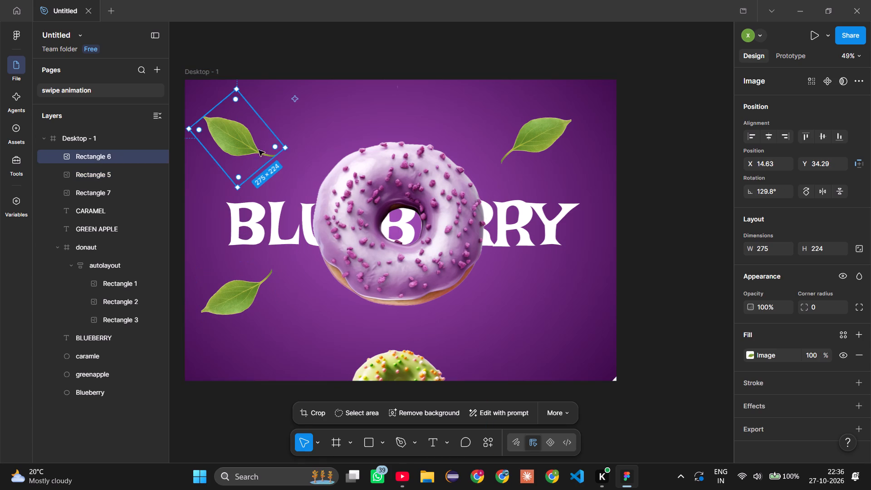
pyautogui.click(751, 354)
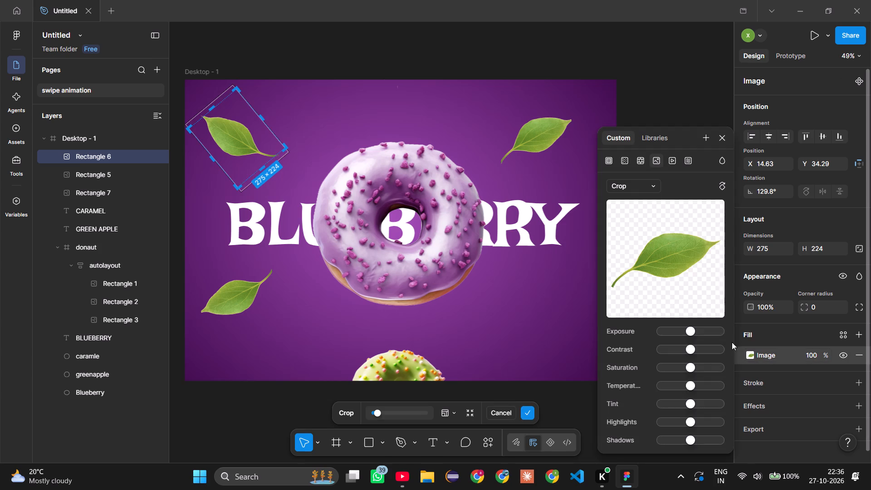
pyautogui.click(655, 247)
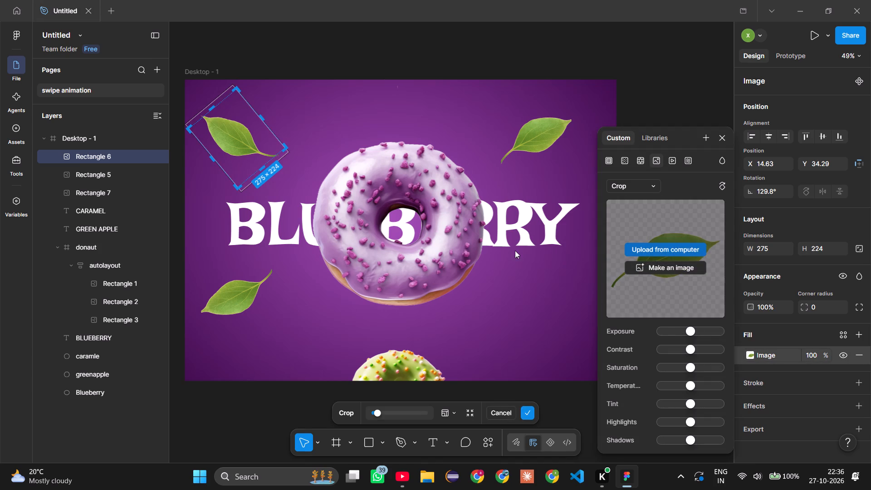
pyautogui.doubleClick(448, 109)
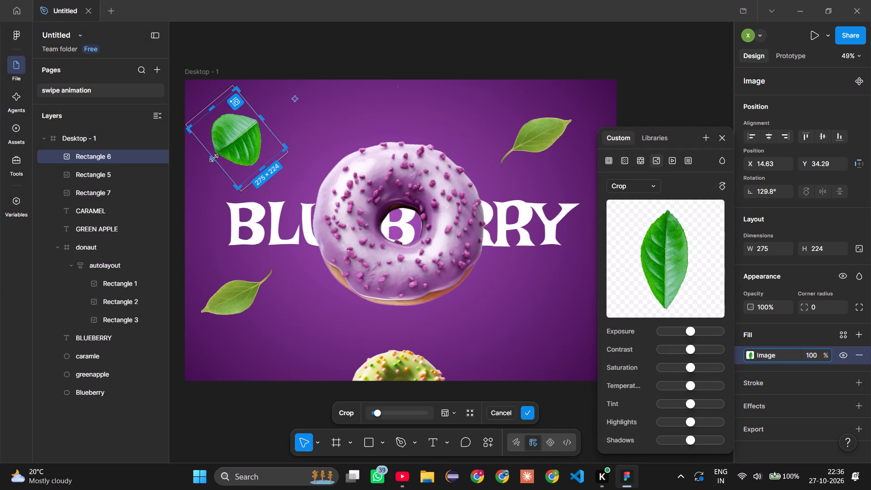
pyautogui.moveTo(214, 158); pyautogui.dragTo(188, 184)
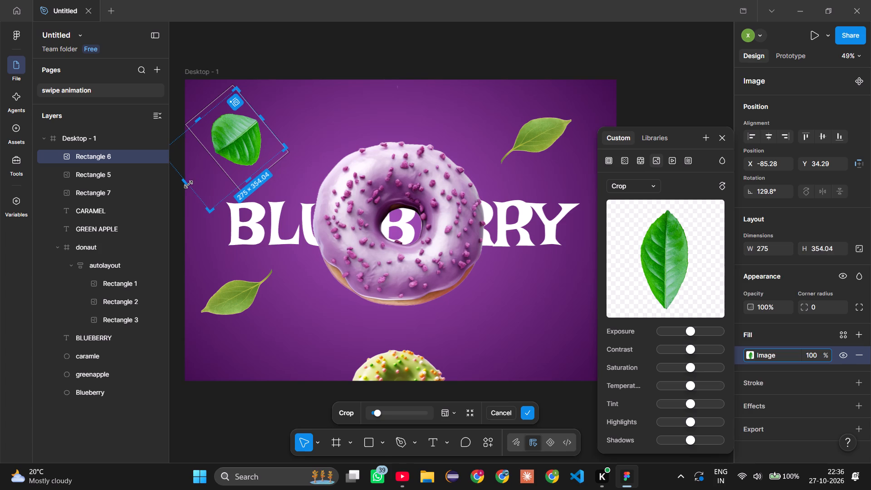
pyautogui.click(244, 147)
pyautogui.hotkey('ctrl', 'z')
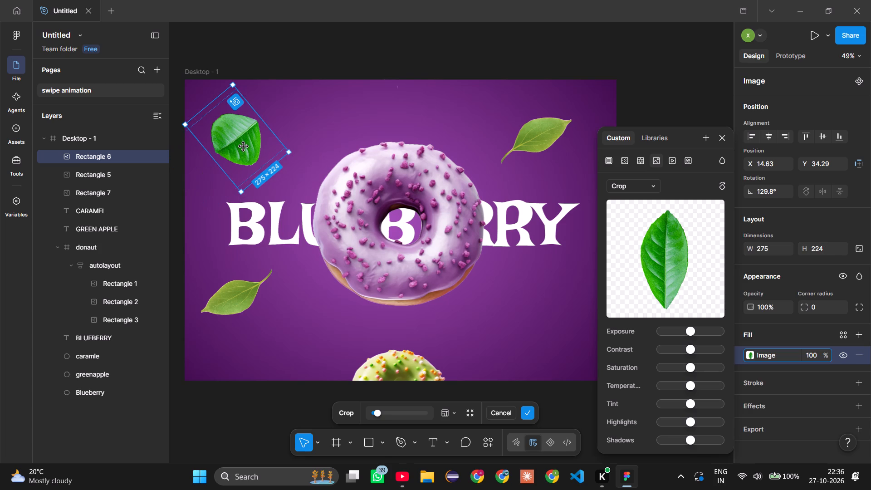
# Close the image fill editing and rotate the upper-left dark-green leaf rectangle to about 21.37°.
pyautogui.click(721, 137)
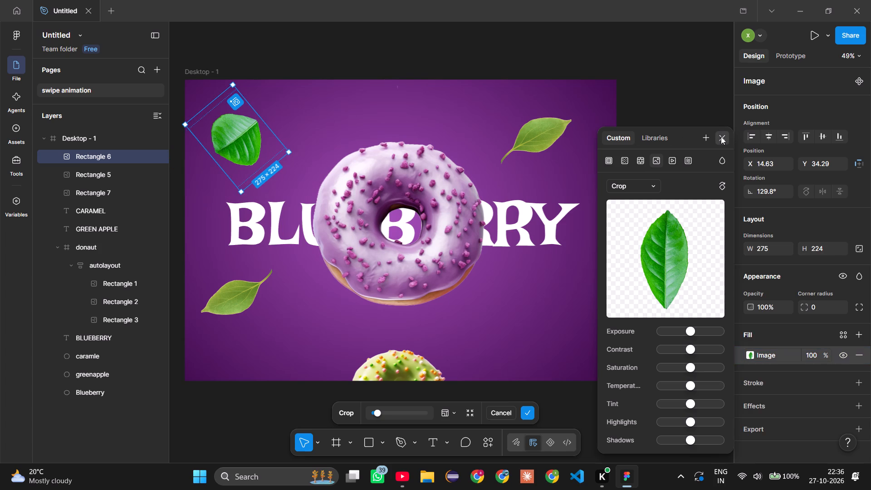
pyautogui.click(240, 142)
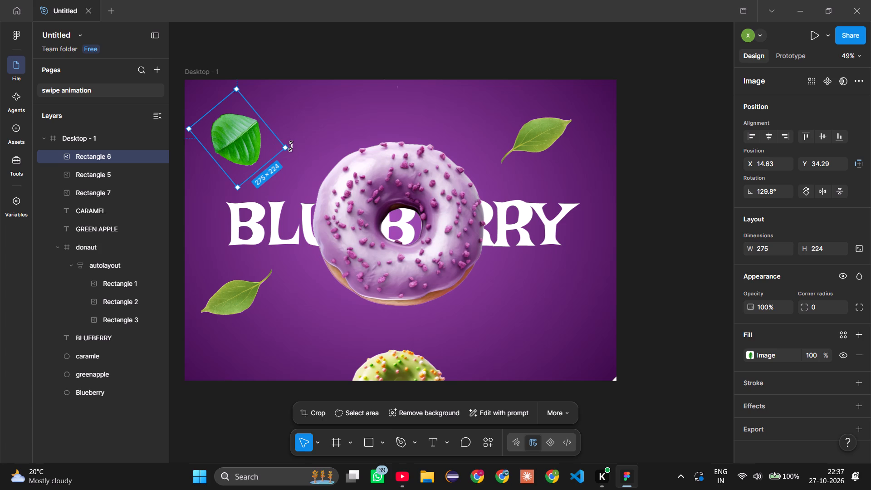
pyautogui.moveTo(290, 146); pyautogui.dragTo(223, 194)
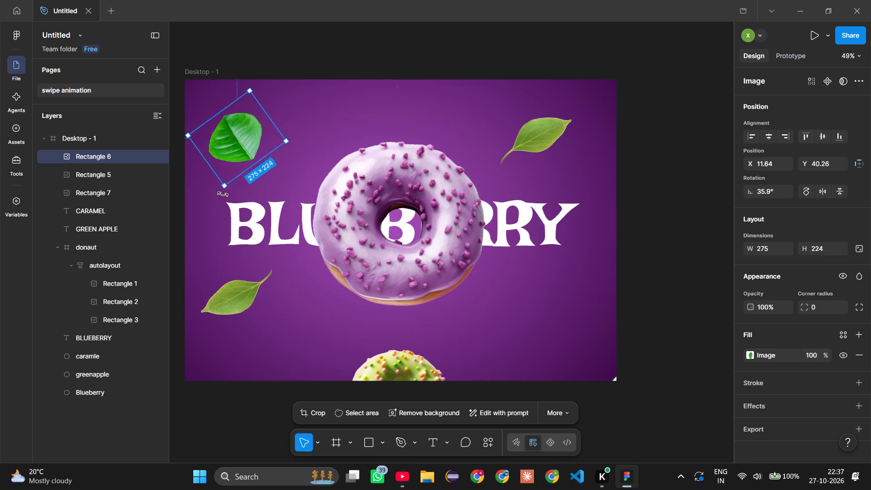
pyautogui.moveTo(223, 194); pyautogui.dragTo(210, 189)
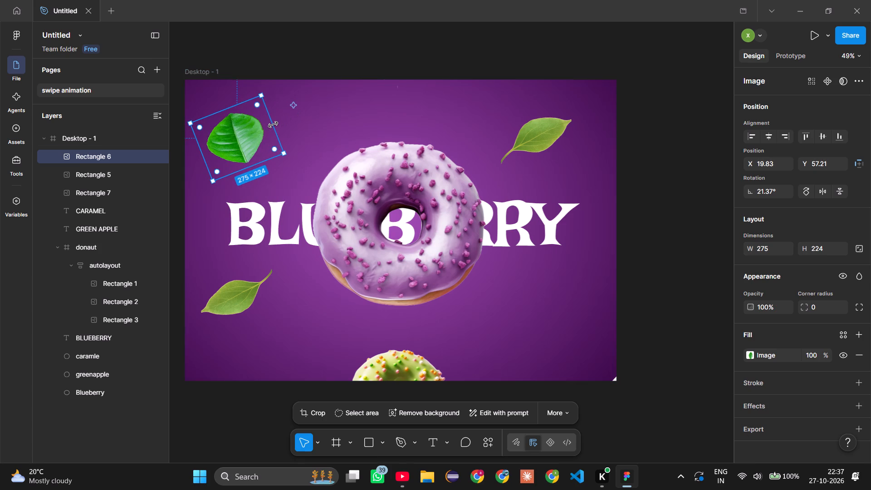
# Resize the upper-left dark-green leaf rectangle to about 174 × 296 so the leaf is narrower and longer.
pyautogui.moveTo(273, 125); pyautogui.dragTo(247, 144)
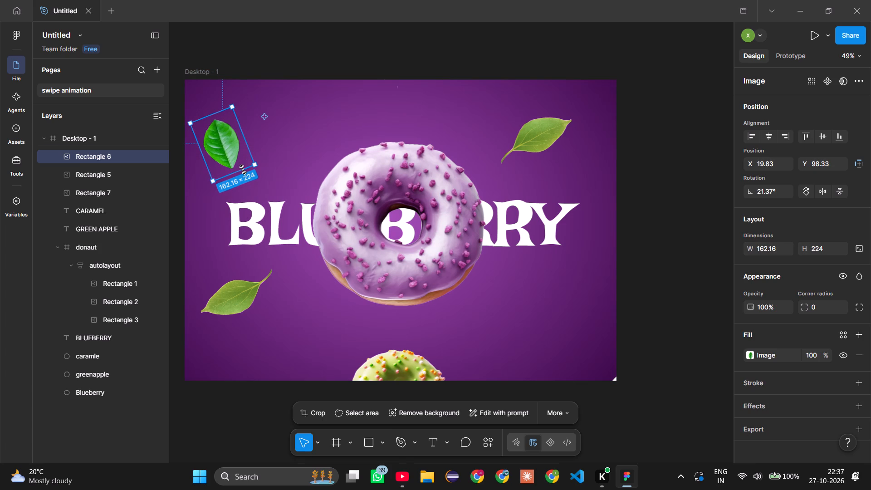
pyautogui.moveTo(243, 170); pyautogui.dragTo(261, 189)
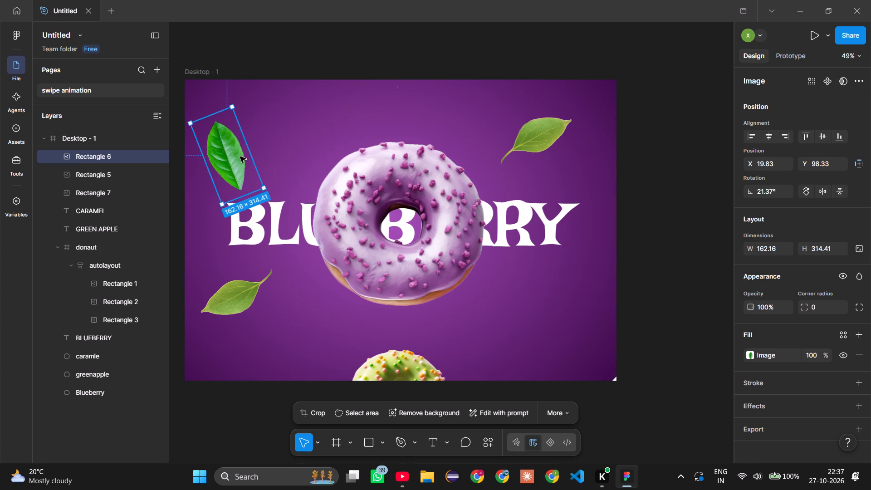
pyautogui.moveTo(230, 103); pyautogui.dragTo(234, 107)
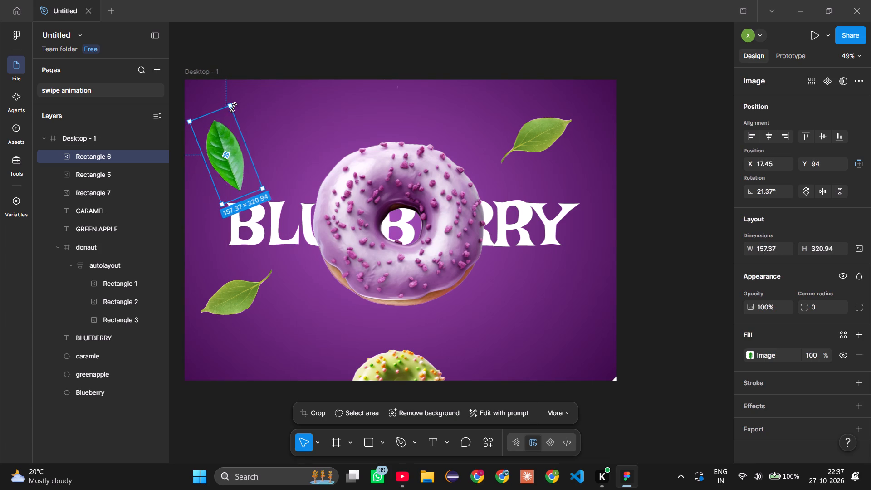
pyautogui.moveTo(234, 107); pyautogui.dragTo(236, 110)
# Rotate the upper-left dark-green leaf rectangle to about -116.01°.
pyautogui.moveTo(240, 104); pyautogui.dragTo(259, 113)
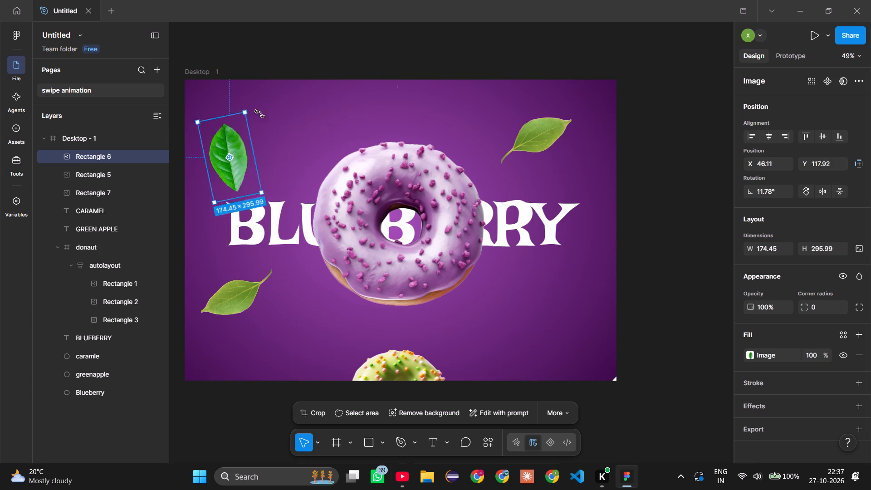
pyautogui.moveTo(259, 113); pyautogui.dragTo(265, 208)
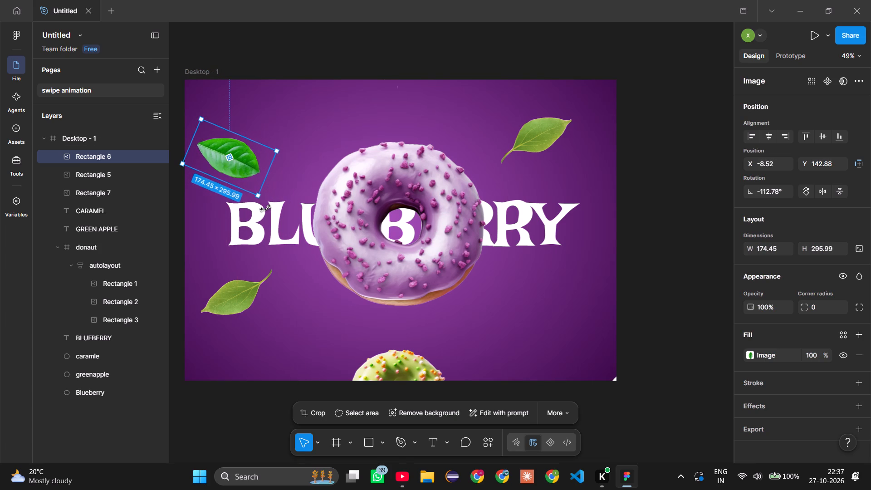
pyautogui.moveTo(265, 208); pyautogui.dragTo(261, 209)
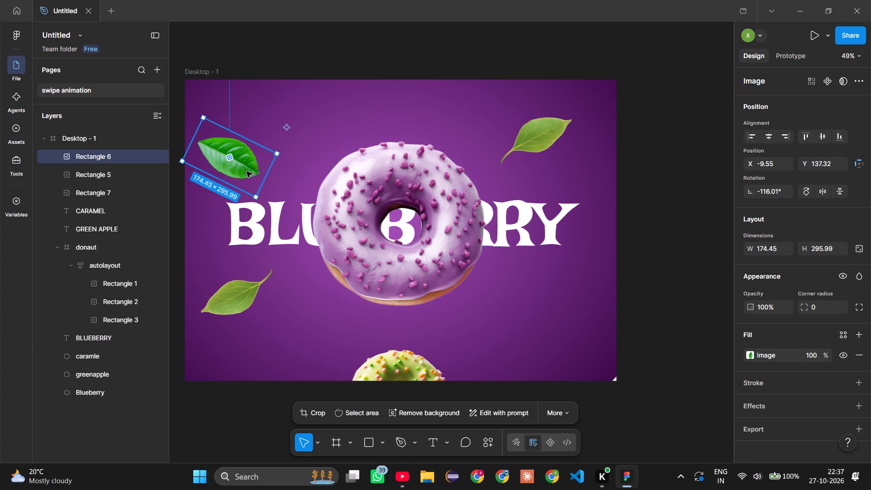
# Move the upper-left dark-green leaf rectangle to about X 36, Y 123 in Desktop - 1.
pyautogui.click(246, 171)
pyautogui.moveTo(246, 171); pyautogui.dragTo(252, 163)
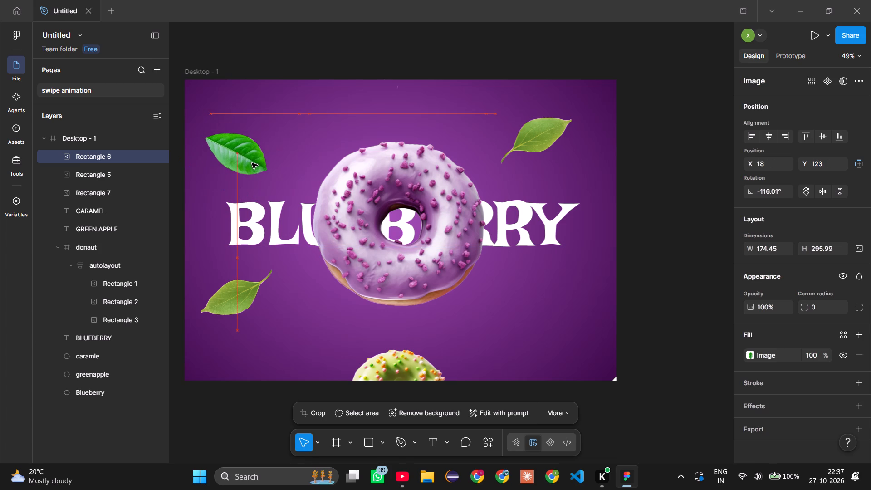
pyautogui.moveTo(252, 163); pyautogui.dragTo(257, 161)
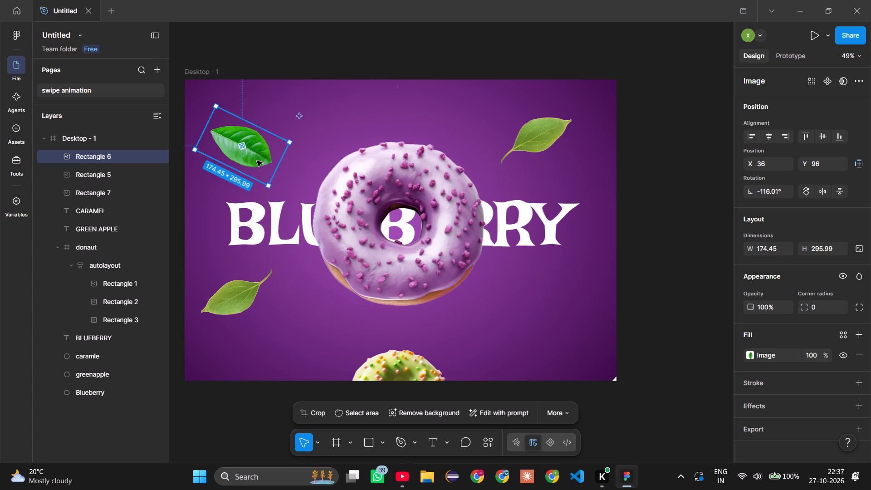
pyautogui.moveTo(257, 161); pyautogui.dragTo(264, 168)
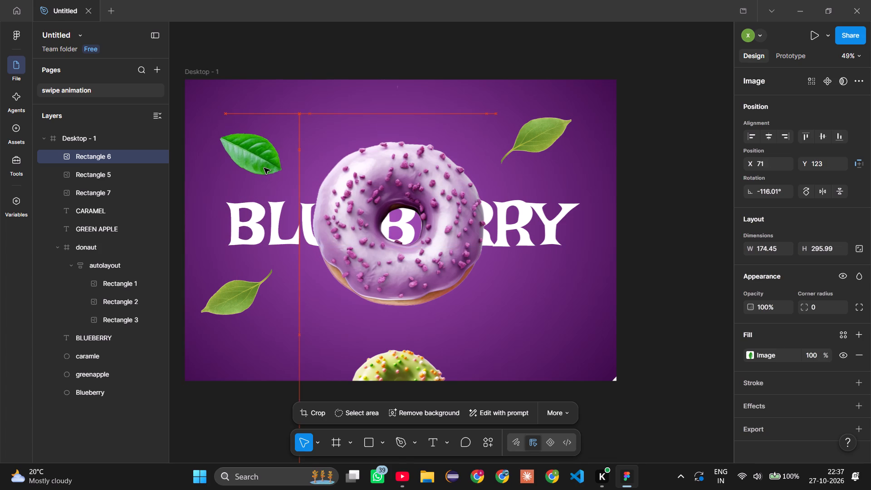
pyautogui.moveTo(264, 168); pyautogui.dragTo(259, 167)
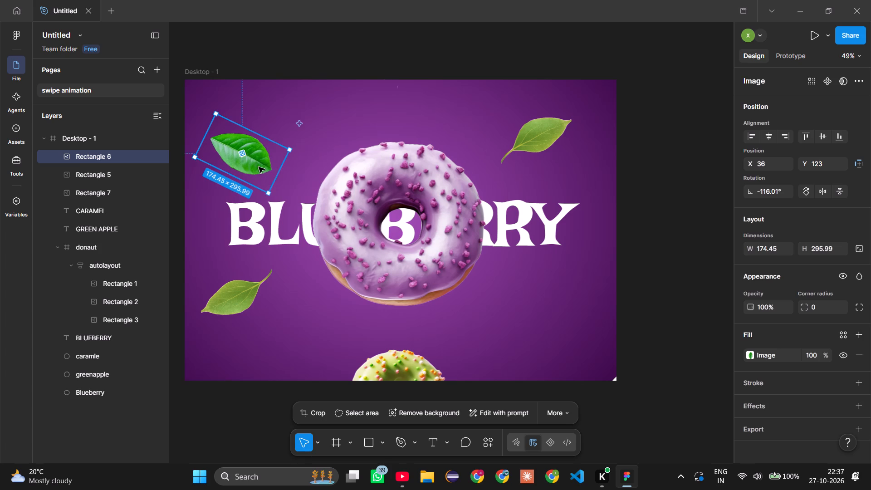
# Duplicate the upper-left dark-green leaf to the lower-right area of Desktop - 1, at about X 1097, Y 643.
pyautogui.click(261, 165)
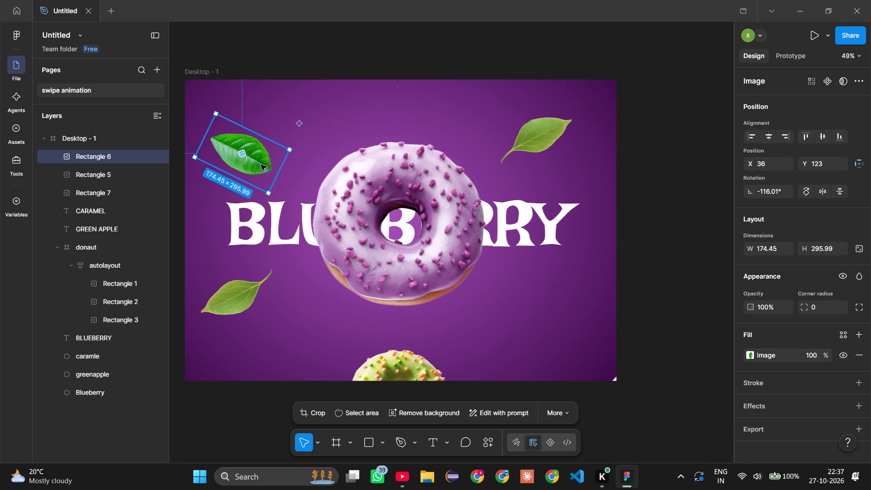
pyautogui.keyDown('alt'); pyautogui.moveTo(261, 165); pyautogui.dragTo(519, 296); pyautogui.keyUp('alt')
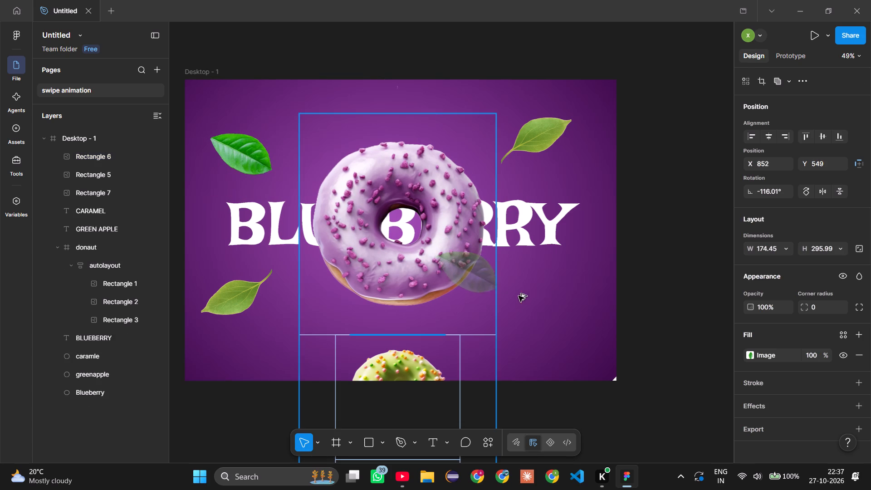
pyautogui.keyDown('alt'); pyautogui.moveTo(519, 296); pyautogui.dragTo(561, 309); pyautogui.keyUp('alt')
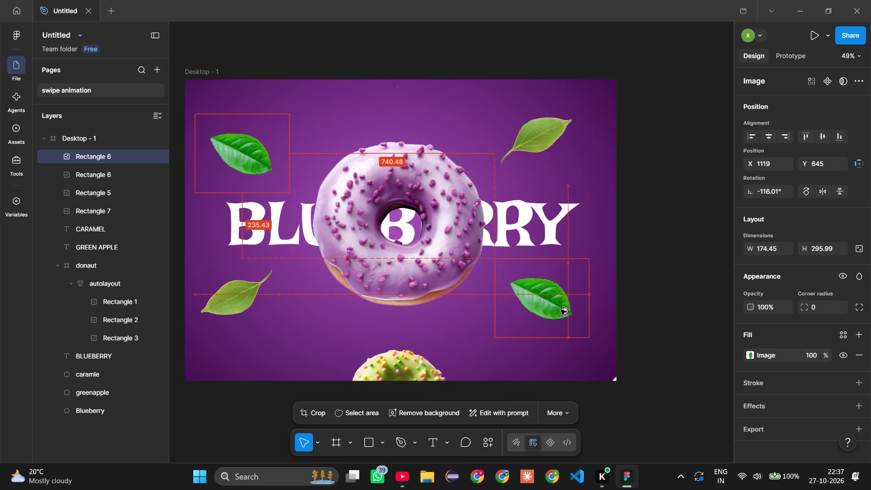
pyautogui.keyDown('alt'); pyautogui.moveTo(561, 309); pyautogui.dragTo(556, 308); pyautogui.keyUp('alt')
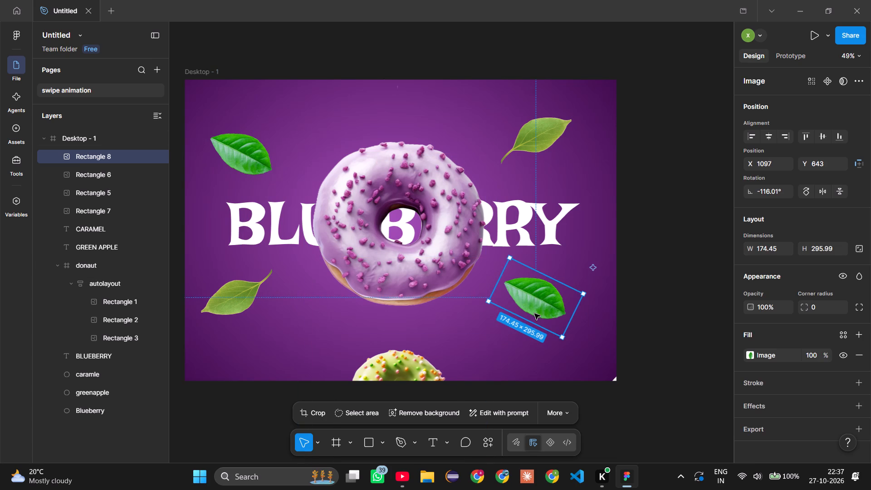
# Rotate the lower-right dark-green leaf copy to about 74.13° and deselect it.
pyautogui.moveTo(590, 293); pyautogui.dragTo(524, 243)
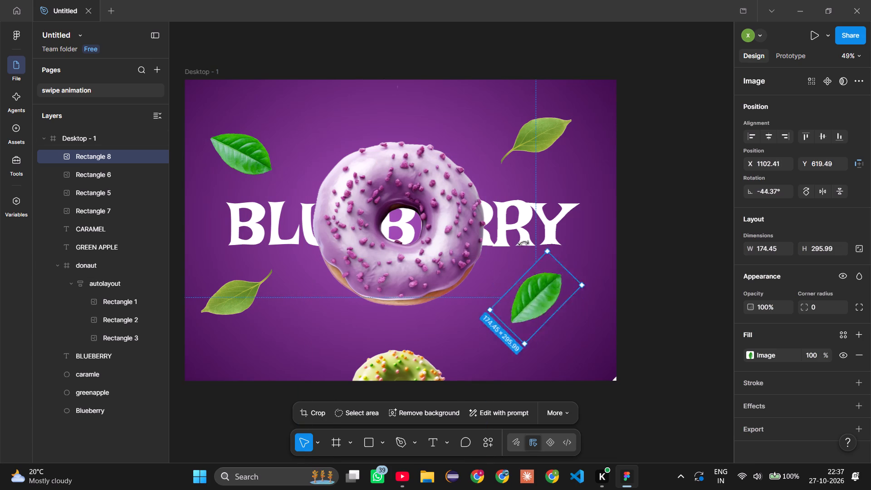
pyautogui.moveTo(524, 243); pyautogui.dragTo(471, 313)
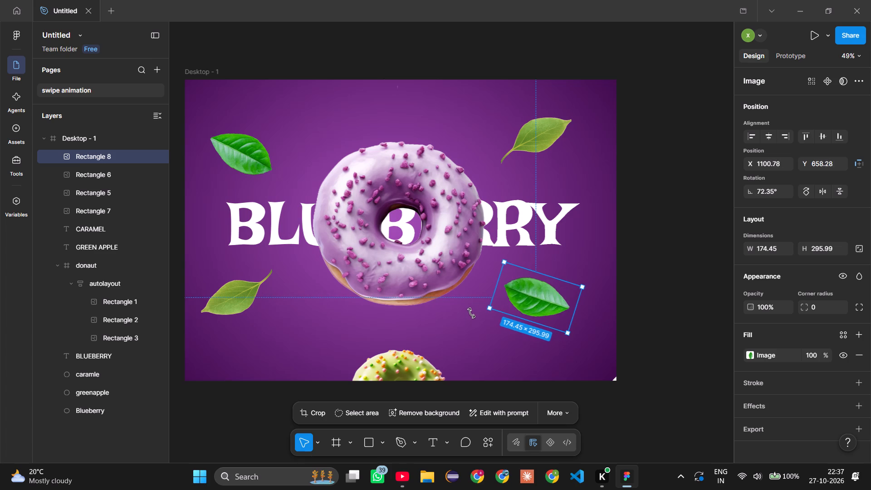
pyautogui.moveTo(471, 313); pyautogui.dragTo(473, 313)
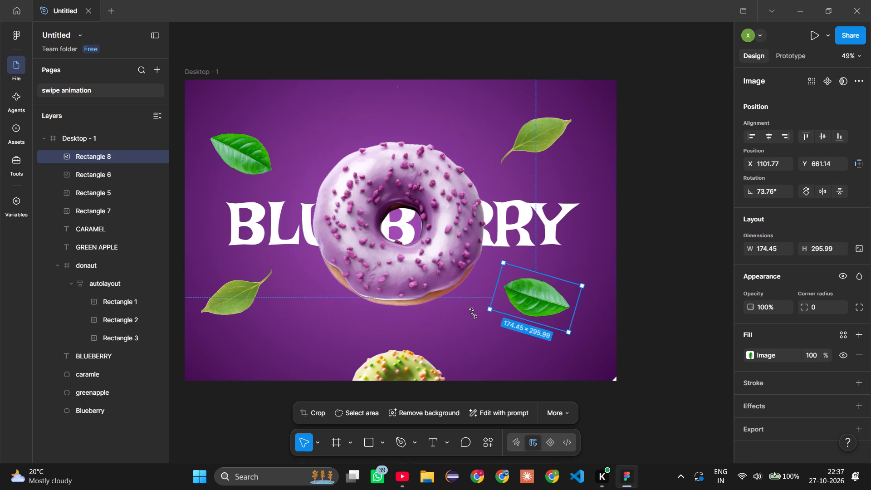
pyautogui.moveTo(473, 313); pyautogui.dragTo(475, 313)
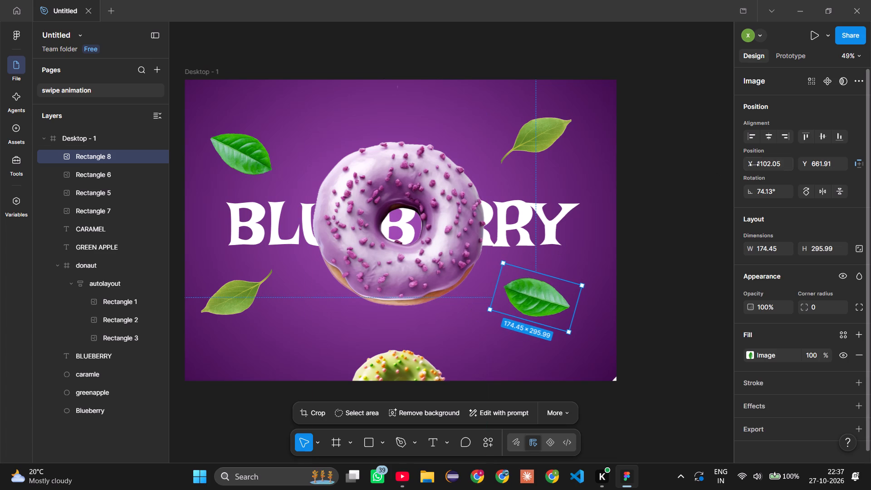
pyautogui.click(738, 181)
pyautogui.click(662, 199)
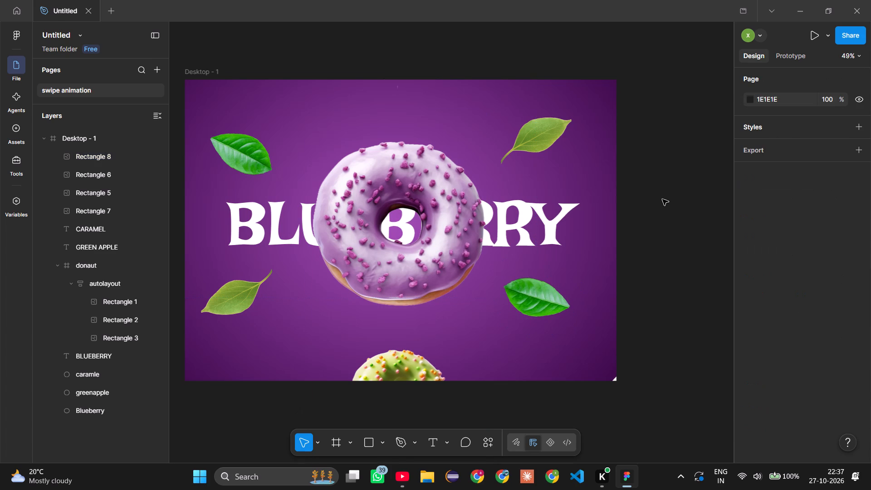
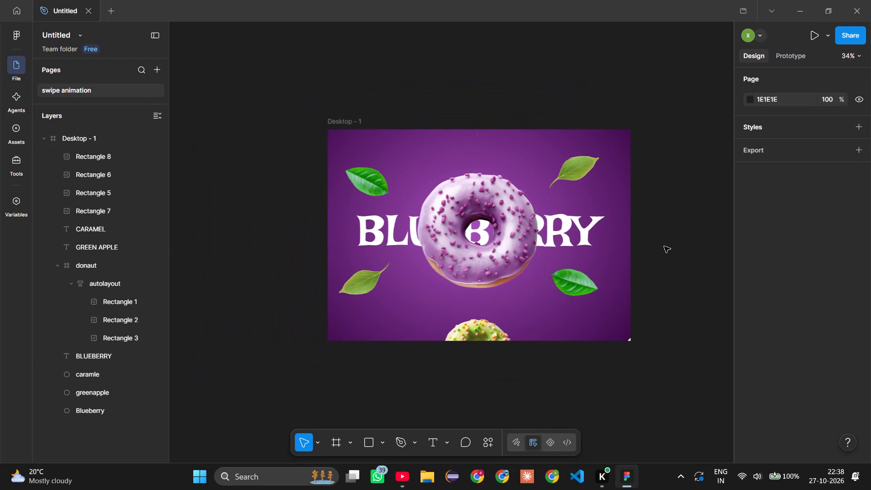
# Shorten the donaut frame in Desktop - 1 to a height of 964, ending about at Desktop - 1's lower edge.
pyautogui.hscroll(-2, 664, 246)
pyautogui.scroll(-1, 664, 246)
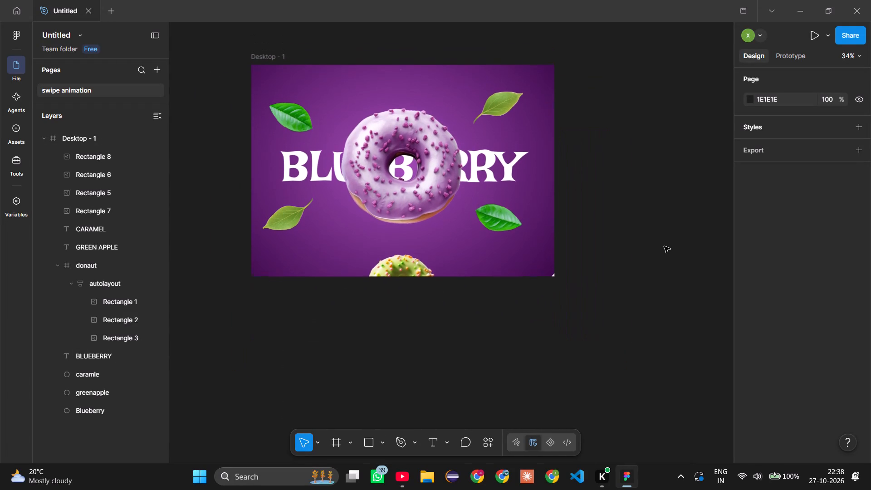
pyautogui.scroll(-1, 664, 246)
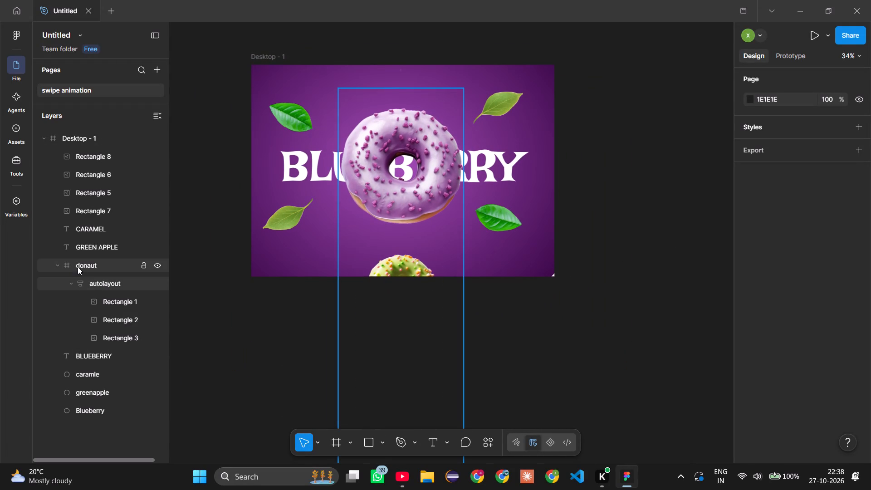
pyautogui.click(78, 267)
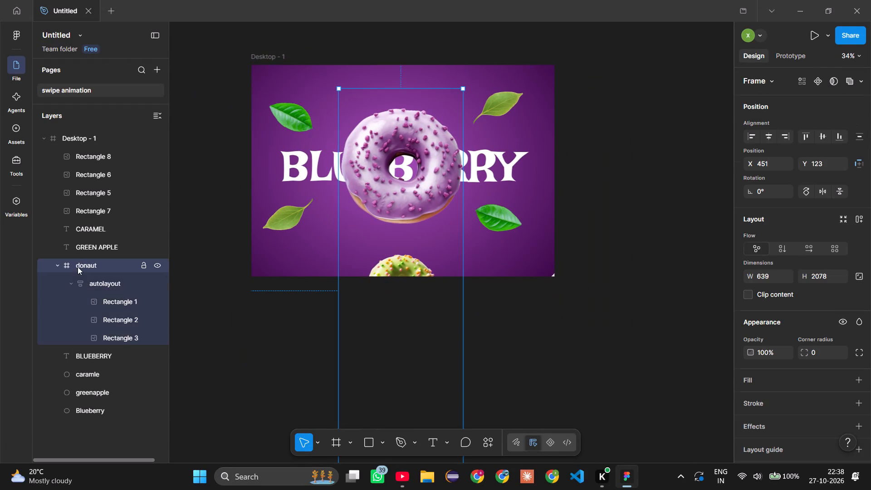
pyautogui.scroll(-1, 382, 354)
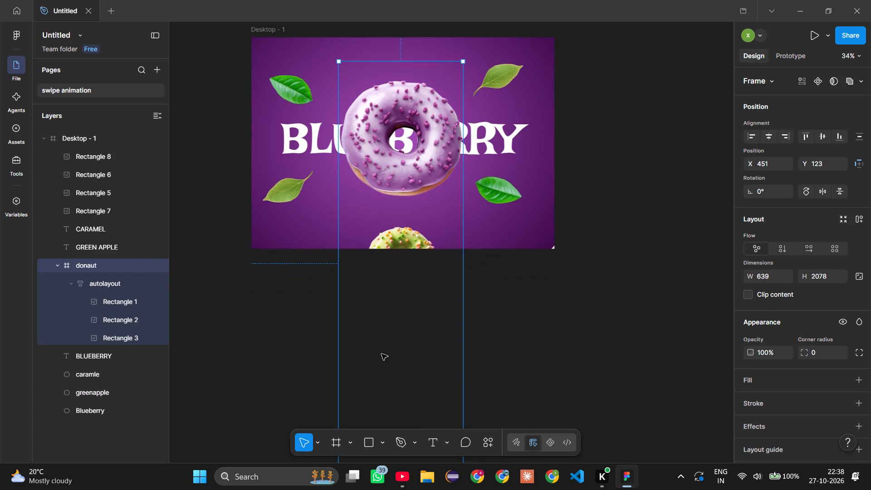
pyautogui.scroll(-1, 382, 354)
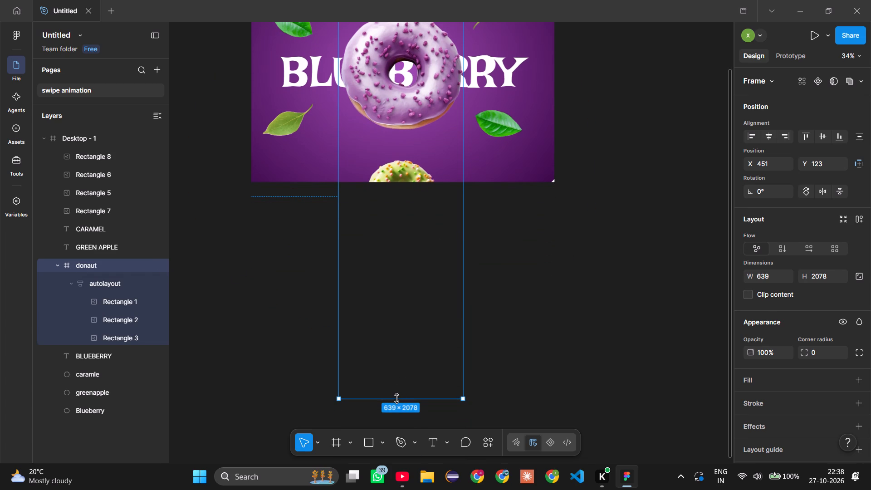
pyautogui.keyDown('ctrl'); pyautogui.moveTo(396, 398); pyautogui.dragTo(404, 209); pyautogui.keyUp('ctrl')
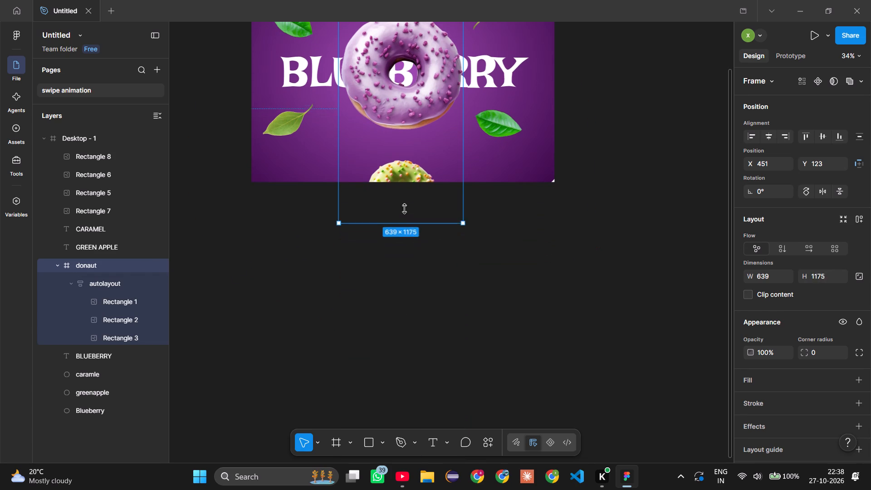
pyautogui.keyDown('ctrl'); pyautogui.moveTo(404, 209); pyautogui.dragTo(403, 179); pyautogui.keyUp('ctrl')
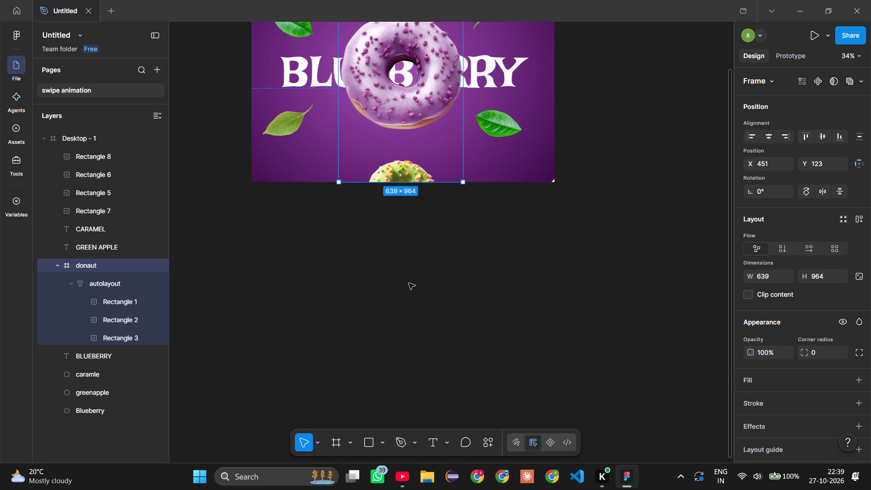
# Rotate Rectangle 2 and Rectangle 3 in the donaut autolayout of Desktop - 1 to 180° and deselect them.
pyautogui.click(115, 323)
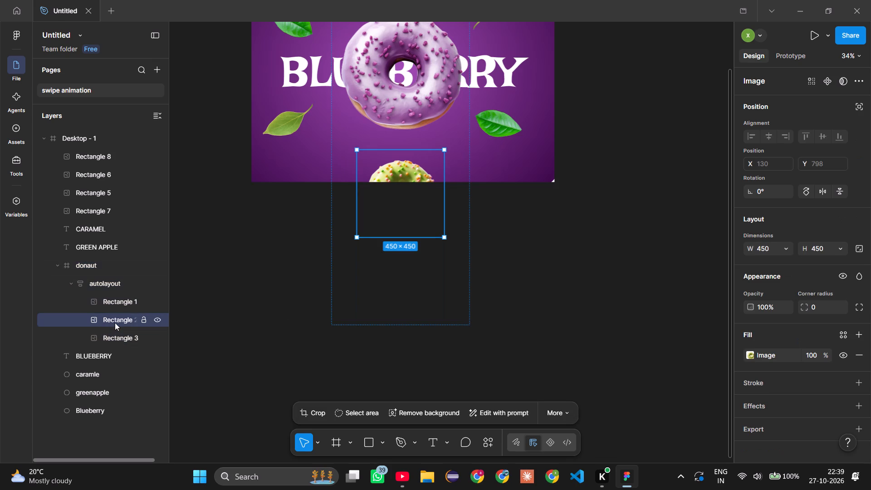
pyautogui.keyDown('ctrl'); pyautogui.click(115, 337); pyautogui.keyUp('ctrl')
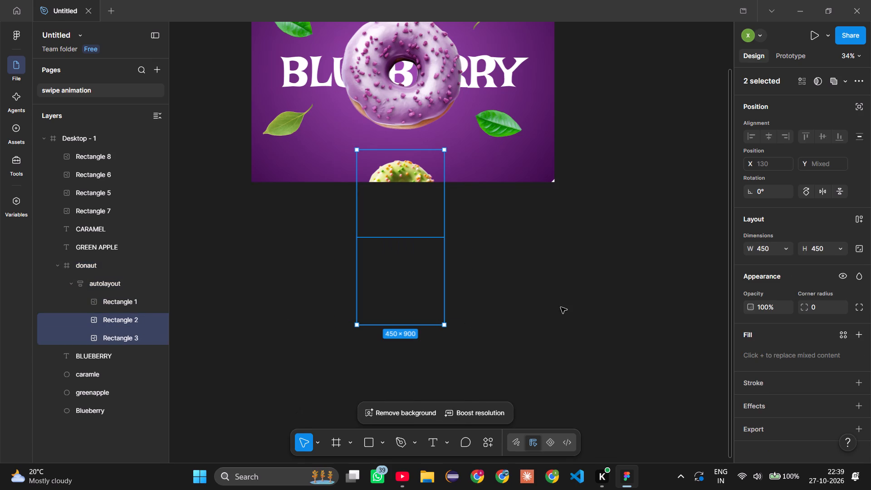
pyautogui.click(763, 189)
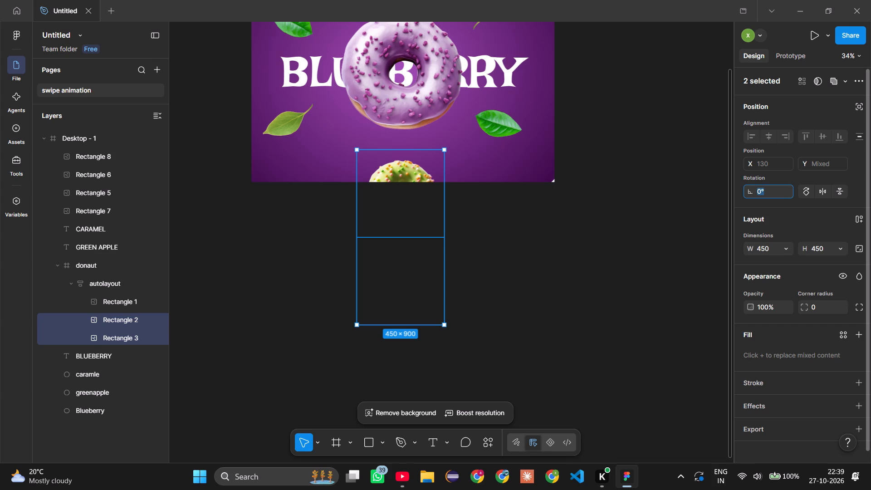
pyautogui.write('180')
pyautogui.press('Return')
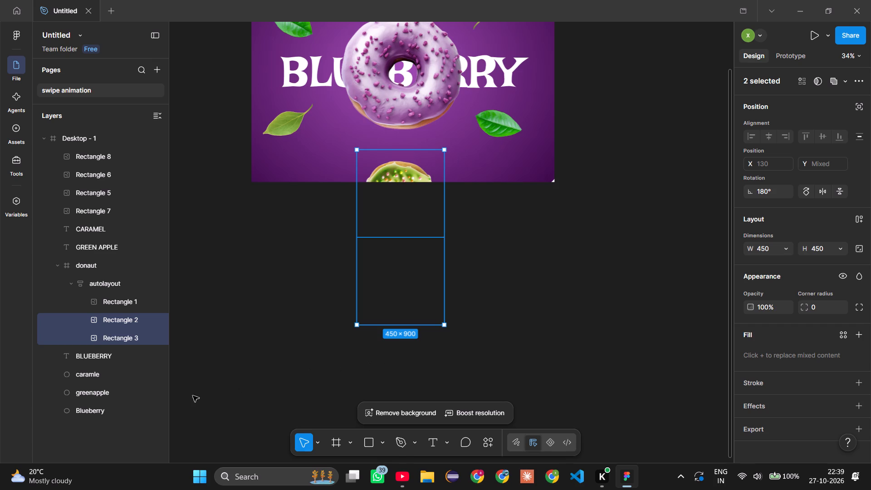
pyautogui.click(231, 330)
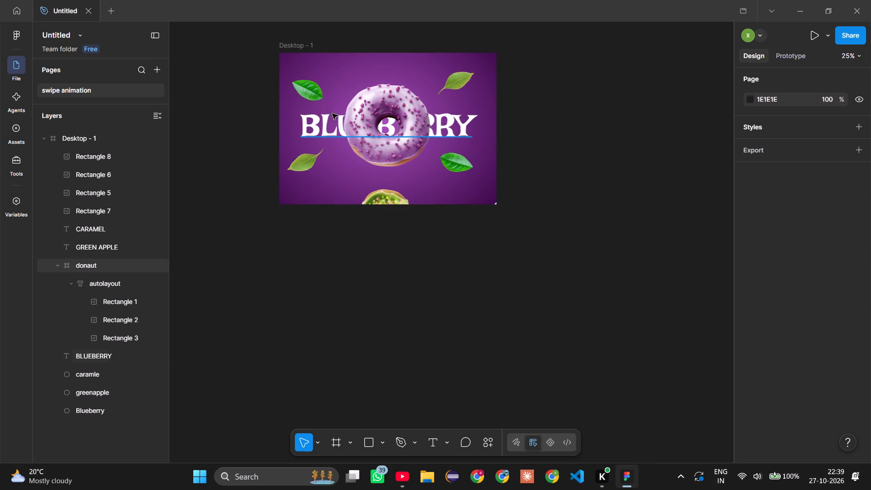
# Duplicate the Desktop - 1 frame directly below the original, at about X 75, Y 1487.
pyautogui.click(361, 64)
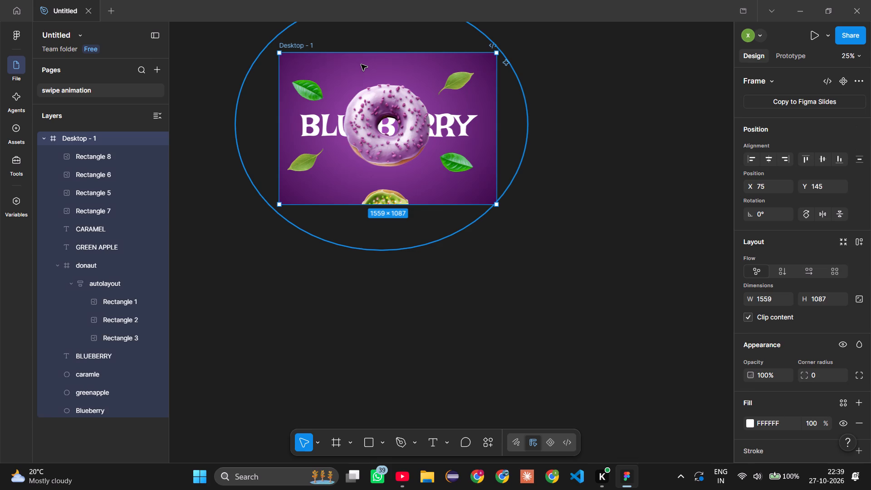
pyautogui.click(674, 159)
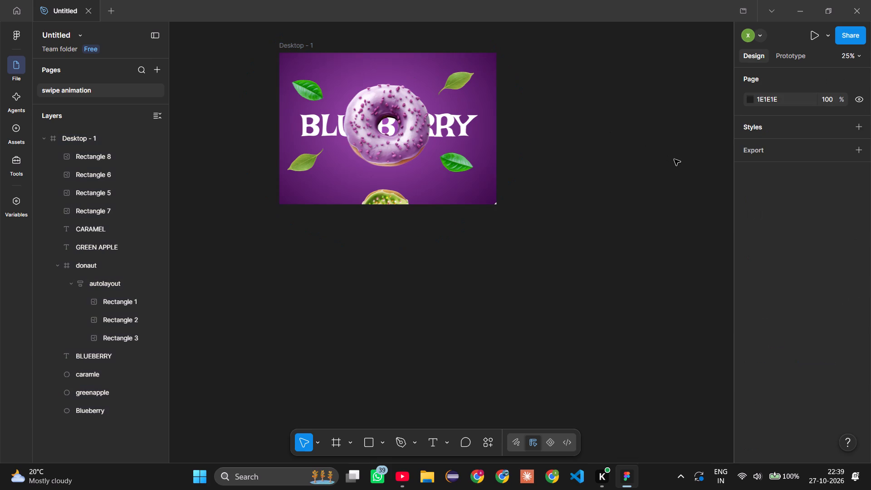
pyautogui.keyDown('ctrl'); pyautogui.click(401, 64); pyautogui.keyUp('ctrl')
pyautogui.click(639, 144)
pyautogui.click(410, 64)
pyautogui.keyDown('alt'); pyautogui.moveTo(410, 64); pyautogui.dragTo(411, 158); pyautogui.keyUp('alt')
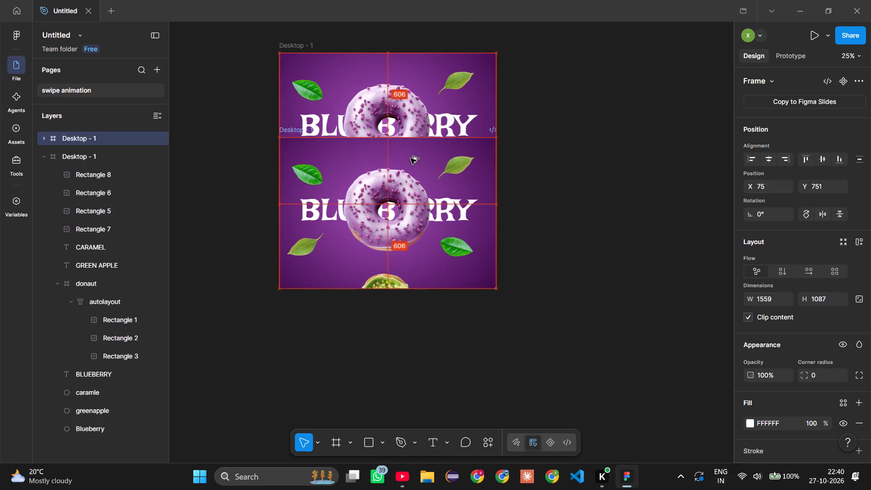
pyautogui.keyDown('alt'); pyautogui.moveTo(411, 158); pyautogui.dragTo(410, 252); pyautogui.keyUp('alt')
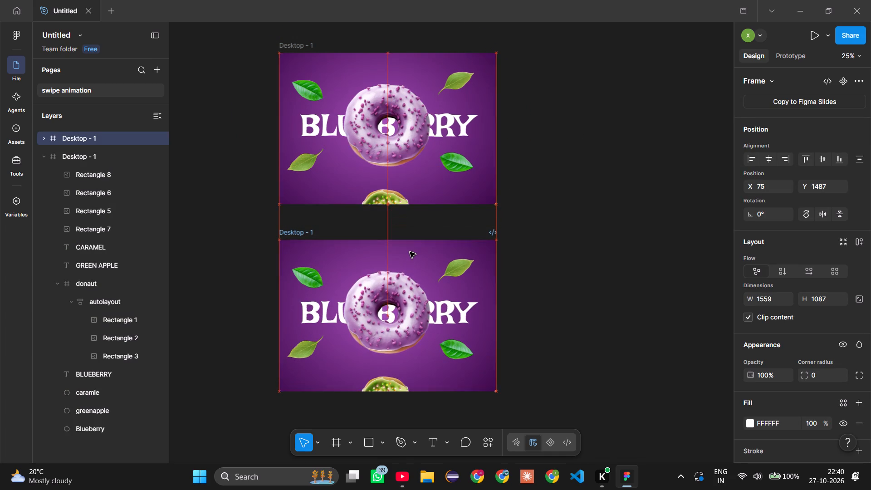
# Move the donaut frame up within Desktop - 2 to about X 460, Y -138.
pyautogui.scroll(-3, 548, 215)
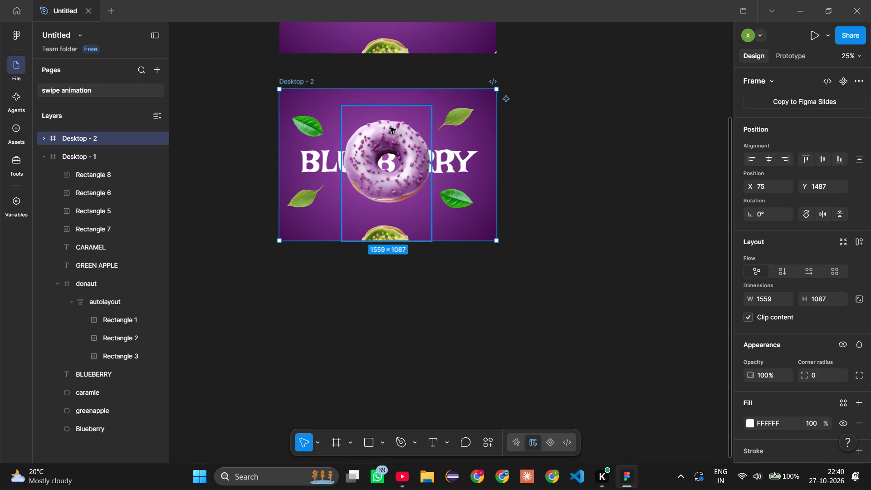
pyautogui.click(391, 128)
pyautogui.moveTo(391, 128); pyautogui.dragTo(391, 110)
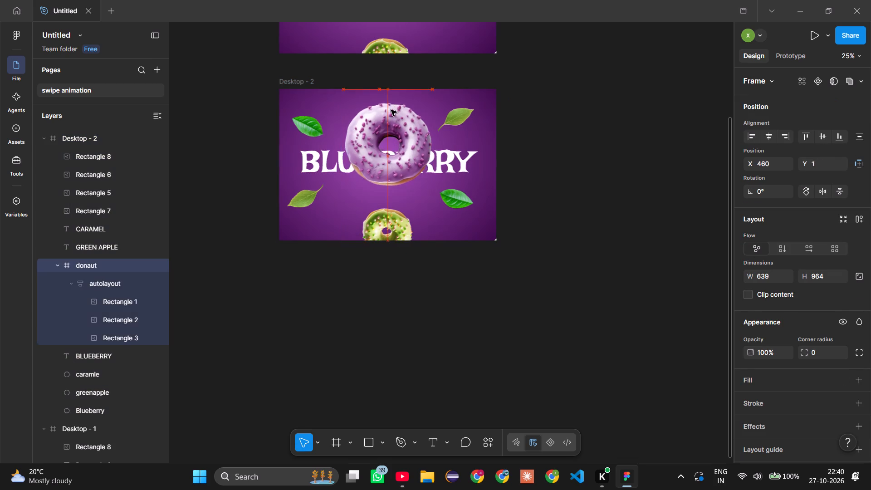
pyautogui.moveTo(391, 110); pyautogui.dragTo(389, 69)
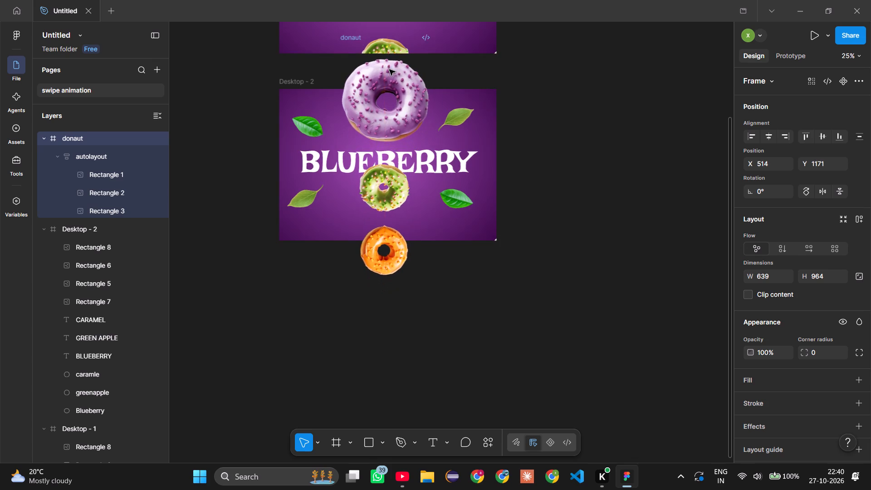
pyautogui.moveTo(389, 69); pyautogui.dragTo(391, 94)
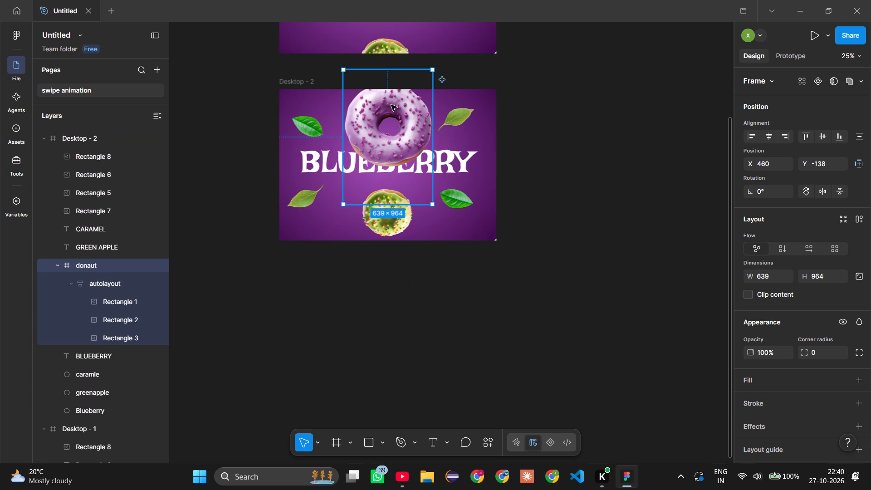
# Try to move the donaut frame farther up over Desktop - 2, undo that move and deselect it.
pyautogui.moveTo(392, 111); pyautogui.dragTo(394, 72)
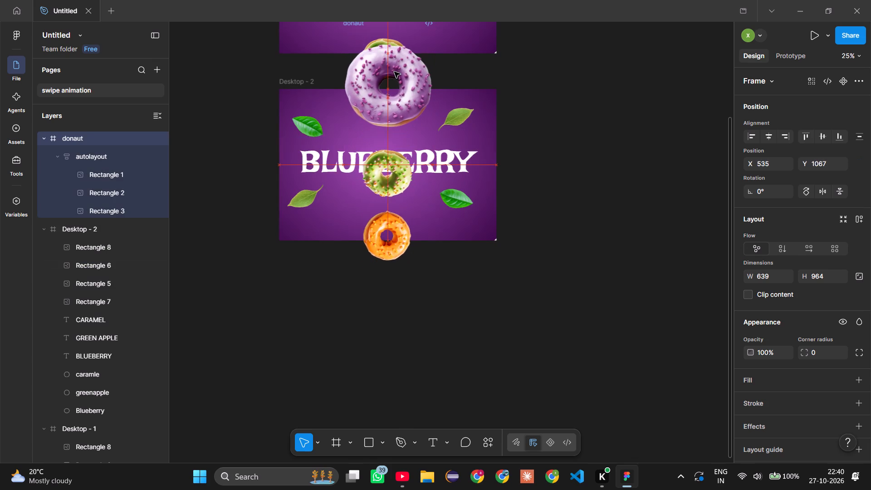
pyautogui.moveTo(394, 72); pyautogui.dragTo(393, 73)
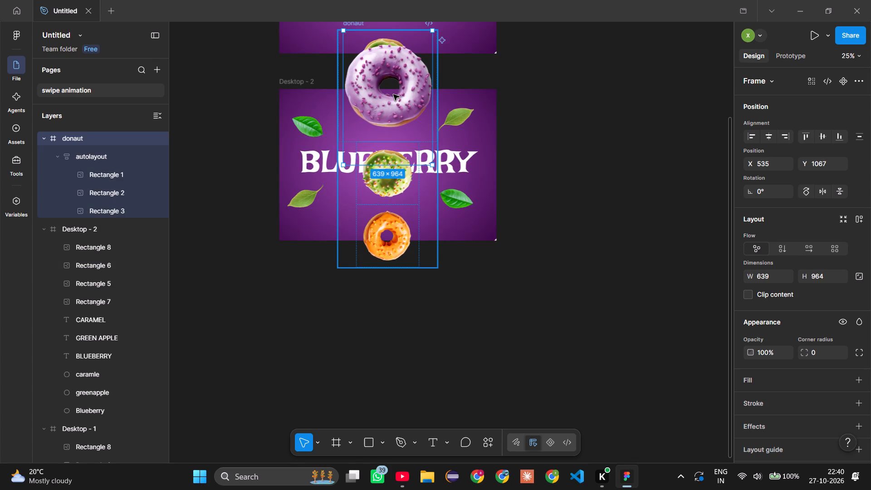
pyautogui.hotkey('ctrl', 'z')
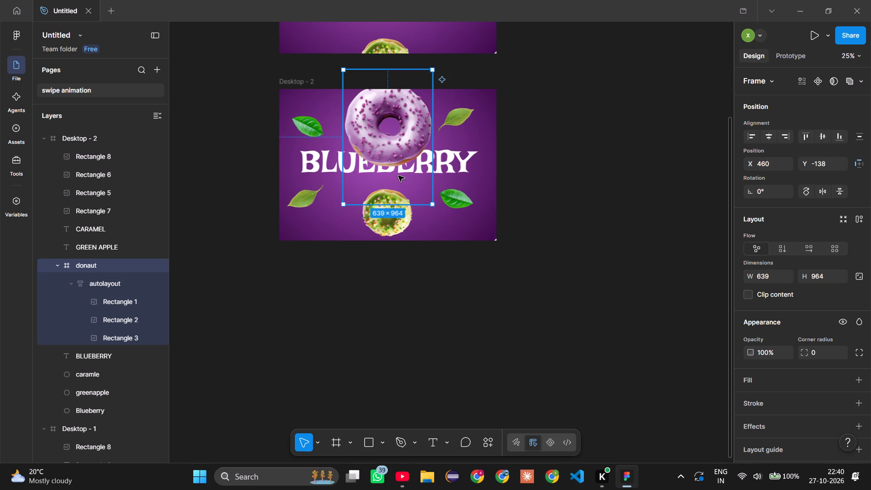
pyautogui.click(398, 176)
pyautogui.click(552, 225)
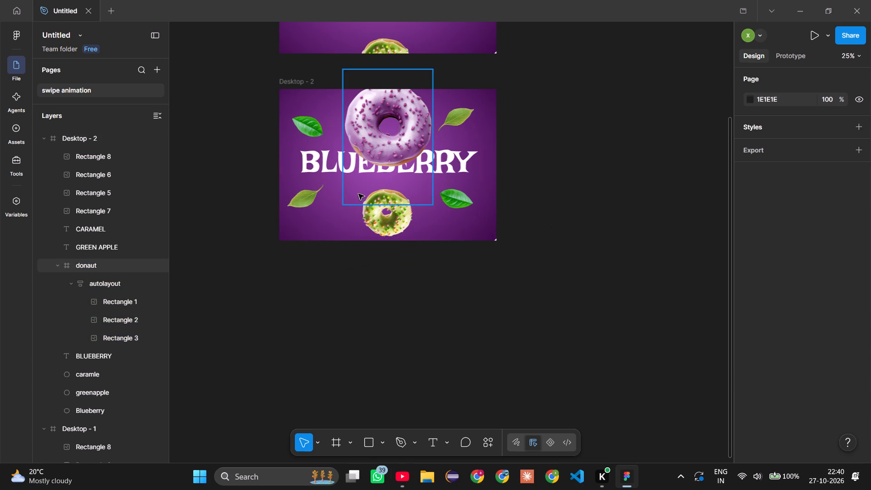
# Move the donaut frame up inside Desktop - 2 to about X 475, Y -520, bringing the green donut over the flavour text.
pyautogui.click(127, 260)
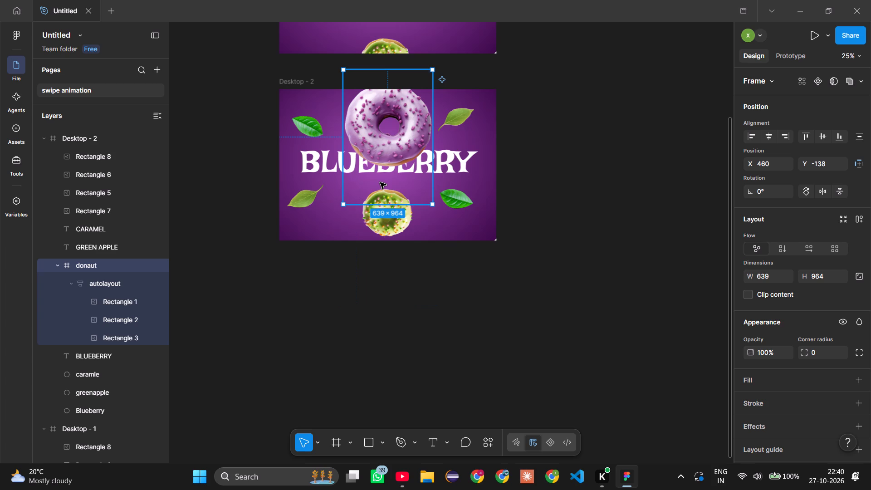
pyautogui.moveTo(380, 182); pyautogui.dragTo(384, 135)
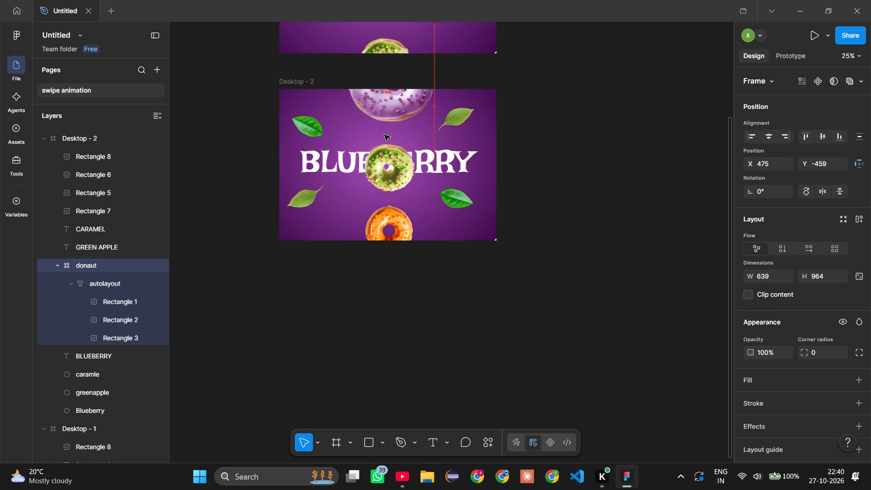
pyautogui.moveTo(384, 135); pyautogui.dragTo(384, 129)
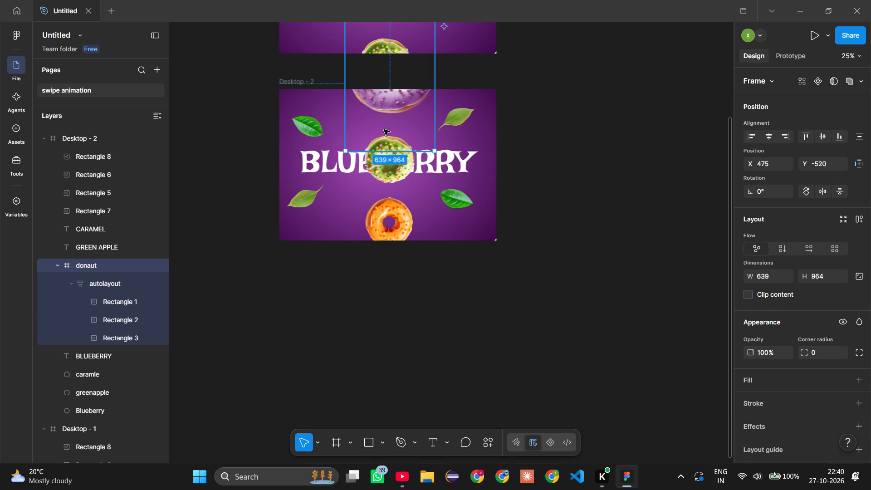
pyautogui.click(552, 176)
# Move the Desktop - 2 frame straight down to about X 75, Y 1861, widening the gap below Desktop - 1.
pyautogui.scroll(1, 552, 176)
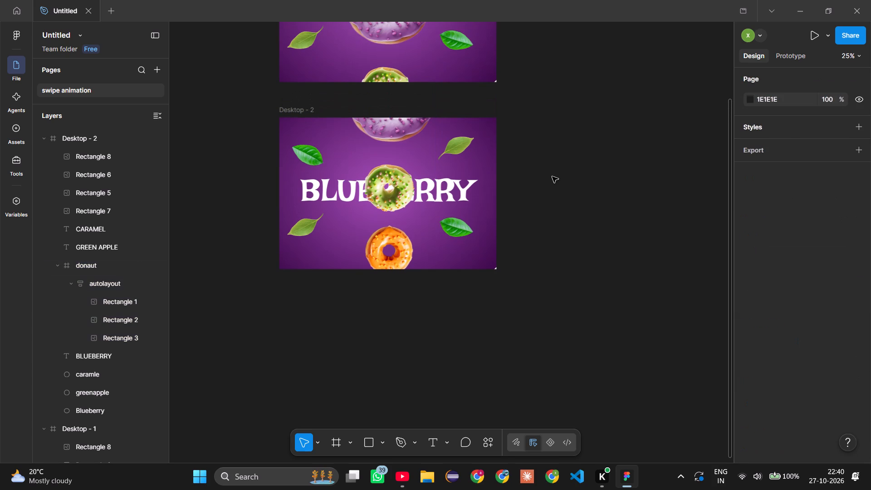
pyautogui.moveTo(486, 145); pyautogui.dragTo(487, 176)
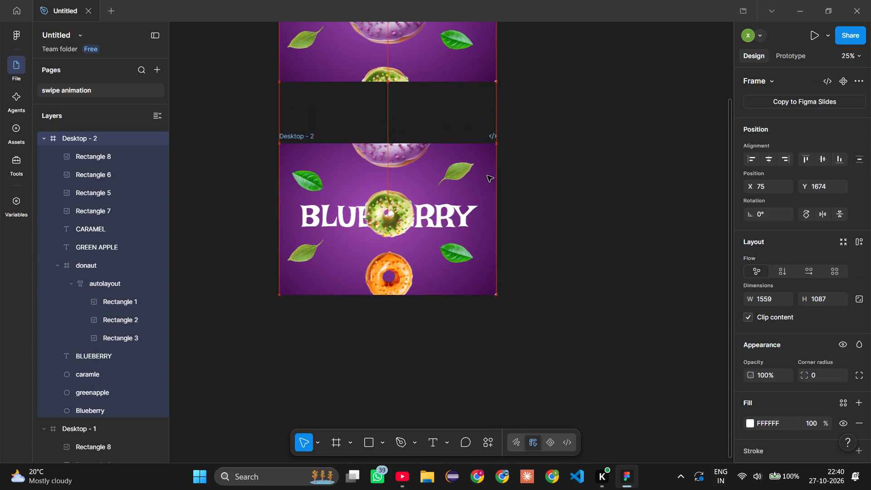
pyautogui.moveTo(487, 176); pyautogui.dragTo(489, 197)
# Set the height of the large blueberry donut, Rectangle 1 in Desktop - 1, to 800 and deselect it.
pyautogui.scroll(-1, 596, 216)
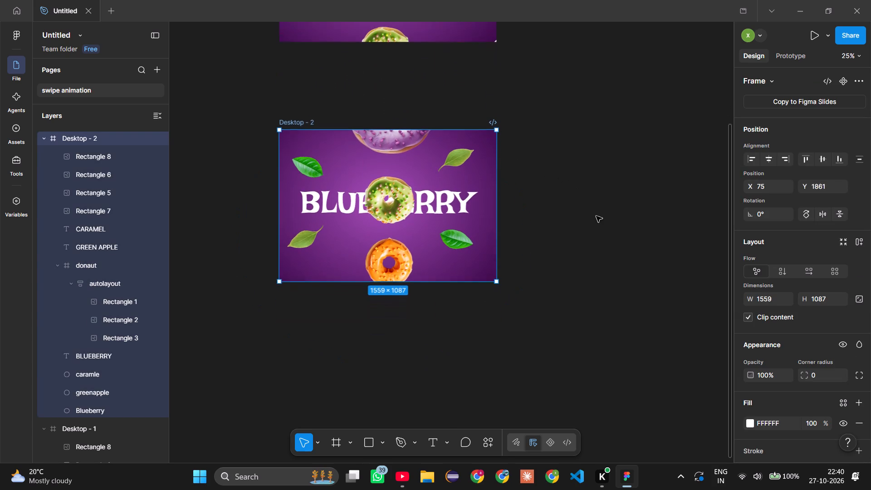
pyautogui.scroll(-1, 596, 216)
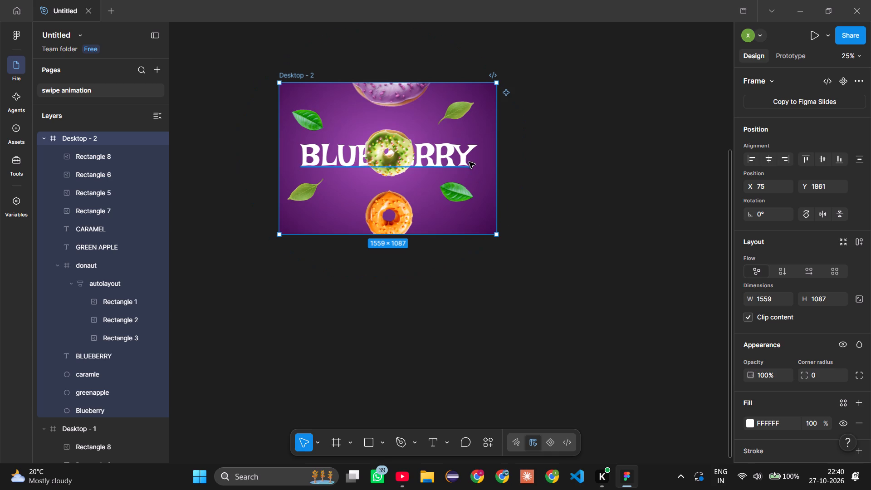
pyautogui.scroll(2, 469, 162)
pyautogui.click(395, 58)
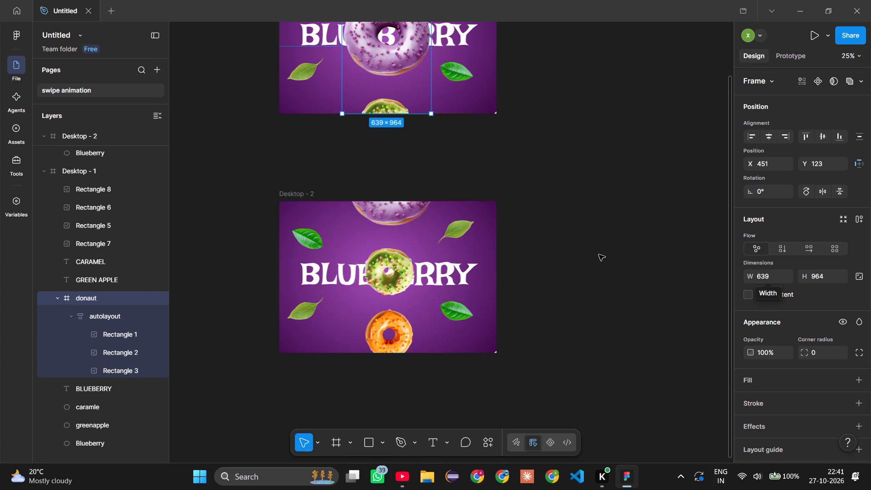
pyautogui.click(117, 338)
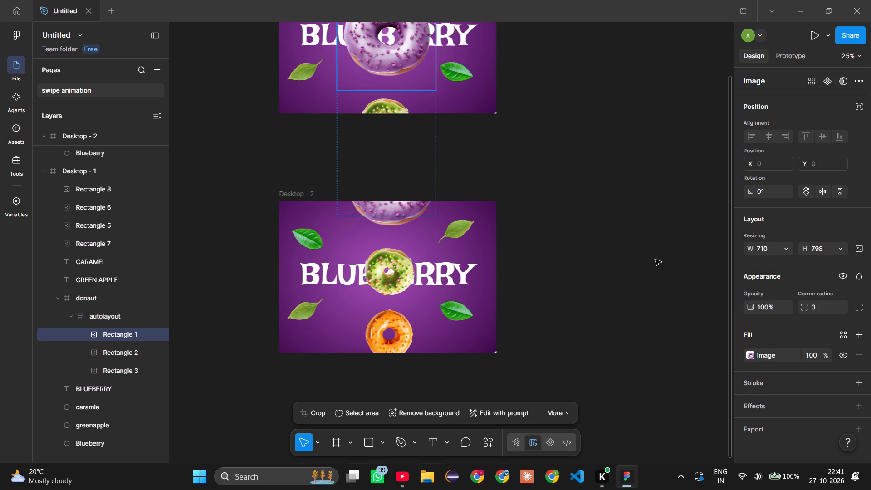
pyautogui.click(818, 248)
pyautogui.write('800')
pyautogui.press('Return')
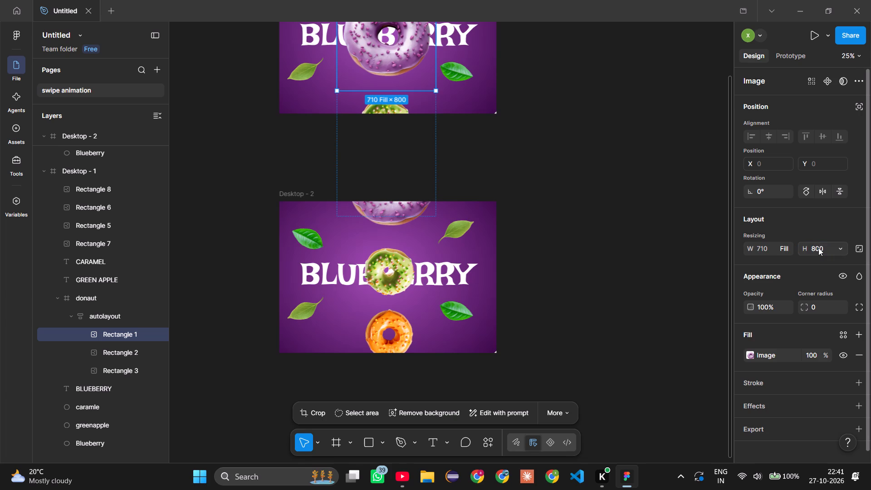
pyautogui.click(588, 273)
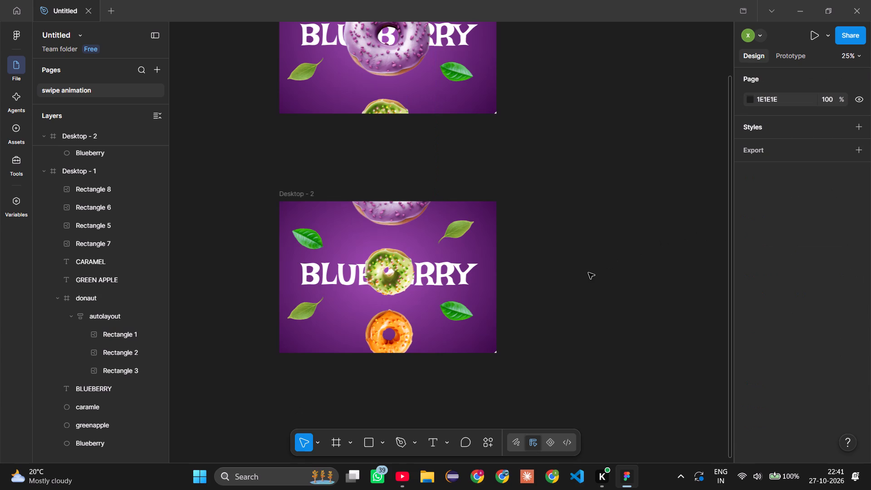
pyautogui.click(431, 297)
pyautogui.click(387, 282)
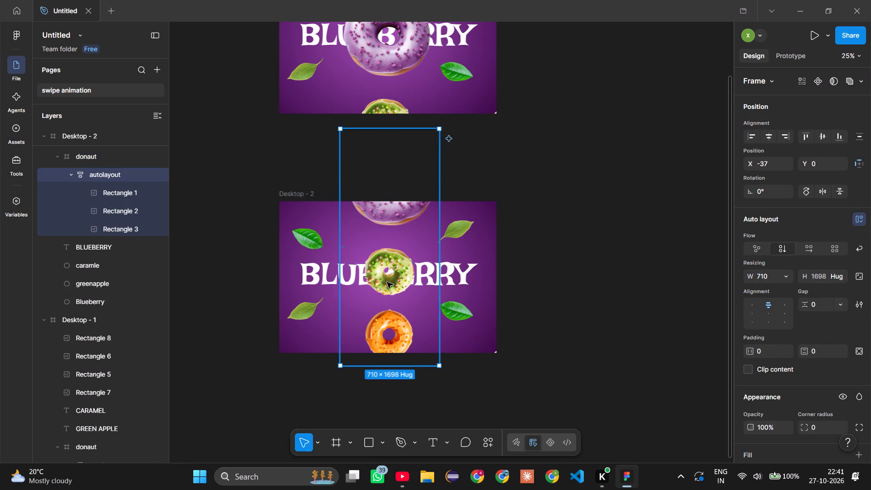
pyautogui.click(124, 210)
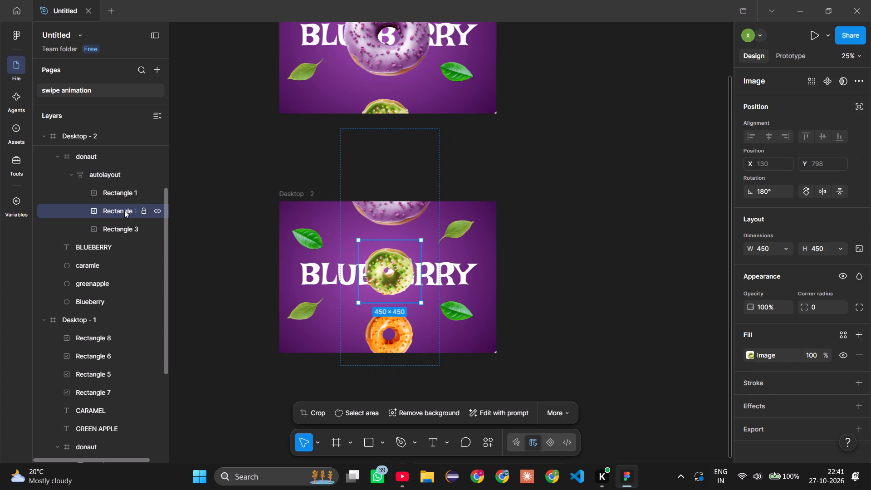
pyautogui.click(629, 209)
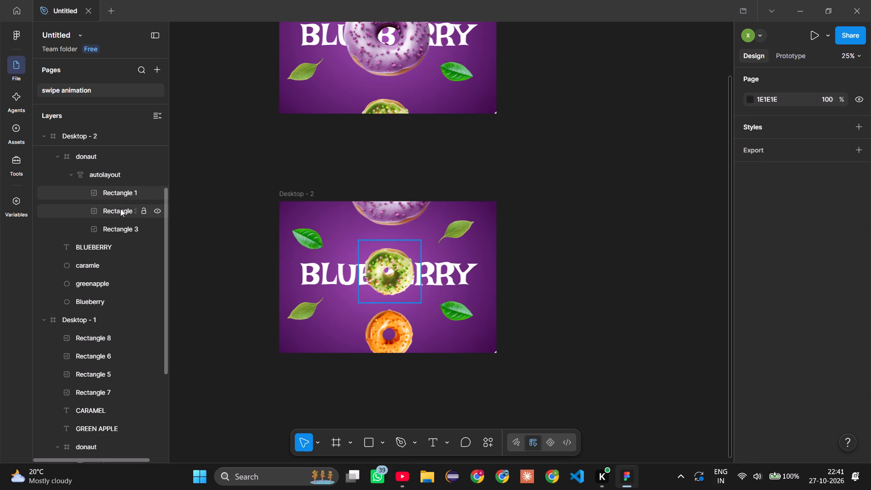
# Shorten the donaut frame in Desktop - 2 from its top edge to about 444 high, starting at Y 0, and deselect it.
pyautogui.click(85, 158)
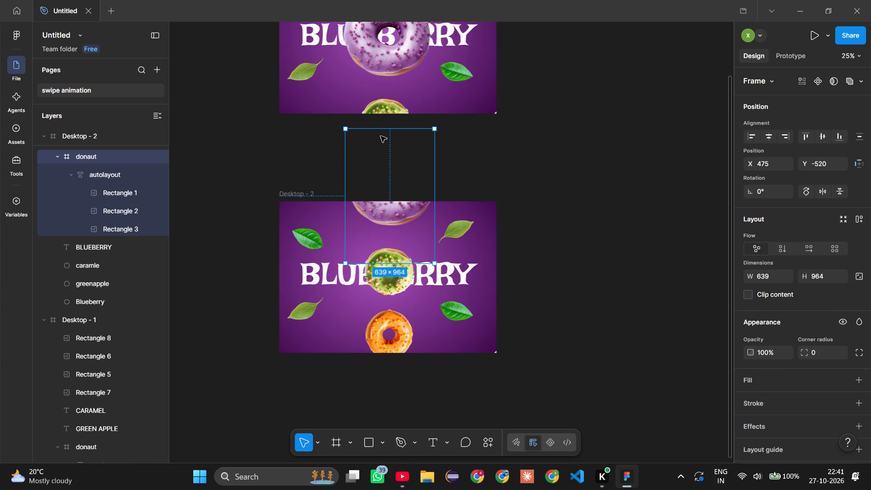
pyautogui.click(383, 129)
pyautogui.keyDown('ctrl'); pyautogui.moveTo(385, 128); pyautogui.dragTo(387, 200); pyautogui.keyUp('ctrl')
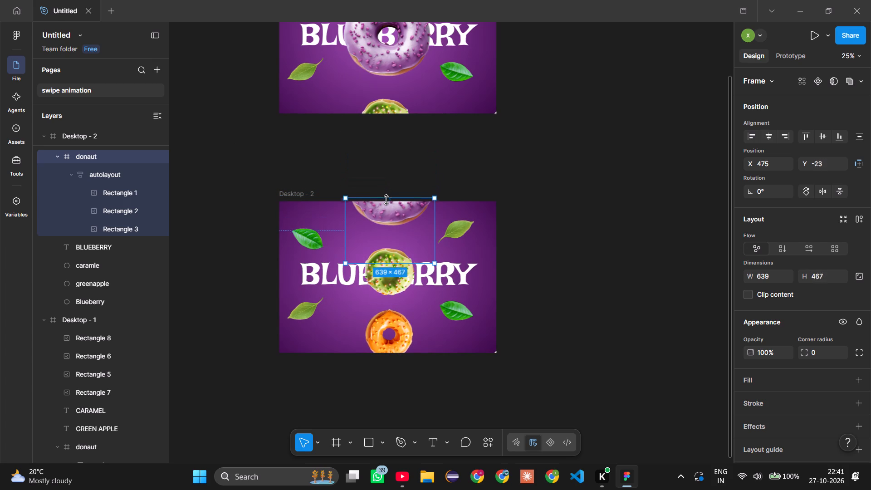
pyautogui.keyDown('ctrl'); pyautogui.moveTo(387, 200); pyautogui.dragTo(387, 200); pyautogui.keyUp('ctrl')
pyautogui.click(566, 237)
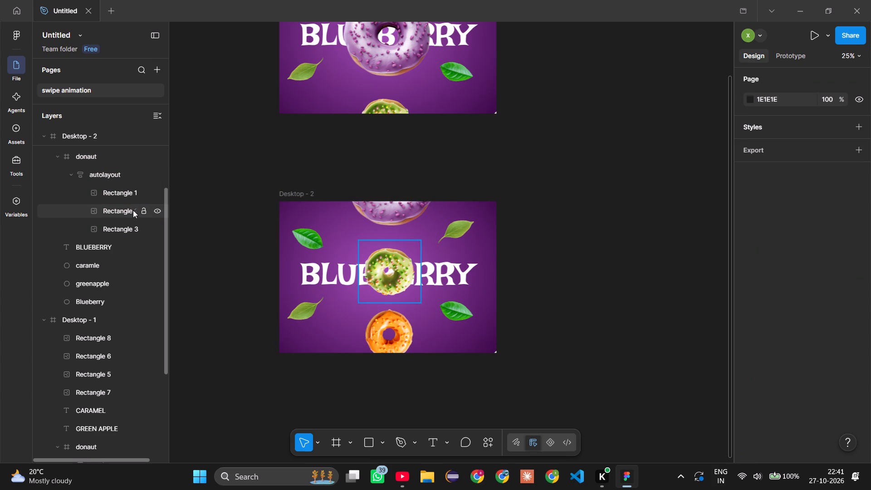
# Resize the green donut, Rectangle 2 in Desktop - 2, to 710 wide and 800 high.
pyautogui.click(120, 211)
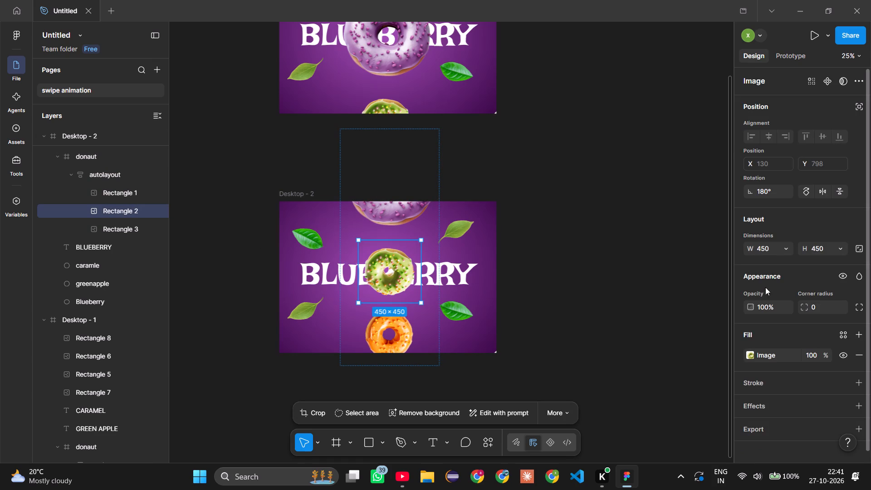
pyautogui.click(764, 247)
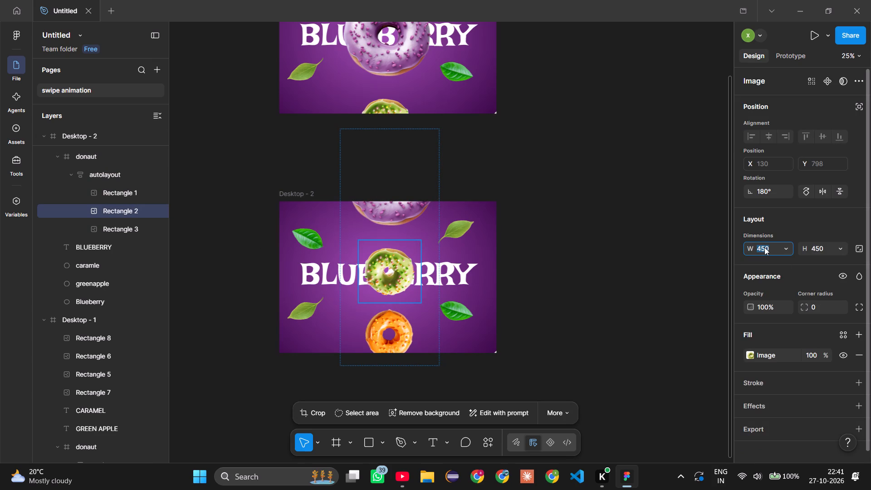
pyautogui.write('710')
pyautogui.click(827, 247)
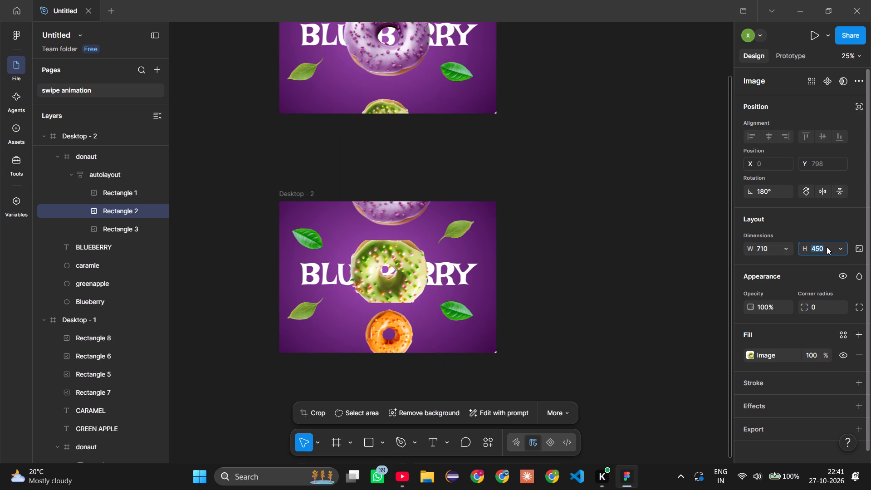
pyautogui.write('800')
pyautogui.press('Return')
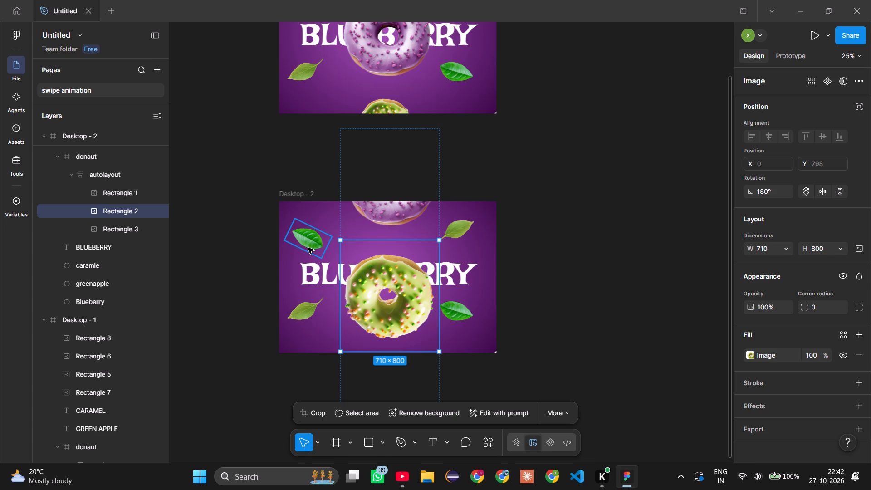
# Check the dimensions of the small green donut, Rectangle 2 in Desktop - 1, and collapse that frame's donaut layer.
pyautogui.click(388, 109)
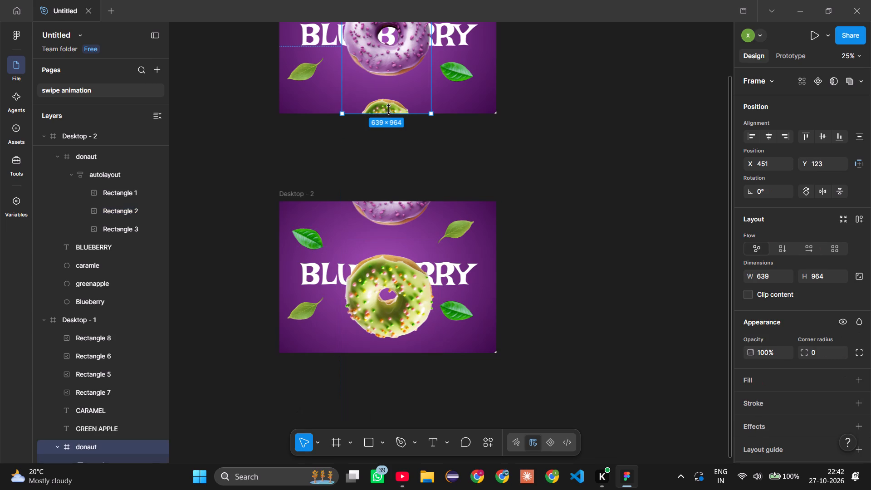
pyautogui.click(108, 213)
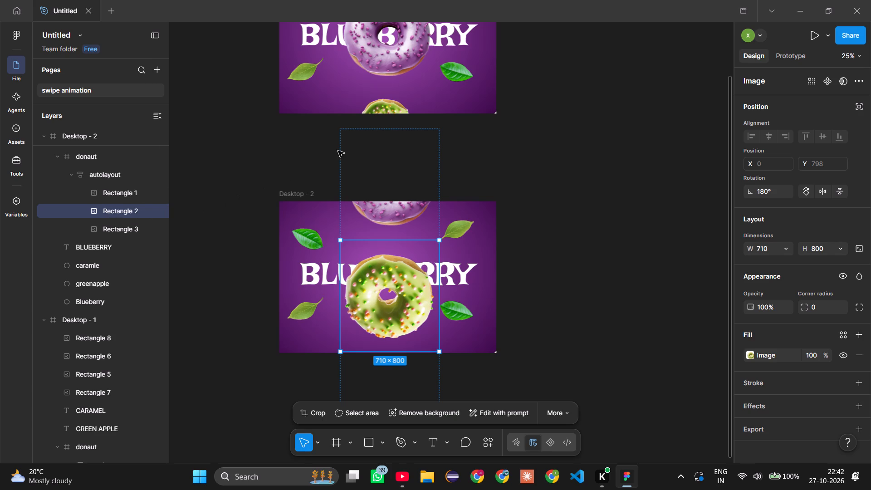
pyautogui.hscroll(1, 118, 188)
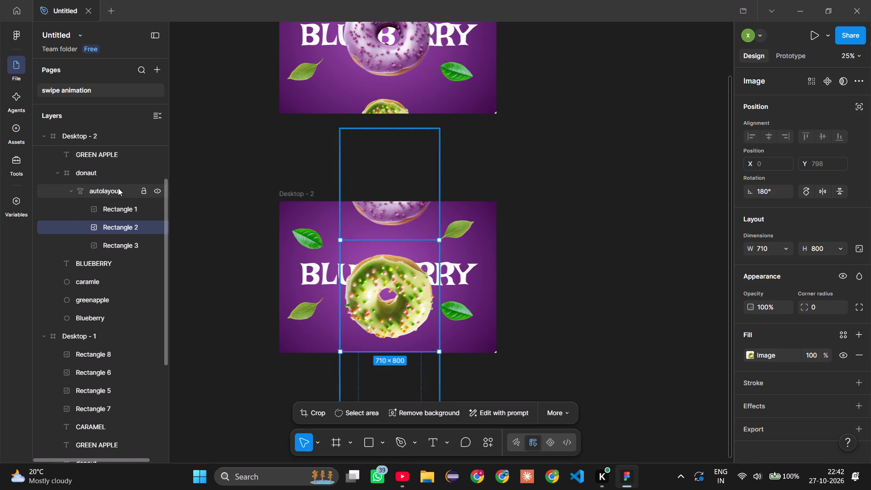
pyautogui.hscroll(1, 118, 188)
pyautogui.scroll(-1, 98, 297)
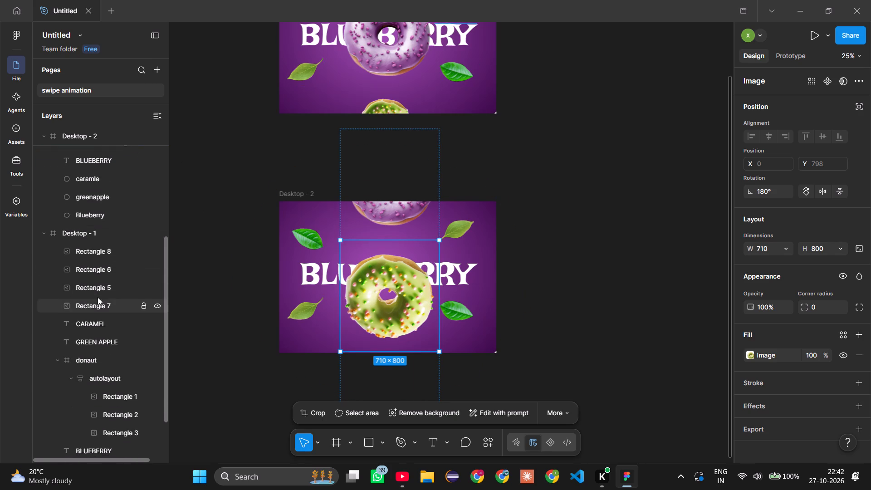
pyautogui.scroll(-1, 98, 297)
pyautogui.click(122, 358)
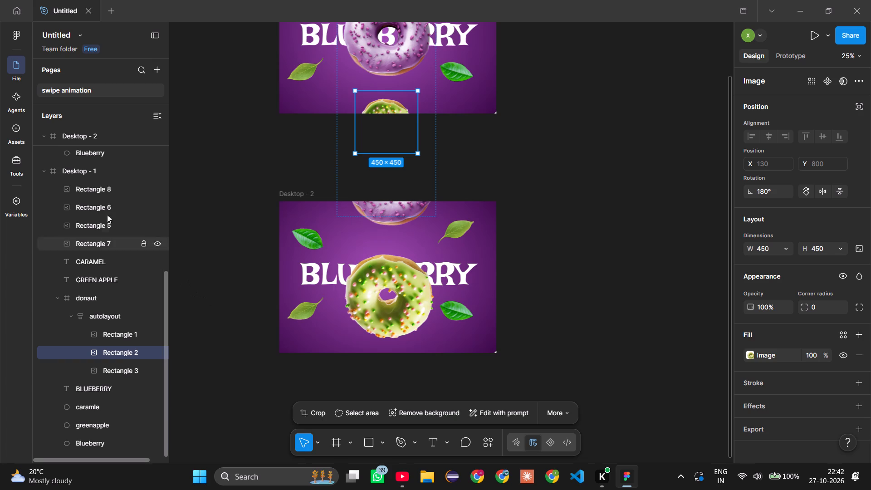
pyautogui.click(56, 299)
# Resize the purple donut, Rectangle 1 in Desktop - 2, to 450 wide and 450 high.
pyautogui.scroll(2, 56, 299)
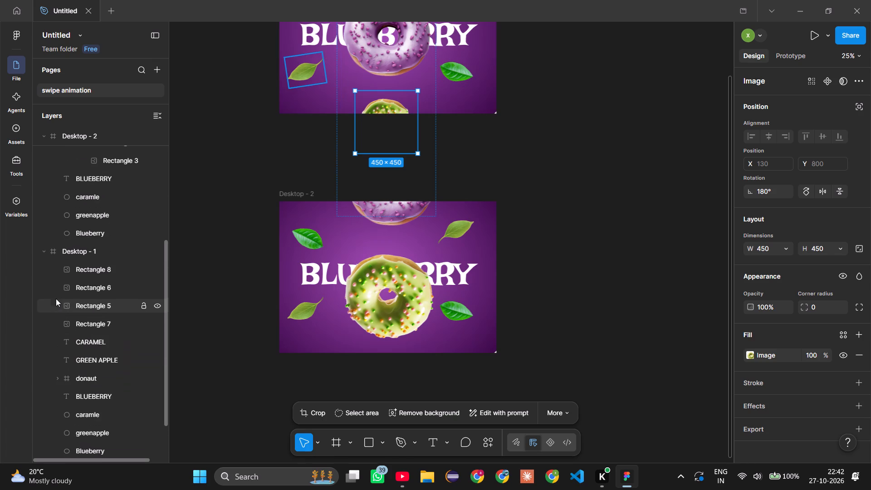
pyautogui.scroll(4, 56, 299)
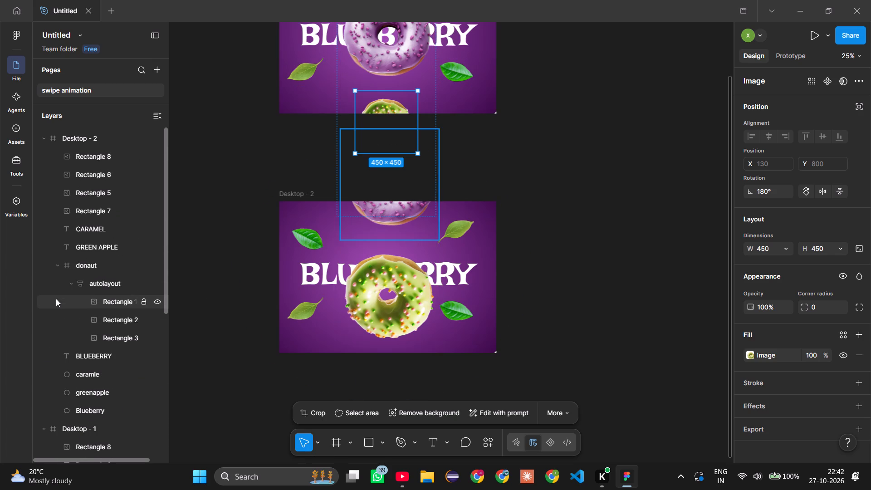
pyautogui.click(119, 324)
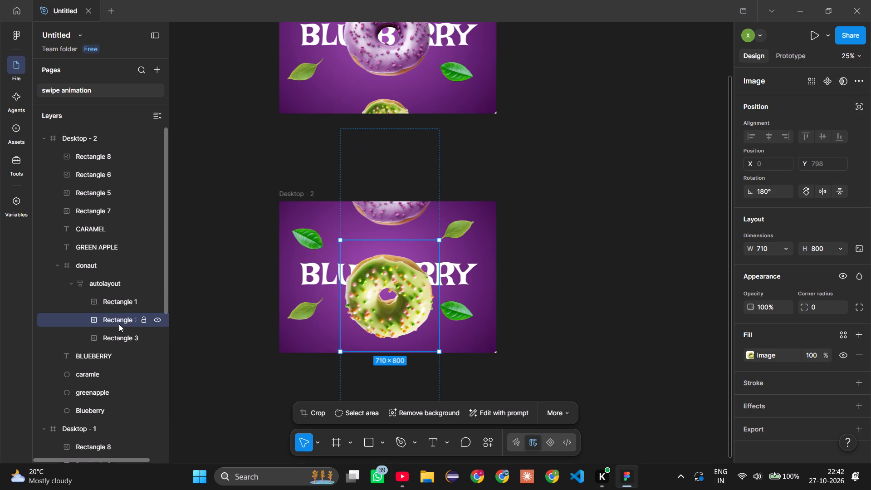
pyautogui.click(119, 302)
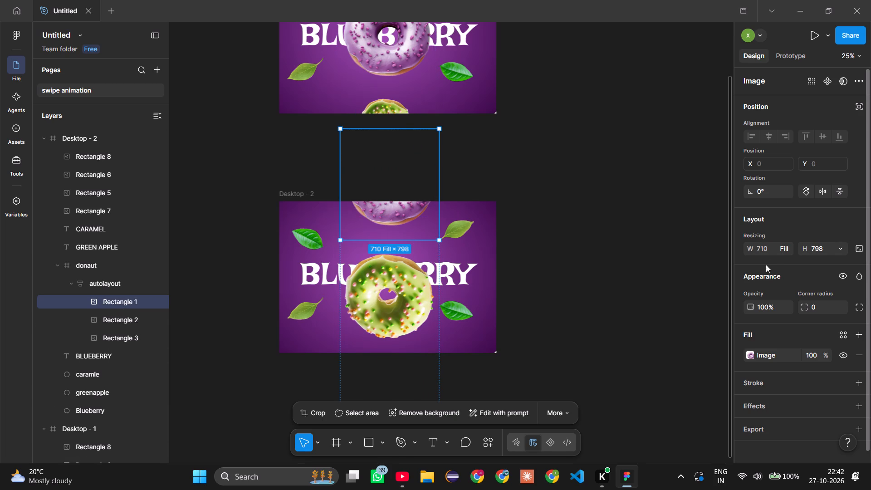
pyautogui.doubleClick(763, 249)
pyautogui.write('40')
pyautogui.press('BackSpace')
pyautogui.write('50')
pyautogui.press('Return')
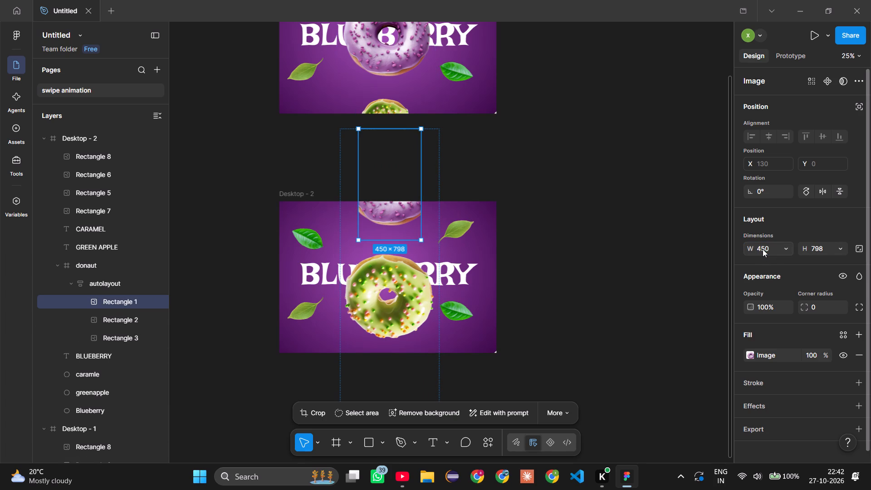
pyautogui.doubleClick(811, 250)
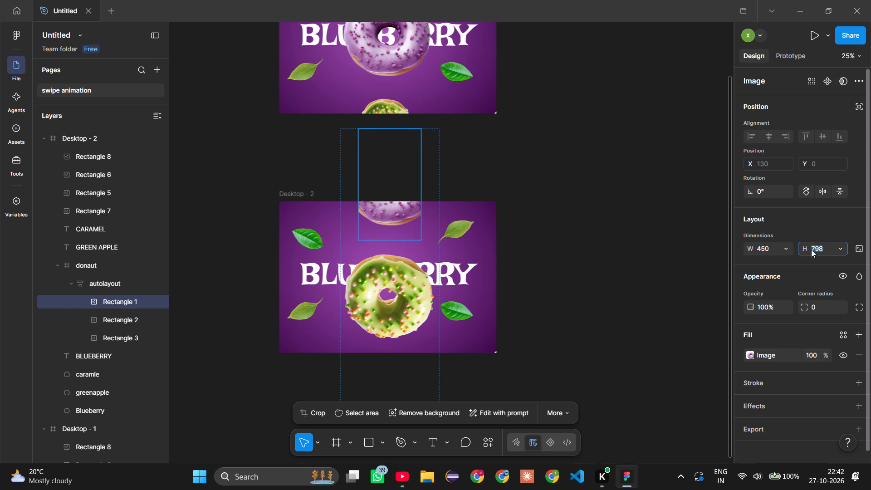
pyautogui.write('450')
pyautogui.press('Return')
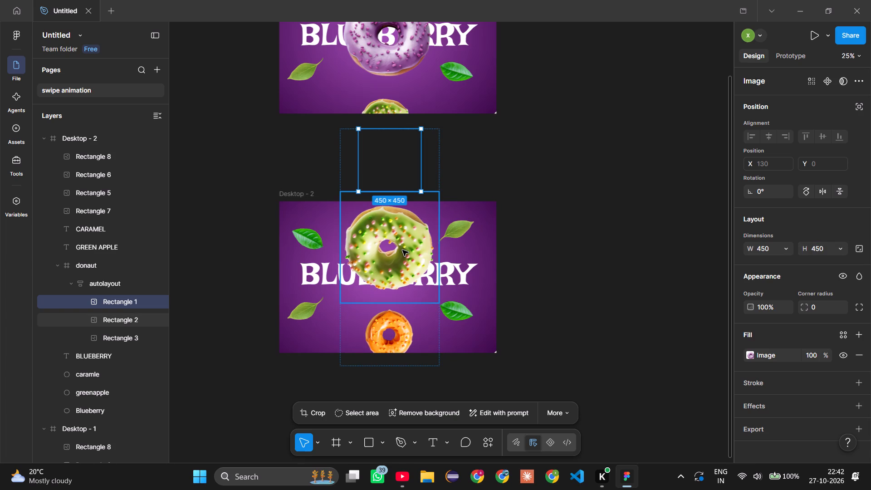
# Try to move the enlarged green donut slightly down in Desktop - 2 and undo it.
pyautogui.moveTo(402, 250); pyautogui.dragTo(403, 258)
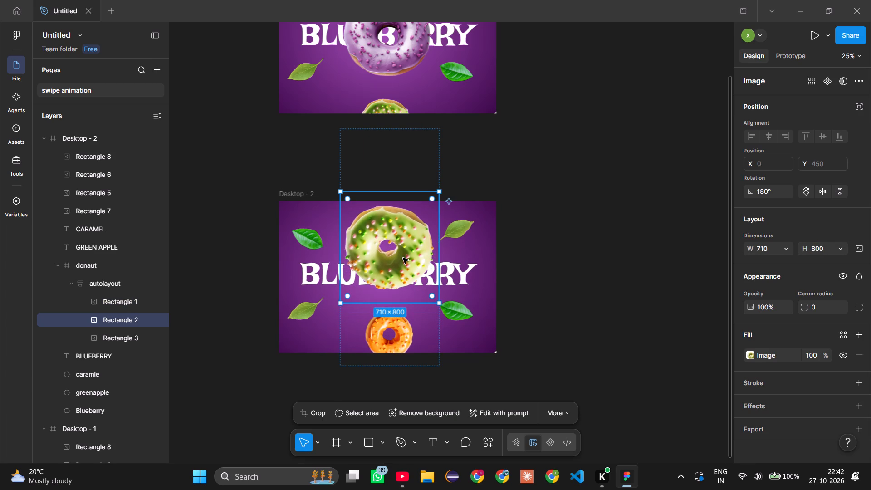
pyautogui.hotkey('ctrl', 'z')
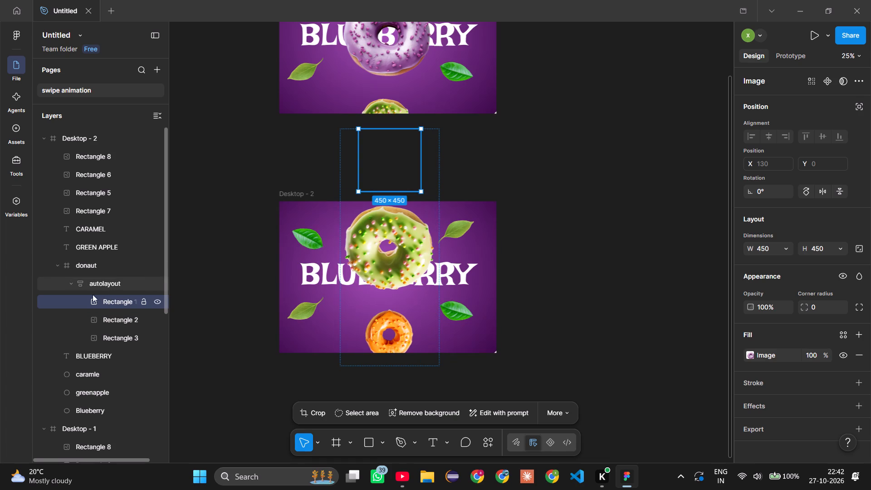
# Move the autolayout donut stack down in Desktop - 2 to about X -35, Y -284, centring the green donut over the flavour text.
pyautogui.click(78, 265)
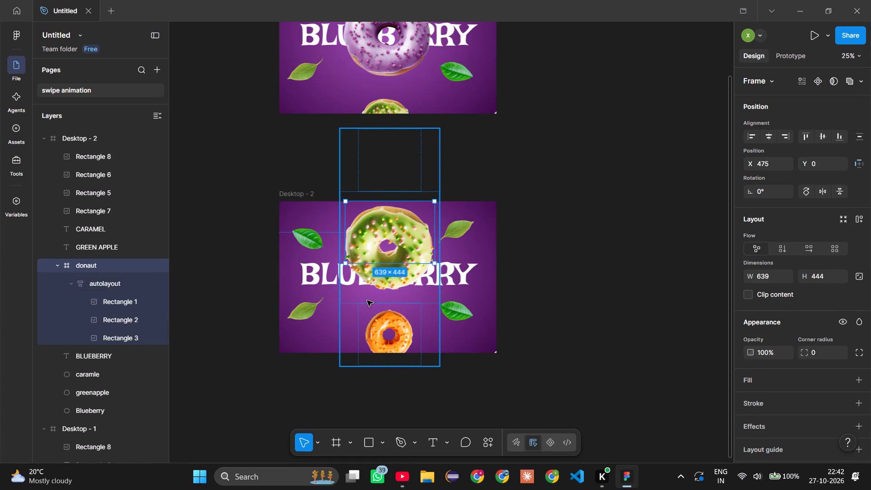
pyautogui.moveTo(349, 289); pyautogui.dragTo(349, 311)
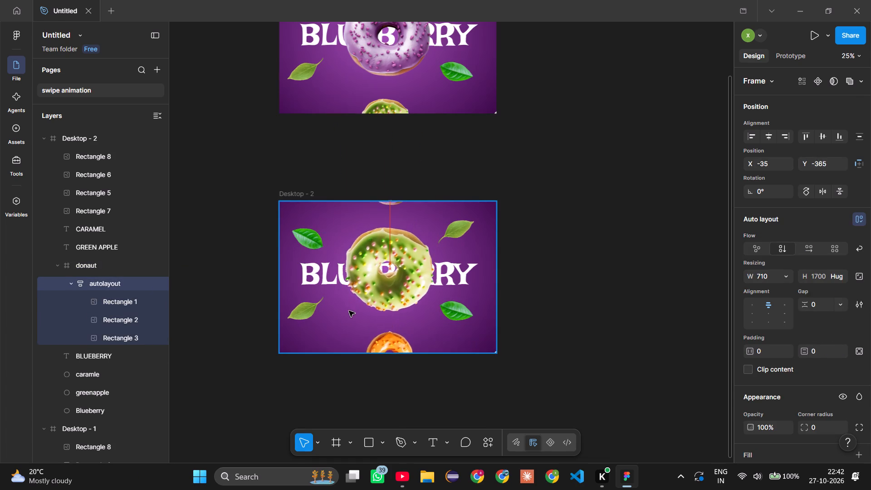
pyautogui.moveTo(349, 311); pyautogui.dragTo(349, 322)
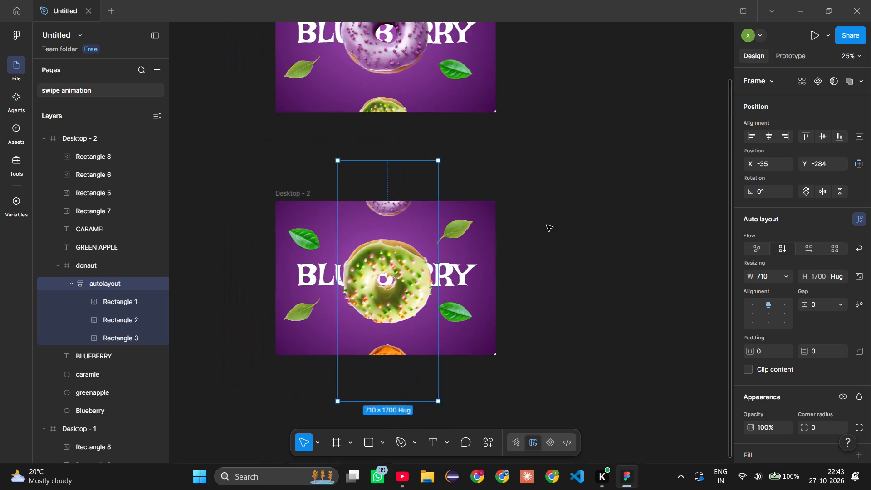
# Set the rotation of the large green donut, Rectangle 2 in Desktop - 2, to 0°.
pyautogui.hscroll(1, 547, 225)
pyautogui.scroll(-1, 547, 225)
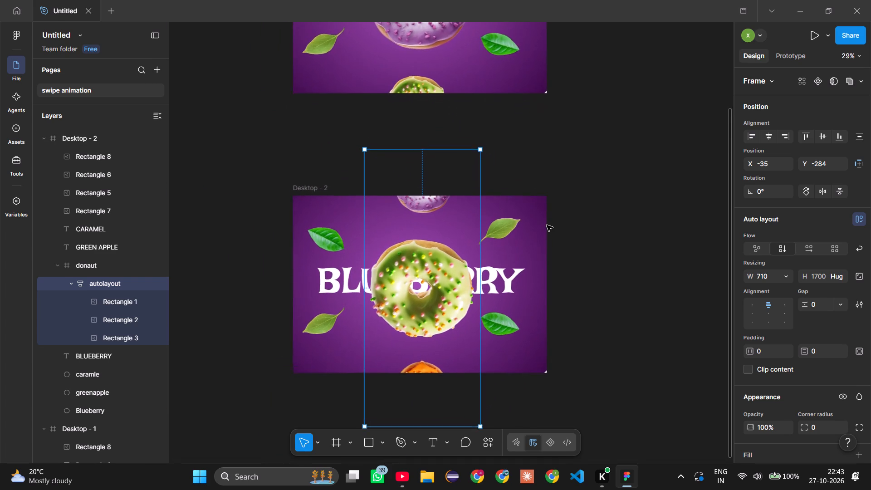
pyautogui.scroll(-2, 547, 225)
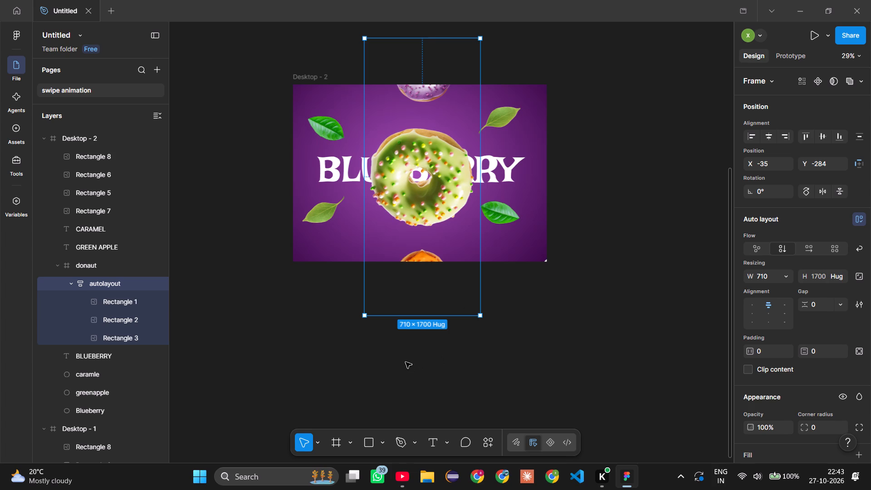
pyautogui.click(114, 321)
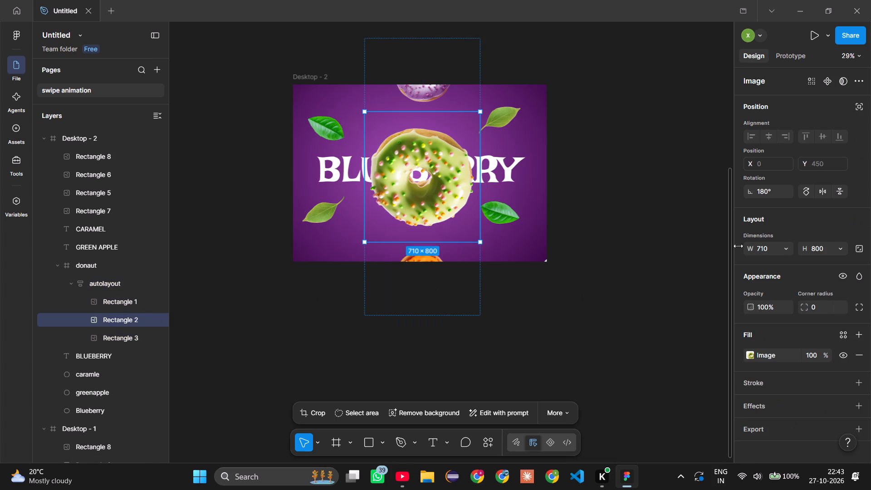
pyautogui.click(766, 190)
pyautogui.press('0')
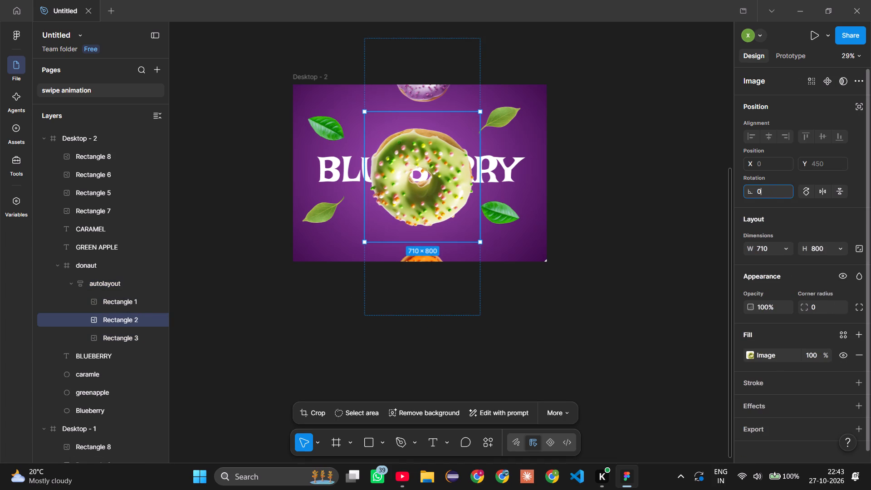
pyautogui.press('Return')
# Set the rotation of the small purple donut, Rectangle 1 in Desktop - 2, to 180°.
pyautogui.click(431, 100)
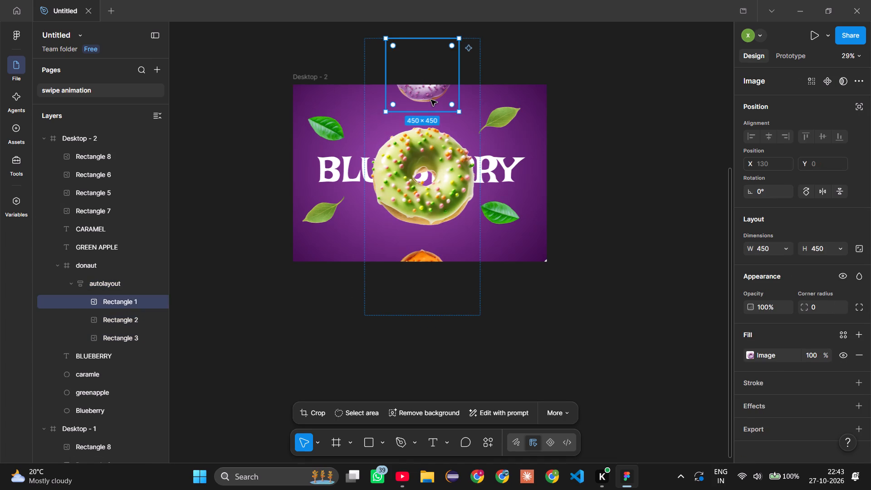
pyautogui.click(761, 186)
pyautogui.write('180')
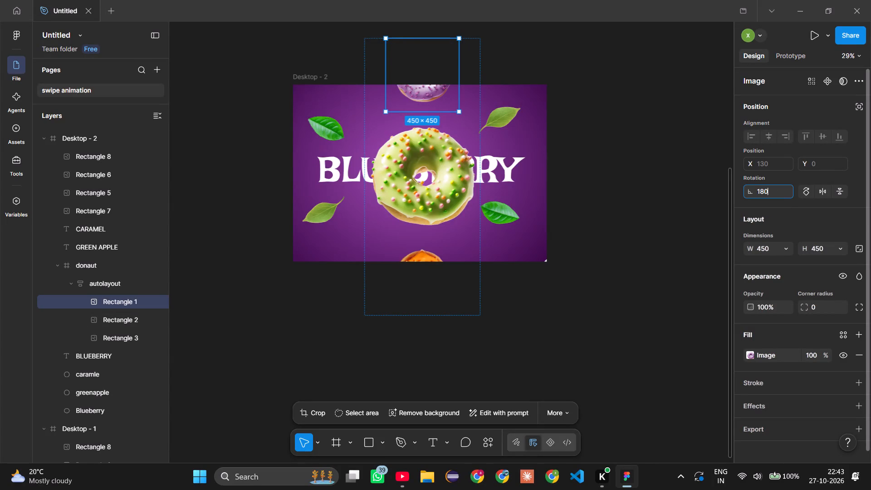
pyautogui.press('Return')
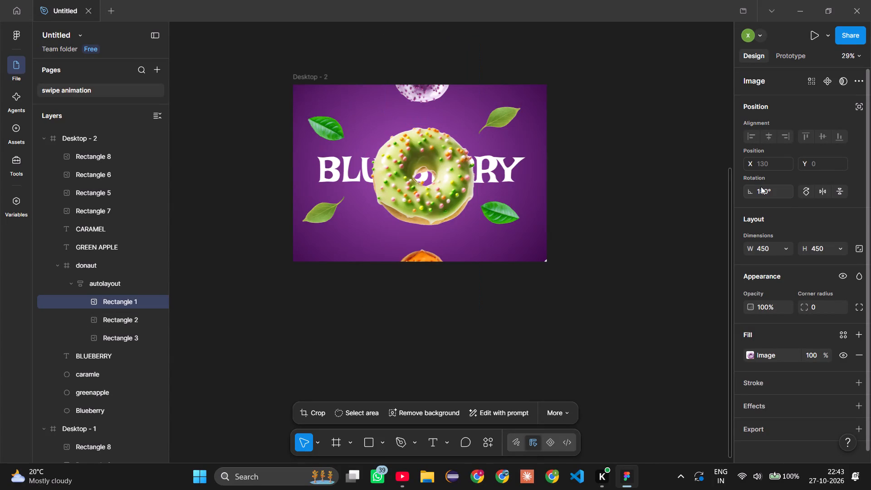
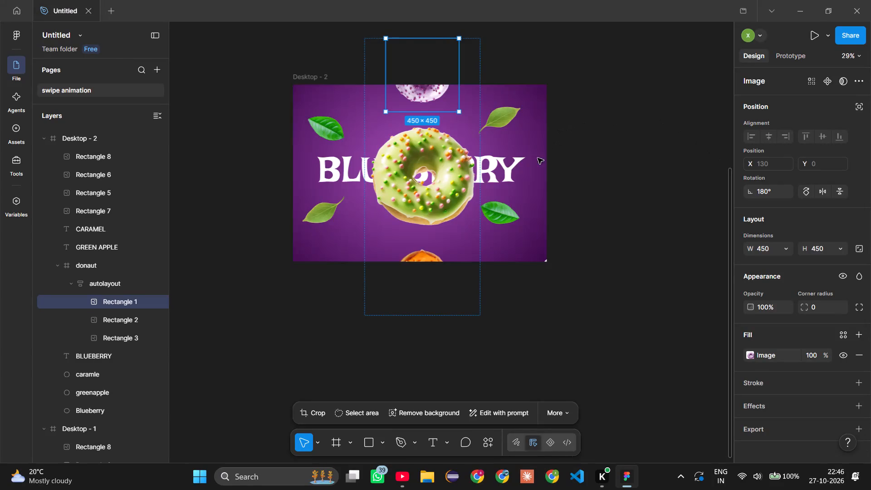
# Set the opacity of the BLUEBERRY text in Desktop - 2 to 0%.
pyautogui.click(506, 168)
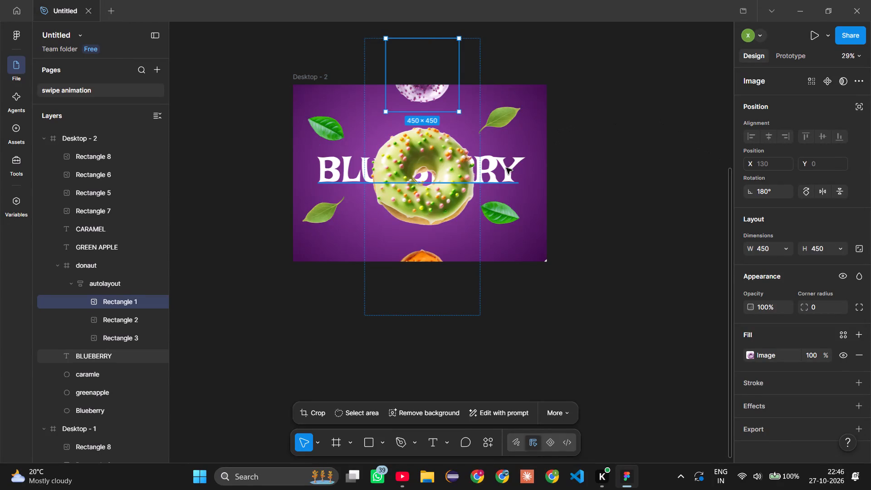
pyautogui.scroll(-1, 797, 402)
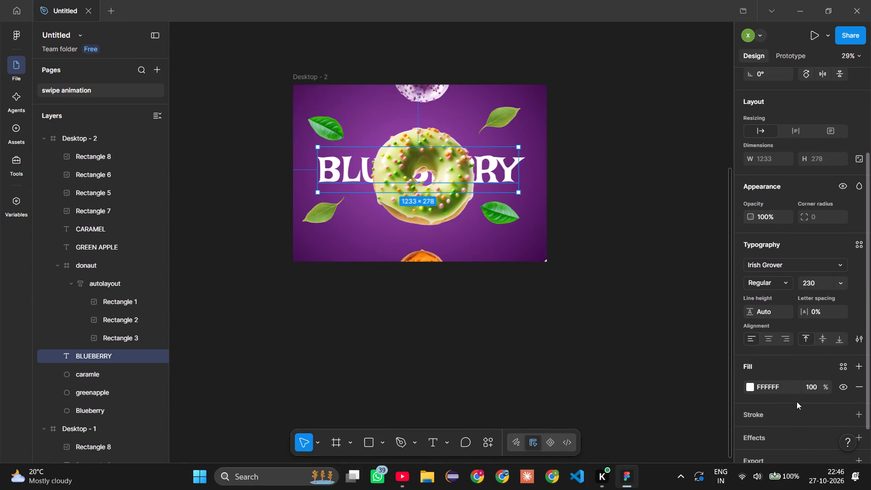
pyautogui.scroll(-1, 797, 402)
pyautogui.click(769, 217)
pyautogui.press('0')
pyautogui.press('Return')
pyautogui.click(639, 182)
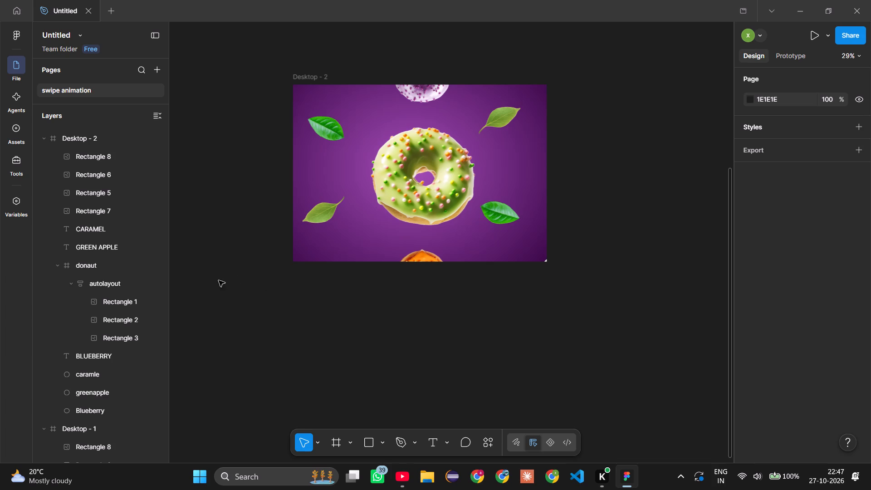
# Reorder the Desktop - 2 layers so the BLUEBERRY, GREEN APPLE and CARAMEL texts each sit directly above their matching ellipse, below the donaut frame.
pyautogui.scroll(-1, 137, 328)
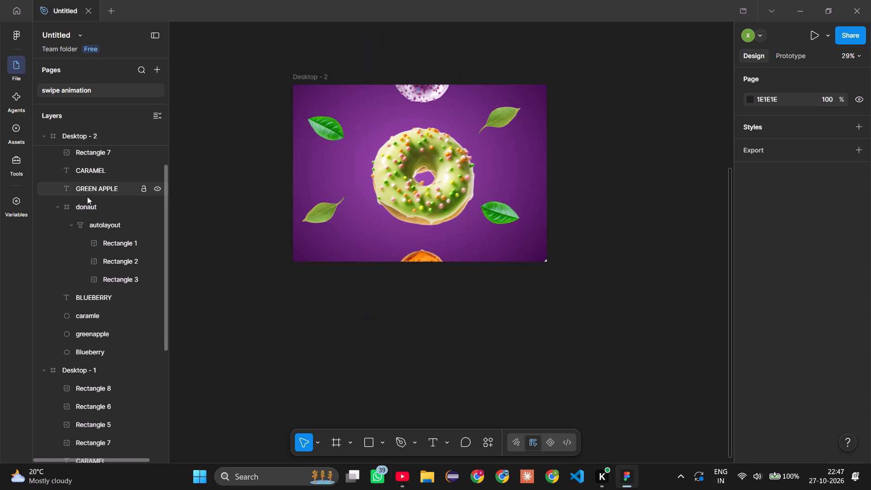
pyautogui.scroll(1, 87, 196)
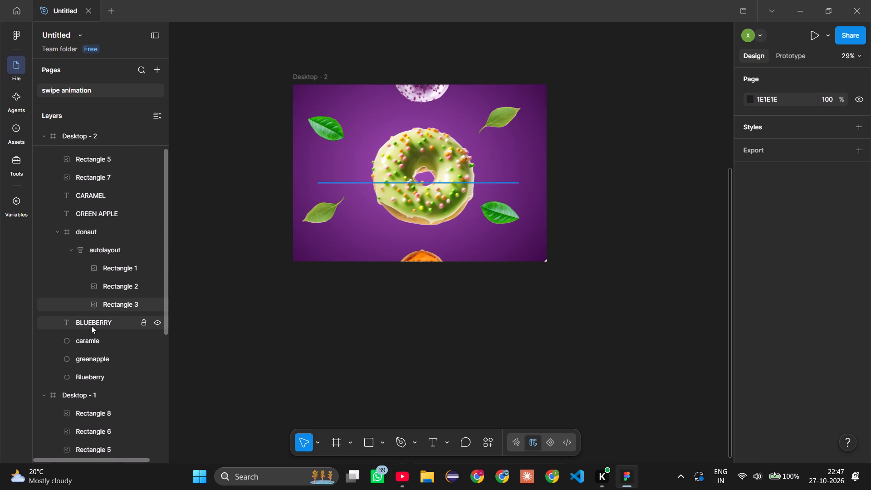
pyautogui.moveTo(91, 324); pyautogui.dragTo(93, 370)
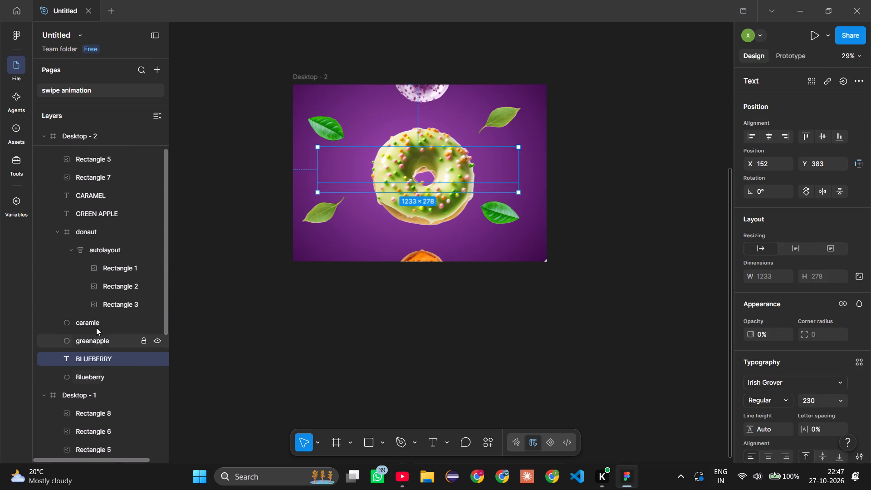
pyautogui.moveTo(86, 209); pyautogui.dragTo(90, 325)
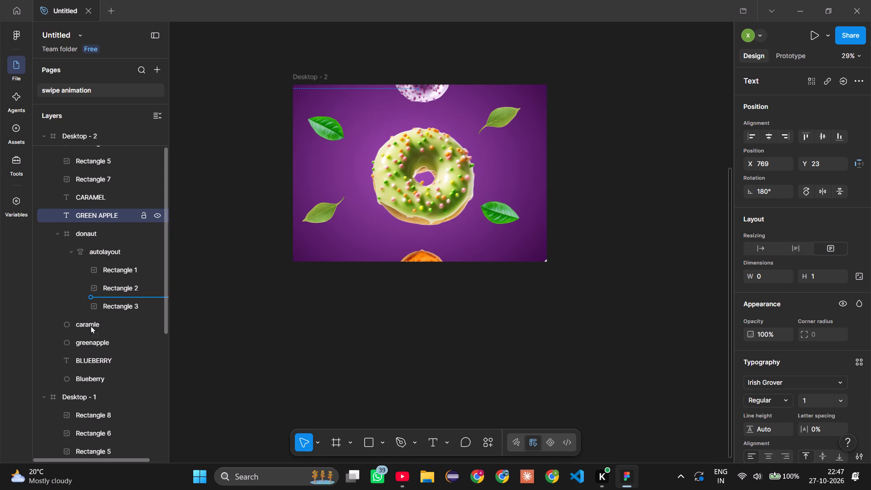
pyautogui.moveTo(90, 325); pyautogui.dragTo(89, 331)
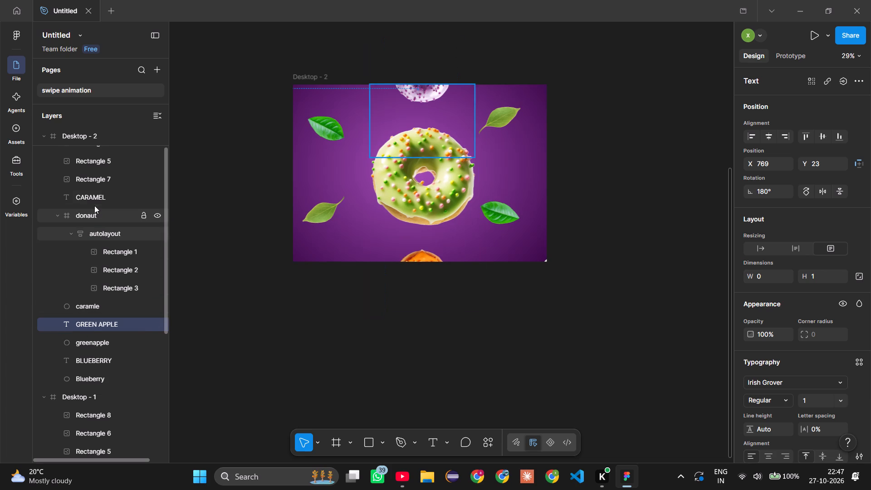
pyautogui.moveTo(92, 197); pyautogui.dragTo(89, 299)
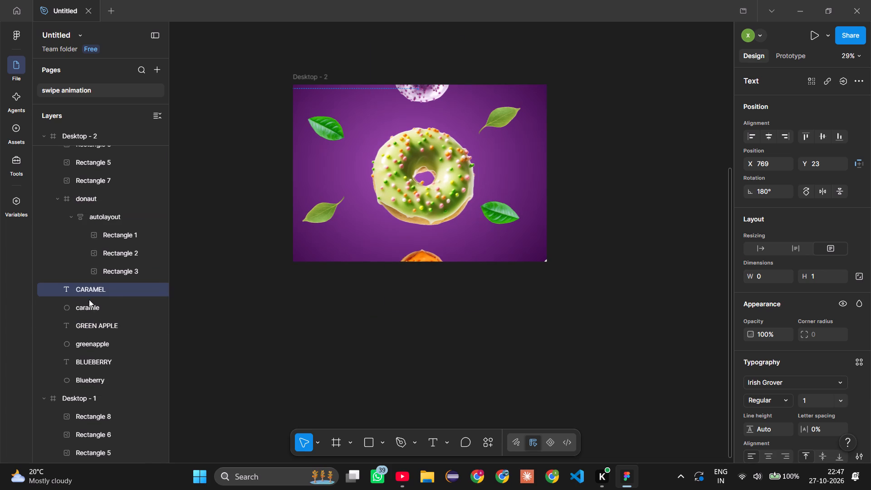
pyautogui.click(96, 348)
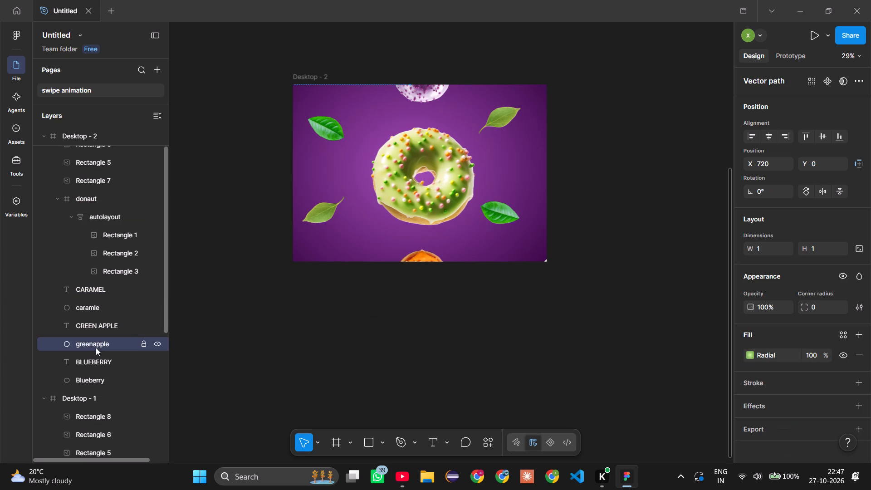
pyautogui.click(97, 324)
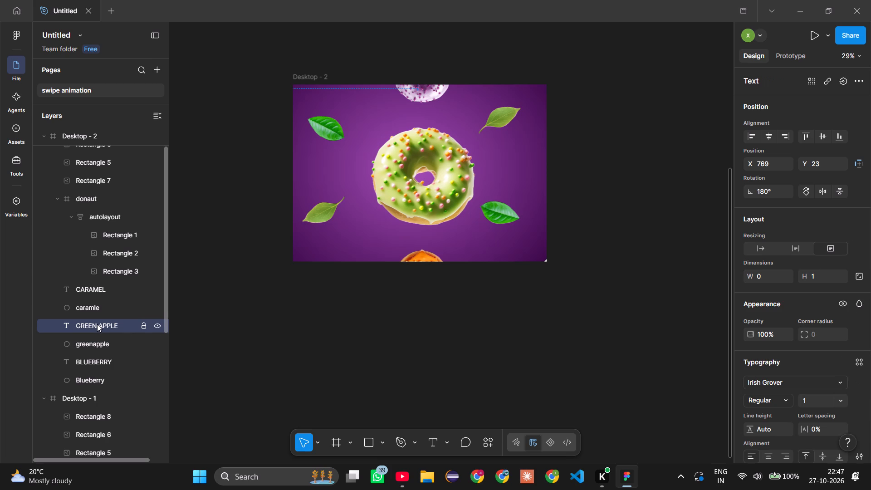
# Reorder the Desktop - 1 layers the same way, placing the BLUEBERRY, GREEN APPLE and CARAMEL texts directly above their matching ellipses.
pyautogui.scroll(-5, 97, 324)
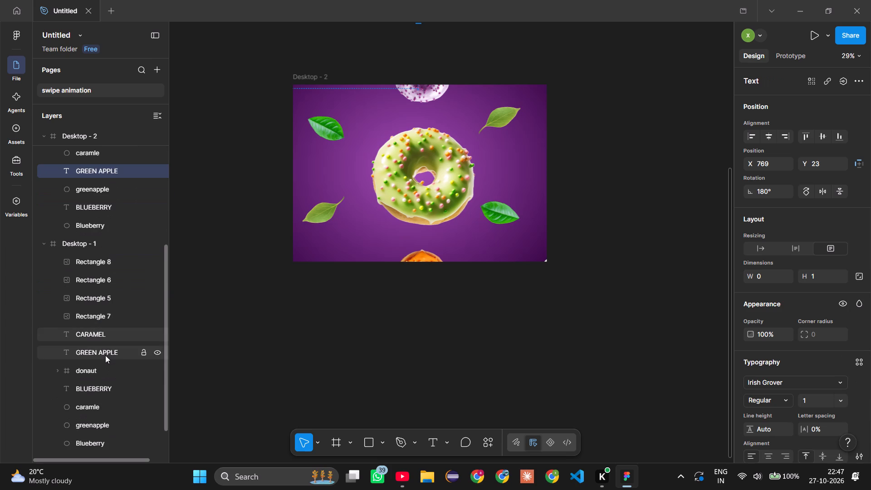
pyautogui.scroll(-1, 87, 314)
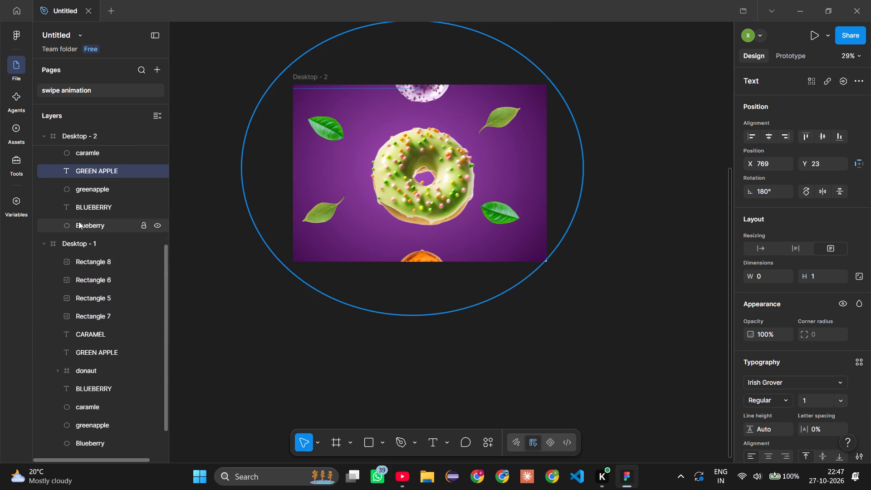
pyautogui.click(58, 369)
pyautogui.scroll(-4, 86, 328)
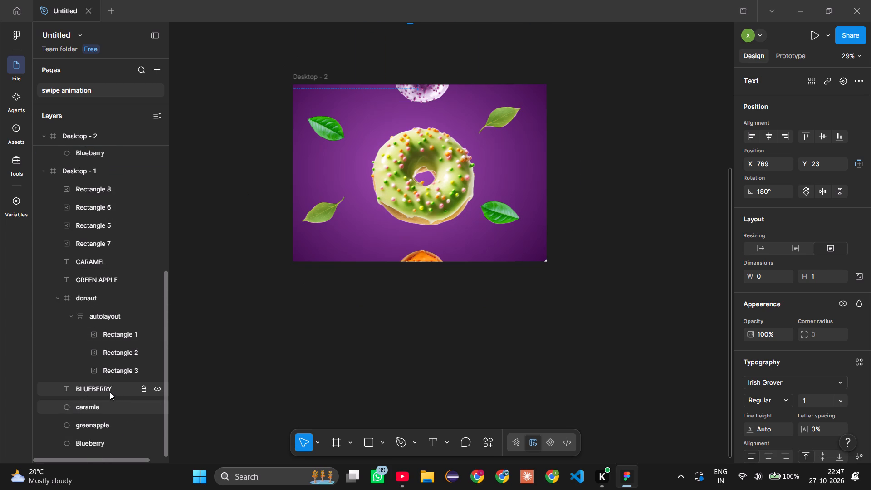
pyautogui.moveTo(110, 392); pyautogui.dragTo(112, 438)
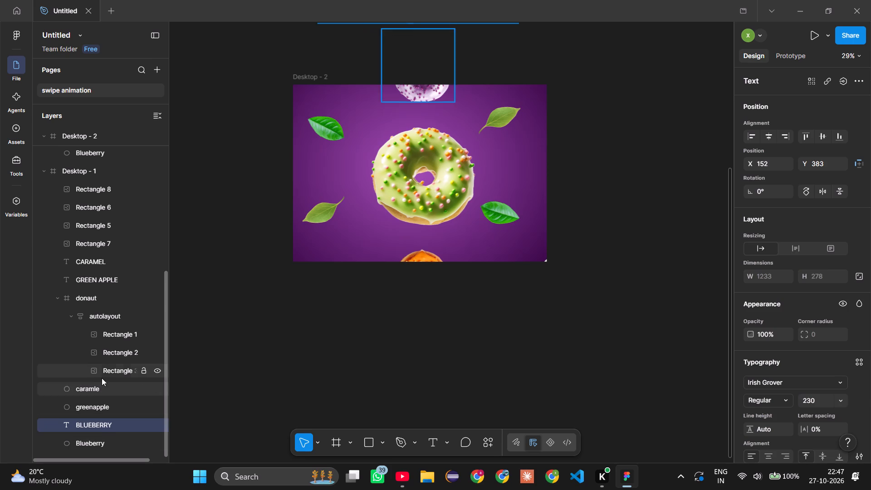
pyautogui.moveTo(90, 279); pyautogui.dragTo(97, 398)
pyautogui.moveTo(79, 259); pyautogui.dragTo(84, 360)
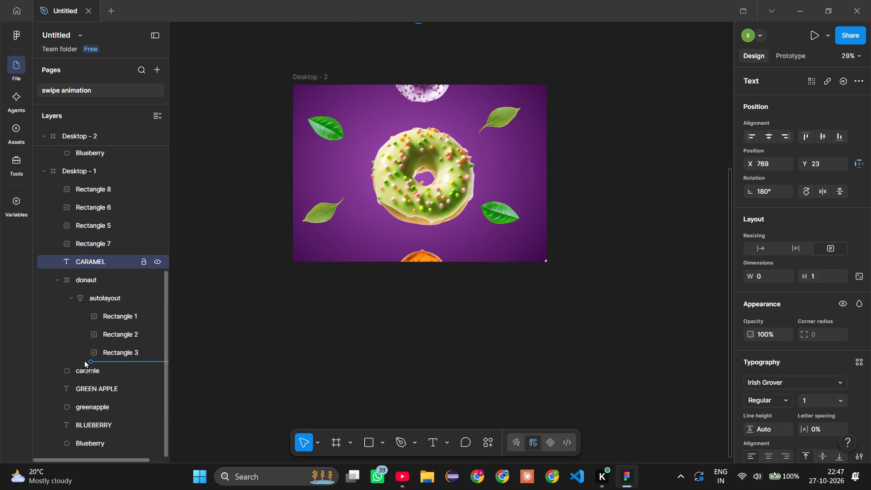
pyautogui.moveTo(84, 360); pyautogui.dragTo(84, 361)
pyautogui.moveTo(111, 354); pyautogui.dragTo(91, 371)
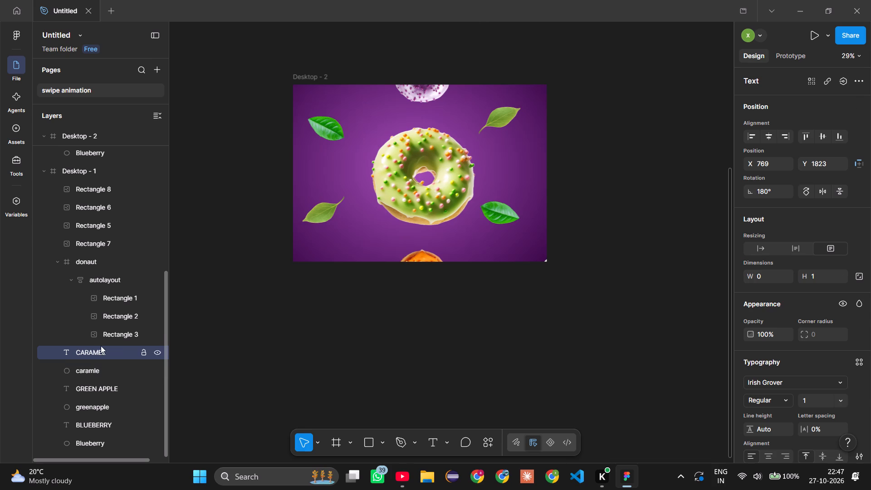
pyautogui.click(59, 262)
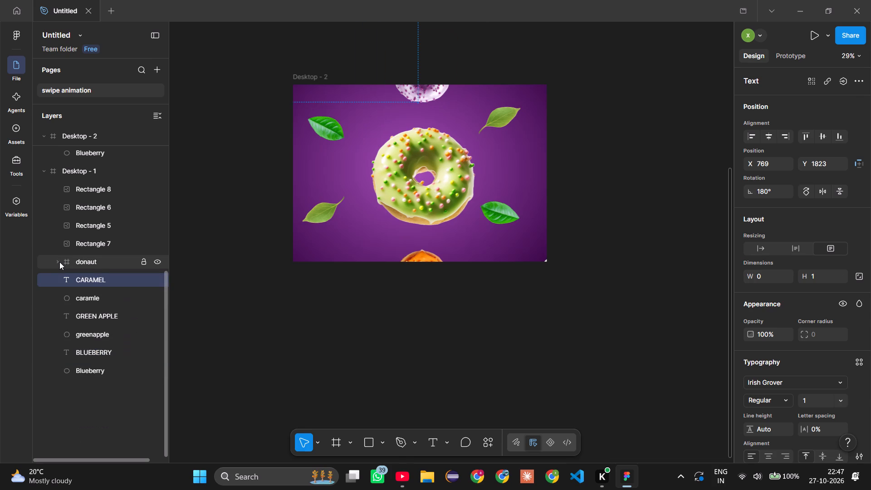
pyautogui.click(45, 174)
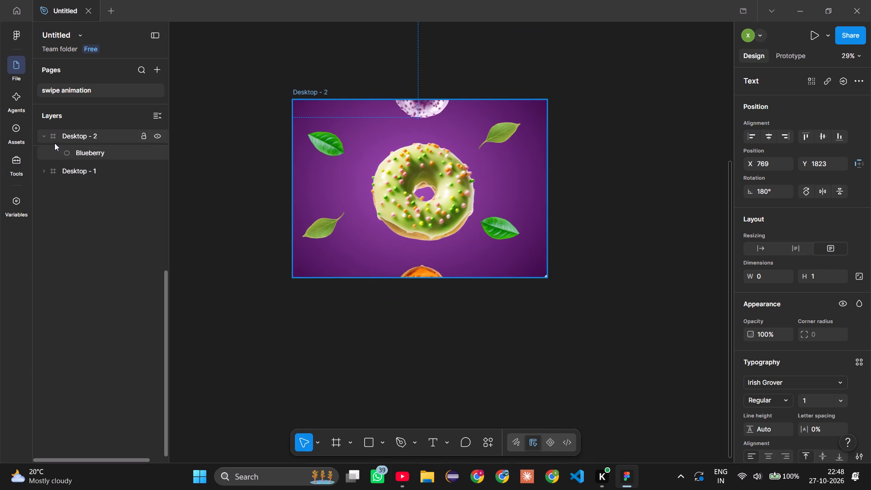
# Compare the layer order of Desktop - 2 and Desktop - 1 and check the BLUEBERRY text's font size in Desktop - 1.
pyautogui.click(45, 135)
pyautogui.click(45, 135)
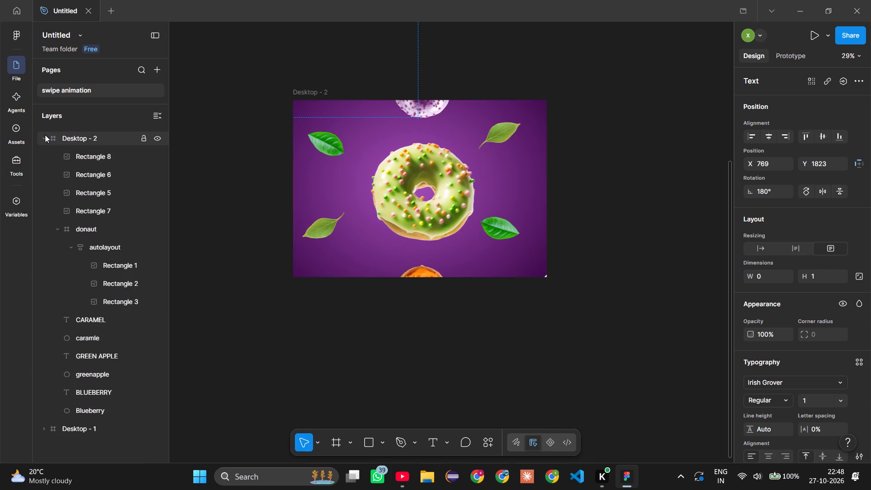
pyautogui.scroll(-2, 124, 229)
pyautogui.scroll(-1, 92, 298)
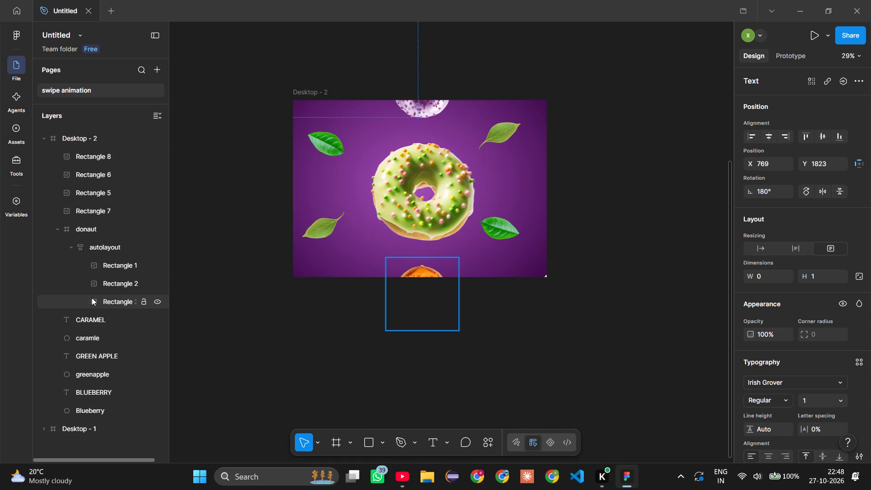
pyautogui.scroll(-1, 92, 298)
pyautogui.scroll(1, 89, 299)
pyautogui.click(44, 426)
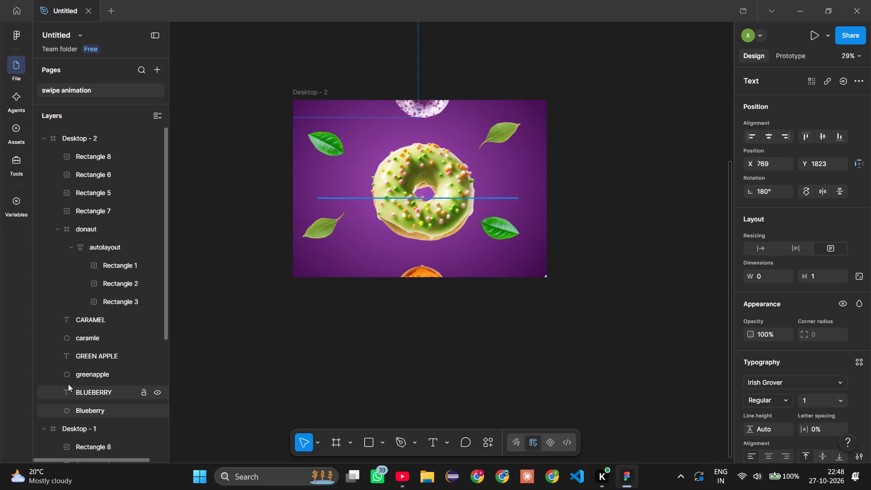
pyautogui.scroll(-2, 68, 384)
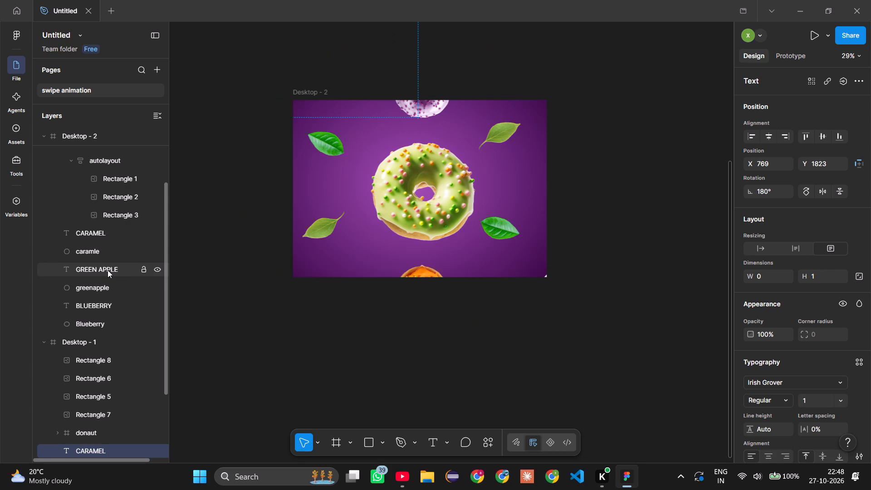
pyautogui.scroll(-6, 94, 290)
pyautogui.click(102, 425)
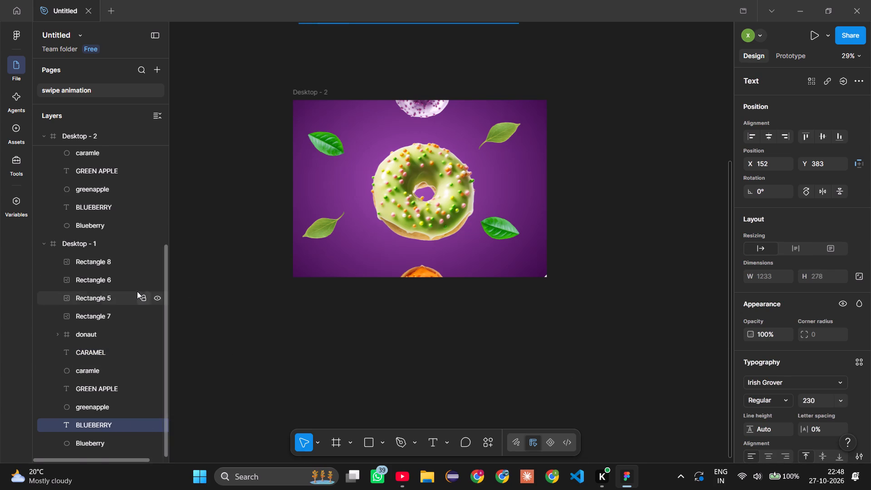
# Set the font size of the GREEN APPLE text in Desktop - 2 to 230.
pyautogui.scroll(1, 134, 290)
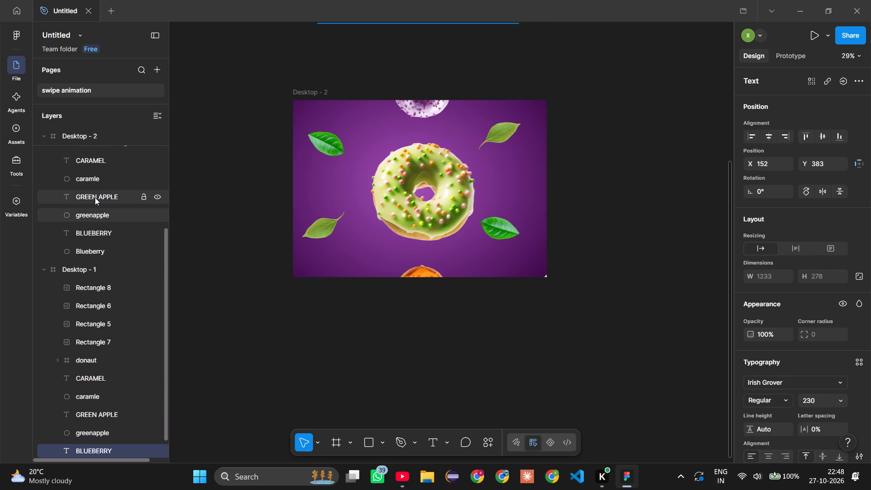
pyautogui.click(95, 197)
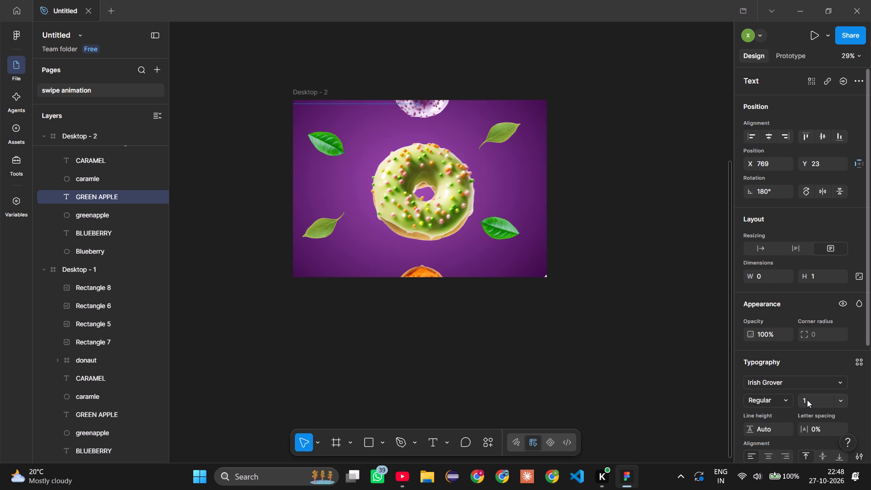
pyautogui.click(807, 400)
pyautogui.write('230')
pyautogui.press('Return')
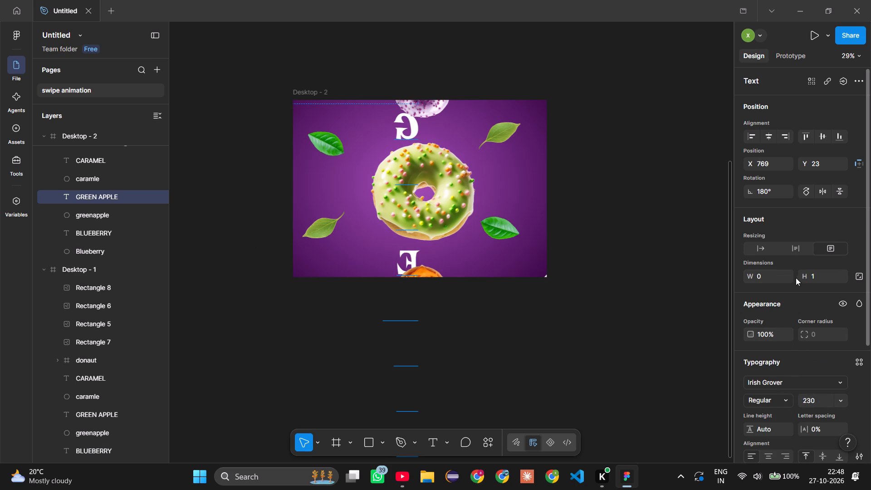
# Set the rotation of the GREEN APPLE text in Desktop - 2 to 0°.
pyautogui.click(766, 189)
pyautogui.press('0')
pyautogui.press('Return')
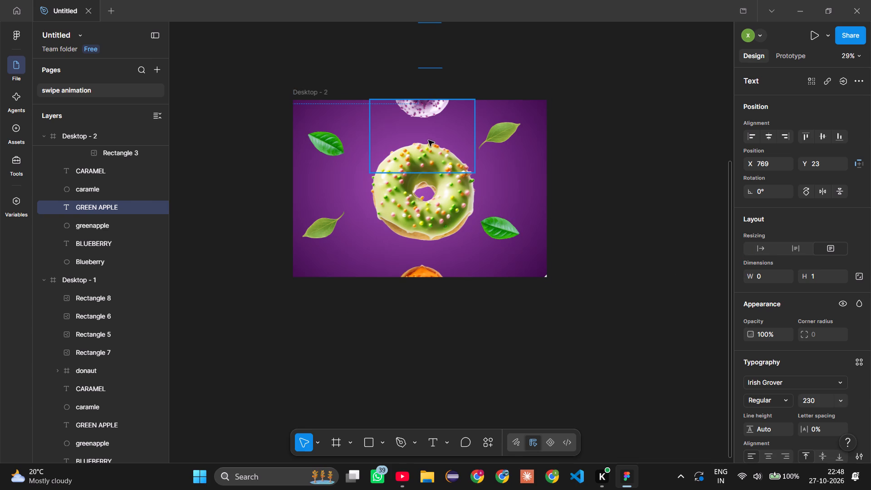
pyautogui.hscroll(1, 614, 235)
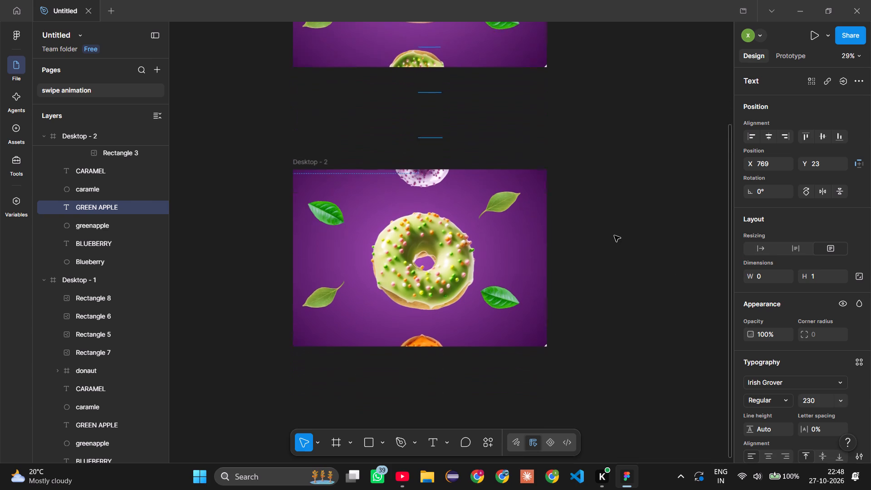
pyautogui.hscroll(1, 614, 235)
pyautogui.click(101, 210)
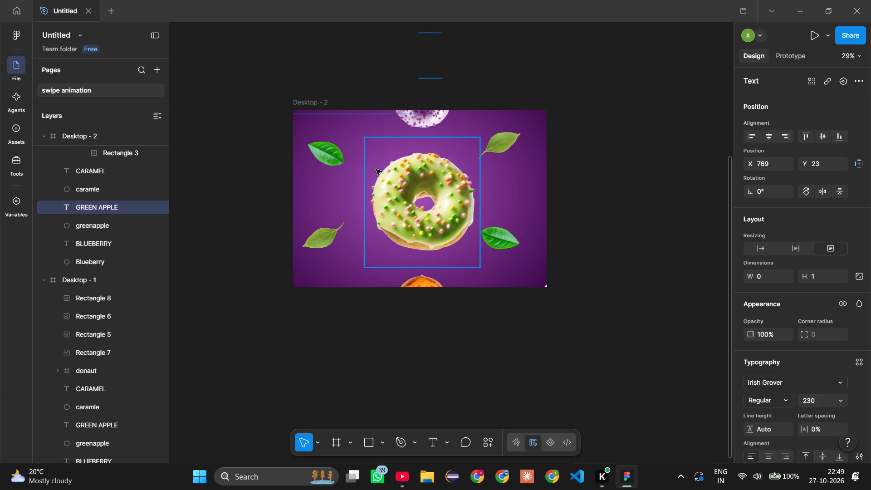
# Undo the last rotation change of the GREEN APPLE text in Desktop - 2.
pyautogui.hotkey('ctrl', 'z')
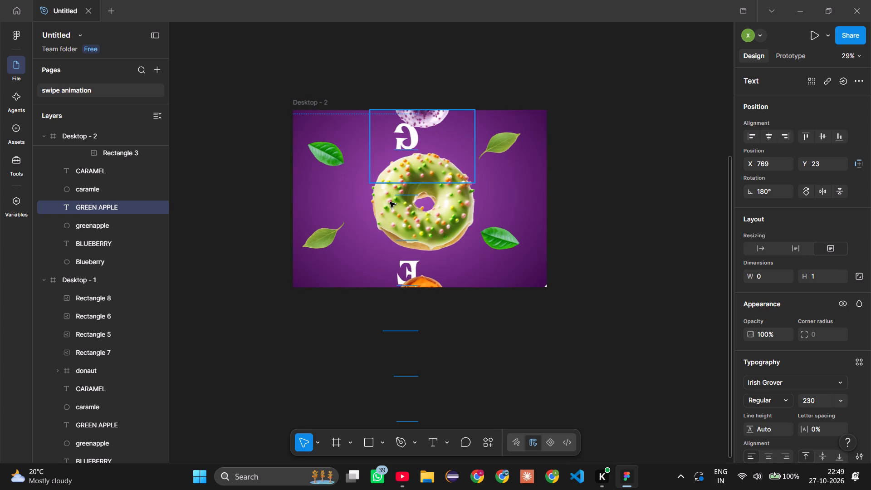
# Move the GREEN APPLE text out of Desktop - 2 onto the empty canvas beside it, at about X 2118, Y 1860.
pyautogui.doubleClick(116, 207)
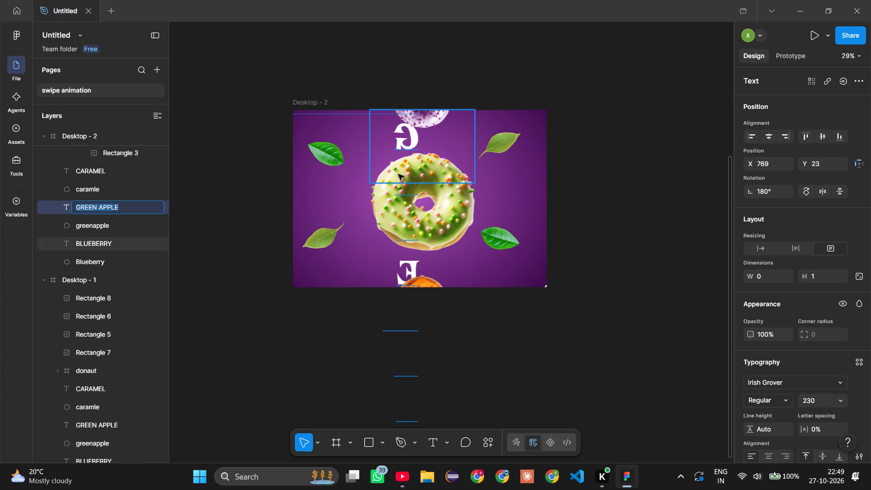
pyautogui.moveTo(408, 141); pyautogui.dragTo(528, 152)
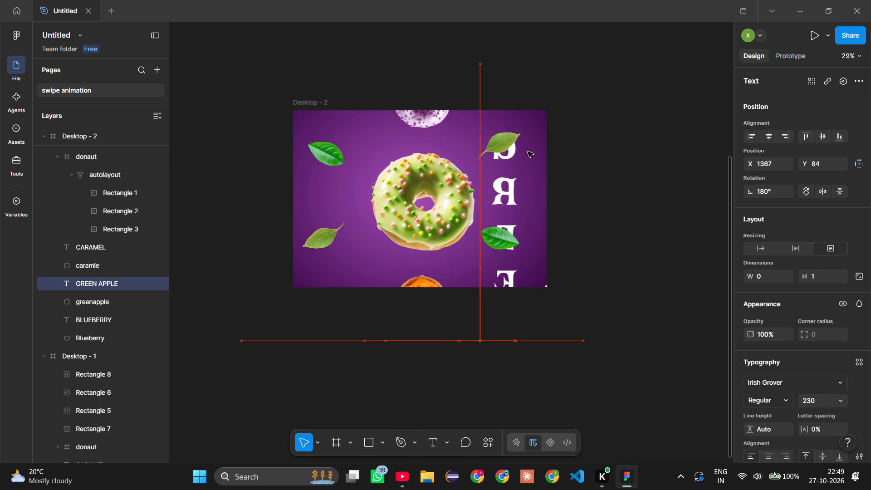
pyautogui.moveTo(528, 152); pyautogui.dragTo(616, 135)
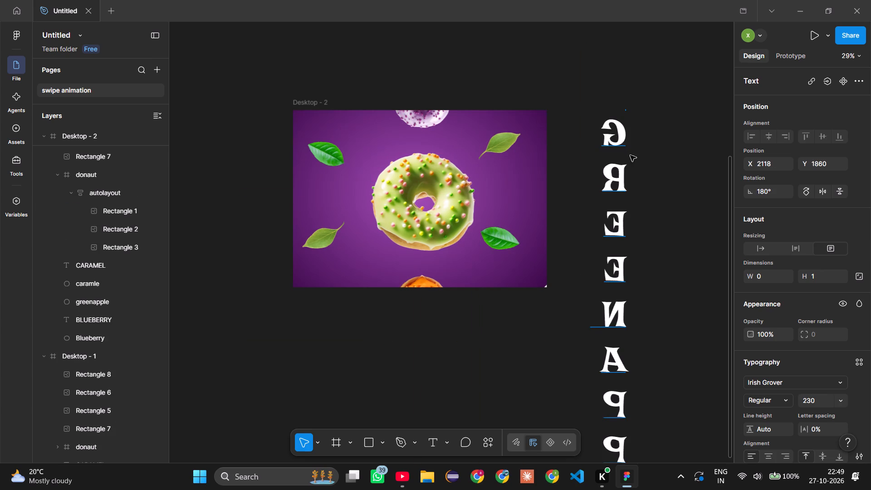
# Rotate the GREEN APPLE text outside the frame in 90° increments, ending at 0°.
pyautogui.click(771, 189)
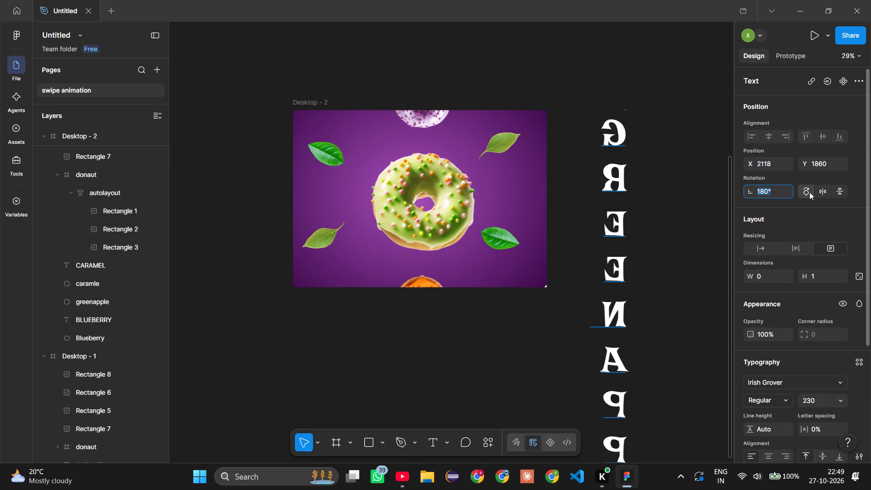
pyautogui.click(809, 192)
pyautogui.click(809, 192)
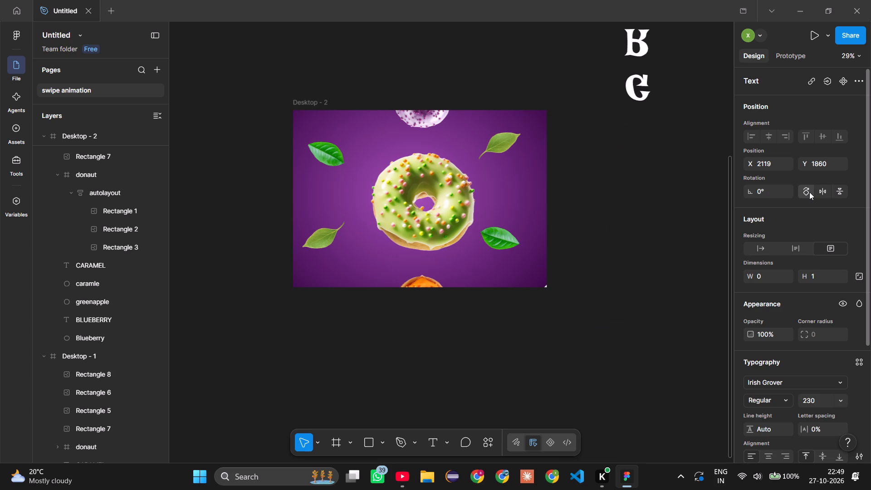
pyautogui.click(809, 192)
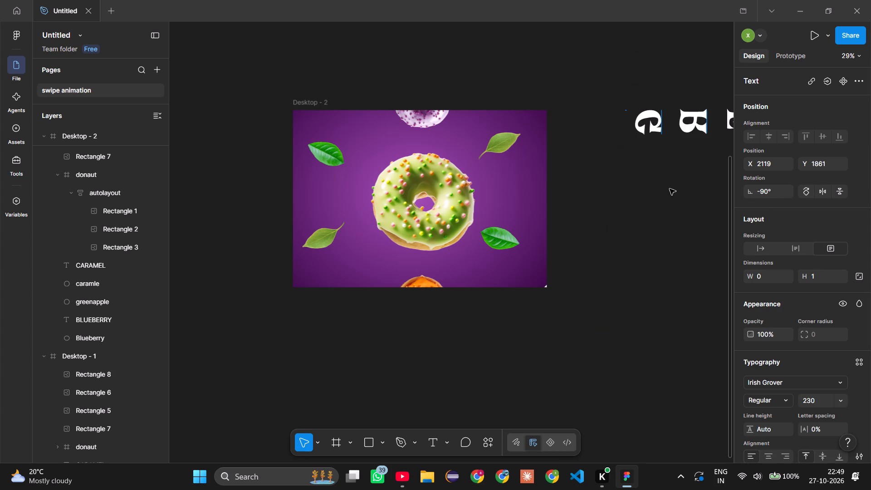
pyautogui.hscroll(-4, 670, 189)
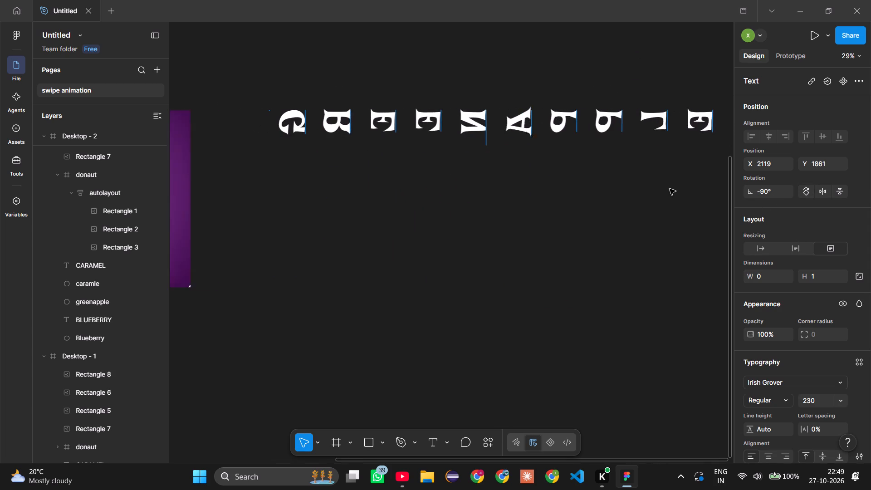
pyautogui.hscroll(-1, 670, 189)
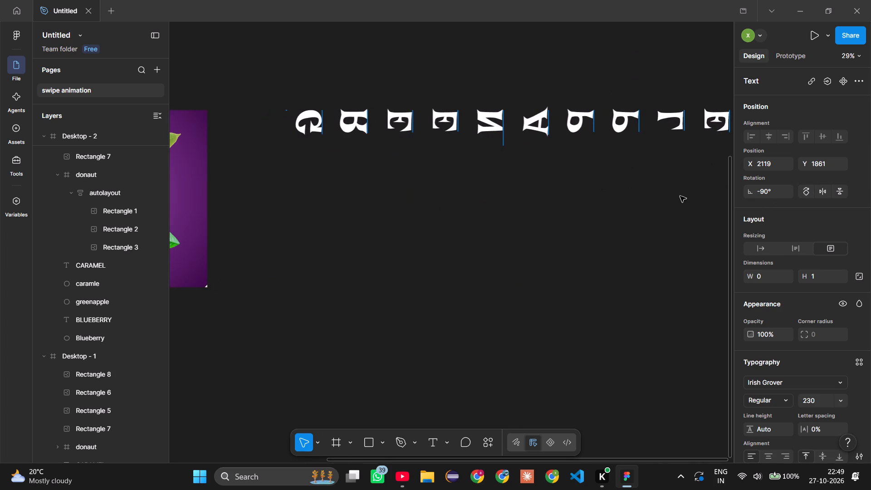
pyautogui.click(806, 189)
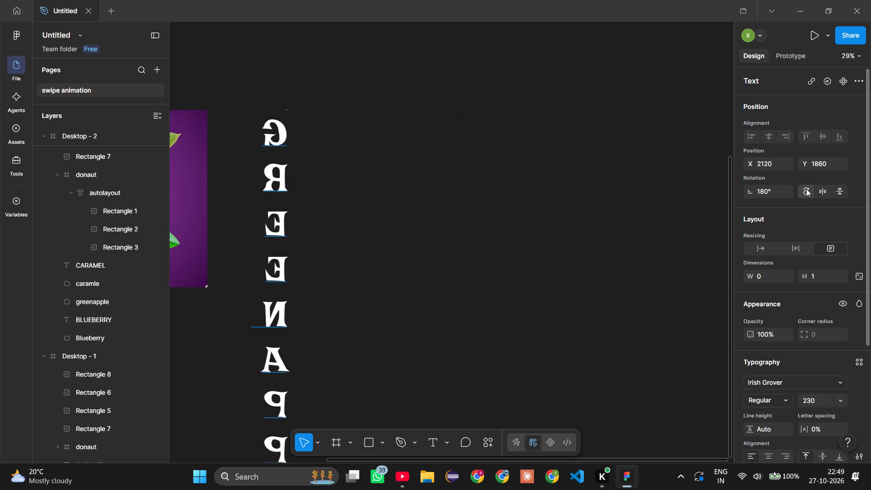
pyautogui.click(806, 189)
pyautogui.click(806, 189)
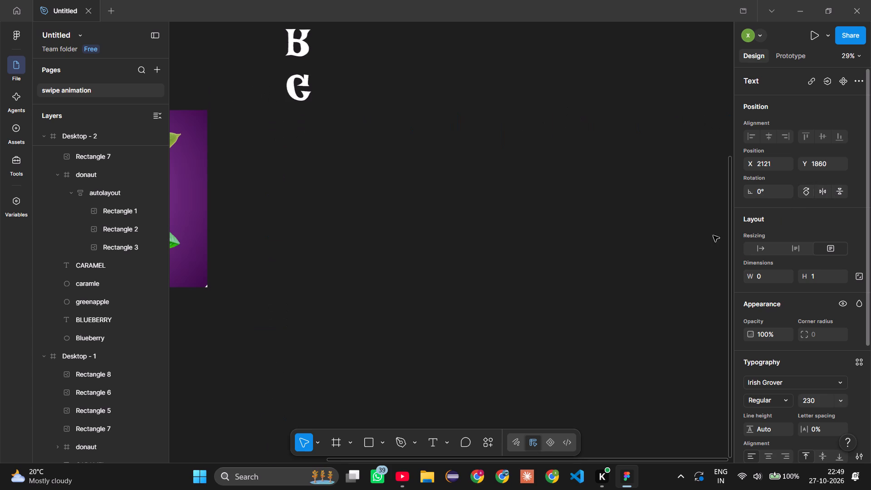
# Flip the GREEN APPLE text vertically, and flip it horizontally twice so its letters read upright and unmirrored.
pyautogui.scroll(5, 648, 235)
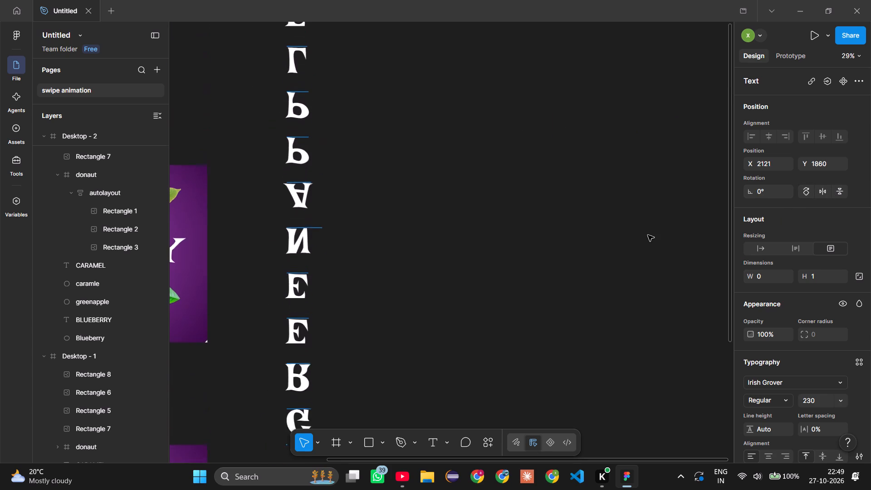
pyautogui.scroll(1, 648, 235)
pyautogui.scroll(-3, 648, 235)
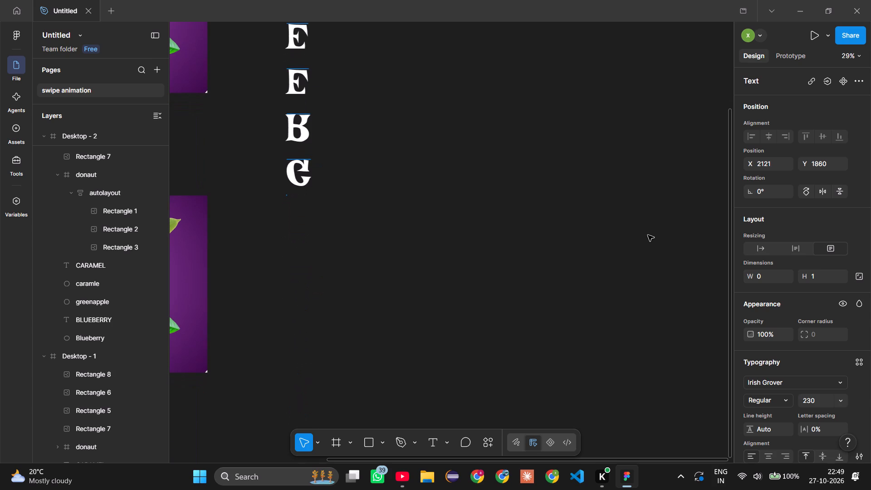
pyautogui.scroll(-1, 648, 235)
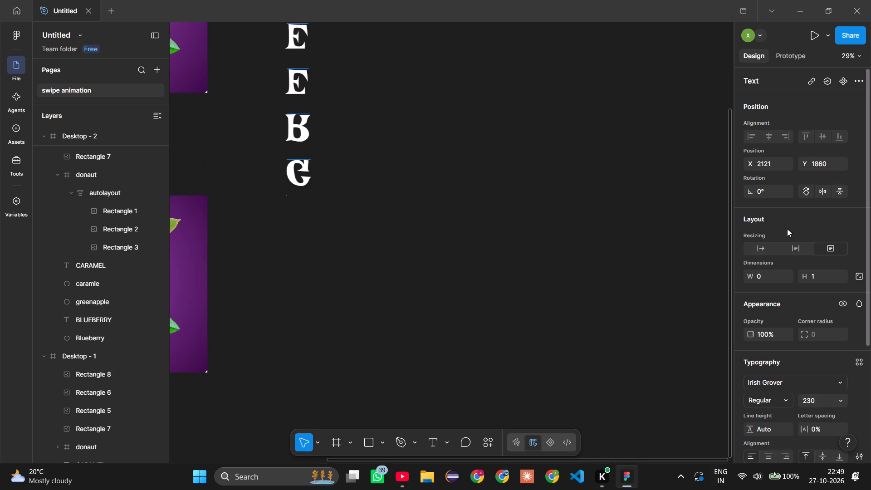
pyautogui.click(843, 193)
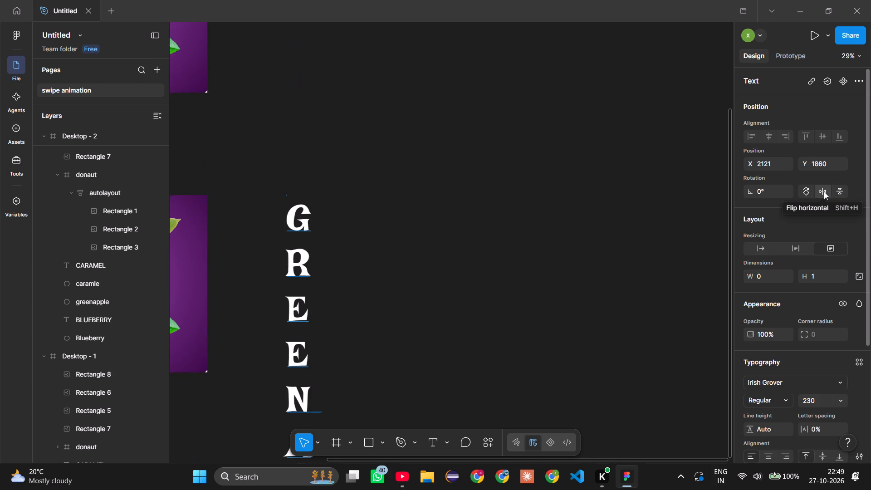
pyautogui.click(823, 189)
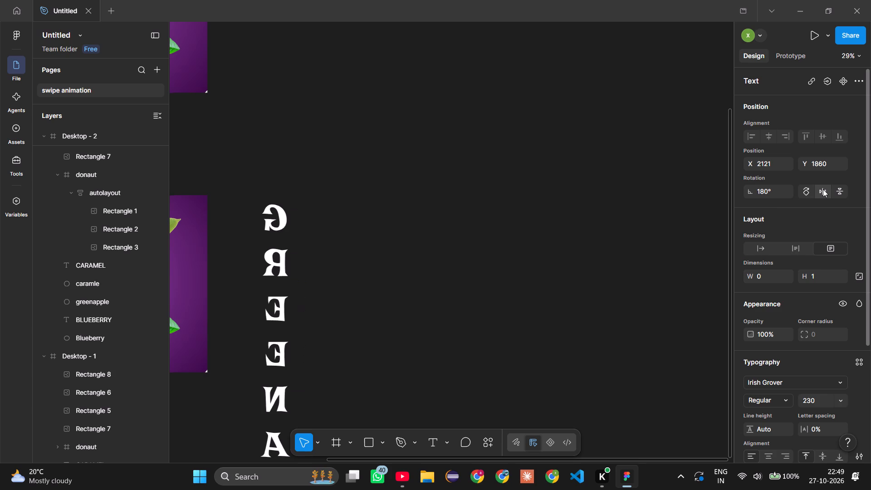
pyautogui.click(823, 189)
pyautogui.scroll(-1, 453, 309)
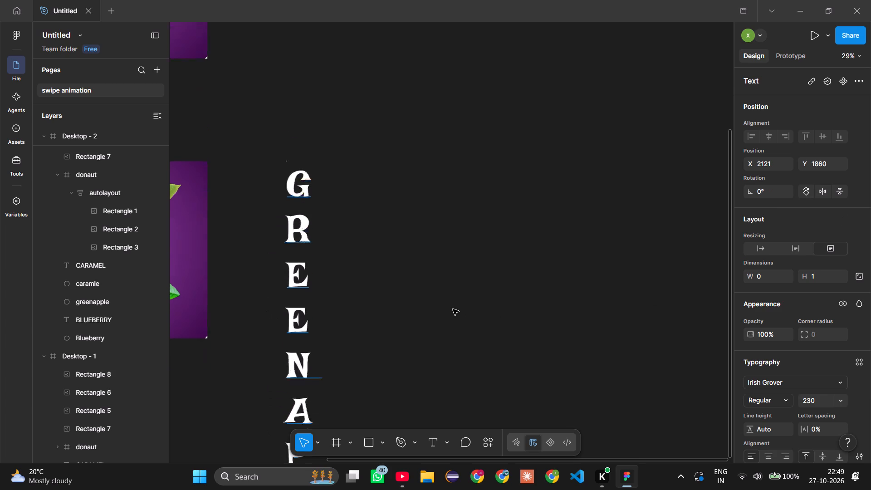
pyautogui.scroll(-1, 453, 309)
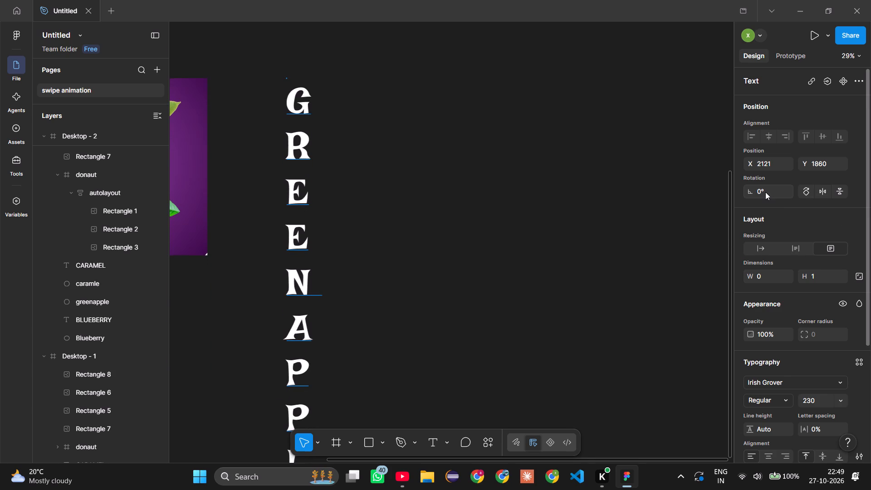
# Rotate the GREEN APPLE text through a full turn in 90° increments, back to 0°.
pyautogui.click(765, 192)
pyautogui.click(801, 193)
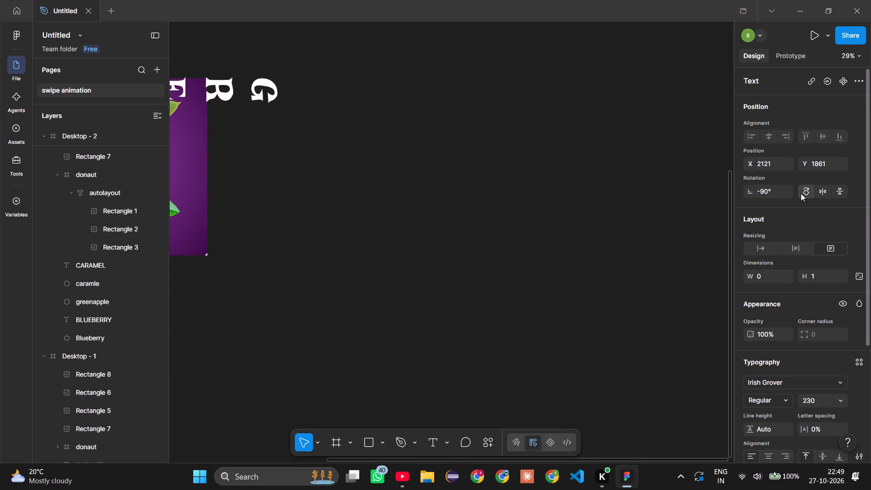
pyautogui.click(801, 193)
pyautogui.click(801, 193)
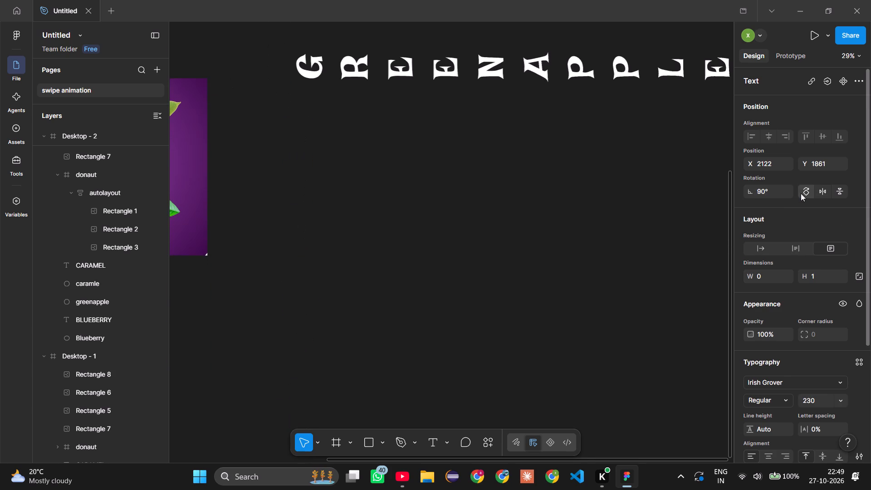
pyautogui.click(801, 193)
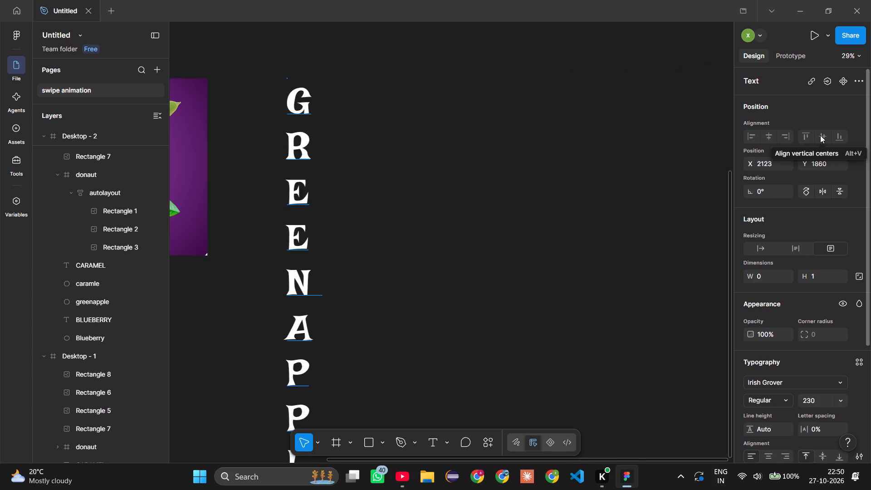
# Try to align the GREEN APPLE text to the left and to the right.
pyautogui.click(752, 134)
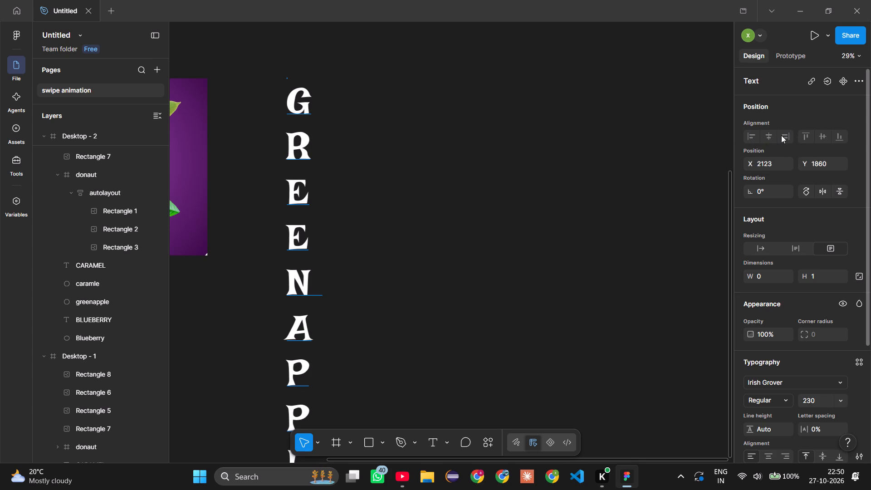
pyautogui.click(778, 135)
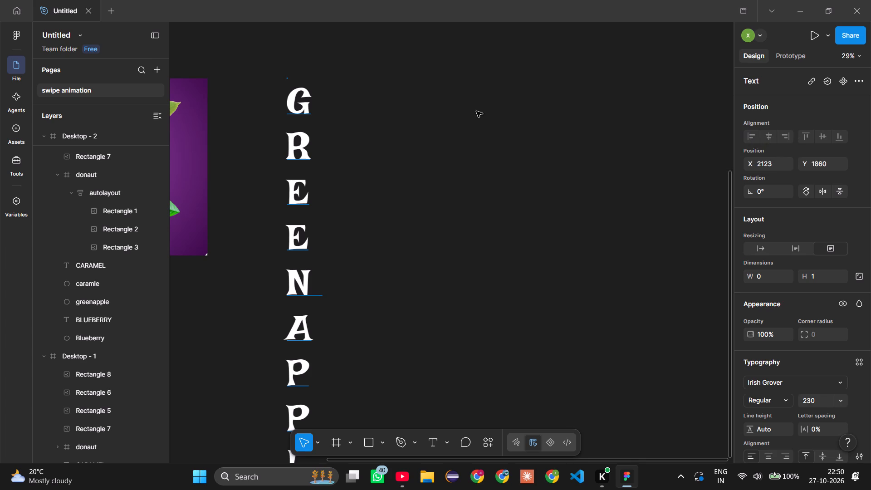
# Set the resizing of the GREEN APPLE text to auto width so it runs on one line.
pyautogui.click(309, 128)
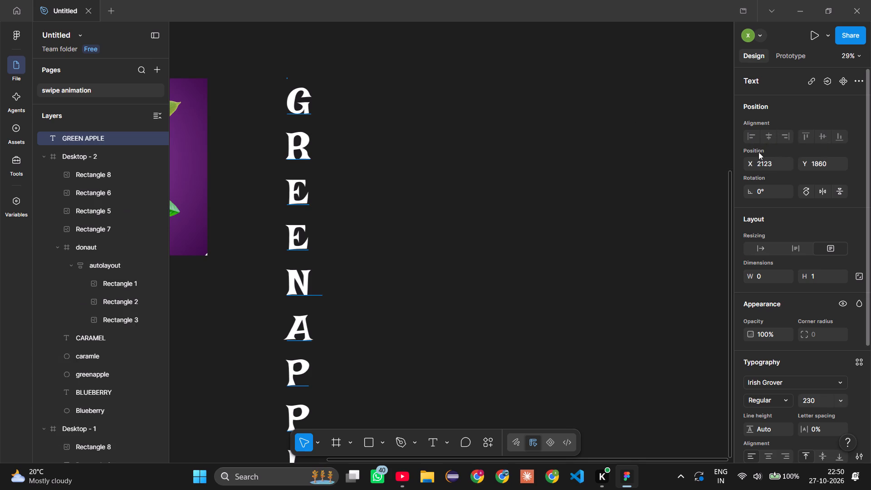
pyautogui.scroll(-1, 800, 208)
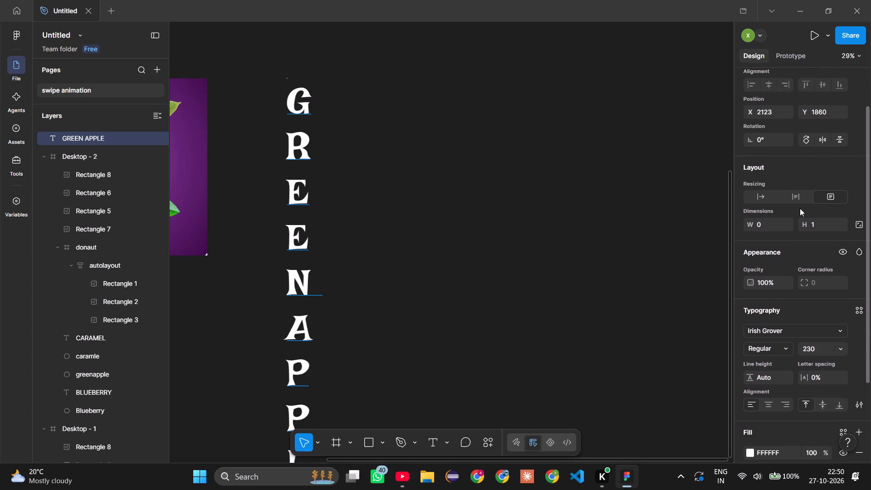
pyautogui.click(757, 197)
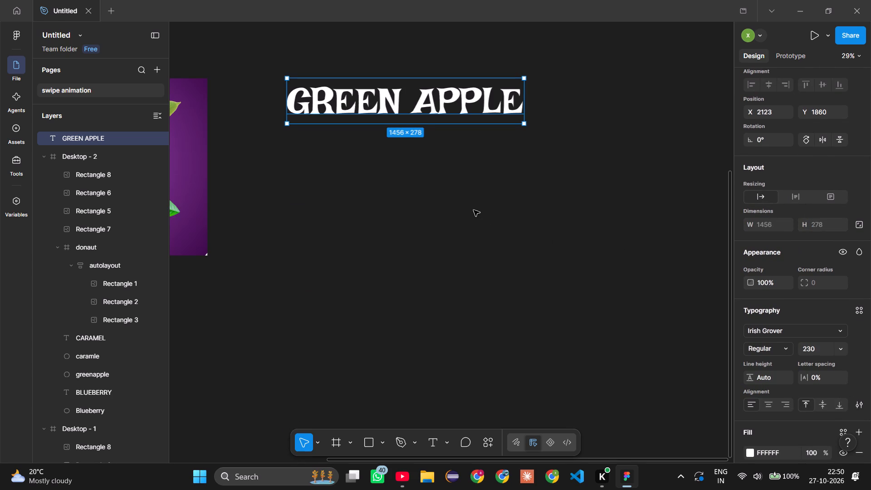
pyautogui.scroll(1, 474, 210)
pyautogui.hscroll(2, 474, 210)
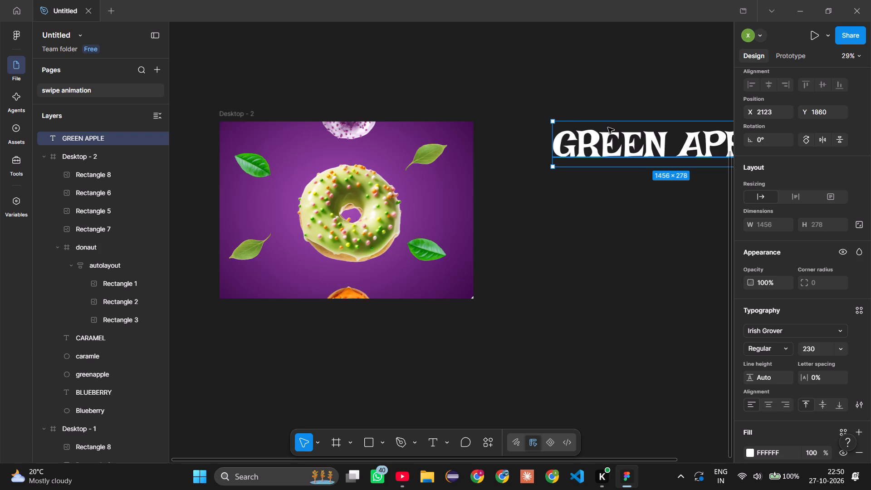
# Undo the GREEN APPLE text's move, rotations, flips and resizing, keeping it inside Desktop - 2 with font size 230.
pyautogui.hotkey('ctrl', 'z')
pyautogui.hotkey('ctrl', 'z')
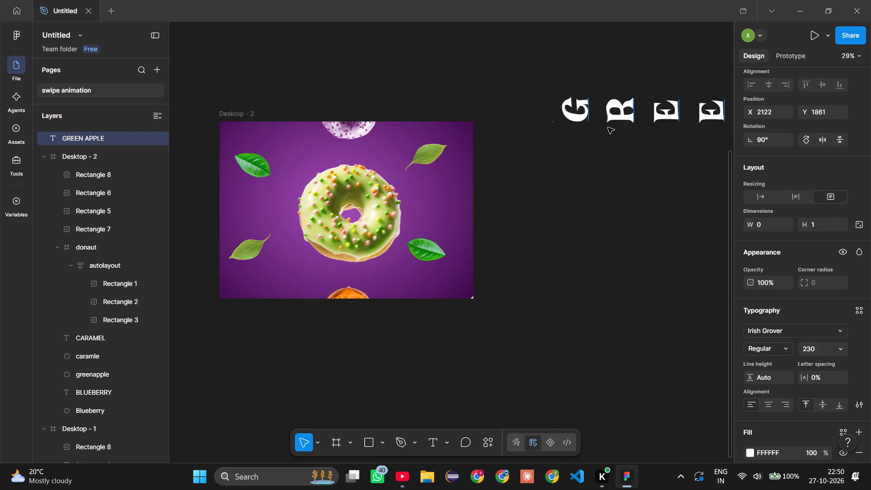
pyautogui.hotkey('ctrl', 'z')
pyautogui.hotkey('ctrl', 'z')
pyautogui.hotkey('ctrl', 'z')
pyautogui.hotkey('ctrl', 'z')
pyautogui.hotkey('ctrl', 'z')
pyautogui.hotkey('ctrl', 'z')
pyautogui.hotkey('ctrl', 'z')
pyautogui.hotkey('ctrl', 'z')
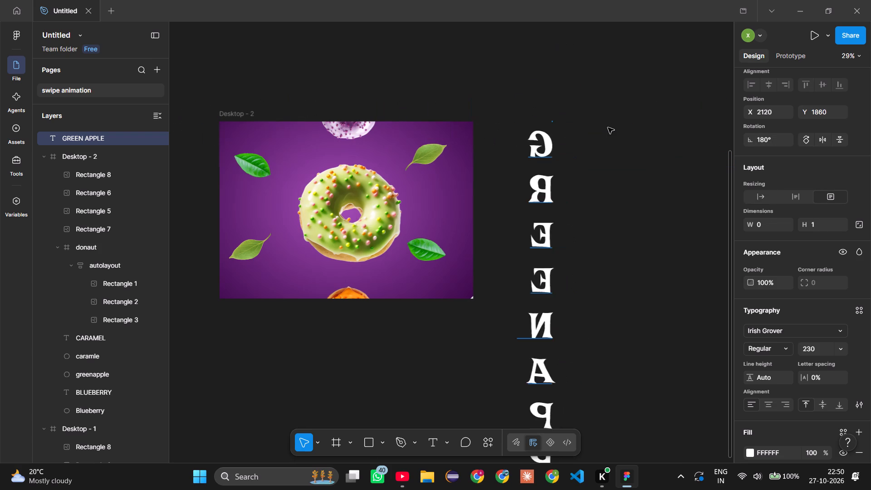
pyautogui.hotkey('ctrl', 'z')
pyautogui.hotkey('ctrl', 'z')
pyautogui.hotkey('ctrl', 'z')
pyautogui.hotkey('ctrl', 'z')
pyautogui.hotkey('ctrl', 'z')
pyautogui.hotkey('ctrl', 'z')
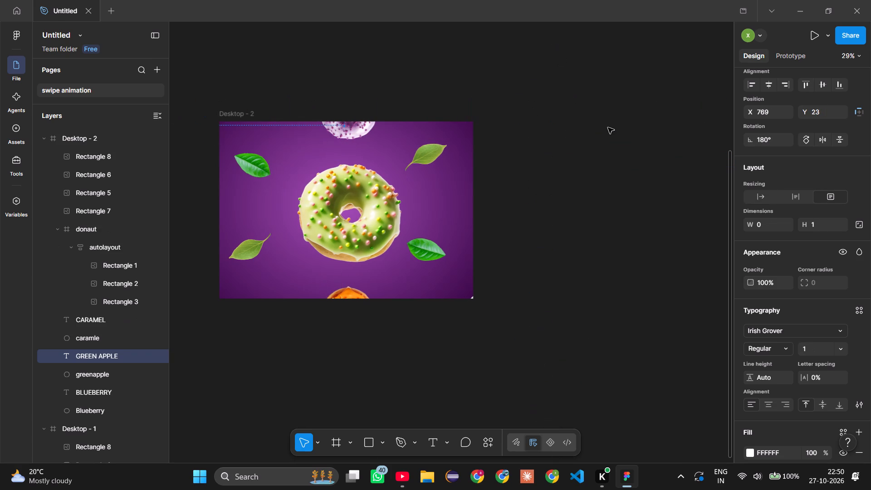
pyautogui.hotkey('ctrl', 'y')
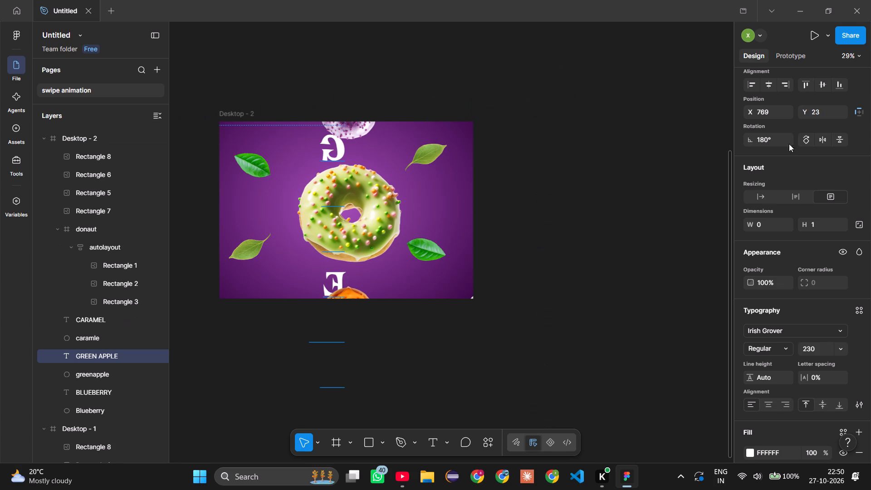
# Flip the GREEN APPLE text in Desktop - 2 vertically and set its resizing to auto width.
pyautogui.click(835, 139)
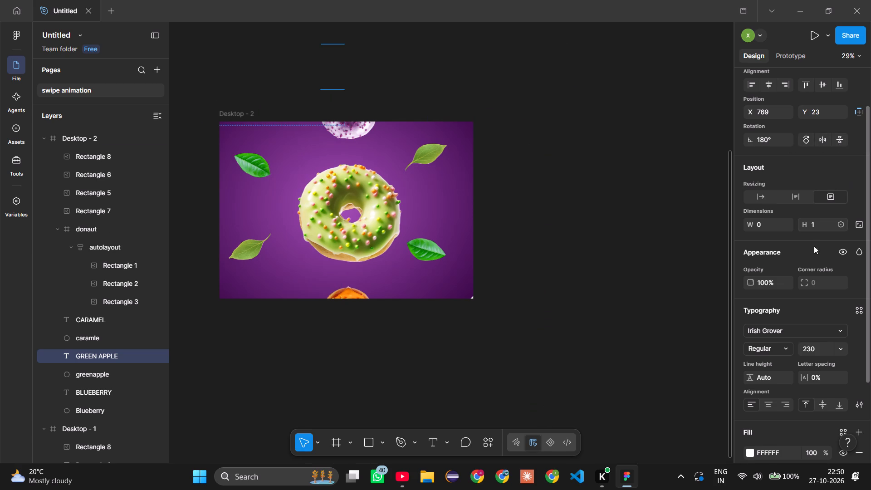
pyautogui.click(761, 195)
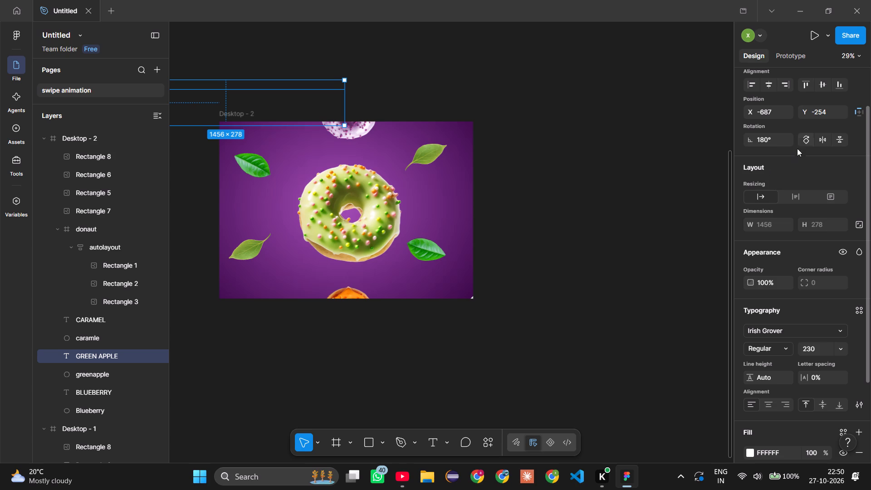
# Rotate the GREEN APPLE text to 0° and flip it vertically.
pyautogui.click(807, 140)
pyautogui.click(807, 140)
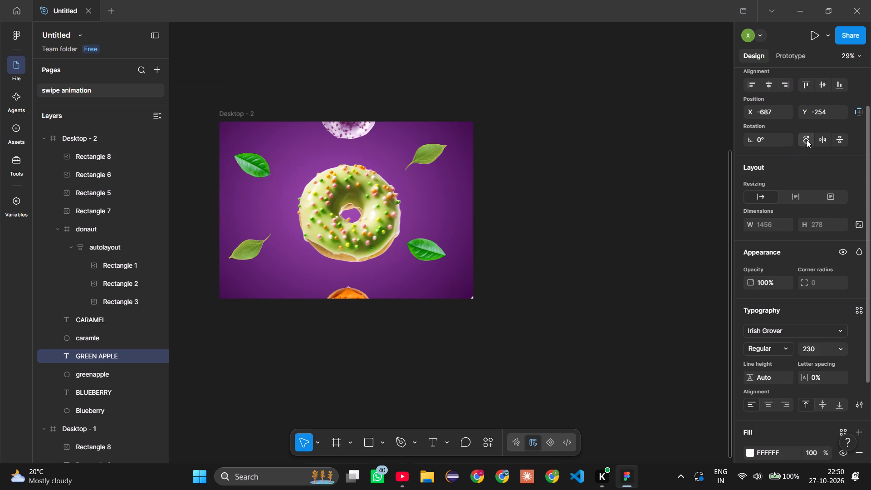
pyautogui.click(838, 140)
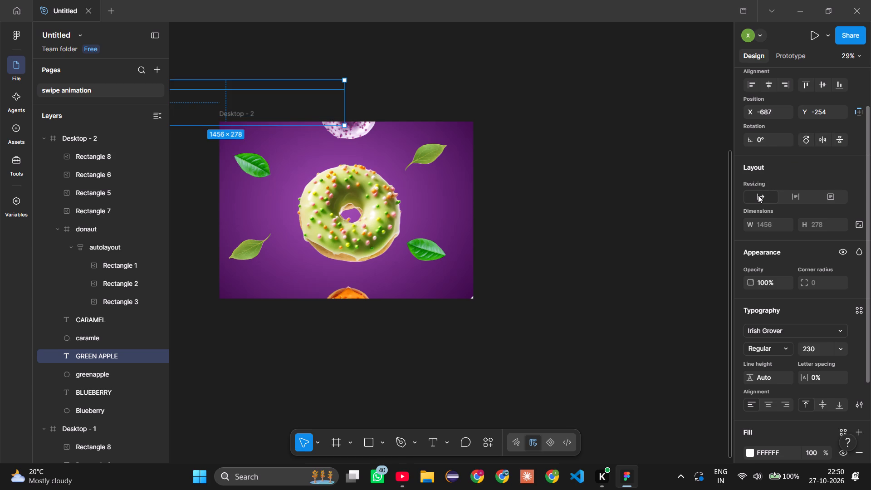
# Move the auto-width GREEN APPLE text back into Desktop - 2 across the donut and flip it vertically so it reads upright.
pyautogui.click(758, 195)
pyautogui.moveTo(285, 94); pyautogui.dragTo(294, 98)
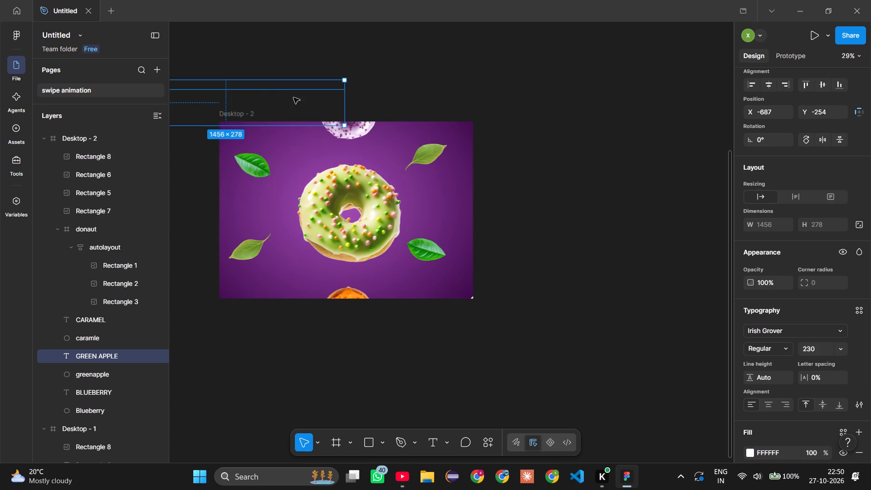
pyautogui.moveTo(294, 98); pyautogui.dragTo(403, 185)
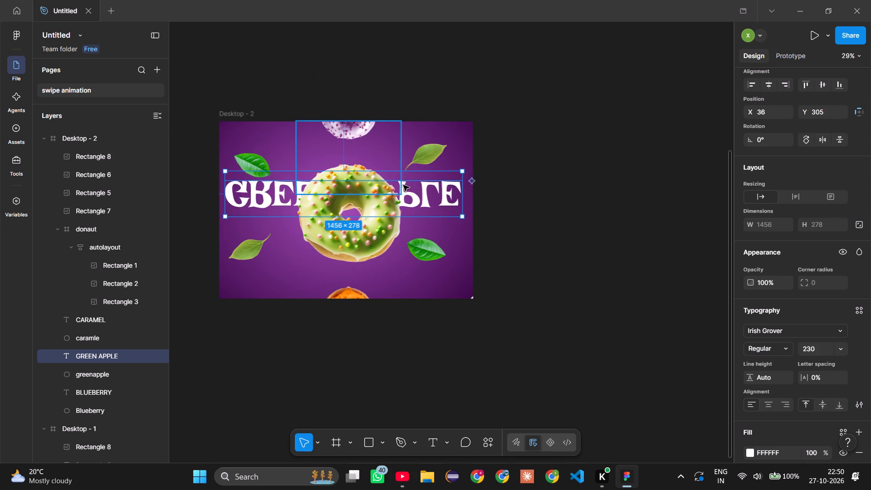
pyautogui.click(837, 138)
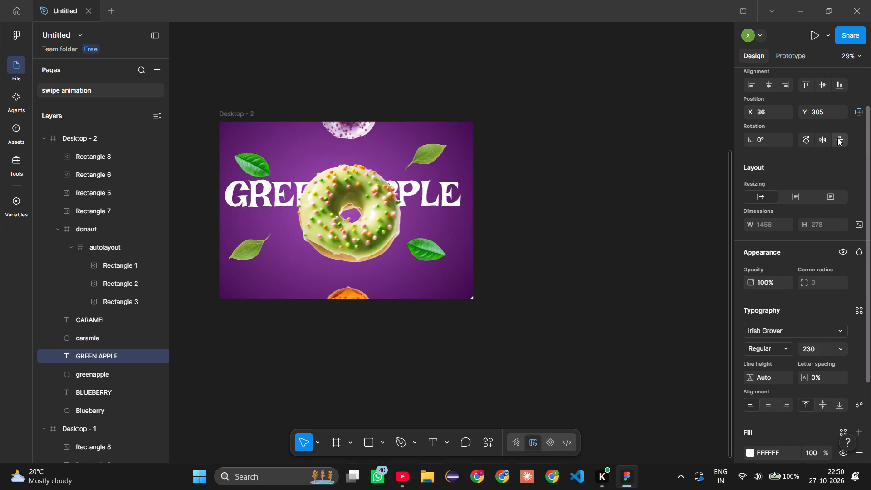
# Centre the GREEN APPLE text horizontally and vertically within Desktop - 2.
pyautogui.moveTo(426, 190); pyautogui.dragTo(431, 196)
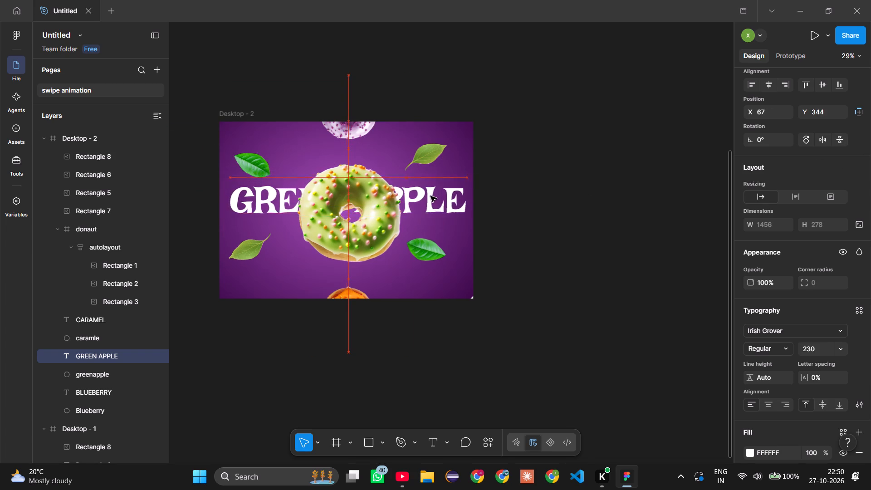
pyautogui.moveTo(431, 196); pyautogui.dragTo(431, 204)
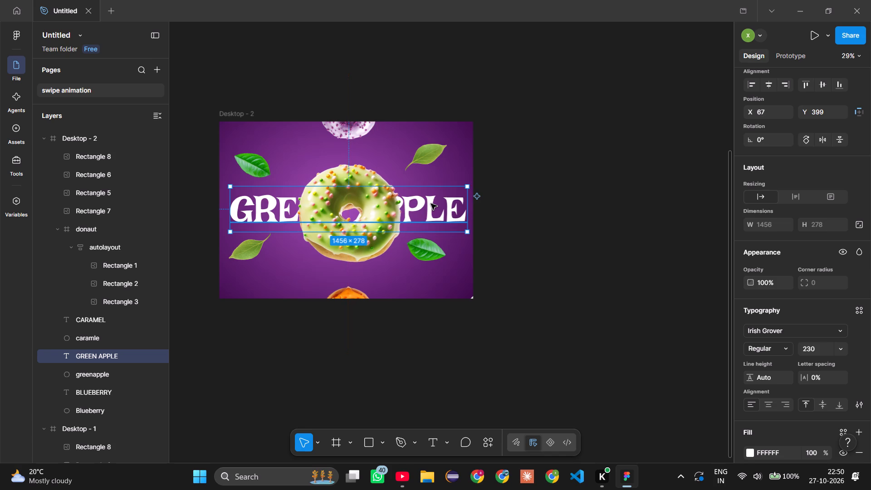
pyautogui.click(770, 81)
pyautogui.click(820, 82)
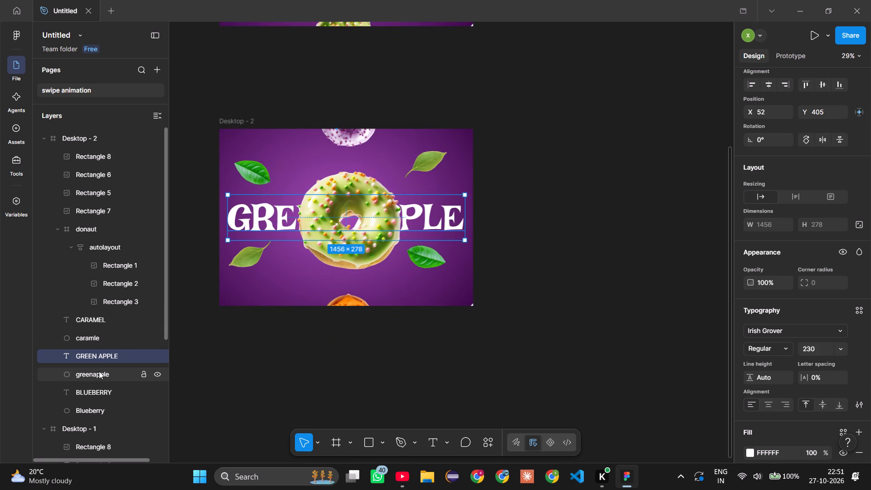
# Copy the Blueberry ellipse's height in Desktop - 2, and set the greenapple ellipse's width to 2100 to match Blueberry.
pyautogui.click(99, 371)
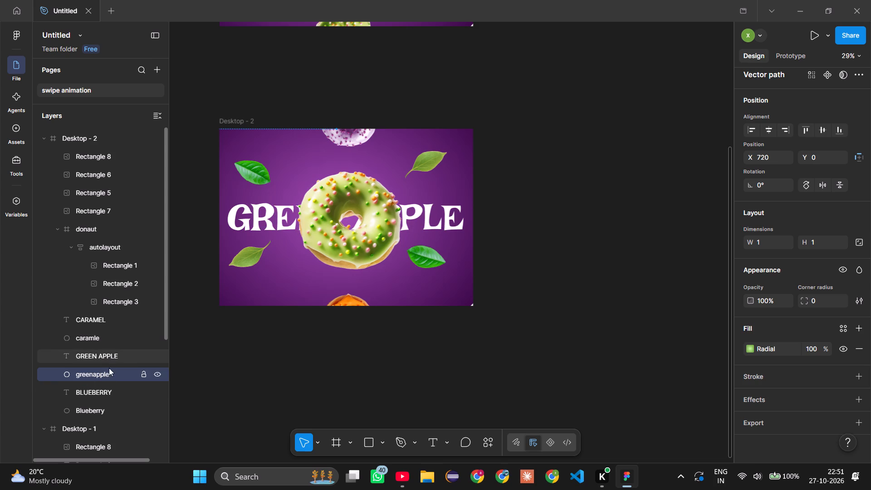
pyautogui.click(95, 412)
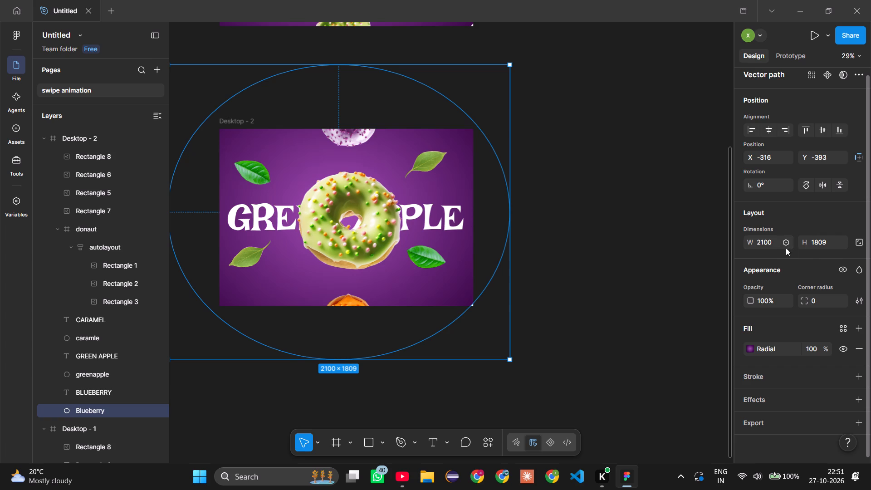
pyautogui.click(825, 245)
pyautogui.hotkey('ctrl', 'c')
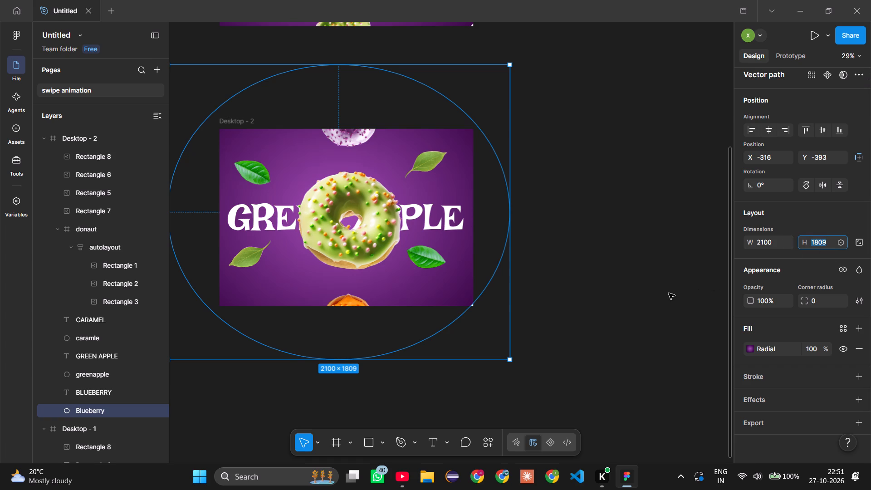
pyautogui.click(669, 293)
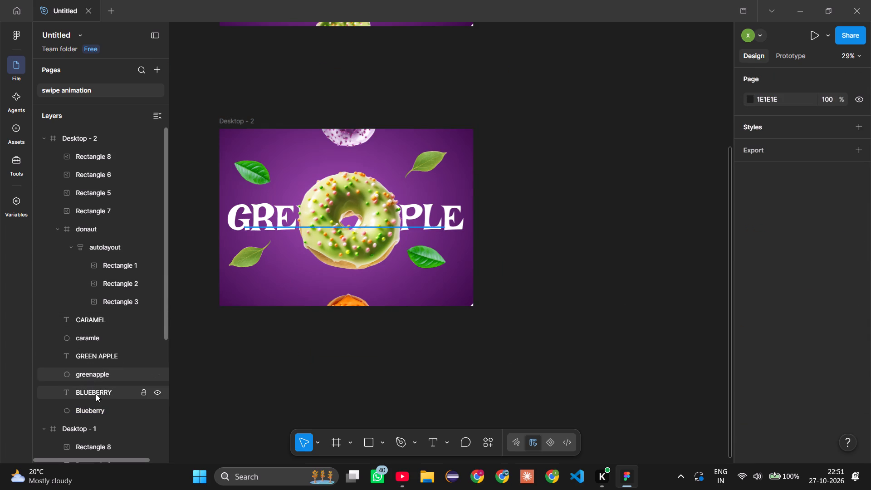
pyautogui.click(96, 374)
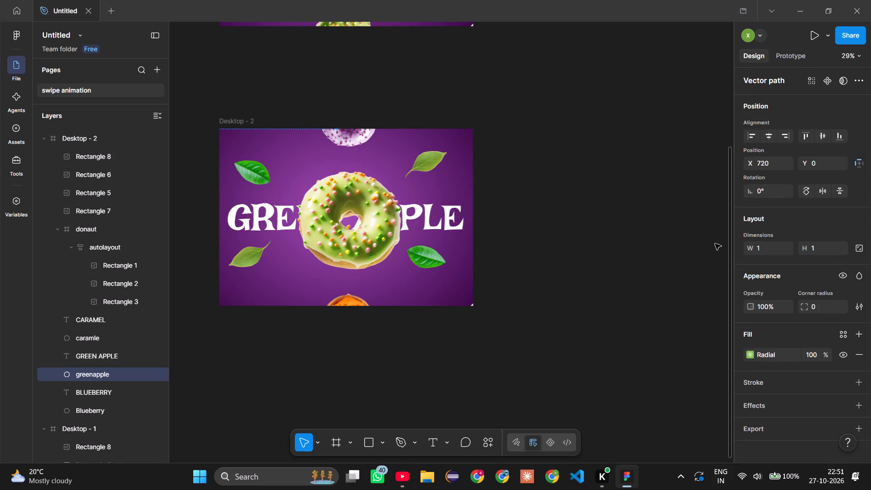
pyautogui.click(772, 249)
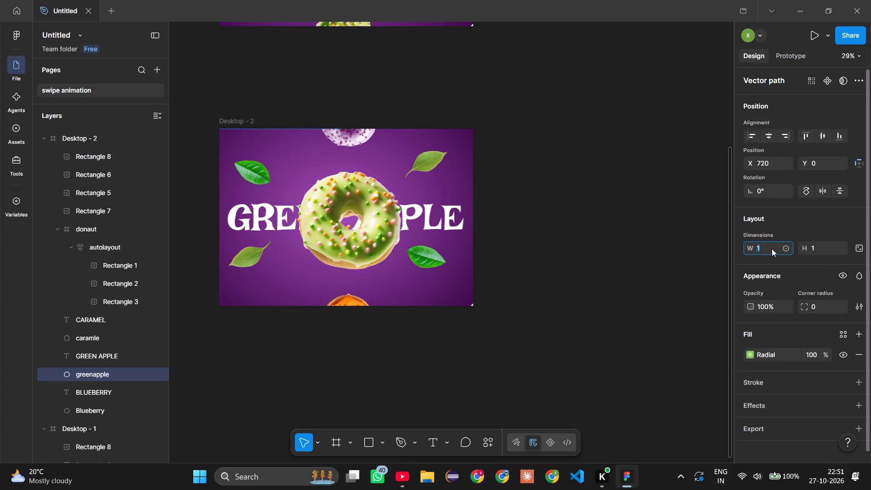
pyautogui.write('2100')
pyautogui.press('Return')
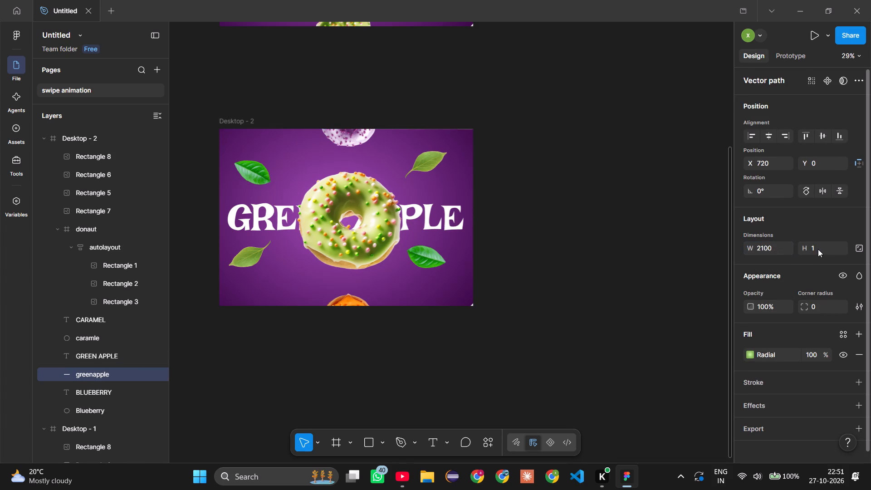
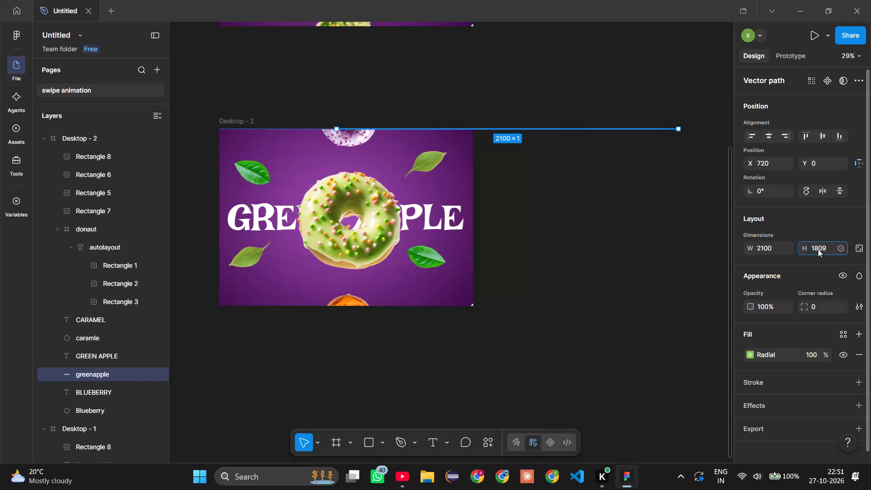
# Set the greenapple ellipse's height to 1809 and move it over Desktop - 2 to about X -255, Y -302.
pyautogui.press('Return')
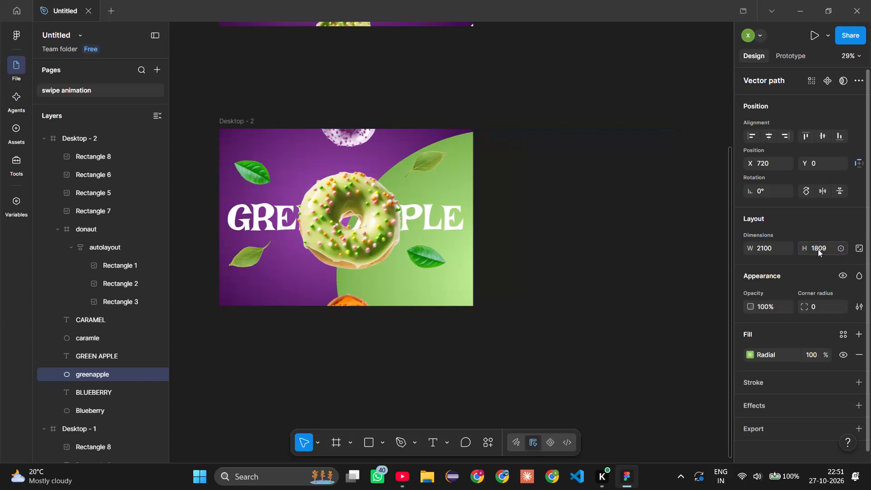
pyautogui.moveTo(560, 196); pyautogui.dragTo(532, 190)
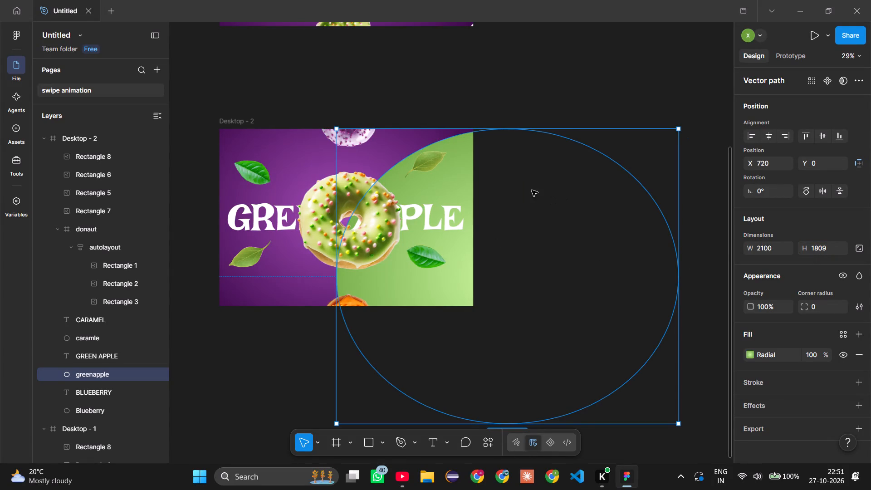
pyautogui.moveTo(532, 190); pyautogui.dragTo(404, 146)
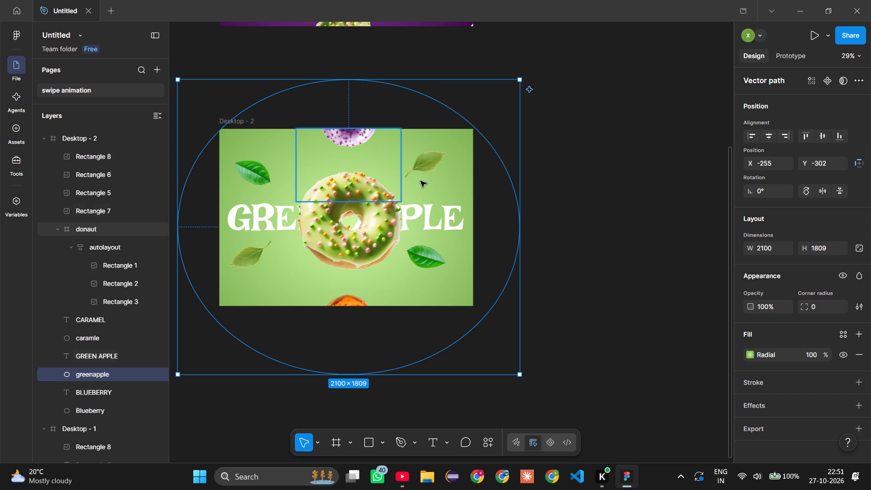
# Sample the donut's upper edge for the 1% stop of greenapple's radial fill, and deepen the colour to CFD543.
pyautogui.click(751, 356)
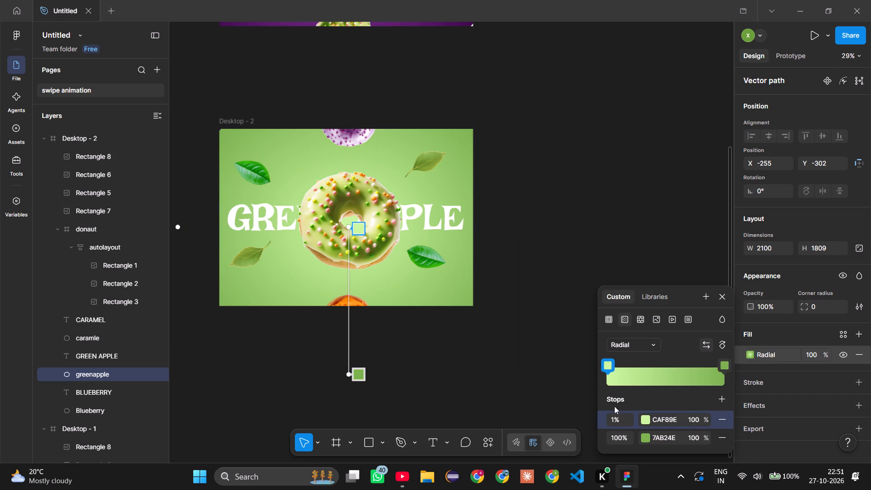
pyautogui.click(607, 363)
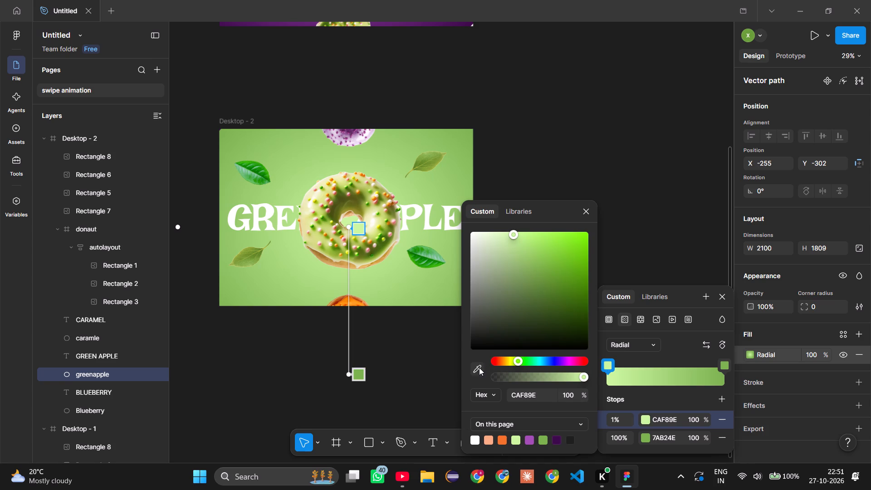
pyautogui.click(479, 367)
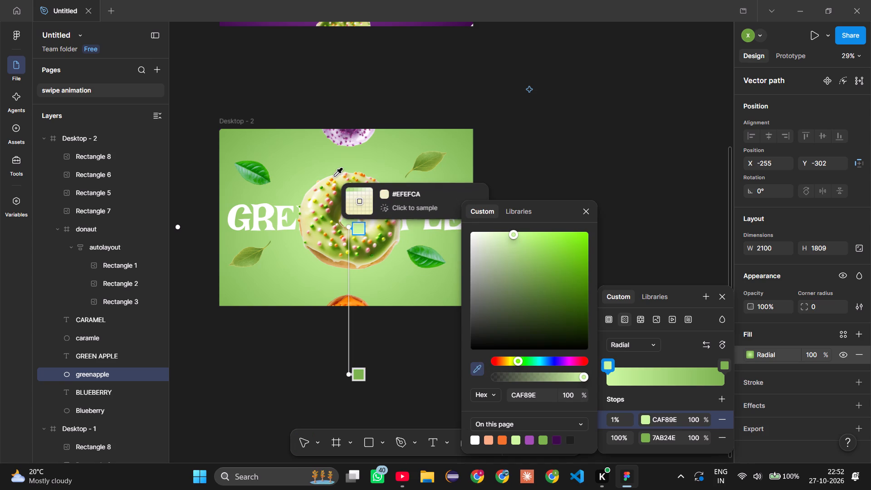
pyautogui.click(338, 176)
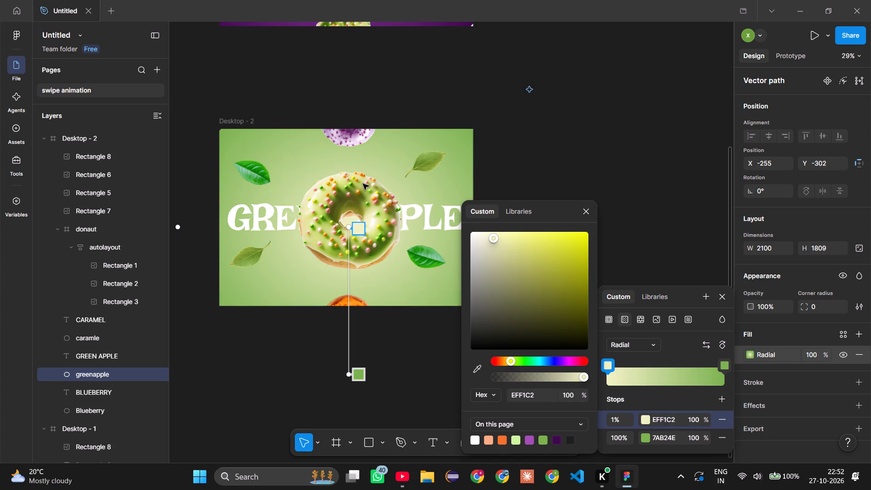
pyautogui.moveTo(493, 238); pyautogui.dragTo(533, 244)
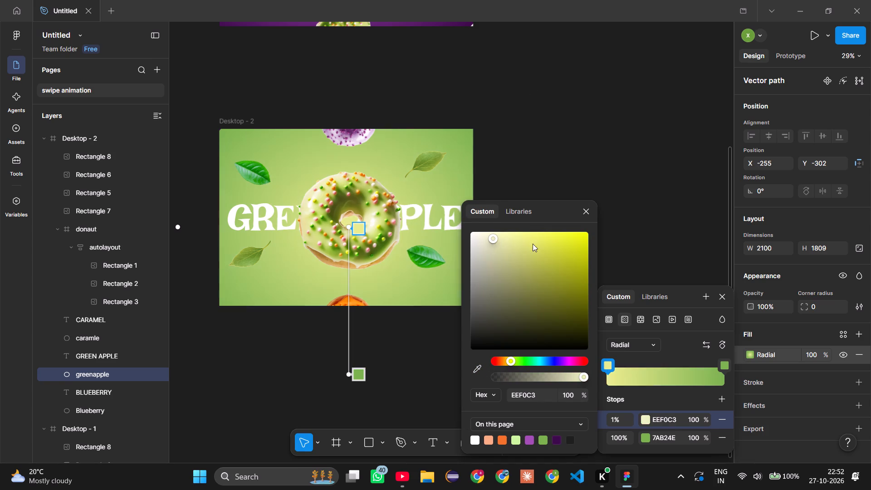
pyautogui.moveTo(533, 244); pyautogui.dragTo(552, 251)
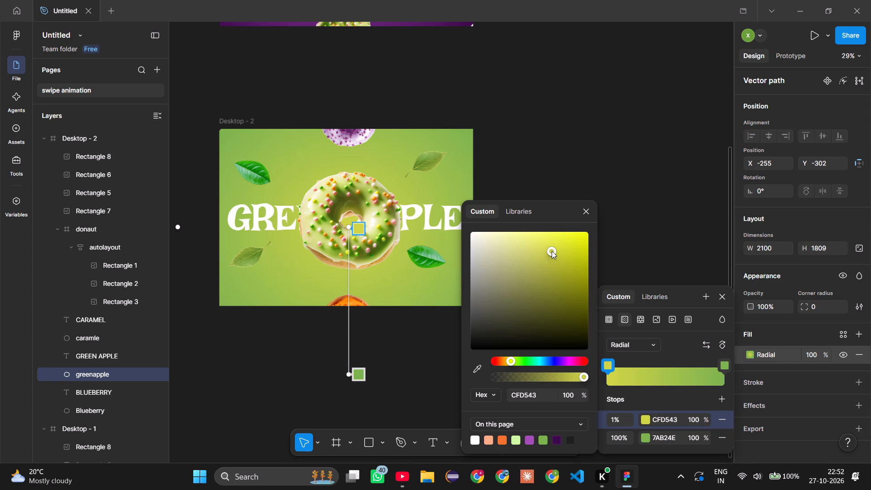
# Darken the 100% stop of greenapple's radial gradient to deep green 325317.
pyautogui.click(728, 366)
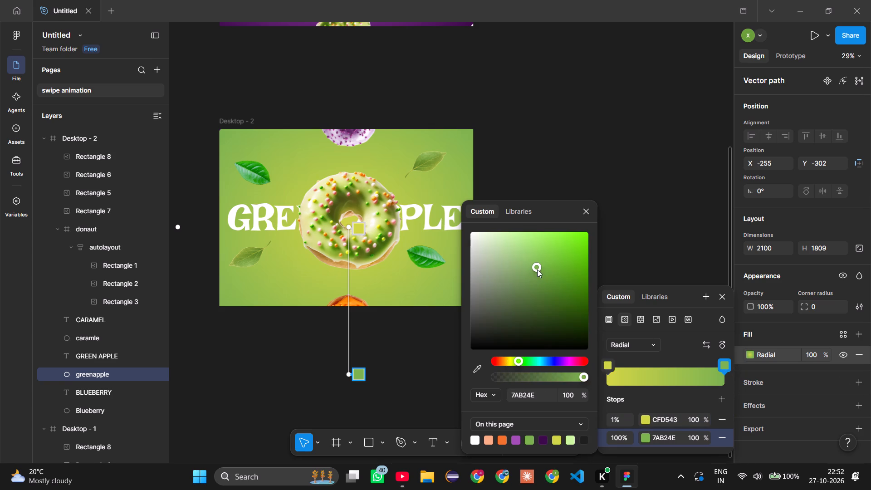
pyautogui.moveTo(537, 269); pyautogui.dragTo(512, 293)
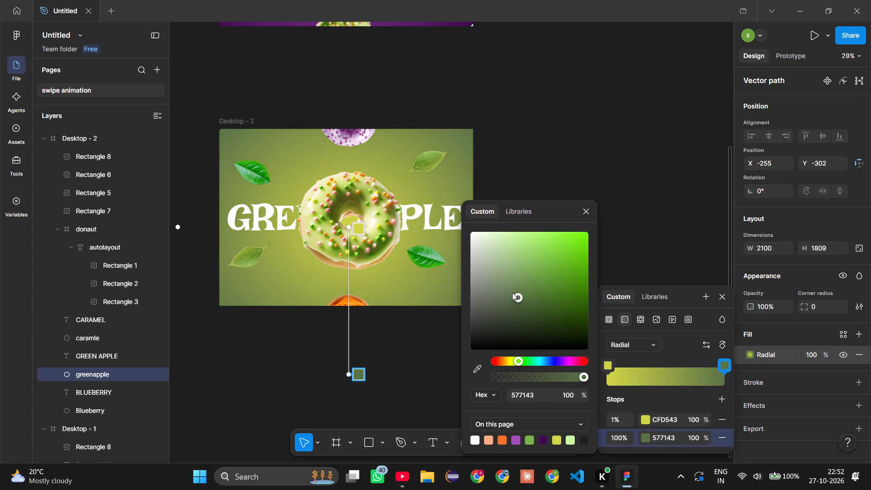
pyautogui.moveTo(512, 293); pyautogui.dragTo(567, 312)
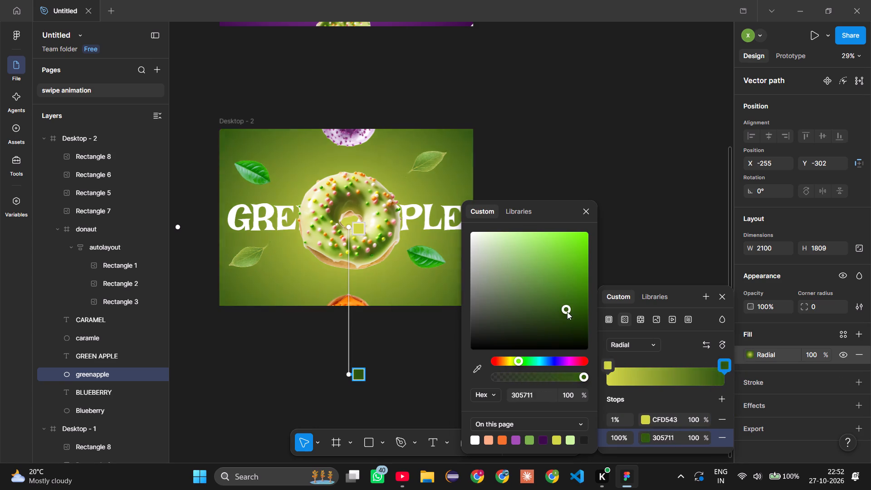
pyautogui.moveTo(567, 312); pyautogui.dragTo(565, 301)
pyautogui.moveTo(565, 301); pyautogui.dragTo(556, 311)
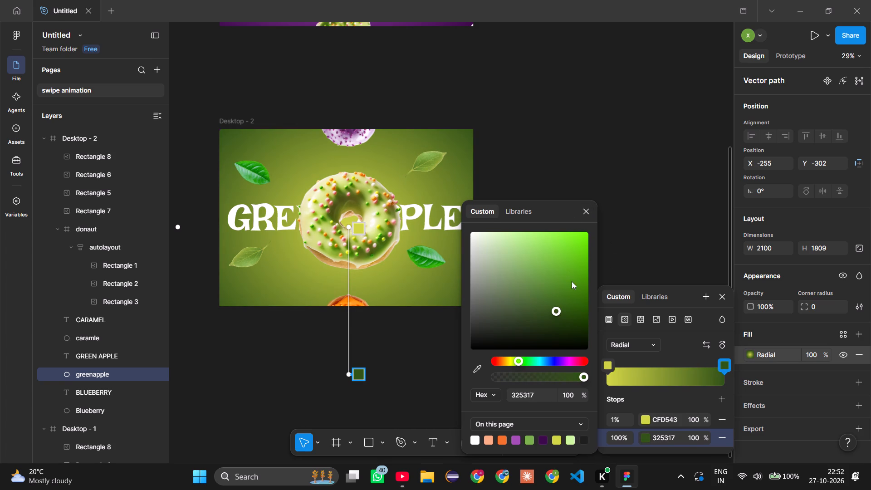
# Adjust the 1% stop of greenapple's radial gradient to the muted yellow-green C2C661.
pyautogui.click(608, 368)
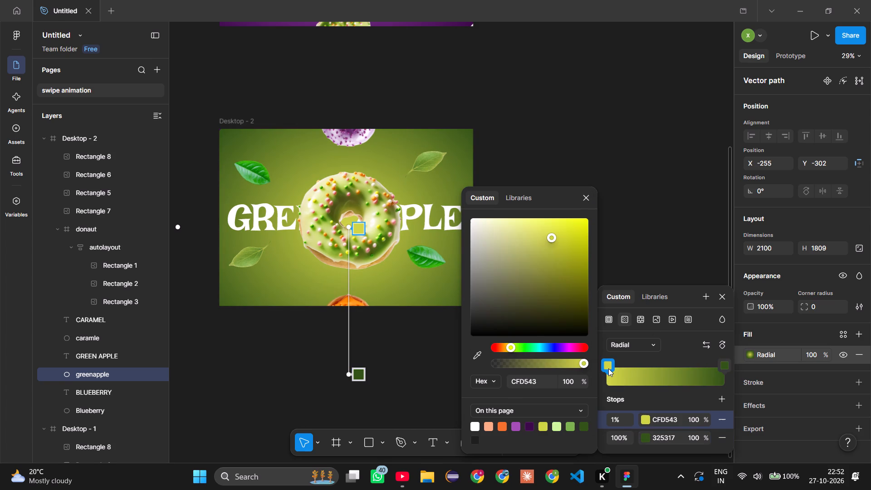
pyautogui.moveTo(553, 239); pyautogui.dragTo(552, 263)
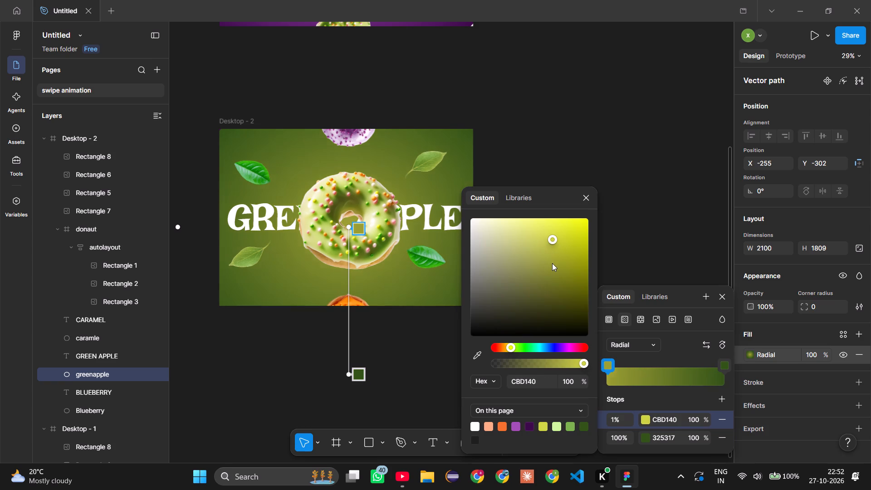
pyautogui.moveTo(552, 263); pyautogui.dragTo(554, 249)
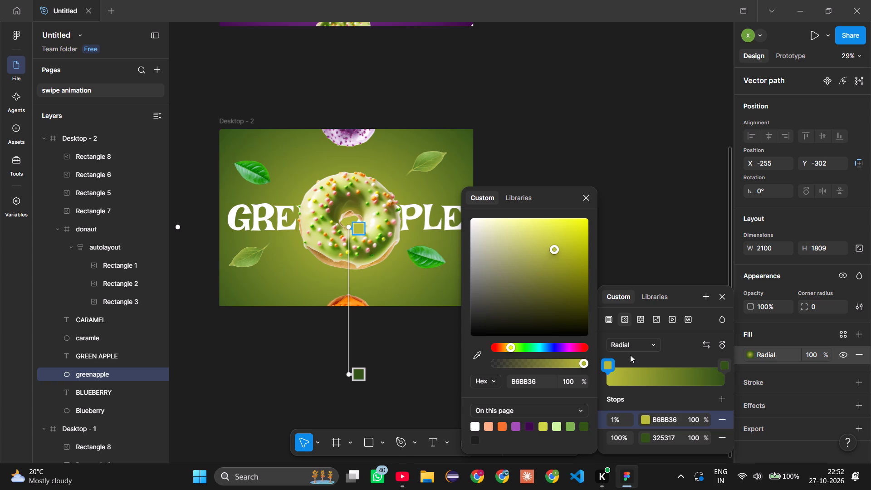
pyautogui.moveTo(553, 246); pyautogui.dragTo(537, 265)
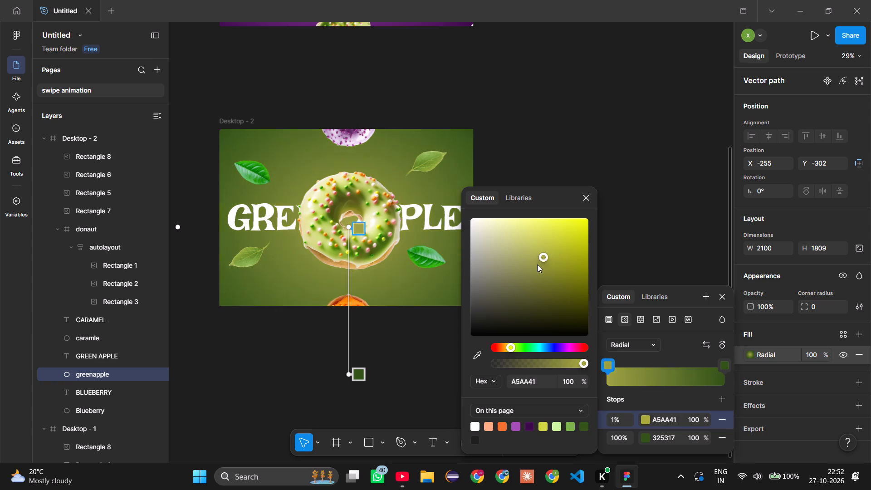
pyautogui.moveTo(537, 265); pyautogui.dragTo(533, 270)
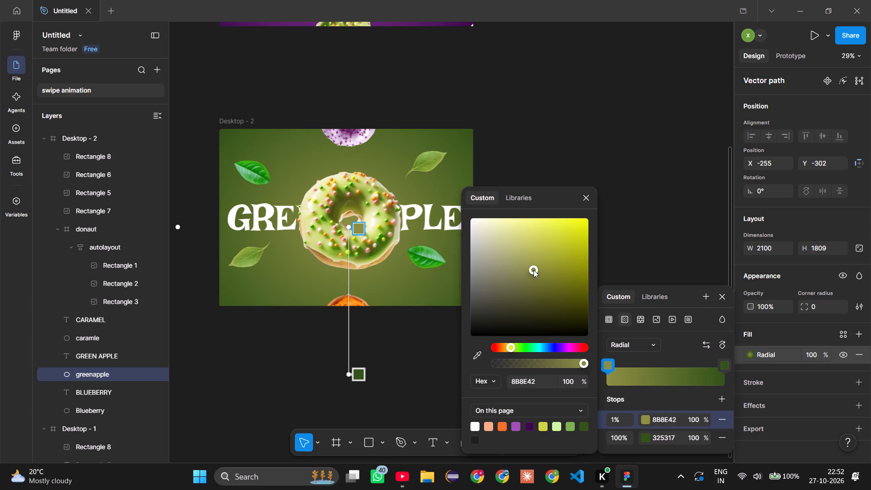
pyautogui.moveTo(533, 270); pyautogui.dragTo(506, 243)
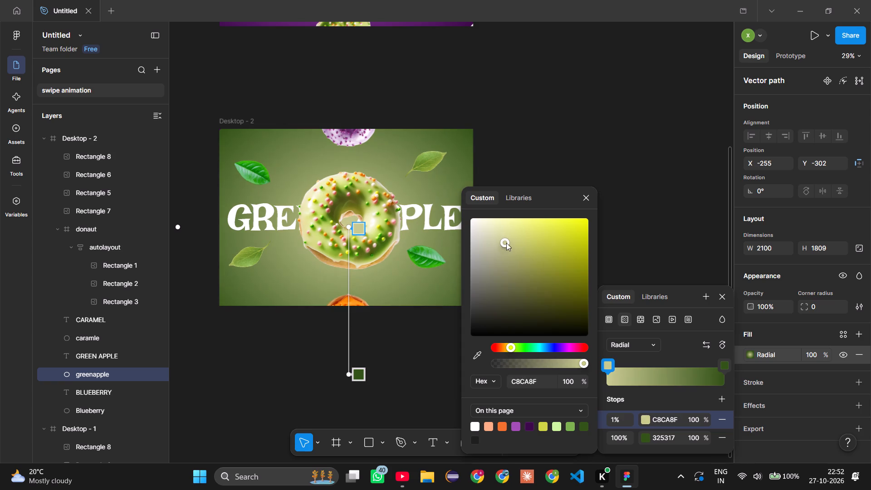
pyautogui.moveTo(506, 243); pyautogui.dragTo(551, 230)
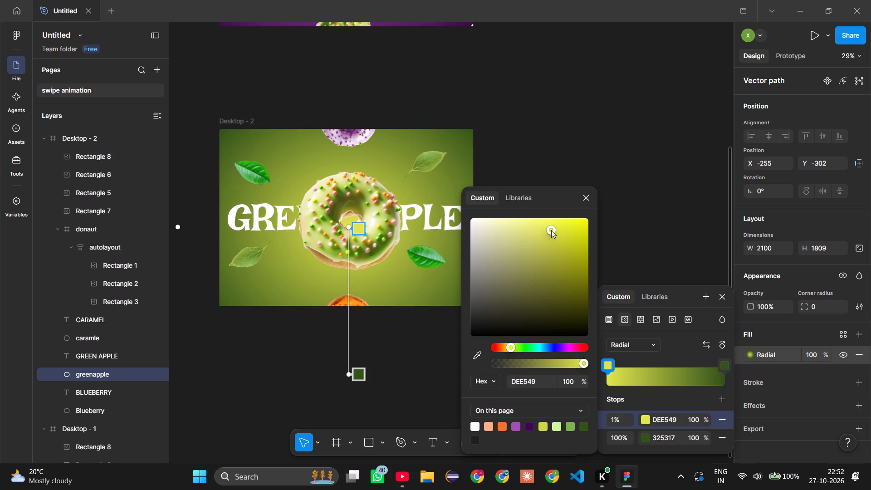
pyautogui.moveTo(551, 230); pyautogui.dragTo(531, 244)
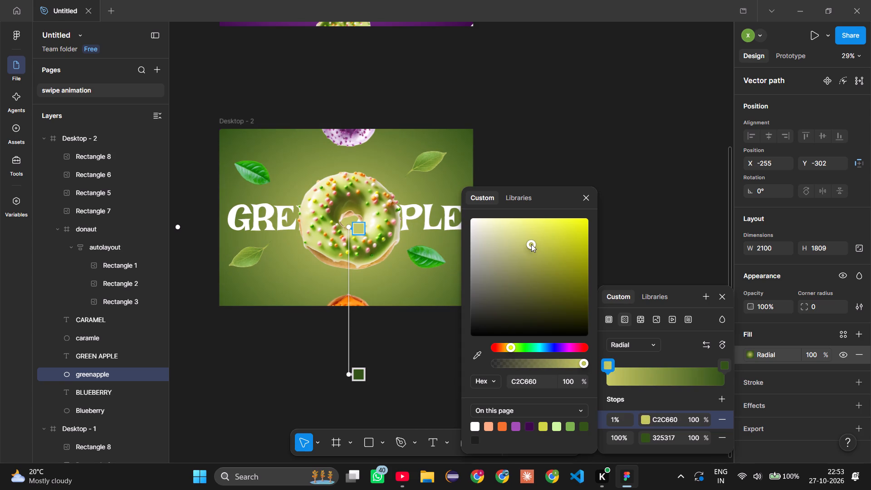
pyautogui.moveTo(531, 244); pyautogui.dragTo(531, 246)
pyautogui.moveTo(531, 246); pyautogui.dragTo(531, 244)
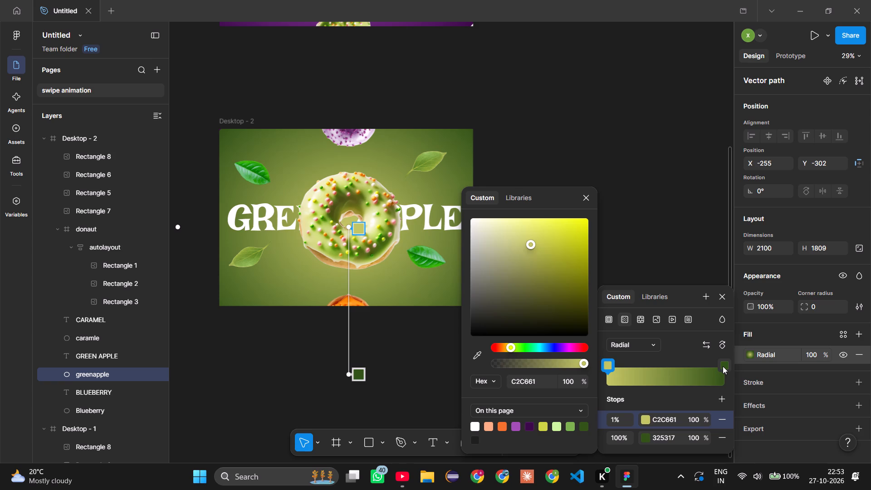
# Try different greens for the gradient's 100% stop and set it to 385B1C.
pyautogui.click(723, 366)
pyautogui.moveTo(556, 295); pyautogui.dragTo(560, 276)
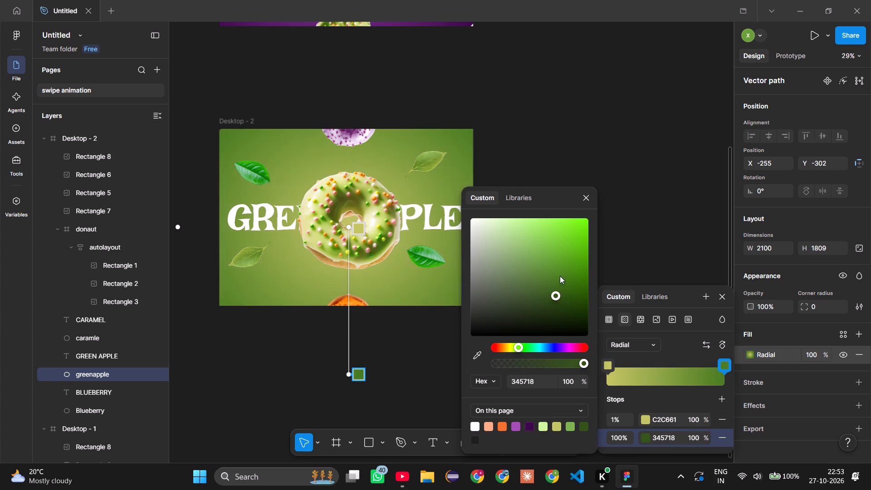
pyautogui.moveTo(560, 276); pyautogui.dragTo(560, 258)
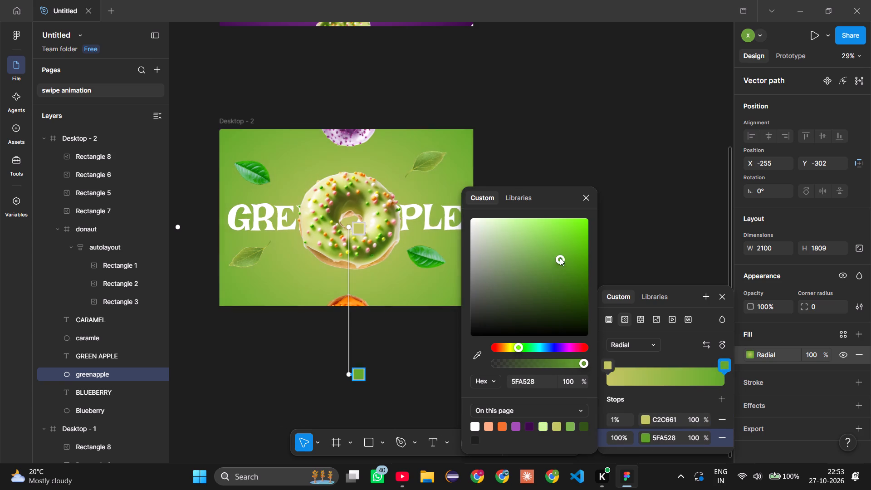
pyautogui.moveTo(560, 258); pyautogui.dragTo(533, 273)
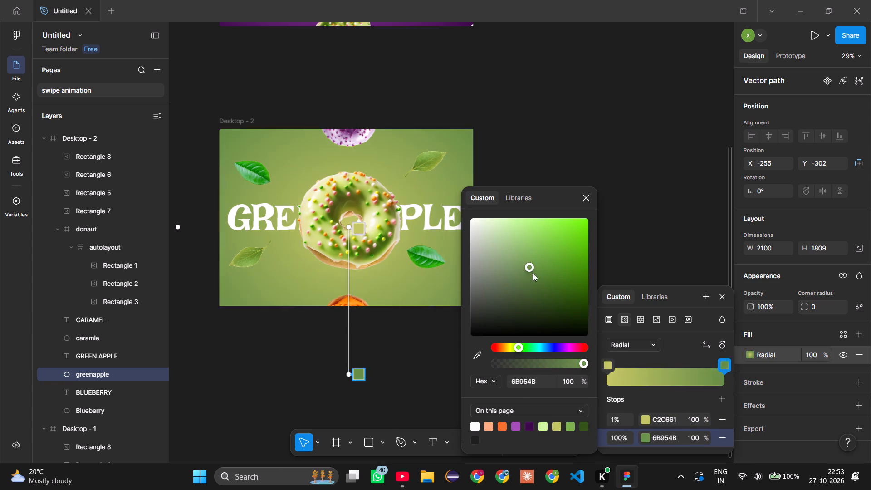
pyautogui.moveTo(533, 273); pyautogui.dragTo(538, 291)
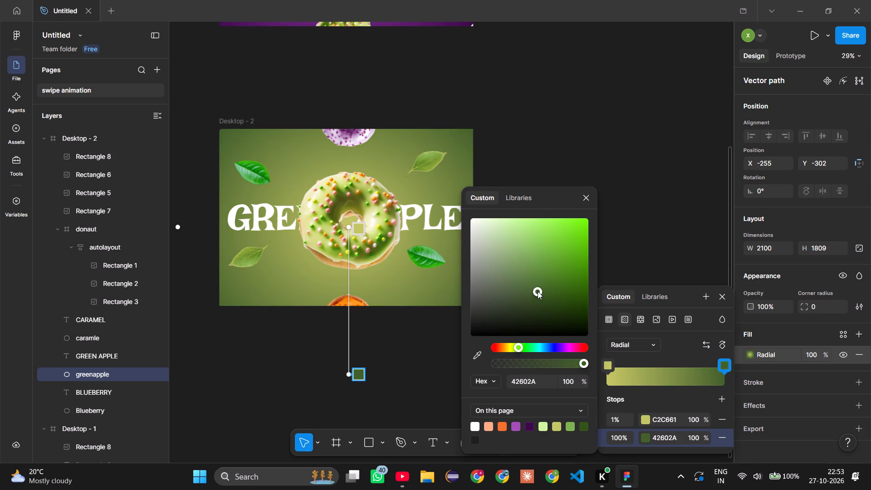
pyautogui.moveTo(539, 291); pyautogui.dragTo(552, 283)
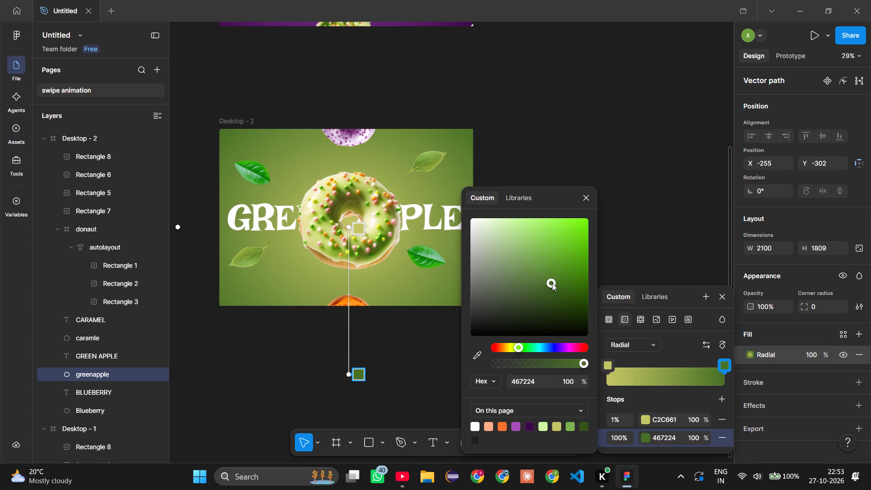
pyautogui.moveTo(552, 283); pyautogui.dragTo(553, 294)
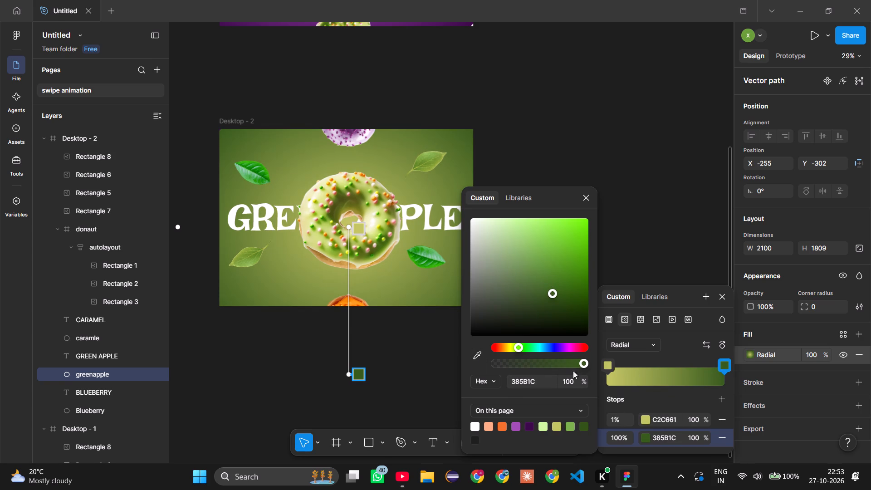
# Try brighter and darker greens for the 100% stop of greenapple's radial gradient and set it to 2D5C09.
pyautogui.click(608, 365)
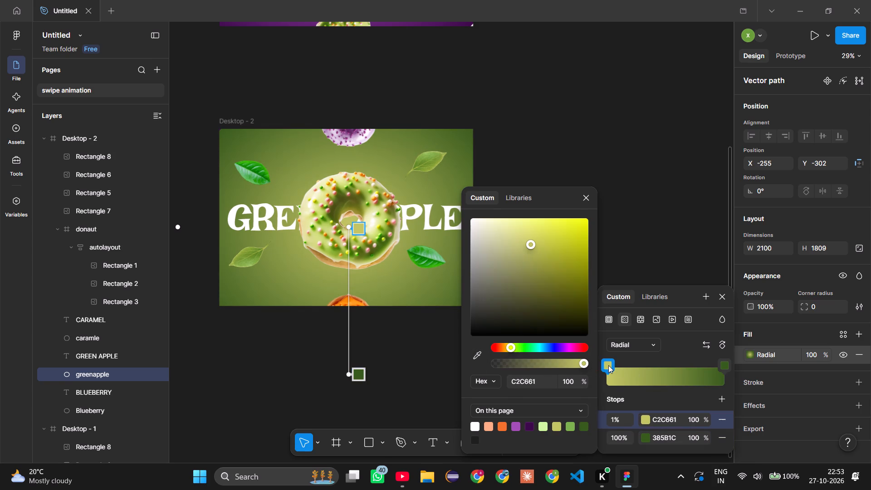
pyautogui.click(474, 355)
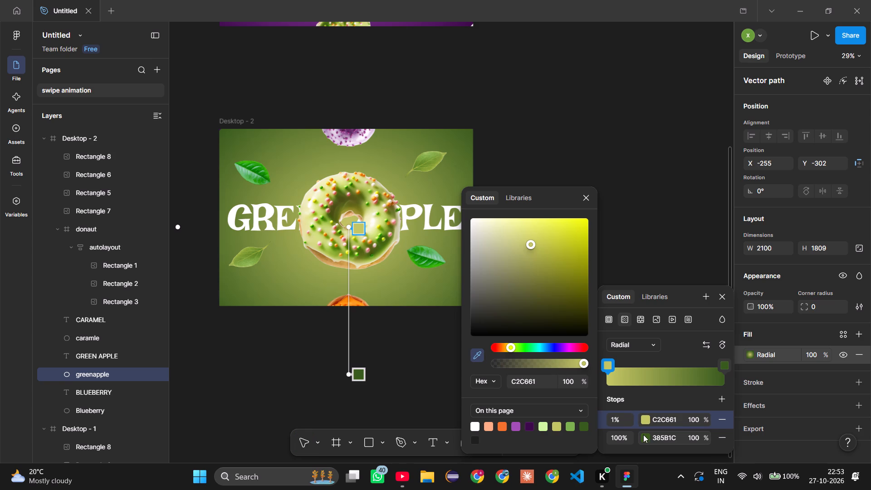
pyautogui.click(645, 439)
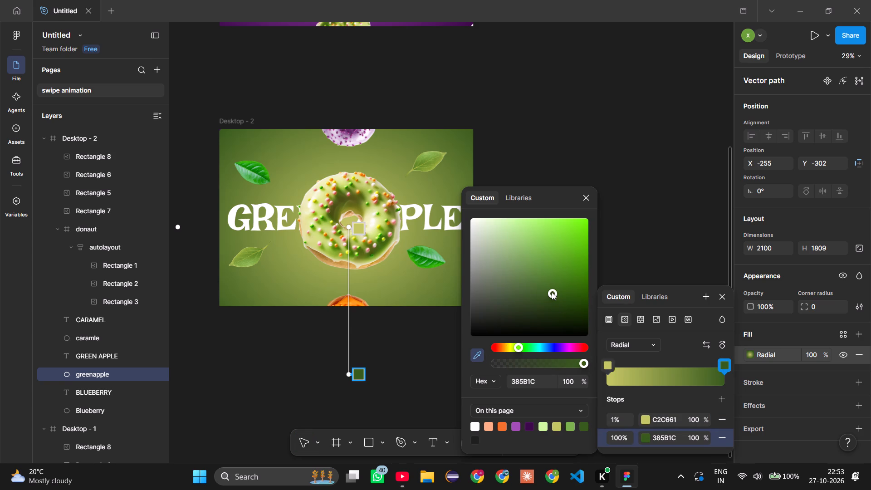
pyautogui.moveTo(552, 292); pyautogui.dragTo(541, 238)
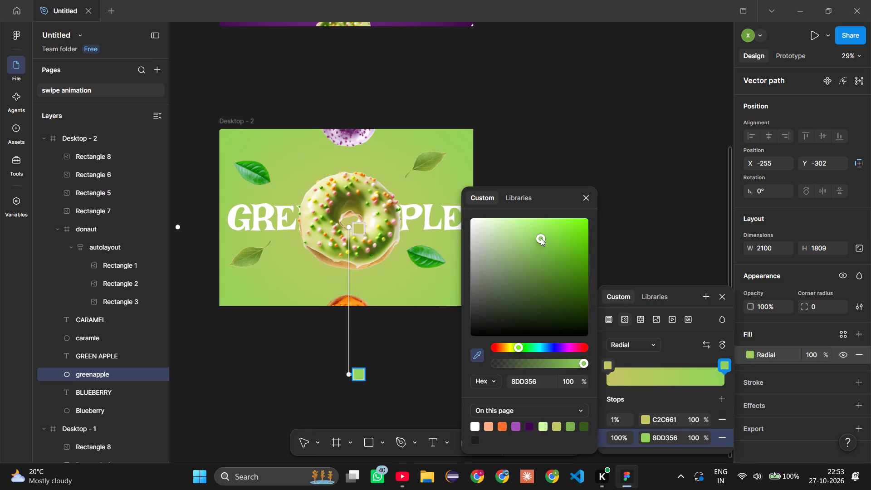
pyautogui.moveTo(541, 238); pyautogui.dragTo(563, 250)
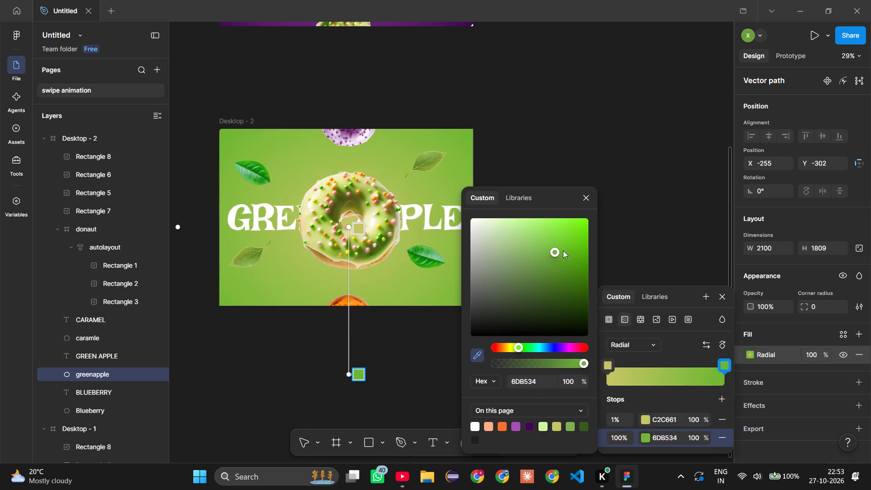
pyautogui.moveTo(563, 250); pyautogui.dragTo(581, 263)
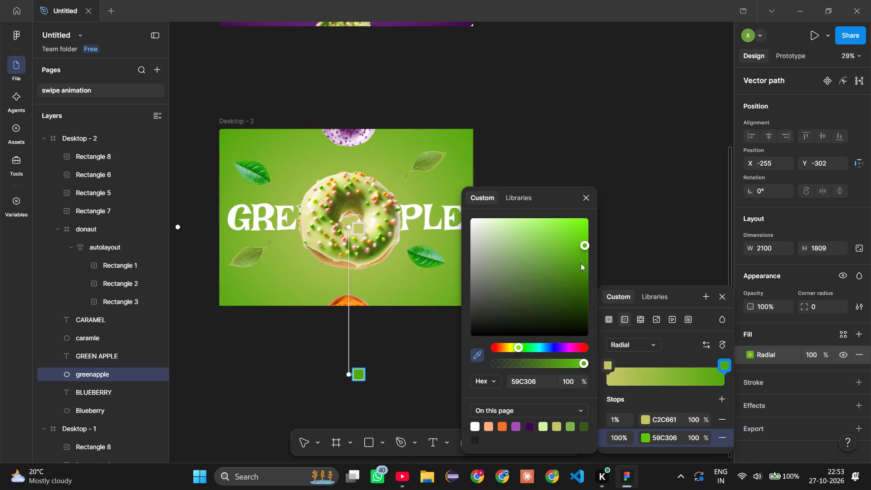
pyautogui.moveTo(581, 263); pyautogui.dragTo(577, 290)
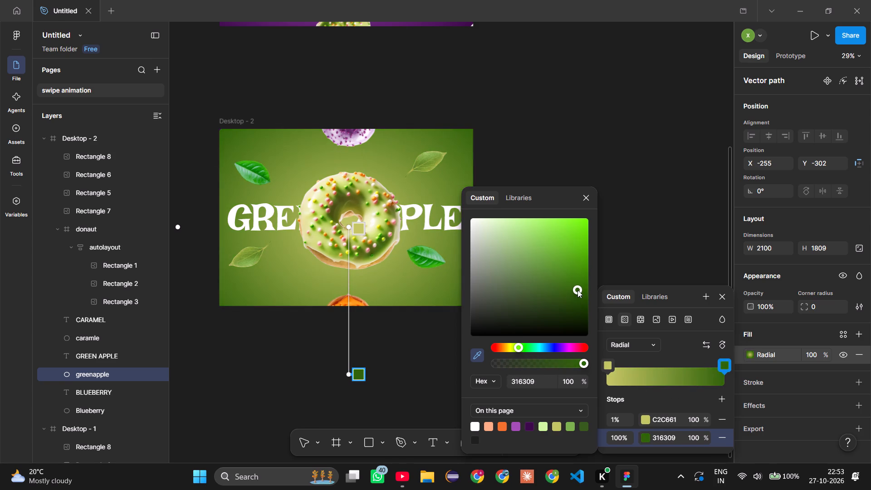
pyautogui.moveTo(577, 290); pyautogui.dragTo(579, 284)
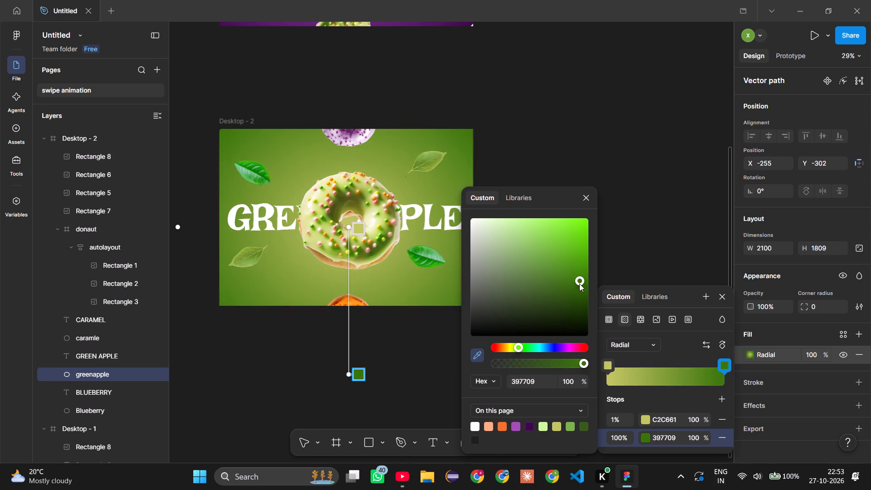
pyautogui.moveTo(579, 284); pyautogui.dragTo(577, 293)
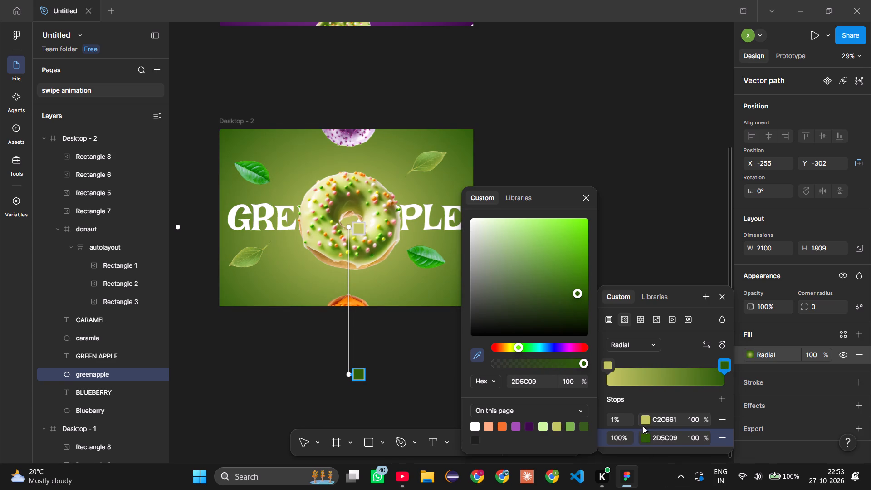
# Sample the dark green at Desktop - 2's upper corner for the 1% stop of greenapple's radial gradient.
pyautogui.click(646, 420)
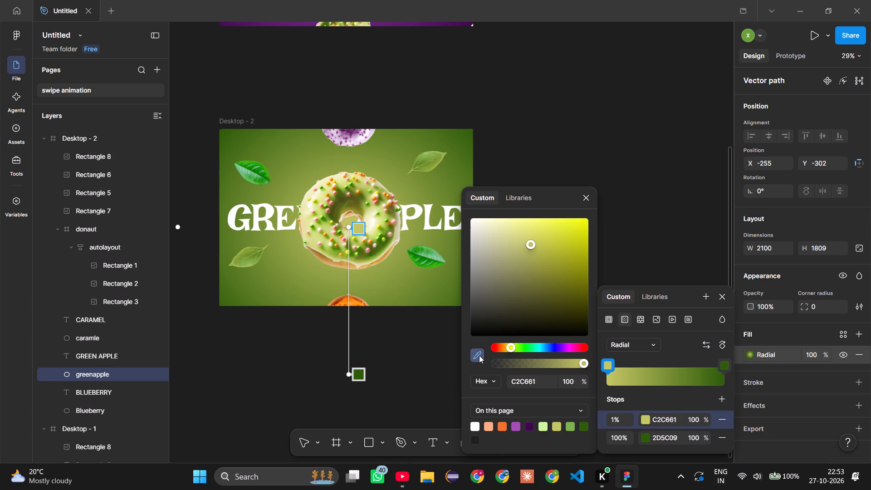
pyautogui.click(479, 355)
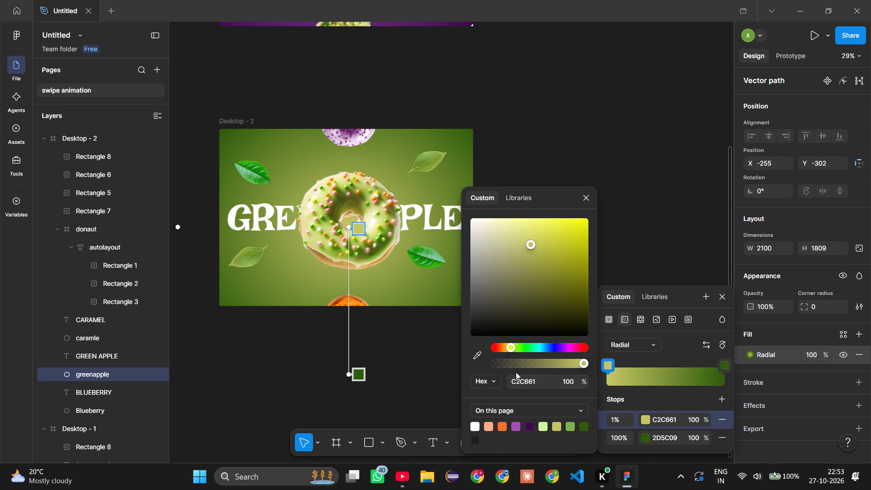
pyautogui.click(476, 355)
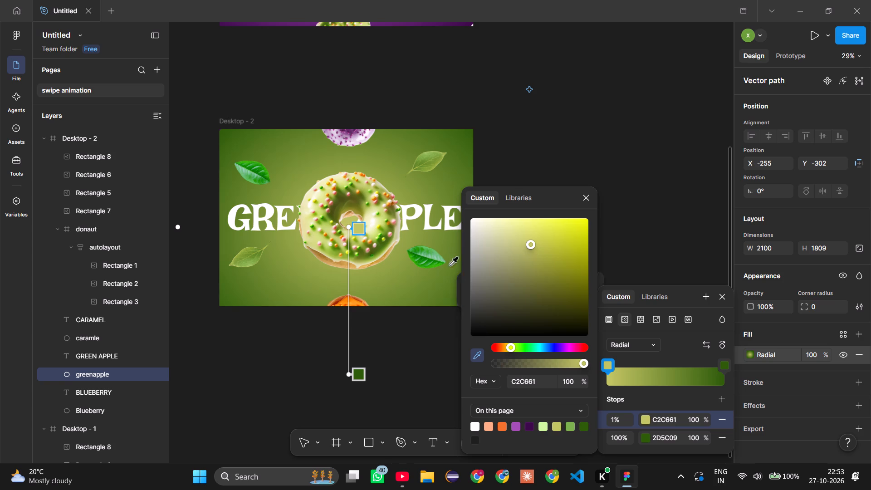
pyautogui.click(461, 137)
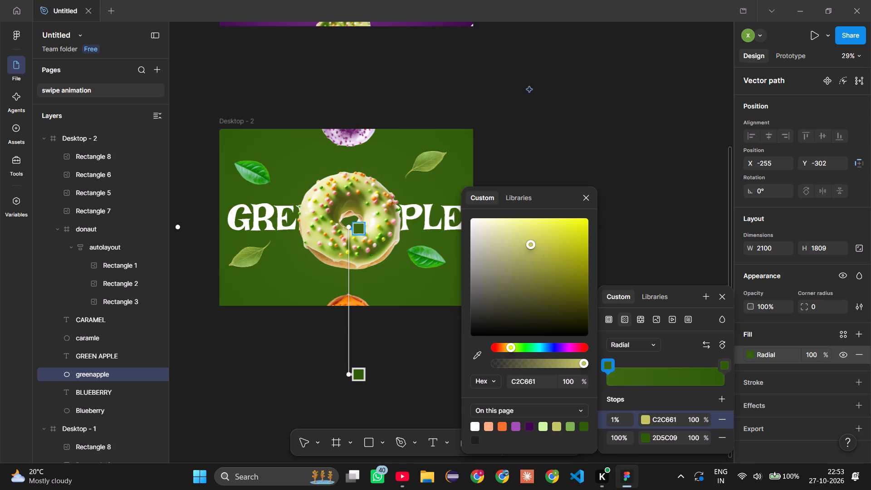
# Try lighter, muted and vivid greens for the gradient's 1% stop, set it to 8DC257, and close the stop's colour picker.
pyautogui.moveTo(571, 285); pyautogui.dragTo(520, 245)
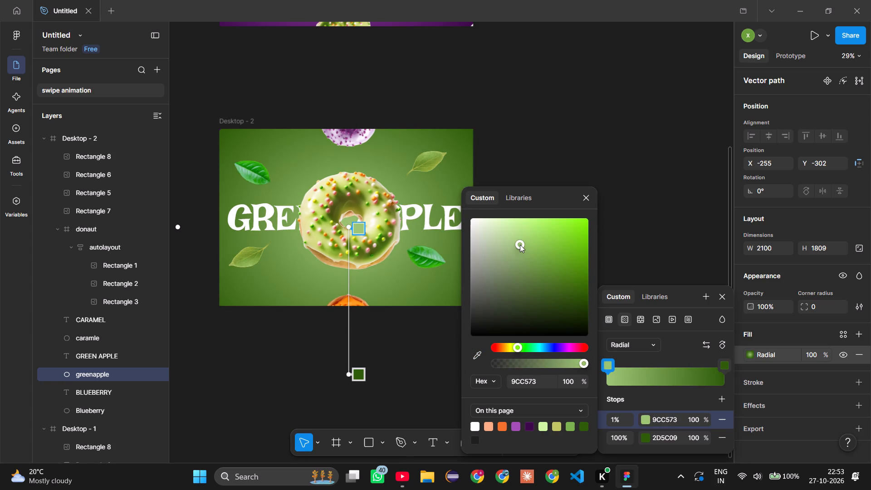
pyautogui.moveTo(520, 245); pyautogui.dragTo(565, 245)
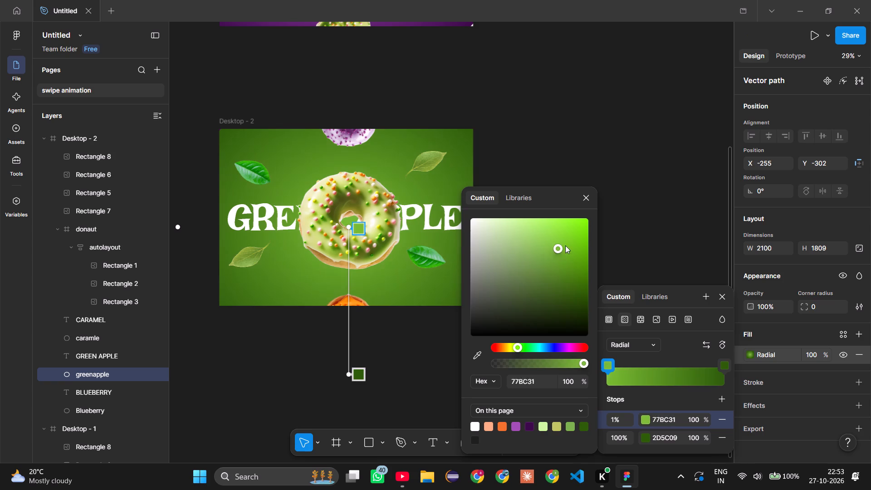
pyautogui.moveTo(565, 245); pyautogui.dragTo(503, 233)
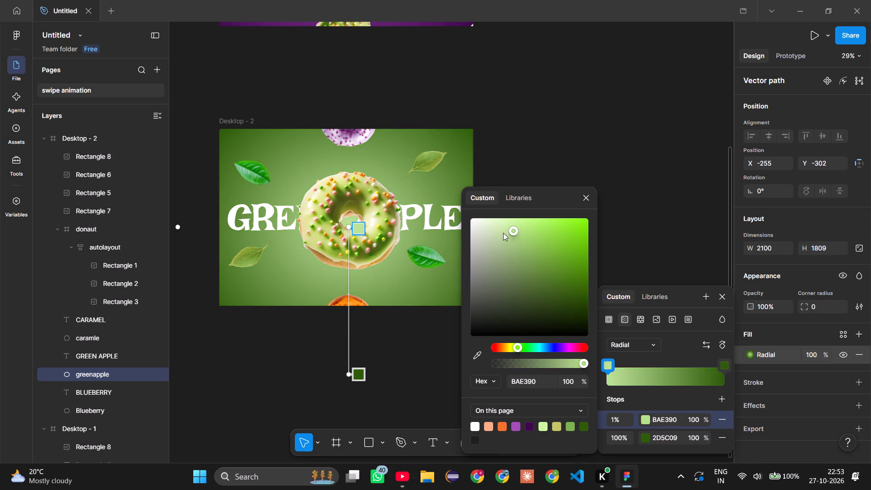
pyautogui.moveTo(503, 233); pyautogui.dragTo(490, 268)
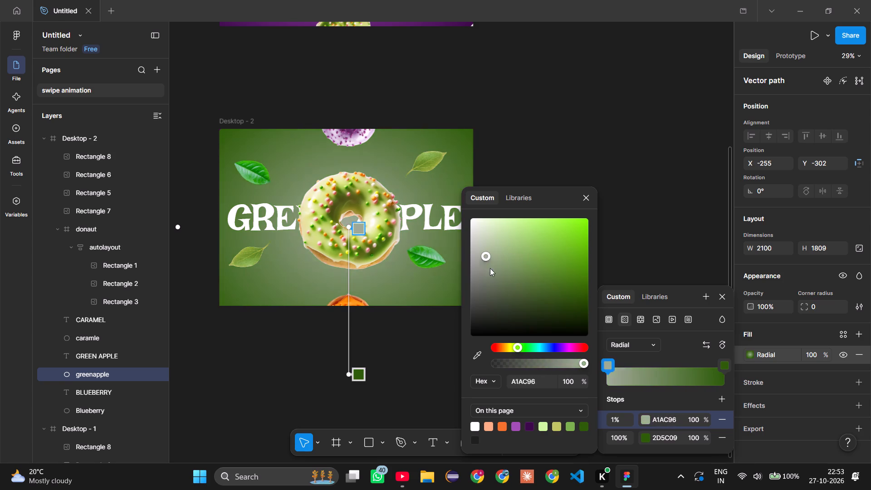
pyautogui.moveTo(490, 268); pyautogui.dragTo(533, 277)
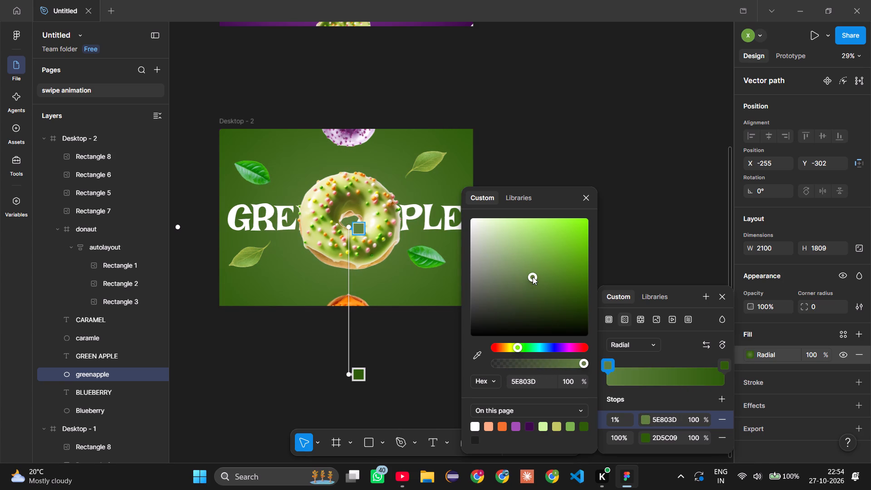
pyautogui.moveTo(533, 277); pyautogui.dragTo(522, 286)
pyautogui.moveTo(522, 286); pyautogui.dragTo(542, 263)
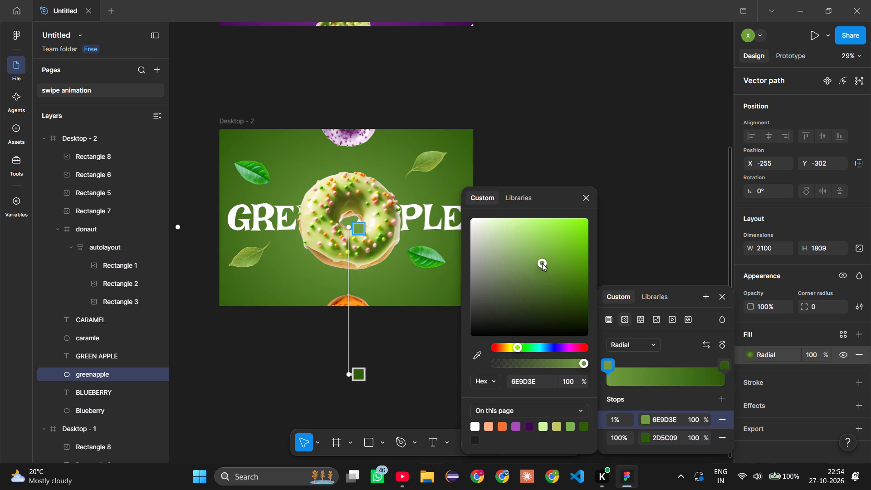
pyautogui.moveTo(542, 263); pyautogui.dragTo(515, 249)
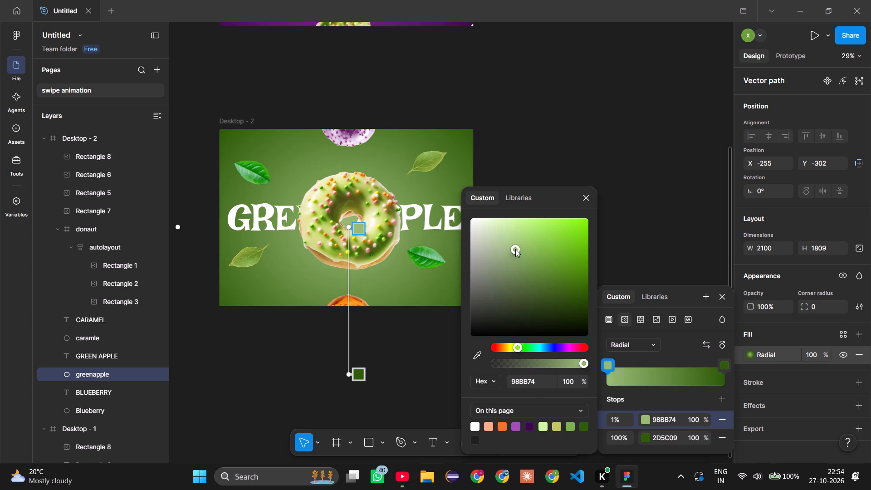
pyautogui.moveTo(515, 249); pyautogui.dragTo(531, 223)
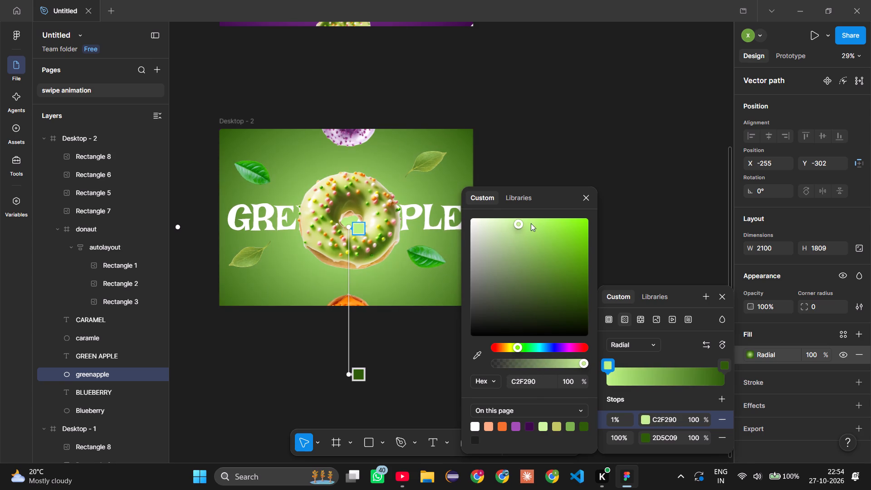
pyautogui.moveTo(531, 223); pyautogui.dragTo(547, 243)
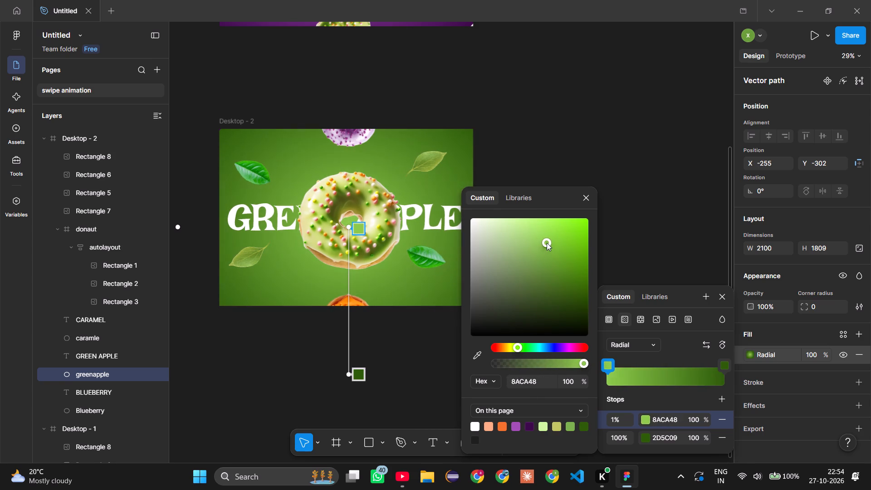
pyautogui.moveTo(547, 243); pyautogui.dragTo(550, 344)
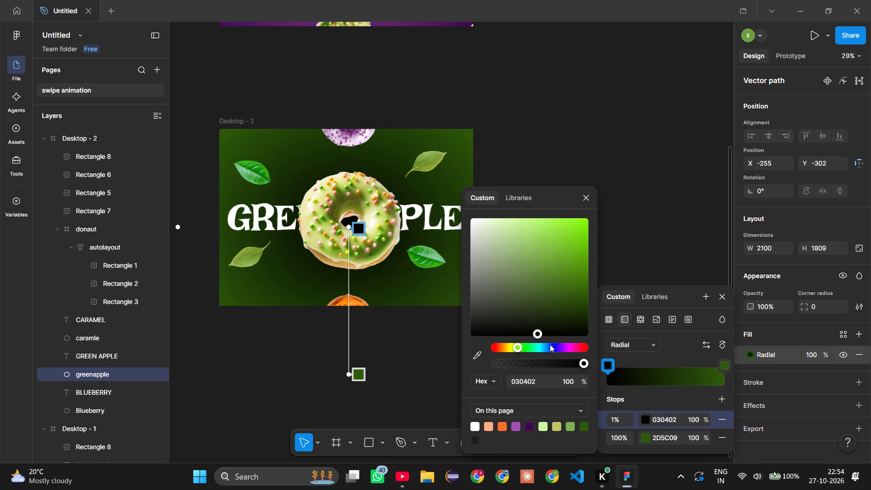
pyautogui.moveTo(550, 344); pyautogui.dragTo(562, 240)
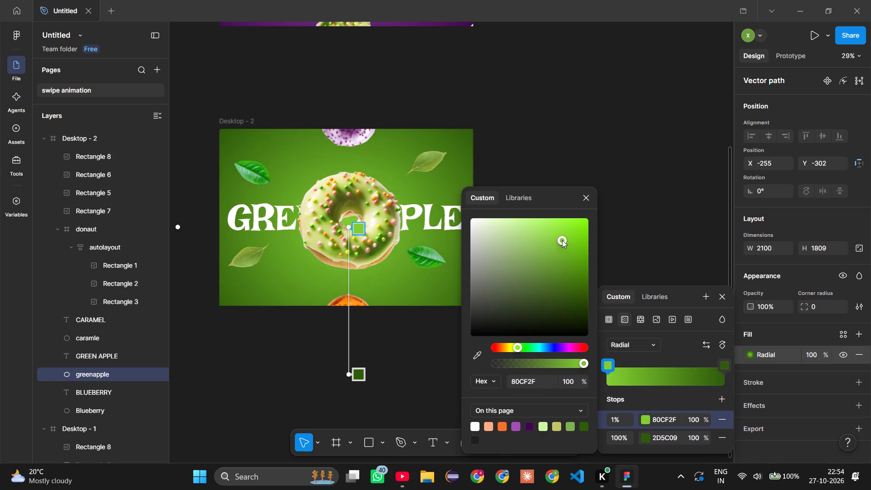
pyautogui.moveTo(562, 240); pyautogui.dragTo(585, 245)
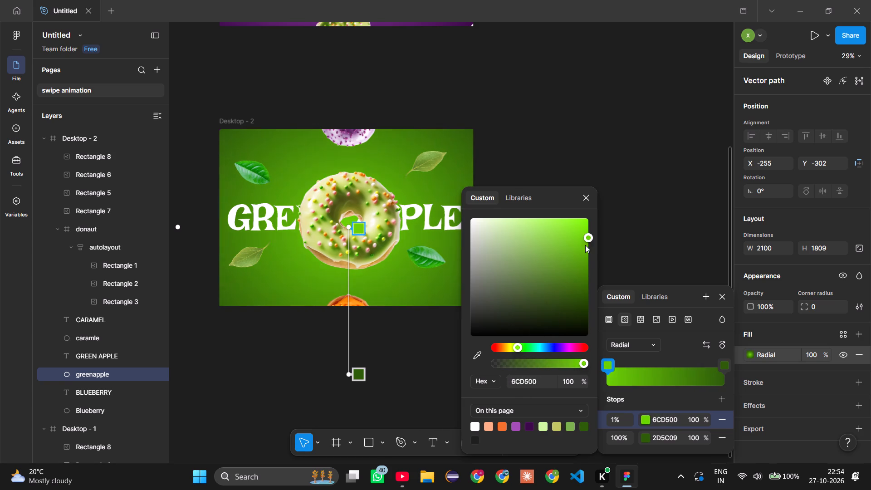
pyautogui.moveTo(585, 245); pyautogui.dragTo(480, 304)
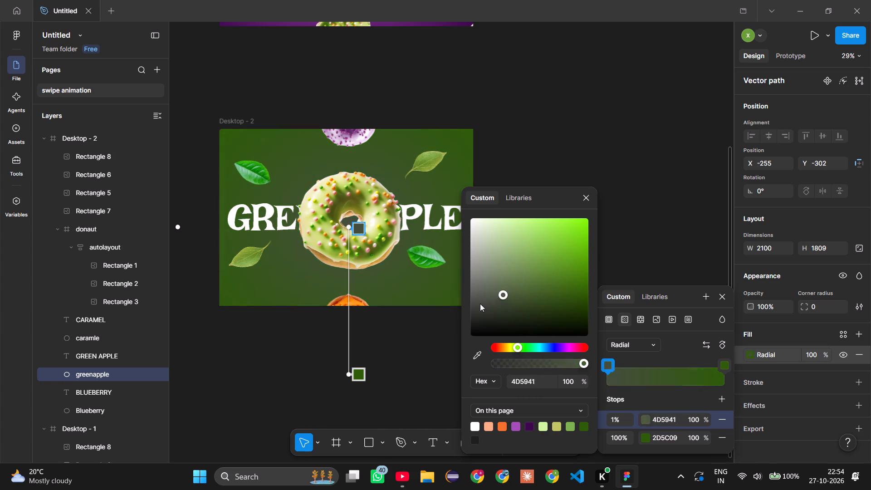
pyautogui.moveTo(480, 304); pyautogui.dragTo(518, 229)
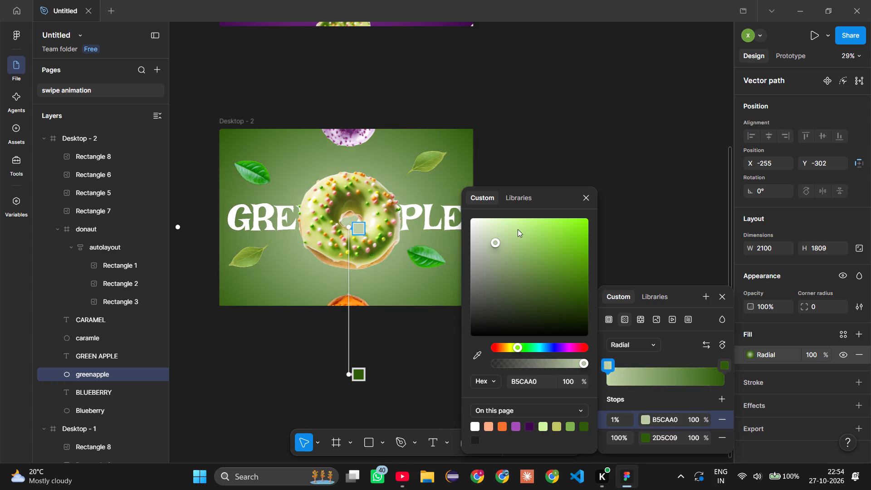
pyautogui.moveTo(518, 229); pyautogui.dragTo(573, 226)
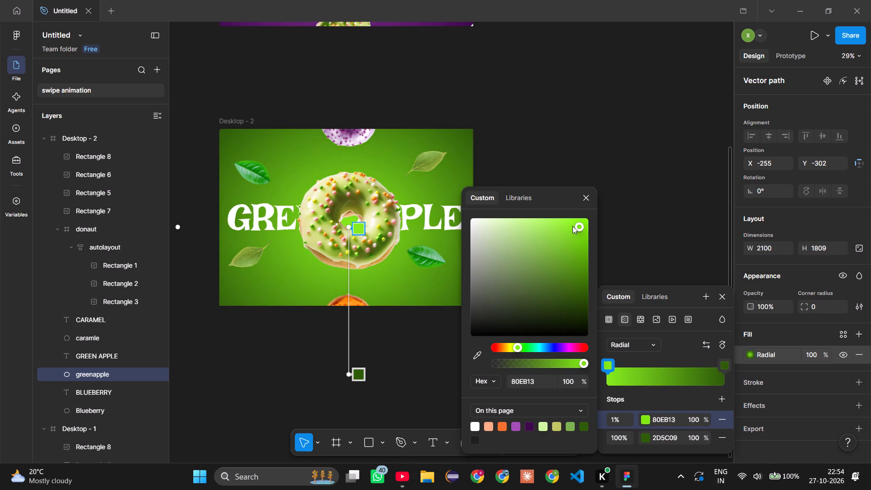
pyautogui.moveTo(573, 226); pyautogui.dragTo(565, 283)
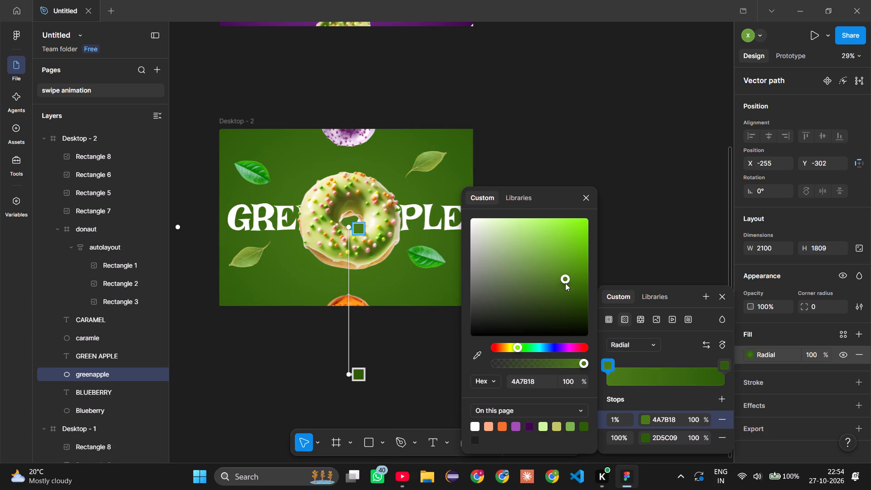
pyautogui.moveTo(565, 283); pyautogui.dragTo(522, 232)
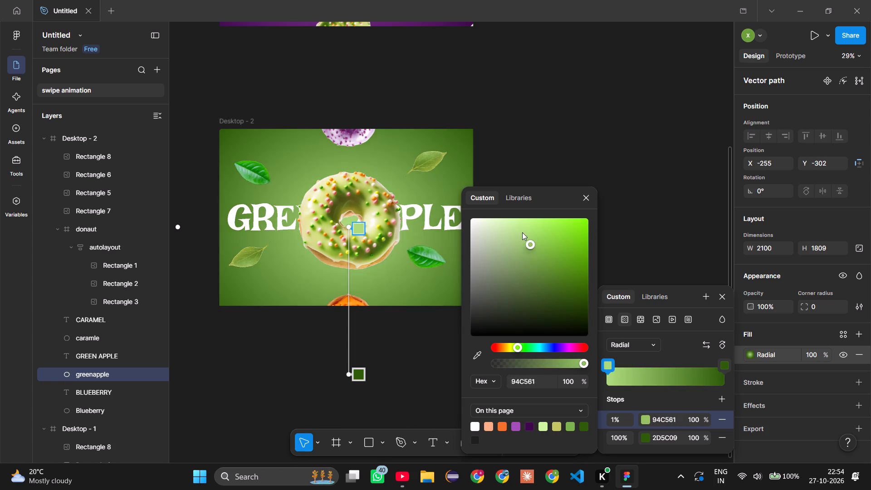
pyautogui.moveTo(522, 232); pyautogui.dragTo(559, 242)
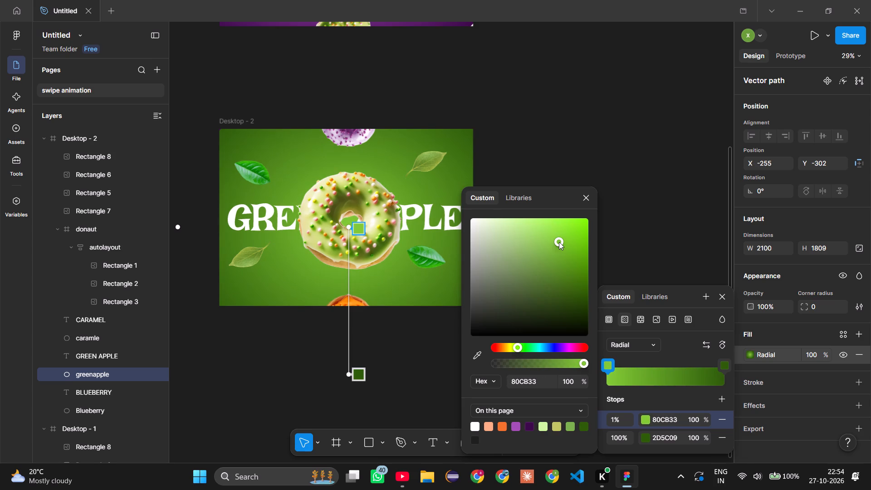
pyautogui.moveTo(559, 242); pyautogui.dragTo(561, 250)
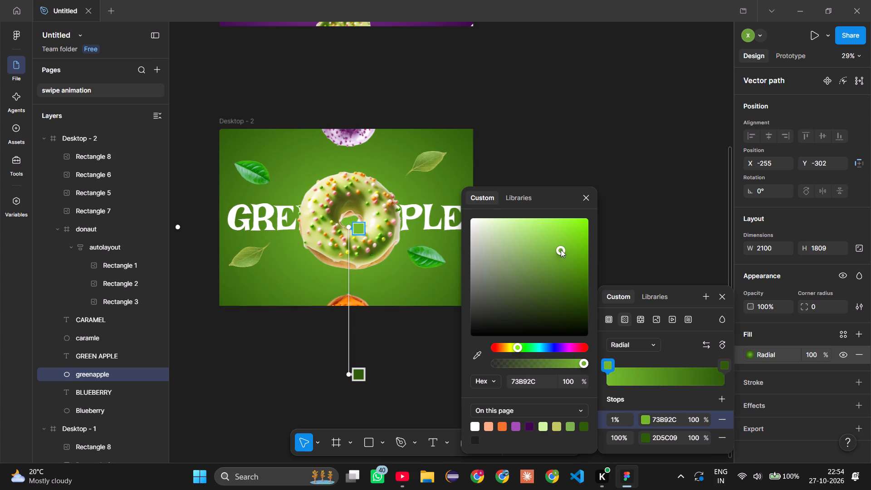
pyautogui.moveTo(561, 250); pyautogui.dragTo(536, 246)
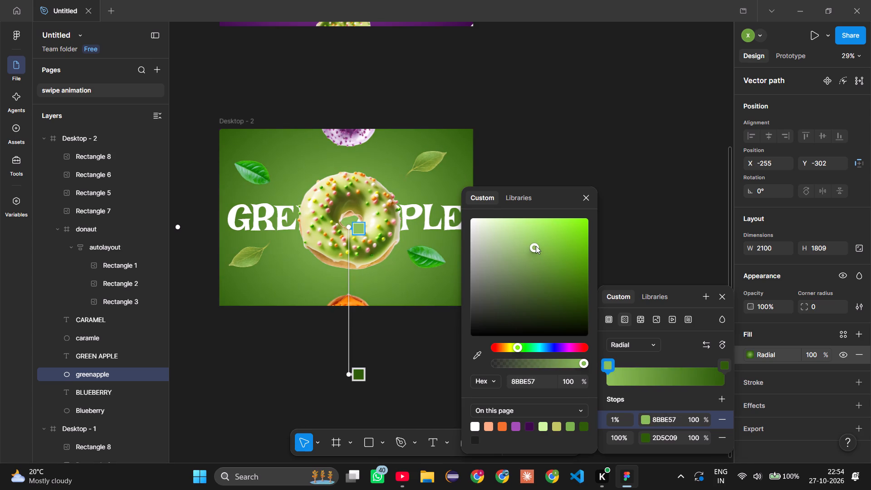
pyautogui.click(536, 246)
pyautogui.click(586, 203)
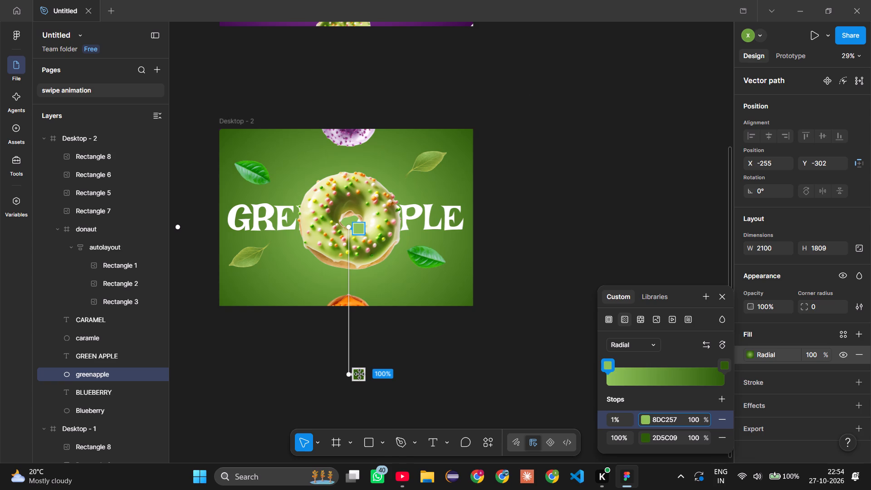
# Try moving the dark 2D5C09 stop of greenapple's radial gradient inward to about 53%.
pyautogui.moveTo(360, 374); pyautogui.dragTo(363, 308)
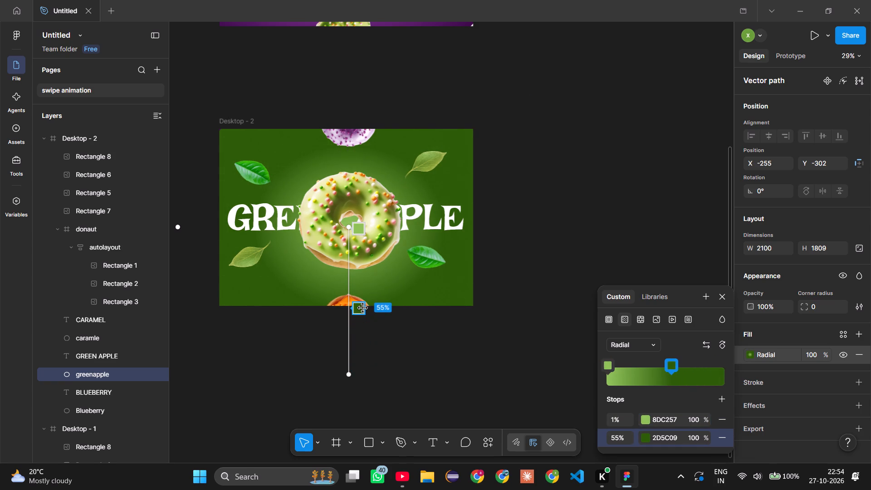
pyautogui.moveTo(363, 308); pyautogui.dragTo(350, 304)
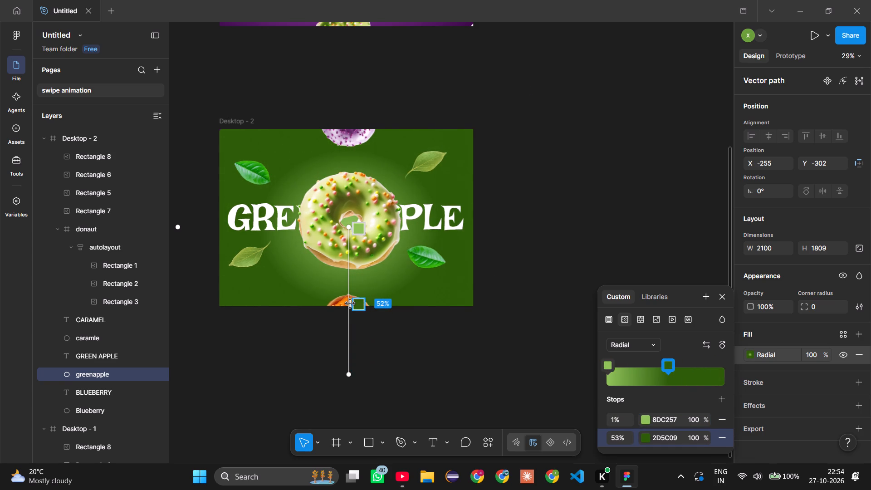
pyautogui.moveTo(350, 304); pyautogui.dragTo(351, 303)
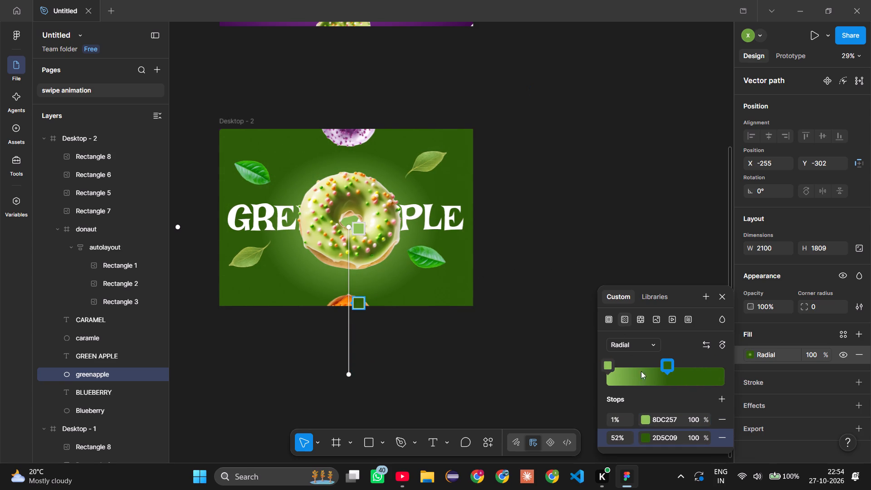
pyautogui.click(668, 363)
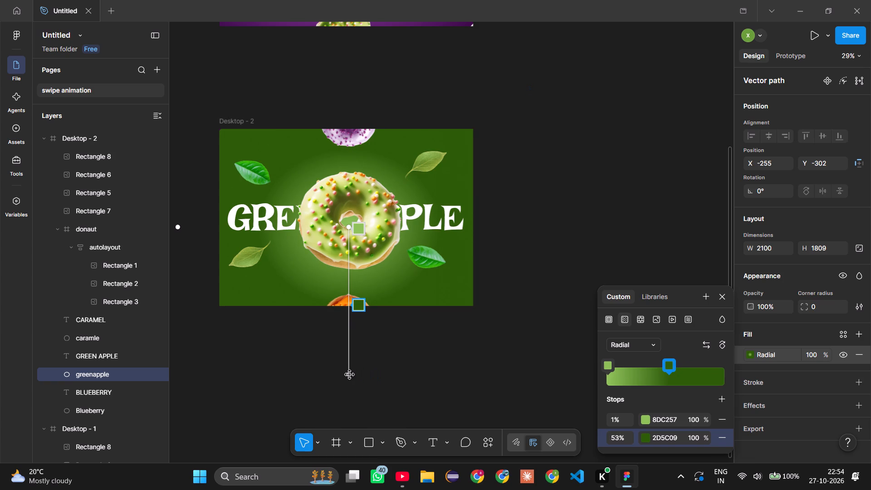
# Shorten greenapple's vertical gradient radius to about Desktop - 2's lower edge and place the dark 2D5C09 stop at 99%.
pyautogui.moveTo(350, 375); pyautogui.dragTo(352, 318)
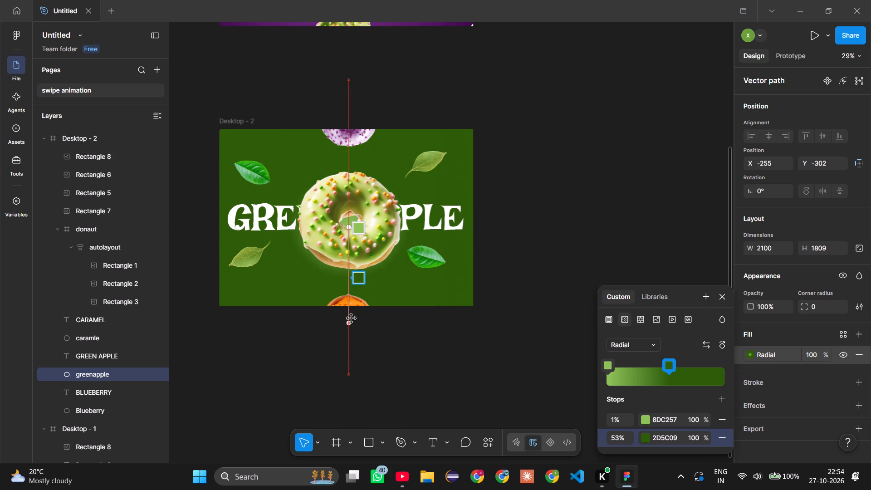
pyautogui.moveTo(352, 318); pyautogui.dragTo(350, 304)
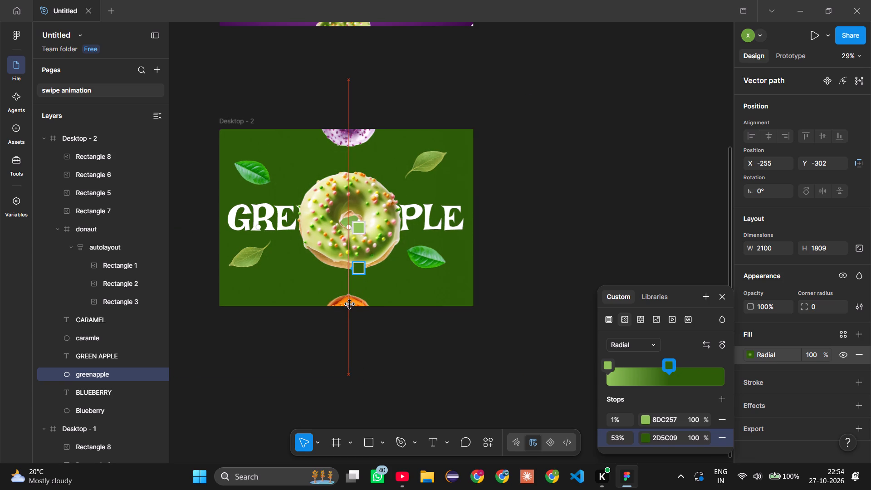
pyautogui.moveTo(350, 304); pyautogui.dragTo(349, 309)
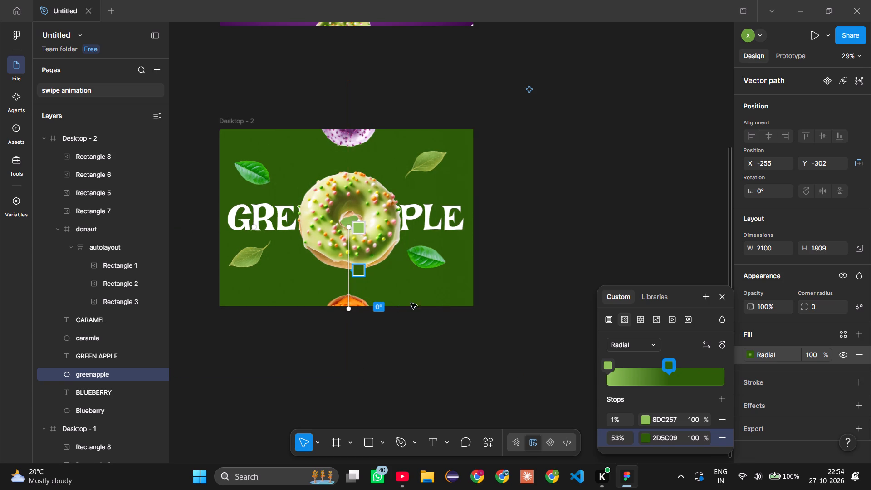
pyautogui.moveTo(361, 271); pyautogui.dragTo(356, 304)
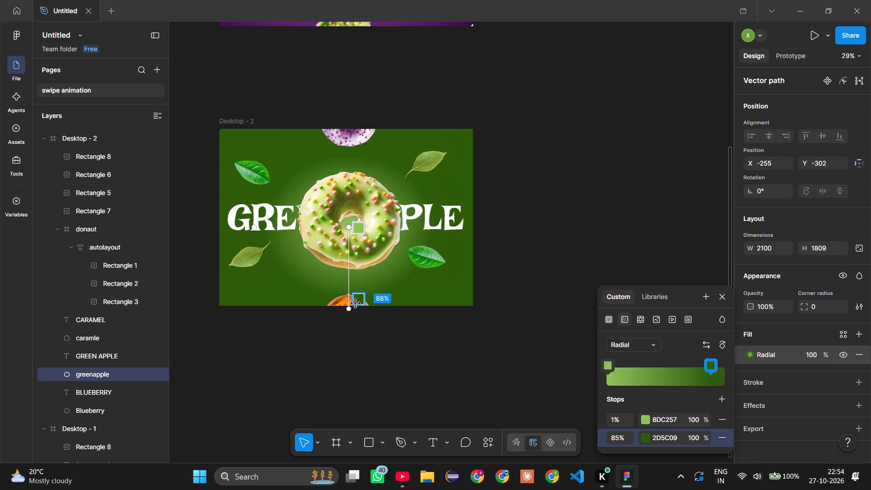
pyautogui.moveTo(356, 304); pyautogui.dragTo(352, 308)
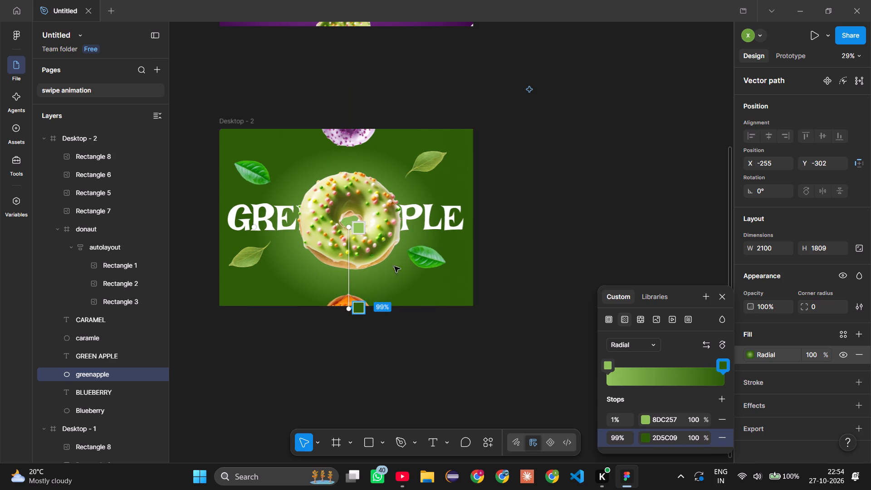
# Lighten the 99% stop of greenapple's gradient to a medium green and close the fill settings.
pyautogui.click(720, 365)
pyautogui.moveTo(578, 292); pyautogui.dragTo(556, 275)
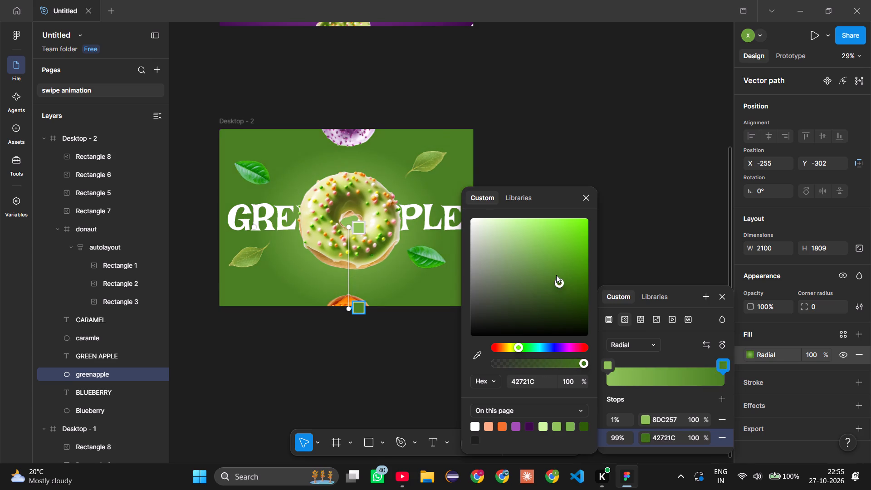
pyautogui.moveTo(556, 275); pyautogui.dragTo(556, 275)
pyautogui.click(660, 250)
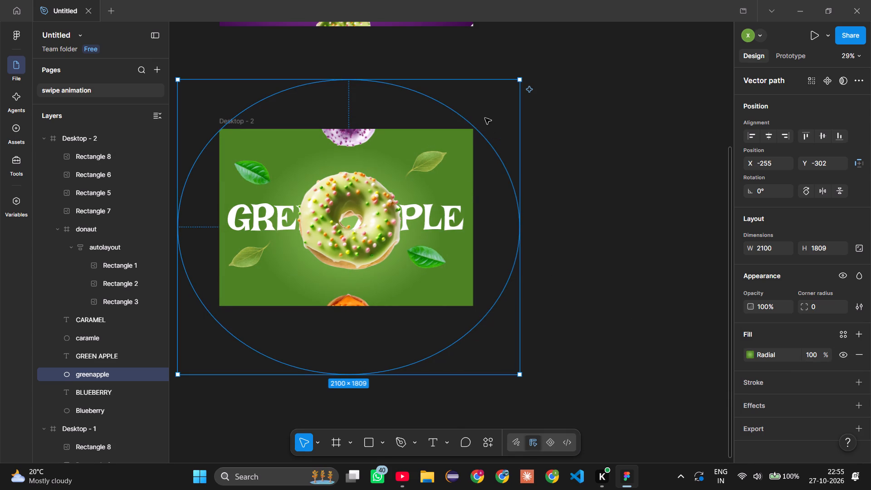
# Centre the greenapple ellipse horizontally and vertically within Desktop - 2.
pyautogui.click(770, 133)
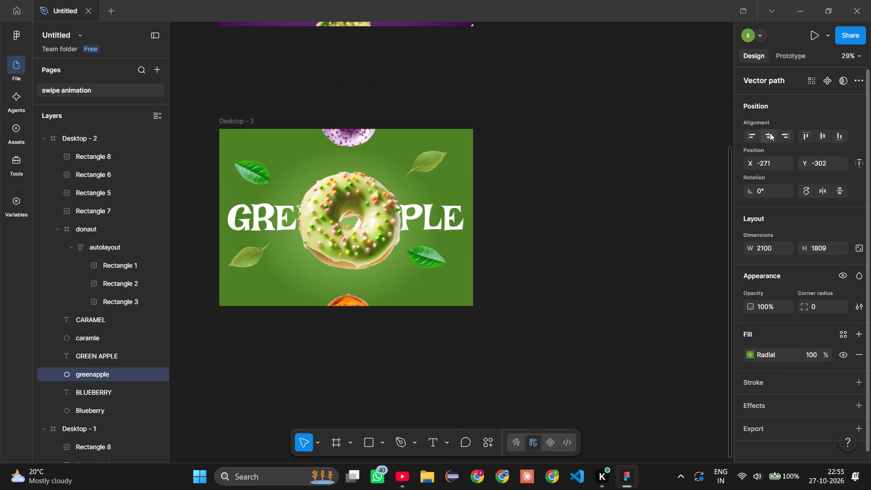
pyautogui.click(819, 134)
# Centre the purple Blueberry ellipse horizontally and vertically within Desktop - 1 and deselect it.
pyautogui.keyDown('ctrl'); pyautogui.click(454, 29); pyautogui.keyUp('ctrl')
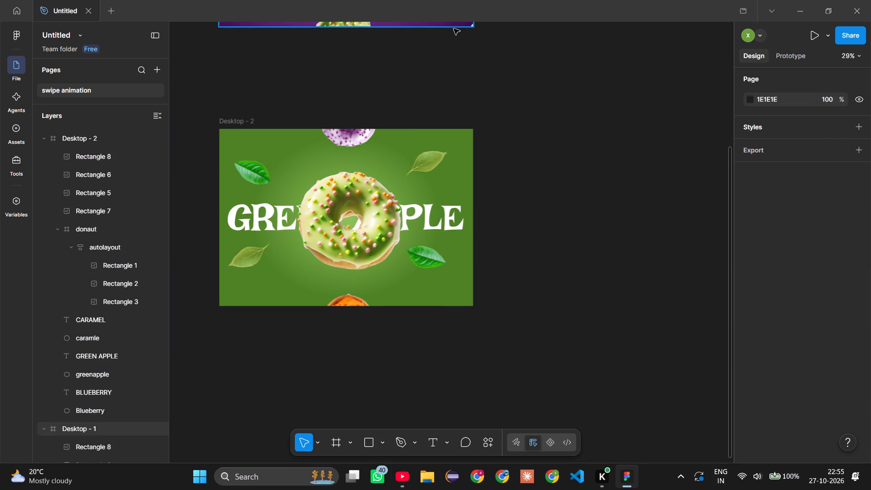
pyautogui.click(454, 28)
pyautogui.keyDown('ctrl'); pyautogui.click(463, 150); pyautogui.keyUp('ctrl')
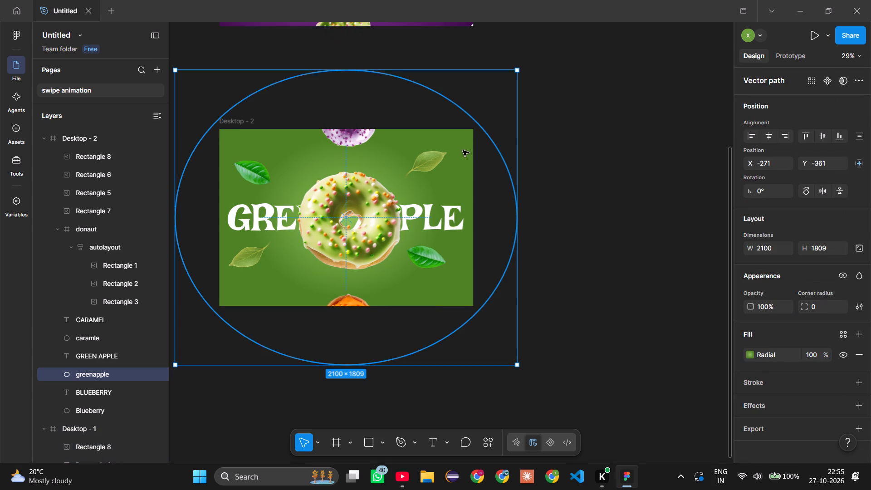
pyautogui.keyDown('ctrl'); pyautogui.click(464, 25); pyautogui.keyUp('ctrl')
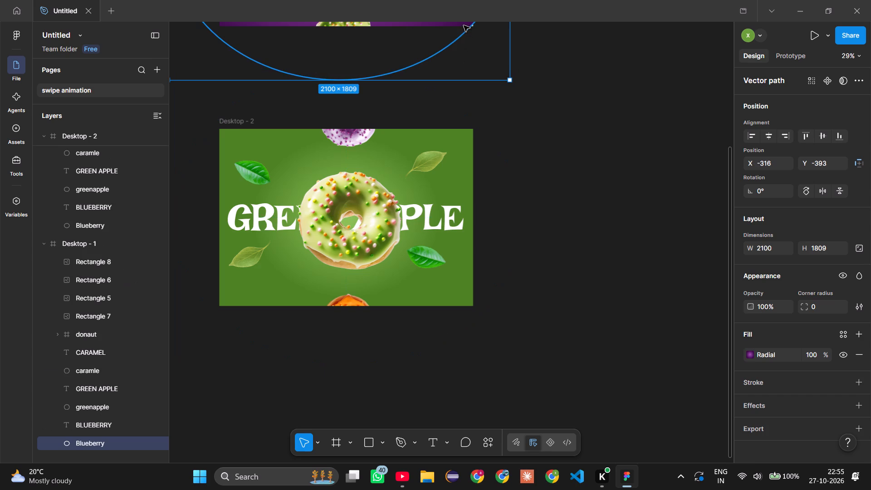
pyautogui.click(769, 133)
pyautogui.click(821, 139)
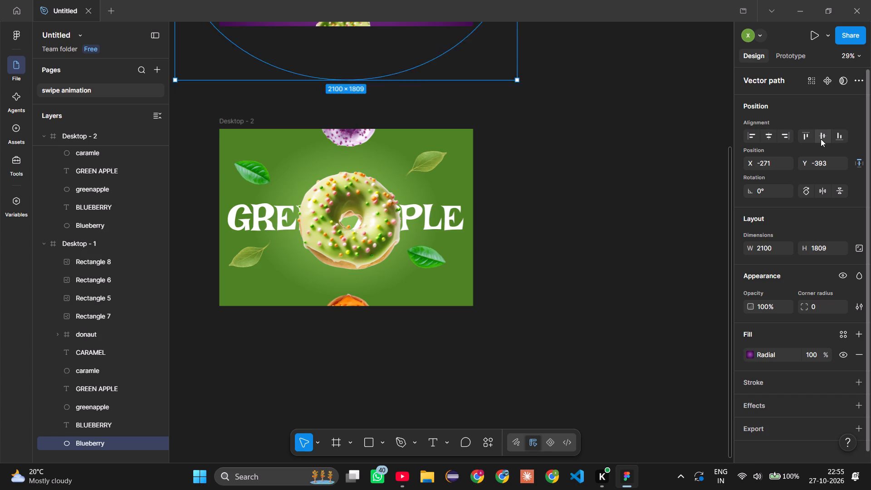
pyautogui.scroll(2, 591, 181)
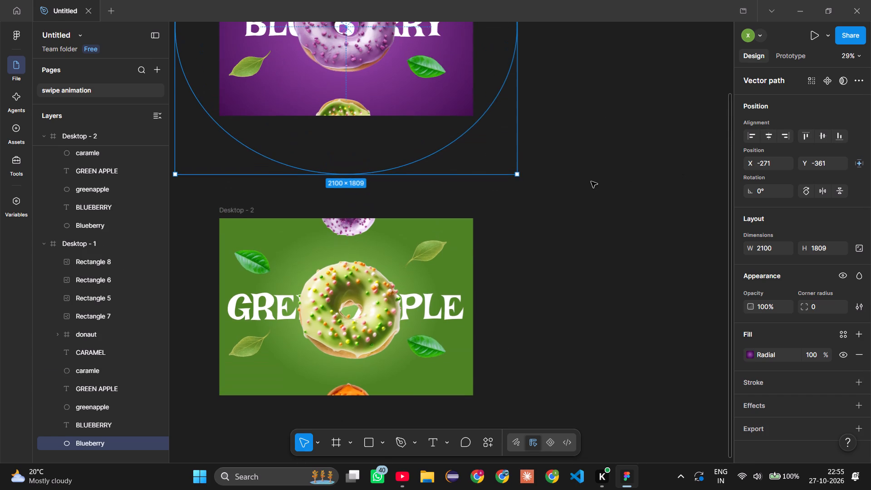
pyautogui.scroll(-1, 591, 181)
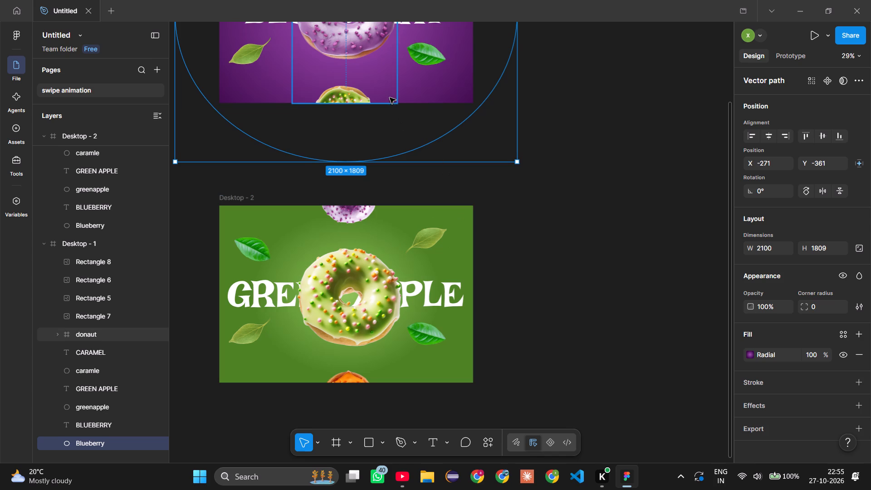
pyautogui.click(430, 128)
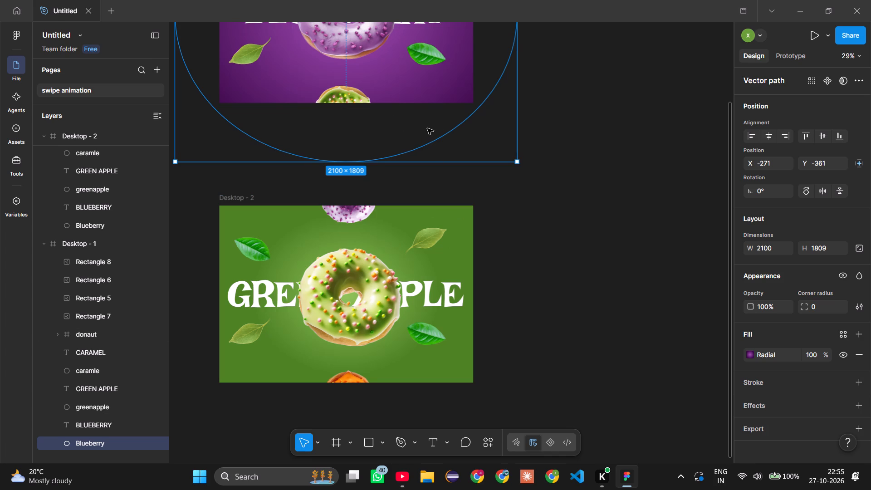
# Align the horizontal centres of the Desktop - 1 and Desktop - 2 frames and clear the selection.
pyautogui.click(459, 93)
pyautogui.click(547, 146)
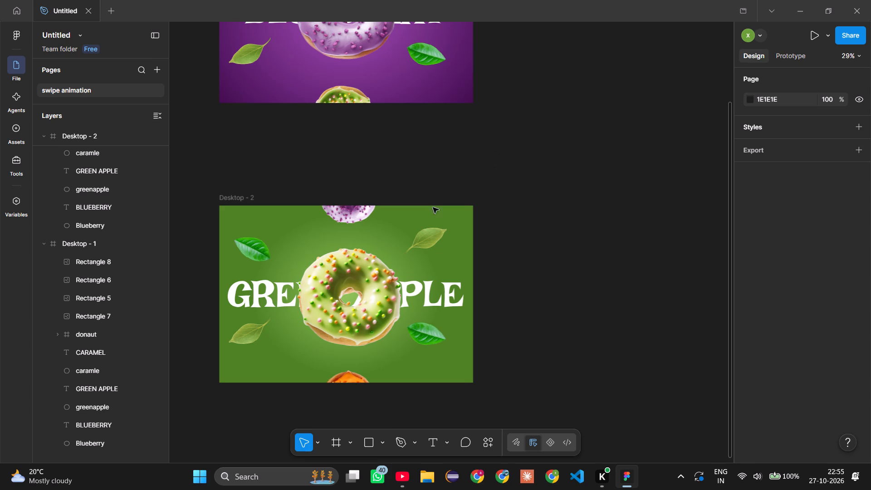
pyautogui.click(109, 244)
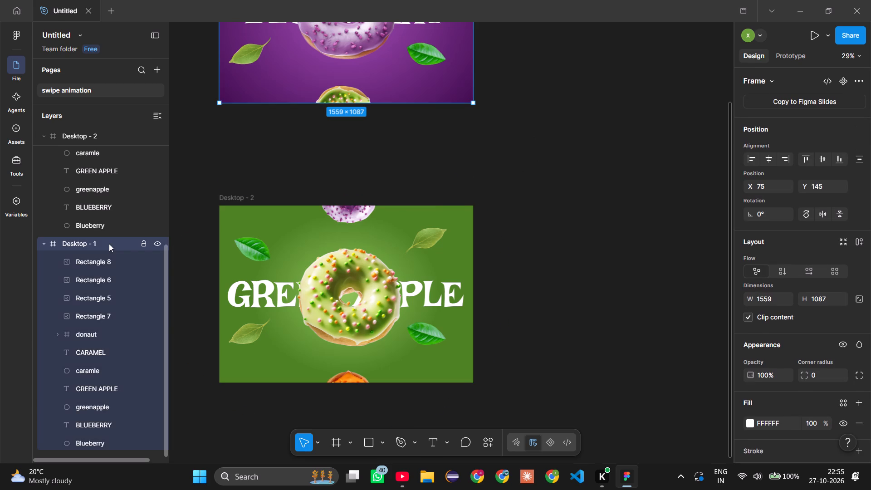
pyautogui.scroll(3, 103, 211)
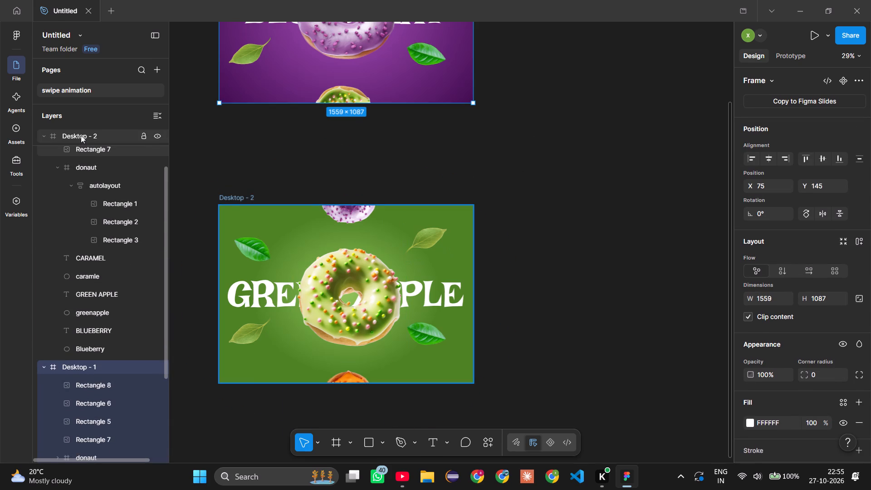
pyautogui.keyDown('ctrl'); pyautogui.click(81, 135); pyautogui.keyUp('ctrl')
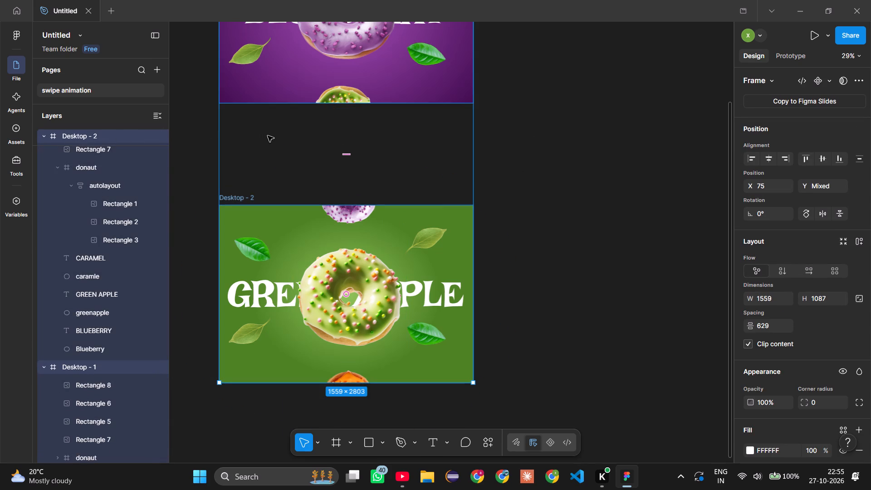
pyautogui.click(770, 157)
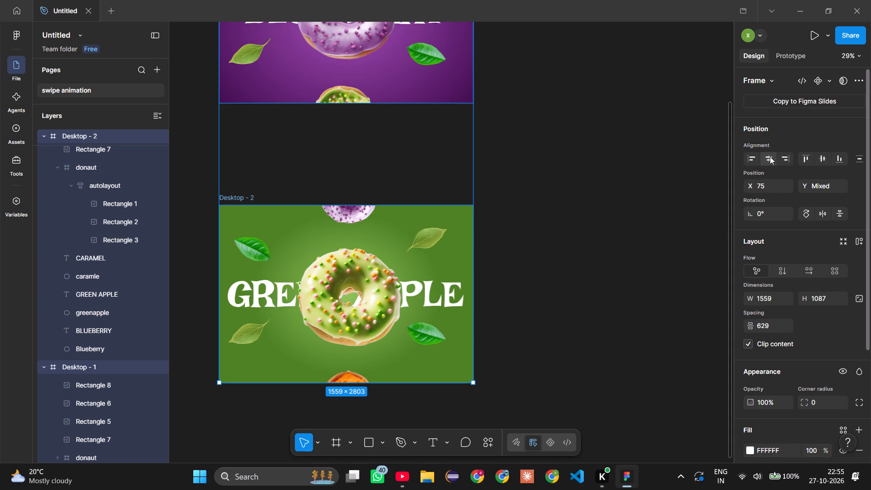
pyautogui.click(581, 196)
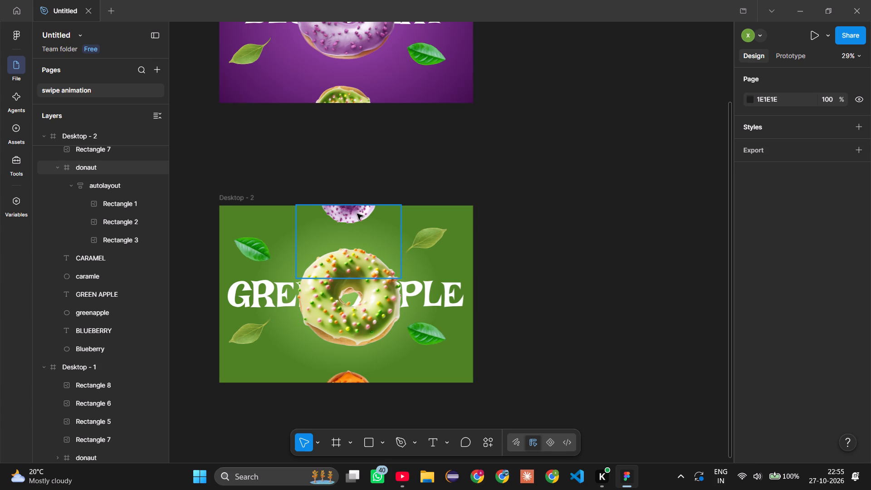
# Rotate Desktop - 2's upper-left leaf, Rectangle 6, to about 42°.
pyautogui.click(254, 244)
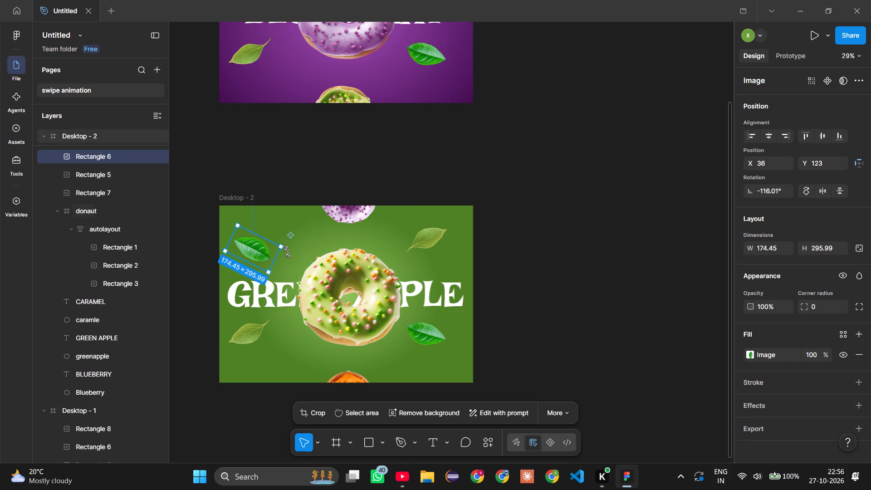
pyautogui.moveTo(286, 248); pyautogui.dragTo(219, 224)
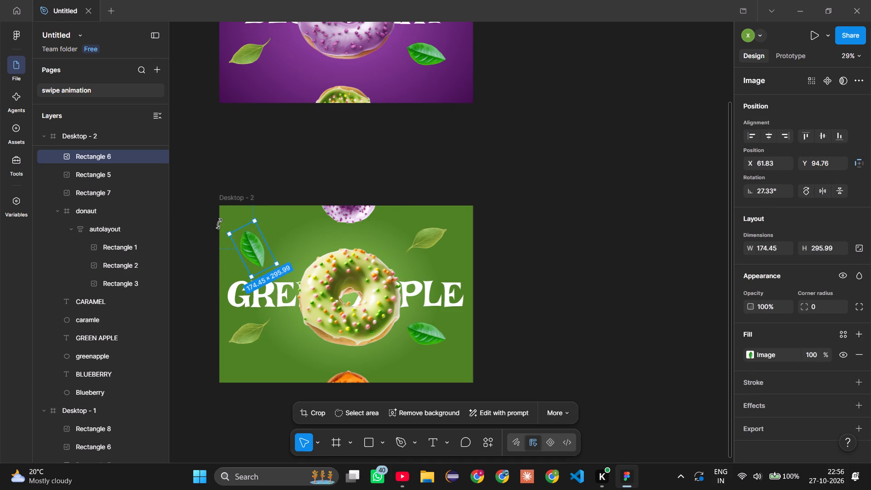
pyautogui.moveTo(219, 224); pyautogui.dragTo(220, 235)
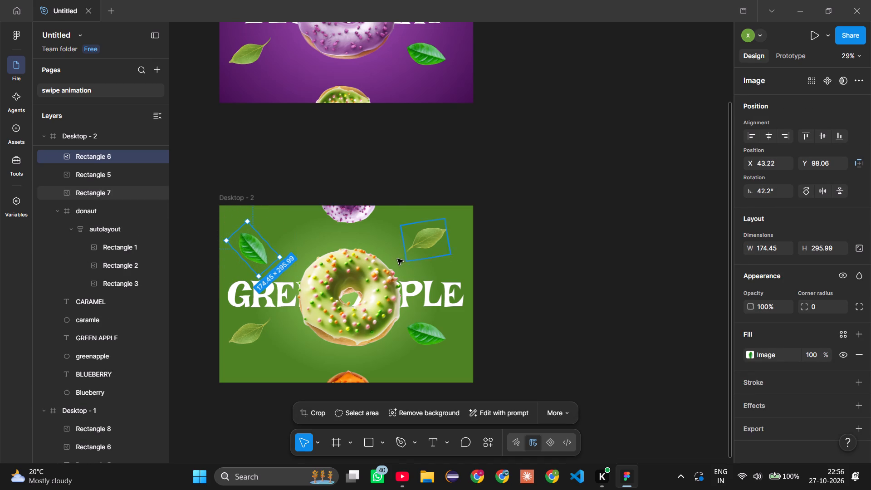
# Rotate Desktop - 2's upper-right leaf, Rectangle 7, to about -153°.
pyautogui.click(415, 251)
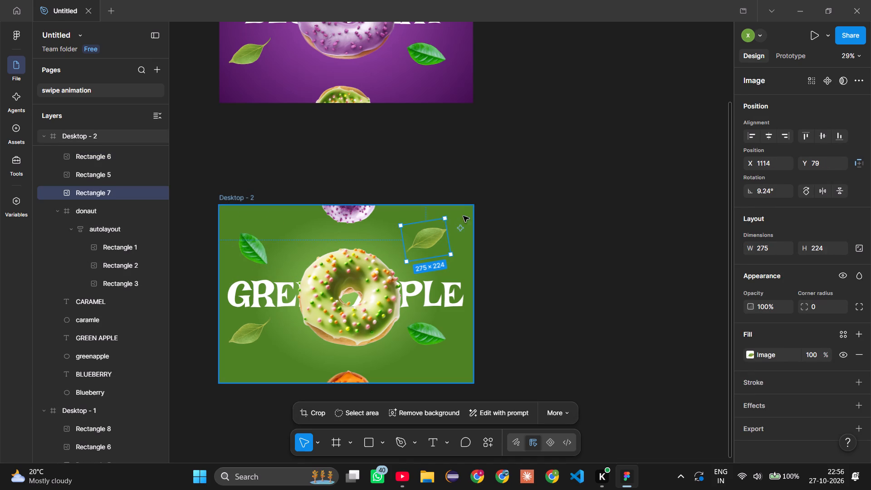
pyautogui.moveTo(451, 217); pyautogui.dragTo(479, 253)
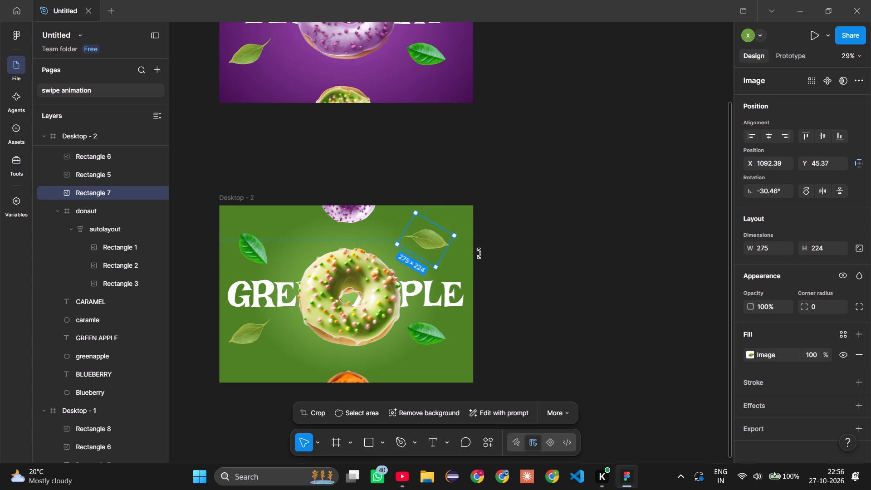
pyautogui.moveTo(479, 253); pyautogui.dragTo(409, 269)
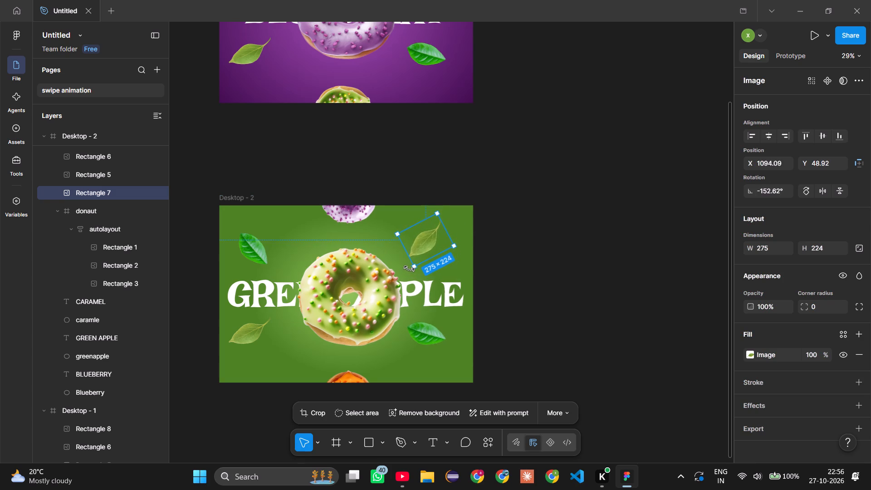
pyautogui.moveTo(409, 269); pyautogui.dragTo(409, 268)
# Rotate Desktop - 2's lower-left leaf, Rectangle 5, to about 3°.
pyautogui.click(227, 328)
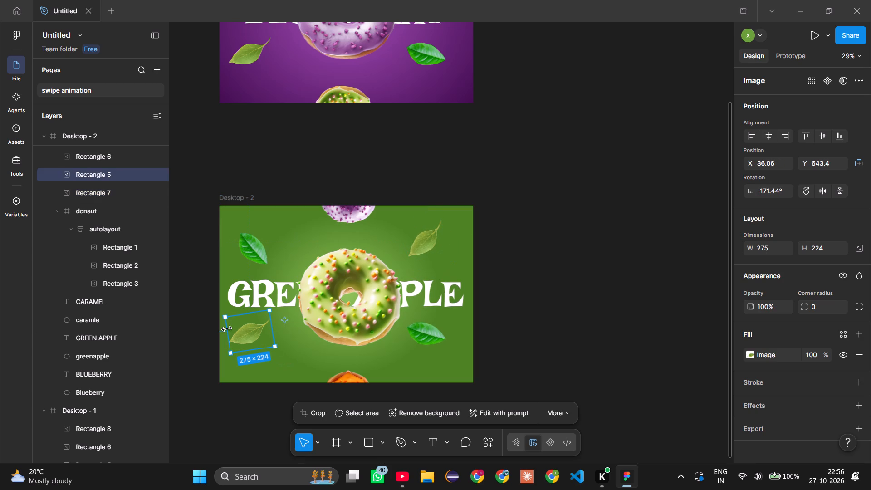
pyautogui.moveTo(228, 358); pyautogui.dragTo(259, 296)
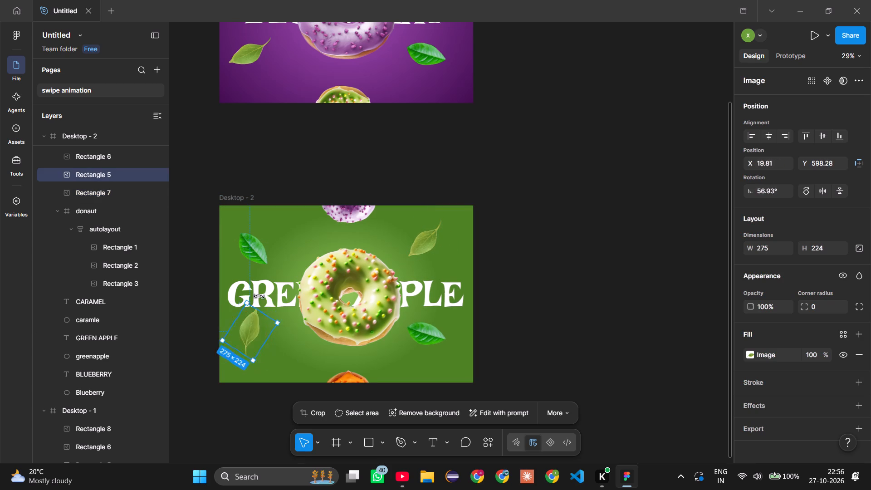
pyautogui.moveTo(259, 296); pyautogui.dragTo(274, 307)
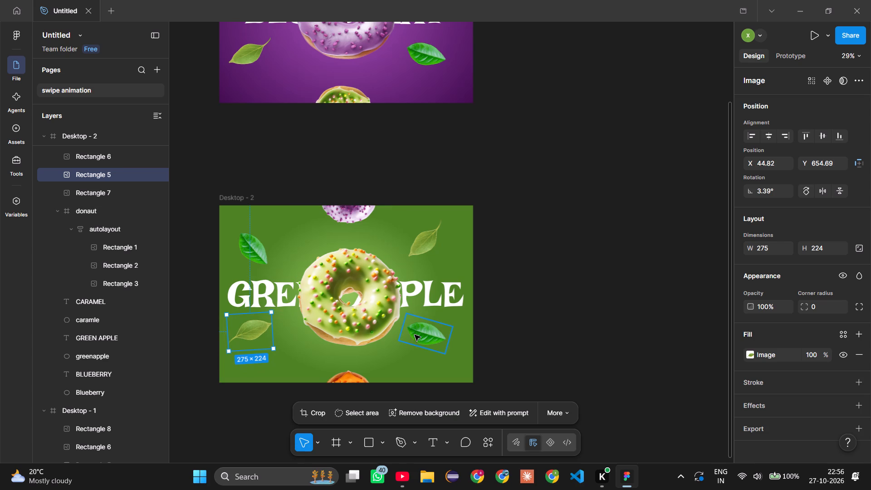
# Rotate Desktop - 2's lower-right leaf, Rectangle 8, to about -132° and deselect it.
pyautogui.click(419, 335)
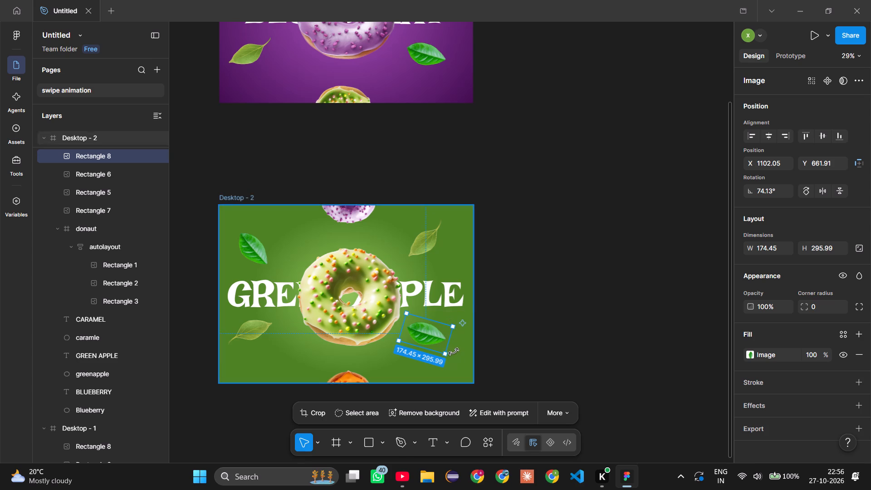
pyautogui.moveTo(453, 354); pyautogui.dragTo(401, 323)
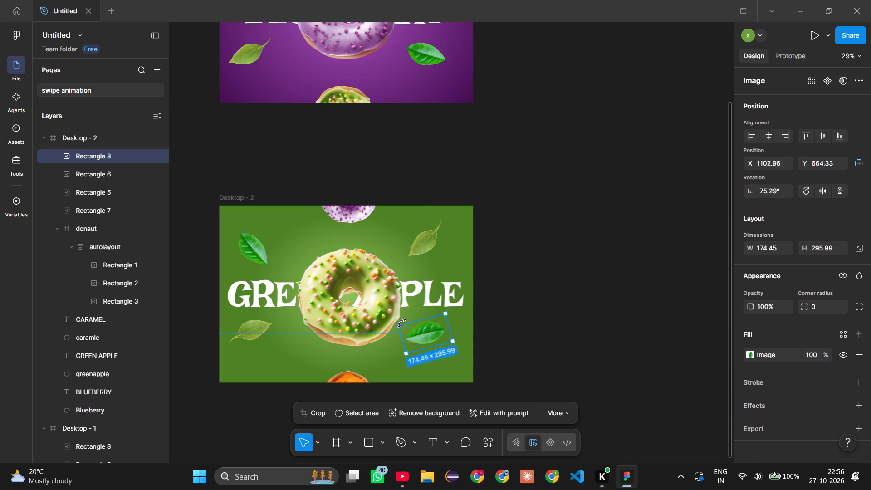
pyautogui.moveTo(401, 323); pyautogui.dragTo(411, 304)
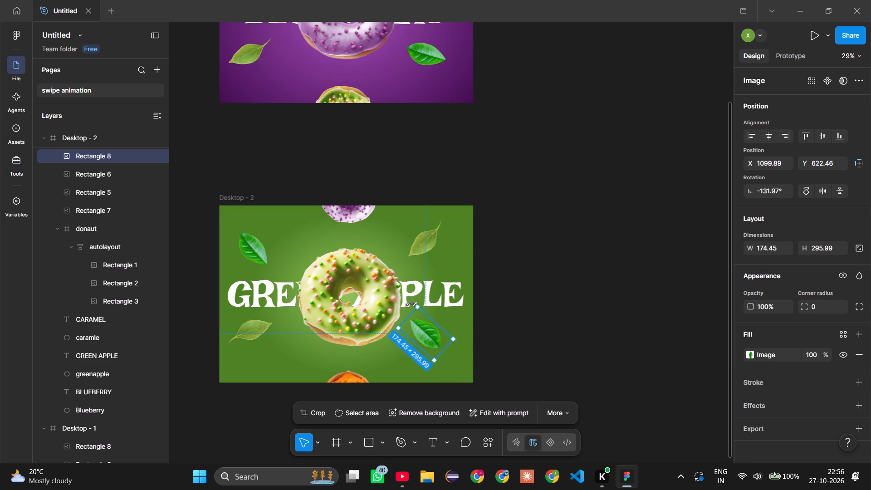
pyautogui.moveTo(411, 304); pyautogui.dragTo(412, 304)
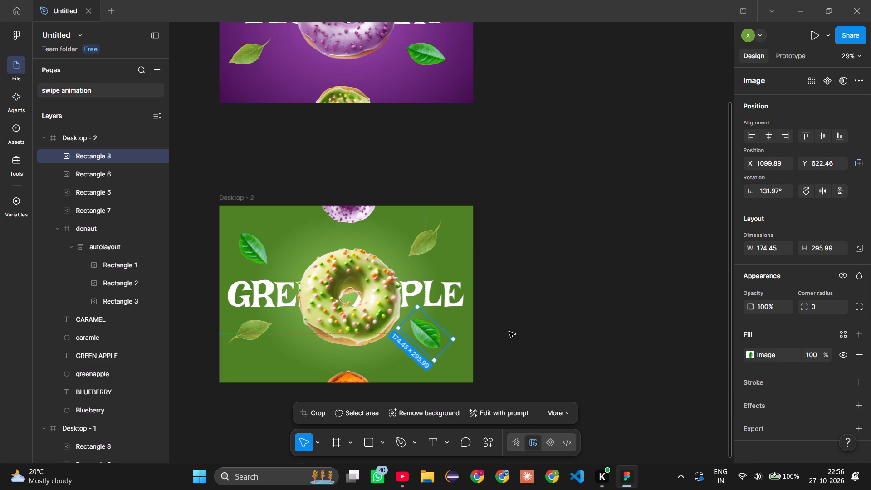
pyautogui.click(509, 332)
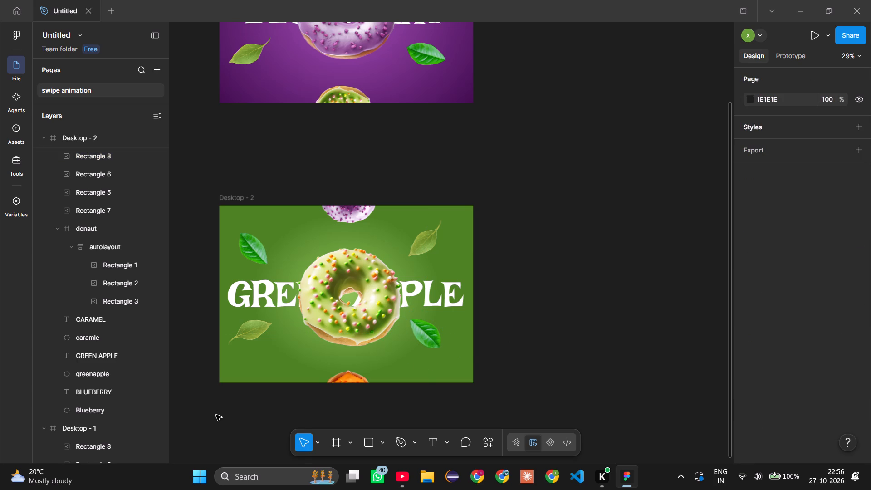
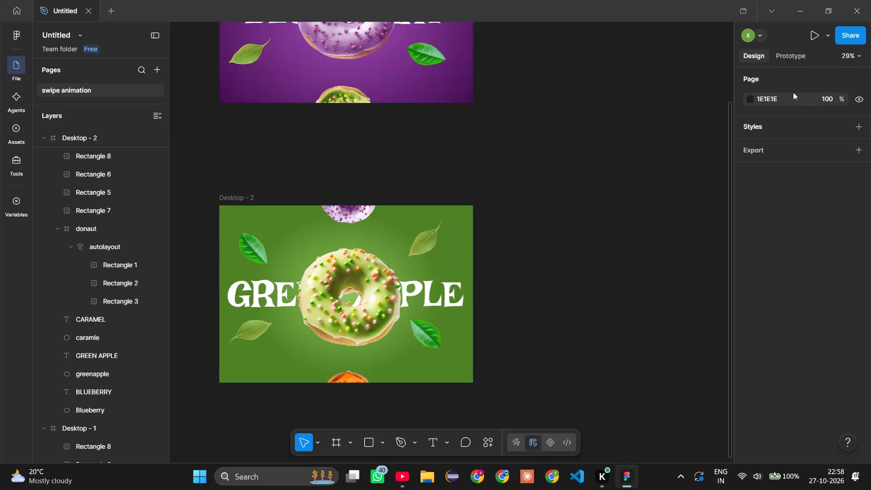
# Switch to prototyping and move the Desktop - 2 frame up closer to Desktop - 1, keeping the two frames vertically aligned.
pyautogui.click(790, 57)
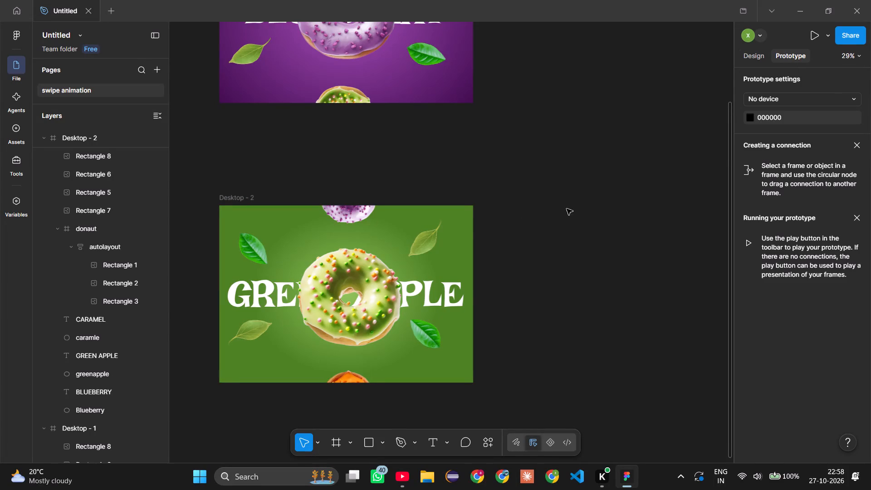
pyautogui.click(463, 227)
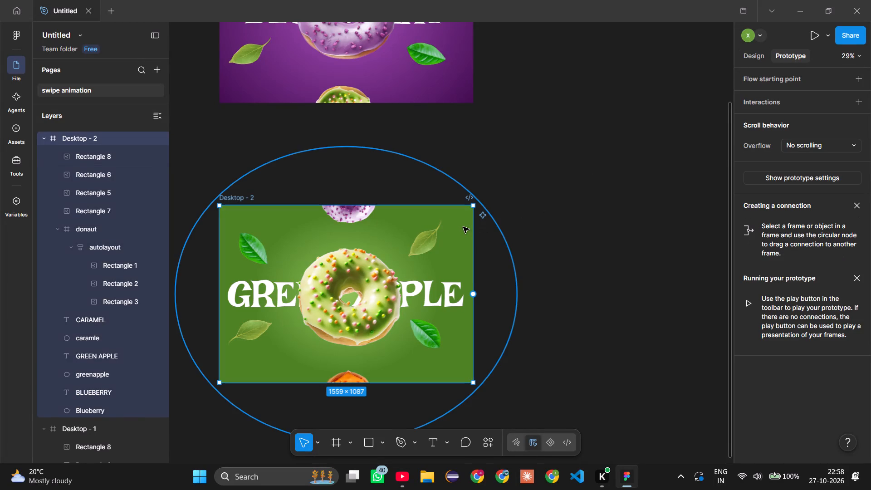
pyautogui.moveTo(463, 227); pyautogui.dragTo(463, 197)
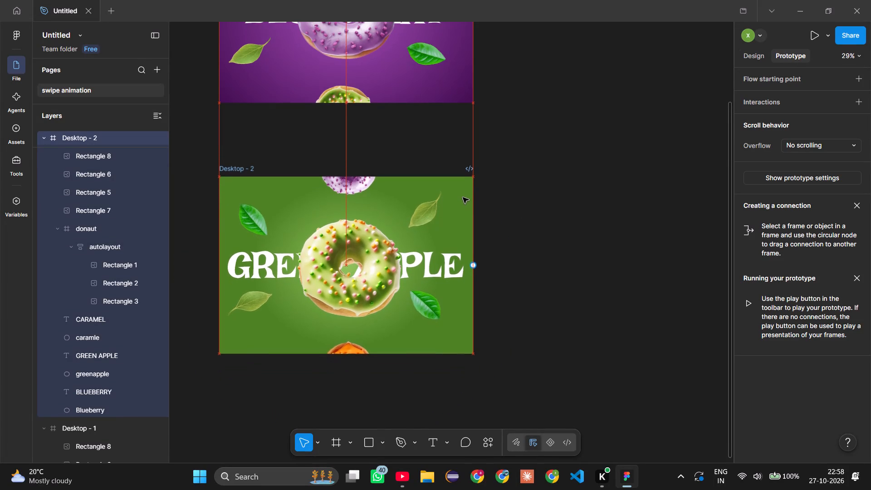
pyautogui.moveTo(463, 197); pyautogui.dragTo(460, 186)
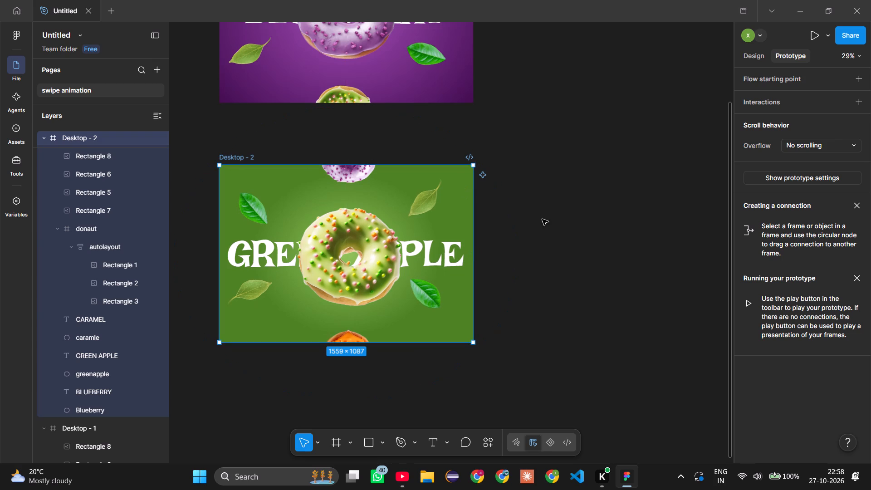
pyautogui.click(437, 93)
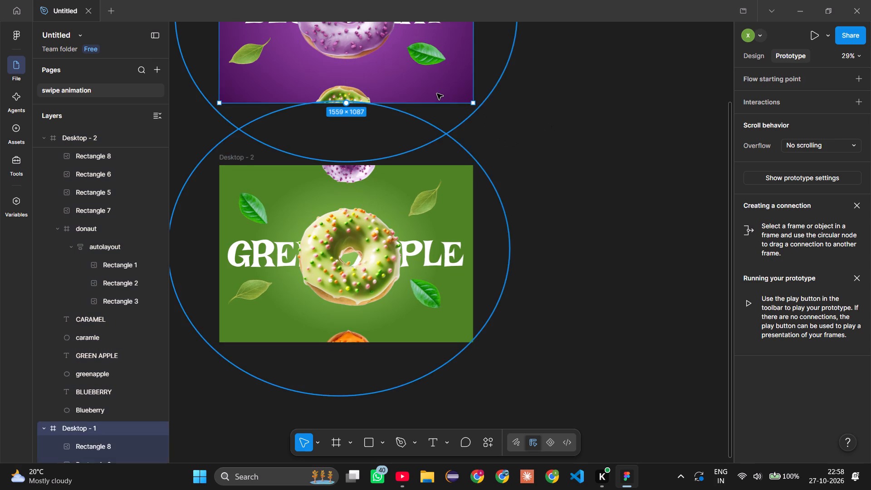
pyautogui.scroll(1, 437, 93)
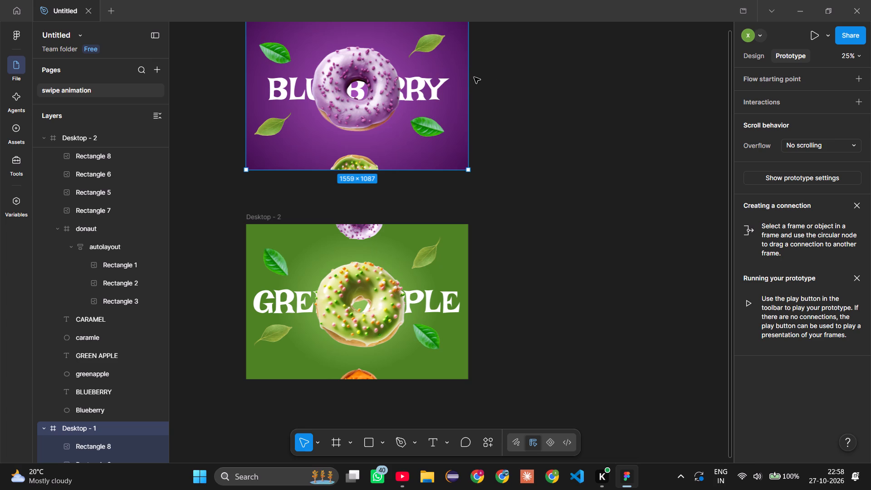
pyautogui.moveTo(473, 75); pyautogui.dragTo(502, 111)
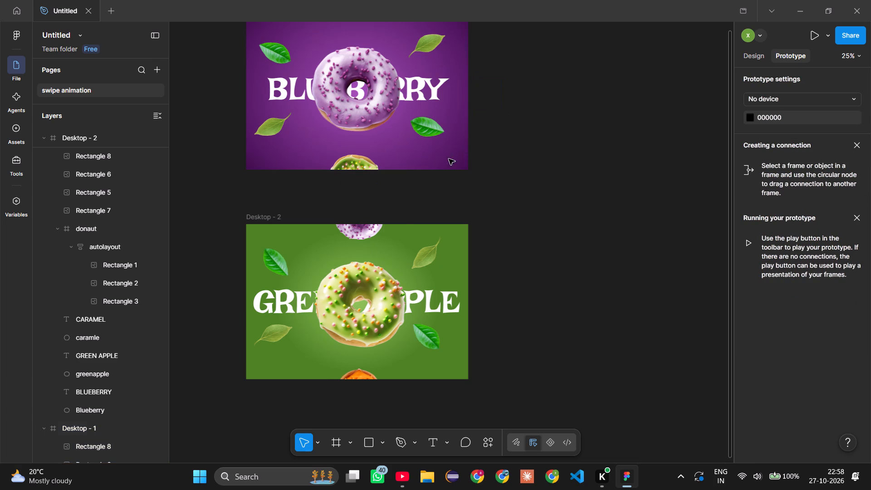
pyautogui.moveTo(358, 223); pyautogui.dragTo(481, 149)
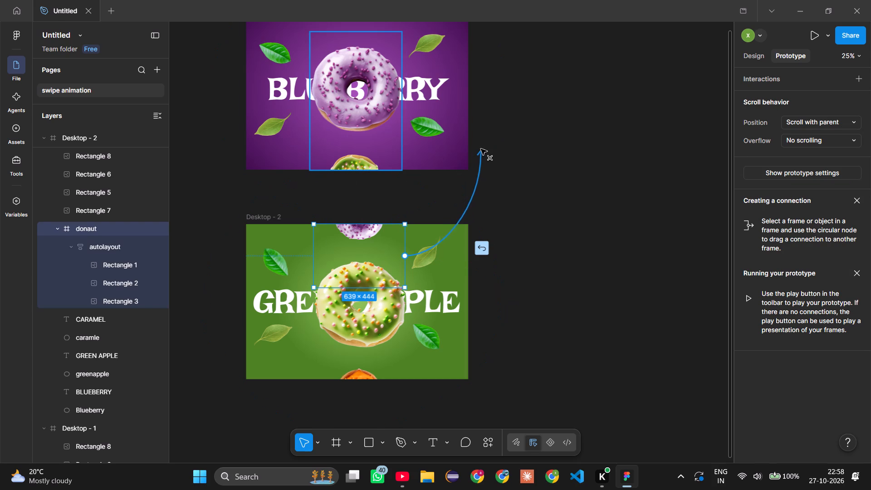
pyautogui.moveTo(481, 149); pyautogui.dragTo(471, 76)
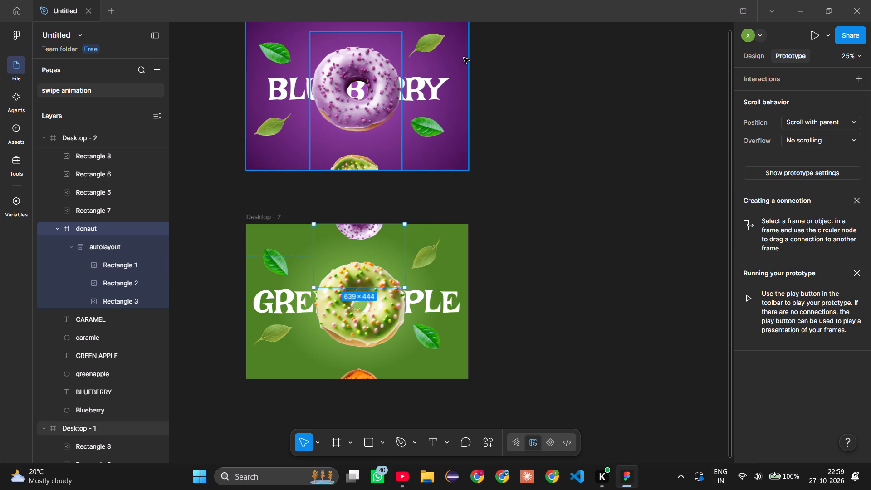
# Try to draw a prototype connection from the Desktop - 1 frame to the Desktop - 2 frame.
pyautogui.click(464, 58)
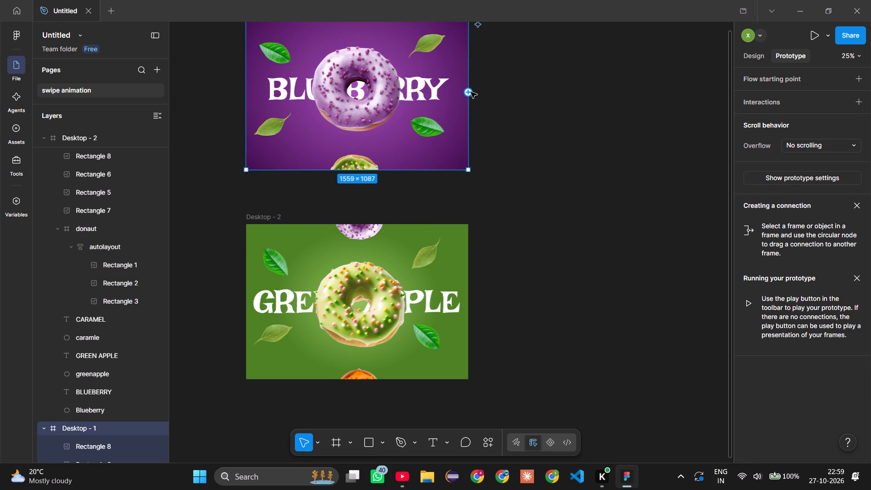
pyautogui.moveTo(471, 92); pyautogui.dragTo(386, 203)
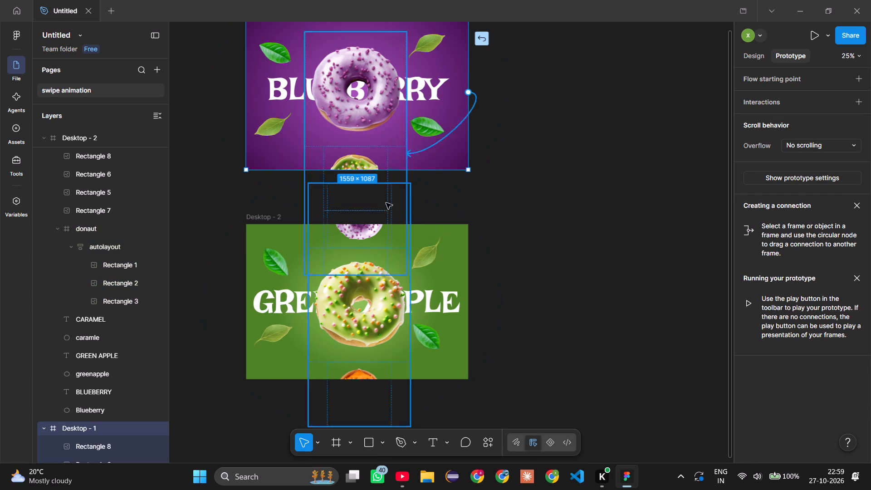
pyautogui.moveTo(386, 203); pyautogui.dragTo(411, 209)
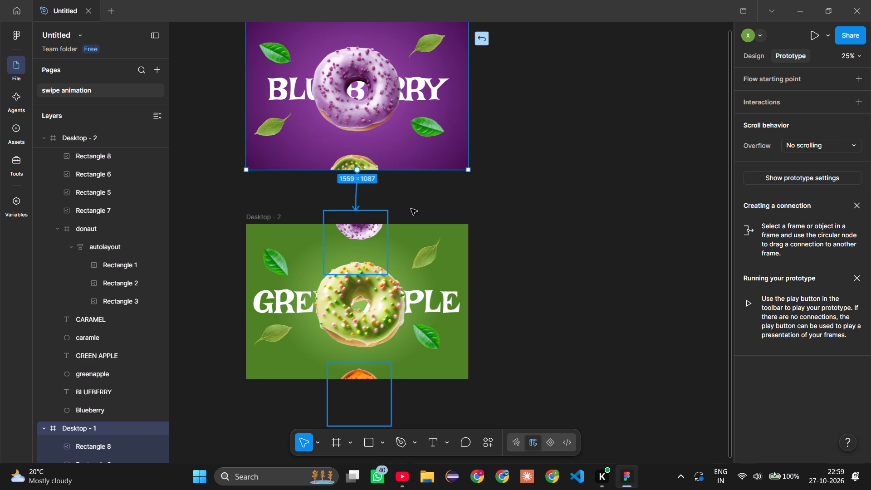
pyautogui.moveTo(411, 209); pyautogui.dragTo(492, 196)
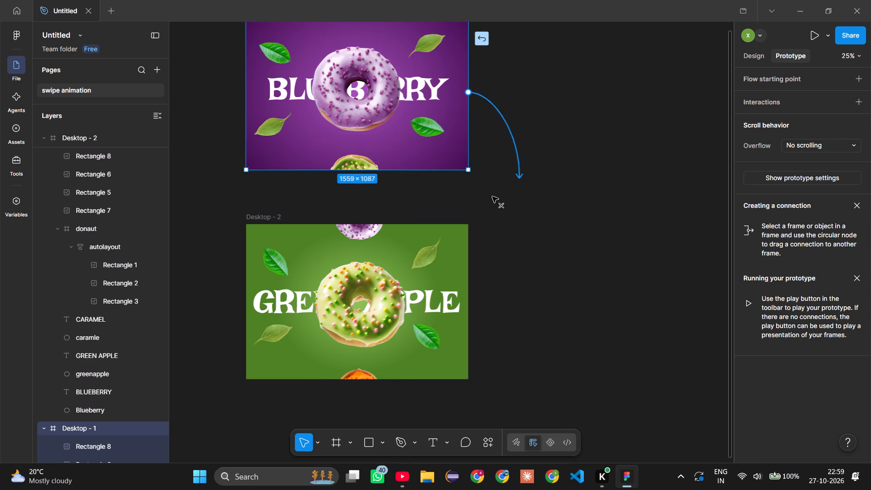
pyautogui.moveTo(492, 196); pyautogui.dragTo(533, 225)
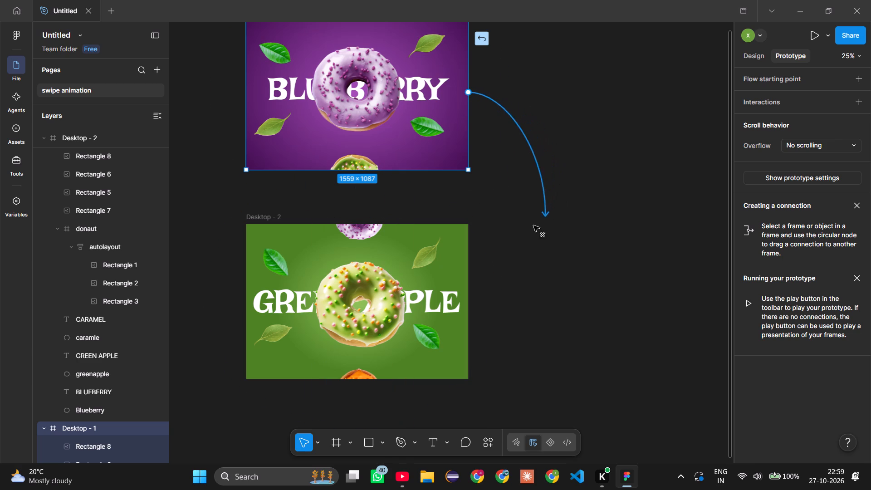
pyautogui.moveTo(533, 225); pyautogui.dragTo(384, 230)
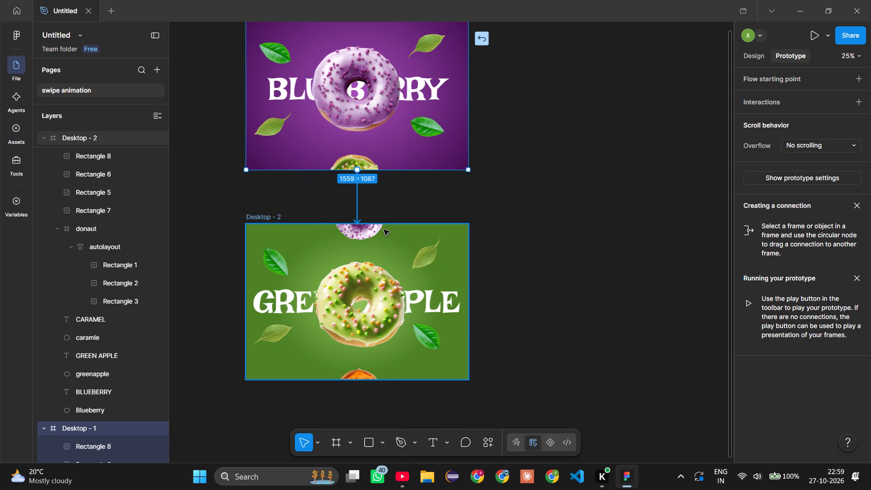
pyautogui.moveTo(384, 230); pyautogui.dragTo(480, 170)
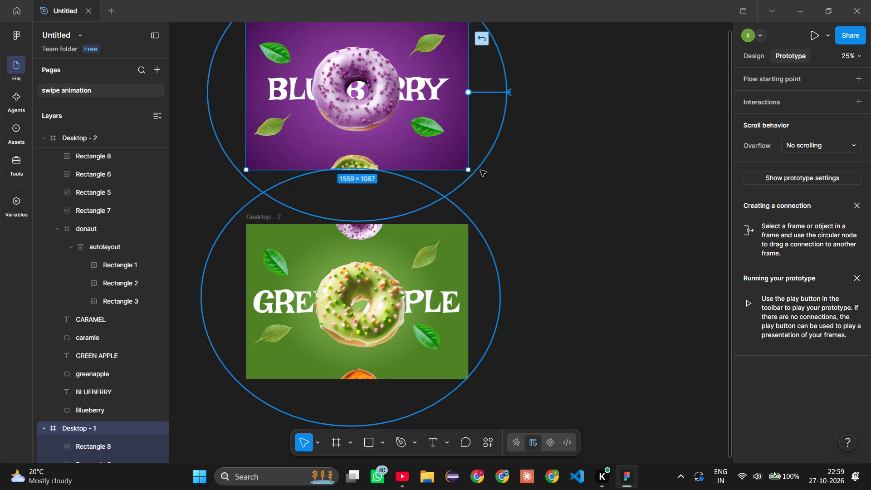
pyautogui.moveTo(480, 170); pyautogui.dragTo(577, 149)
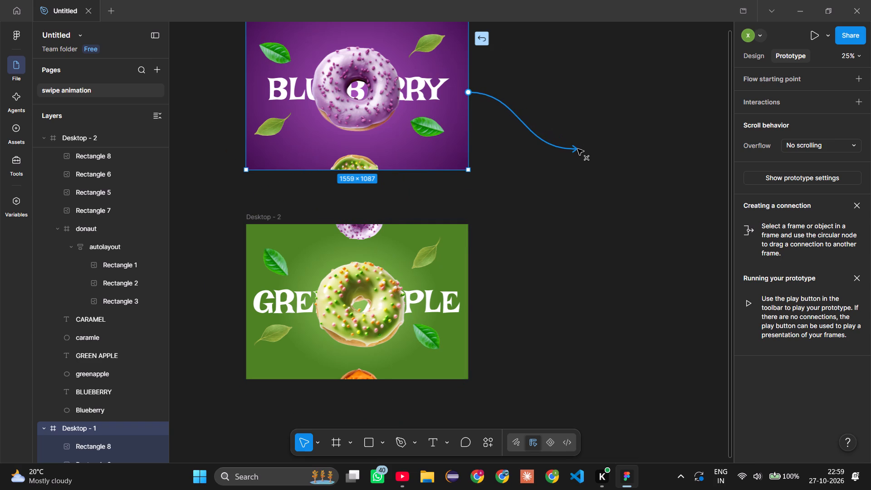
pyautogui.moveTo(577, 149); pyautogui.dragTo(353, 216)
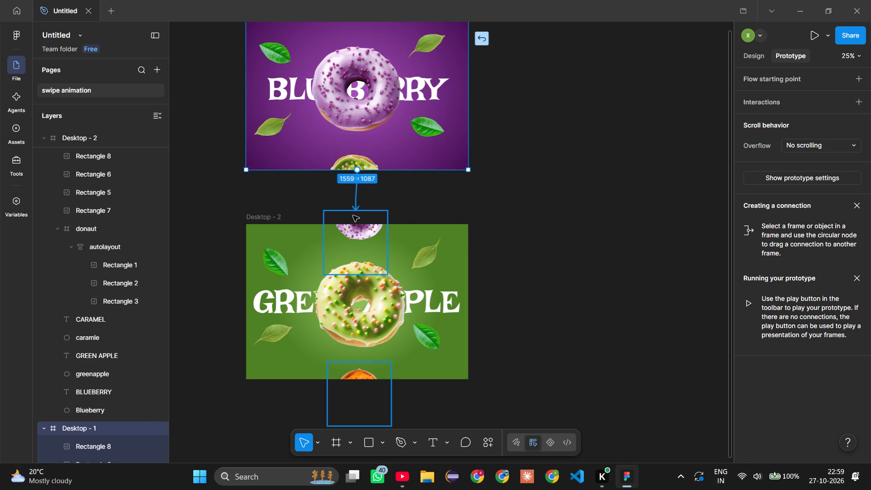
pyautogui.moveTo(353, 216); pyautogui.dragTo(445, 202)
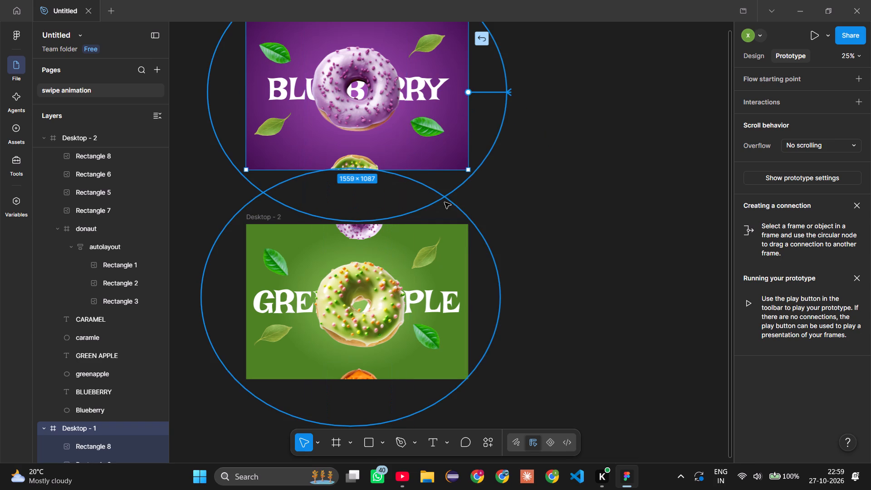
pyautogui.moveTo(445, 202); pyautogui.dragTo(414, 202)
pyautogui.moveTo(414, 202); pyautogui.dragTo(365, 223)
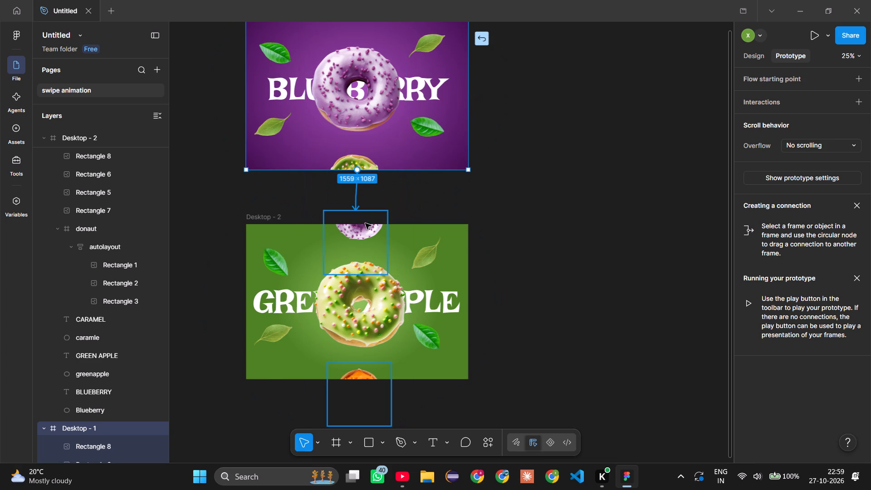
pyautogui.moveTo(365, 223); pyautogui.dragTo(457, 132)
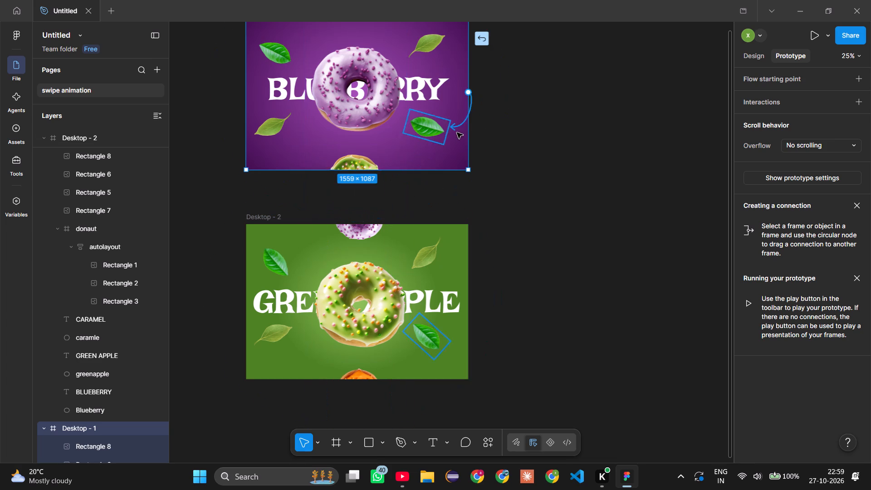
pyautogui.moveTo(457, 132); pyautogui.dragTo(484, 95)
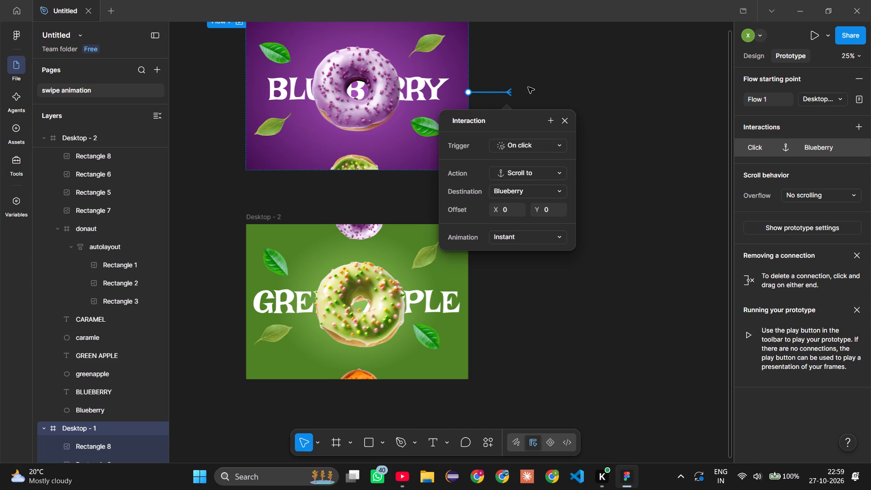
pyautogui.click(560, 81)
# Draw a prototype connection from the Desktop - 1 frame to the Desktop - 2 frame.
pyautogui.click(471, 91)
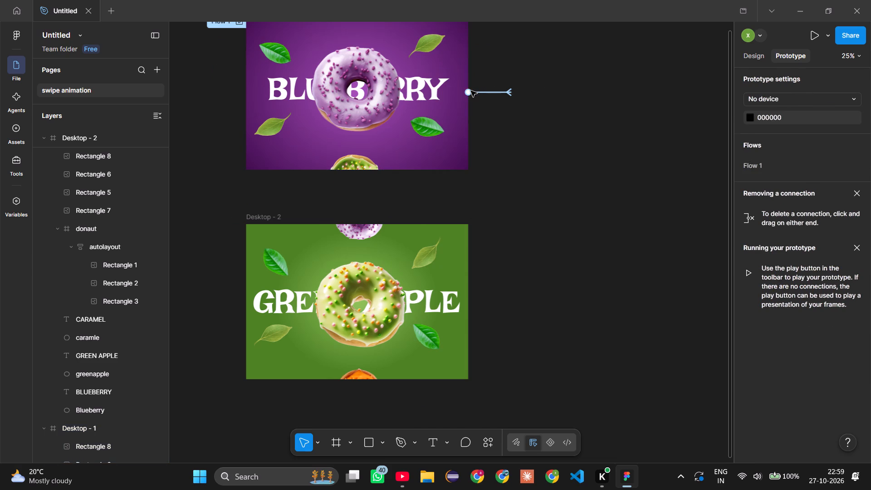
pyautogui.moveTo(471, 91); pyautogui.dragTo(363, 200)
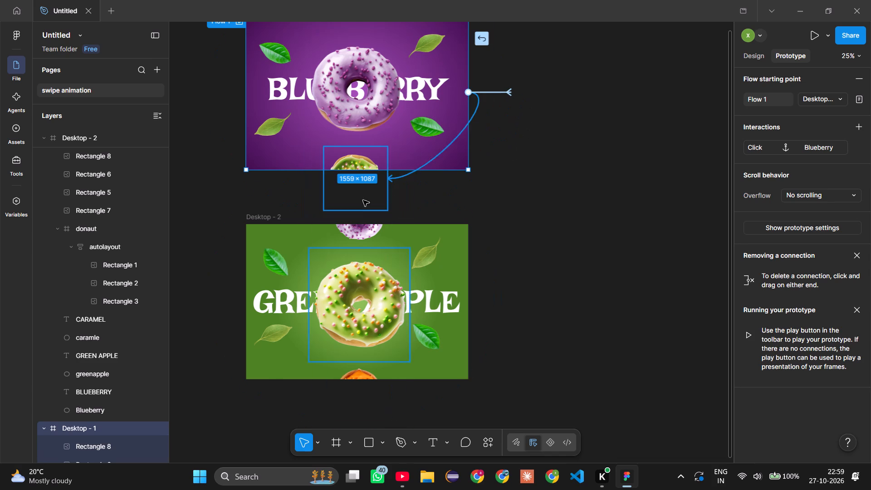
pyautogui.moveTo(363, 200); pyautogui.dragTo(364, 225)
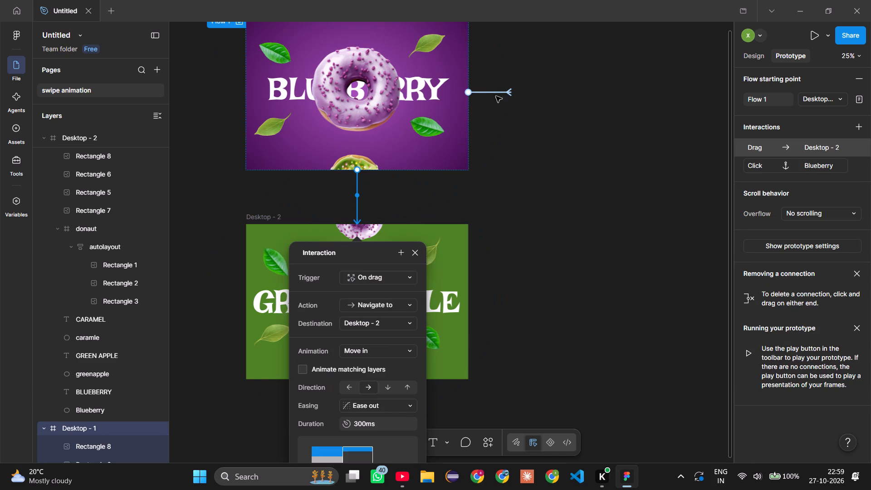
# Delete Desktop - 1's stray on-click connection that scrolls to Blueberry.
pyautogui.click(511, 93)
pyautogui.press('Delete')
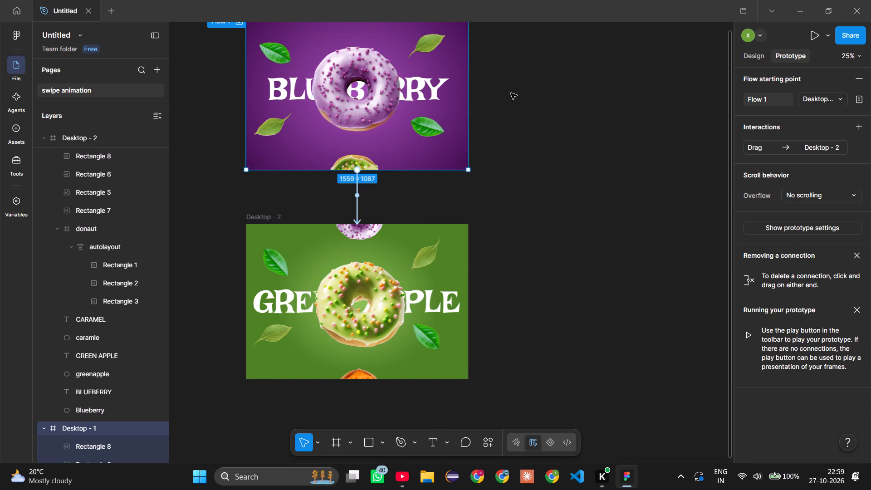
# Choose On drag as the trigger of the connection from Desktop - 1 to Desktop - 2.
pyautogui.click(357, 199)
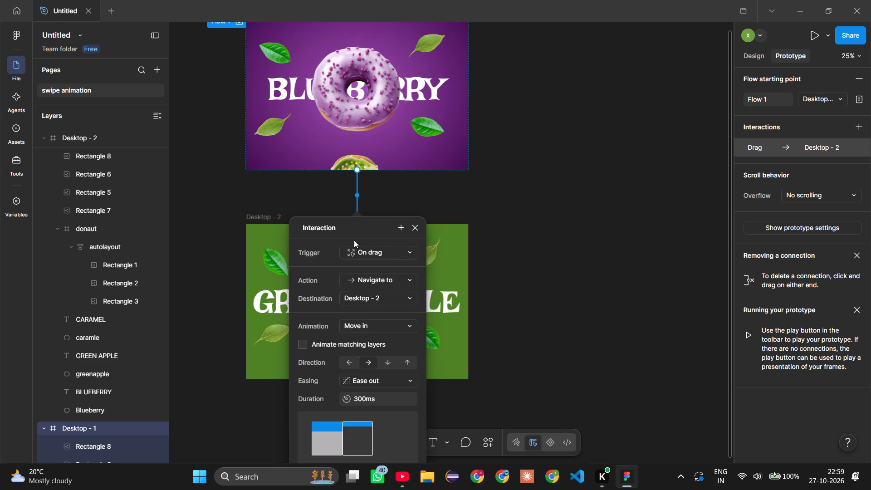
pyautogui.click(392, 253)
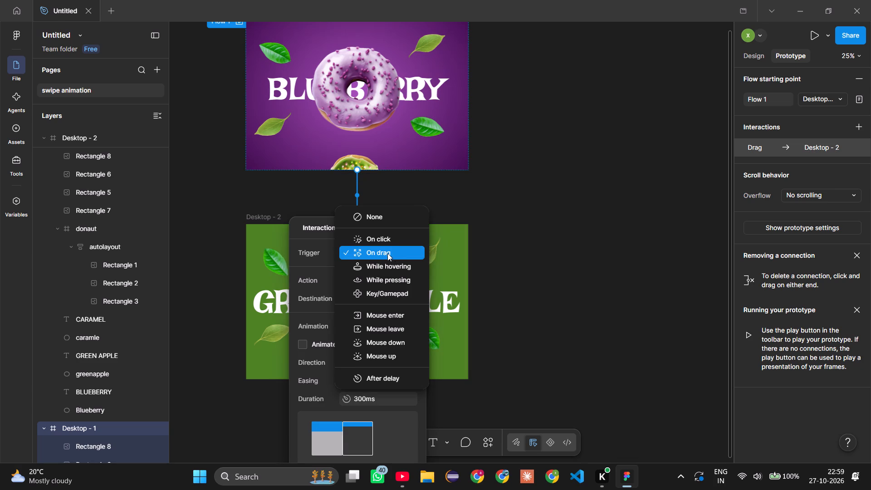
pyautogui.click(387, 253)
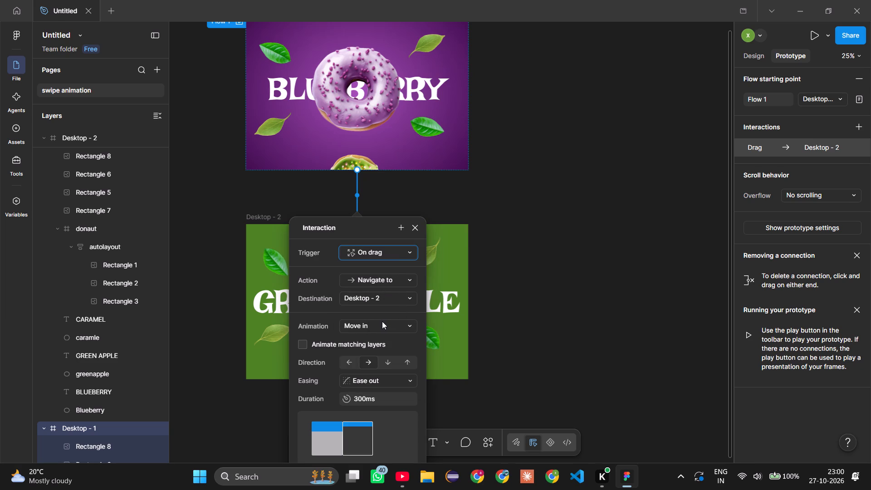
# Set the Desktop - 1 to Desktop - 2 connection's animation to Push, direction Up, with matching layers animated.
pyautogui.scroll(-1, 382, 321)
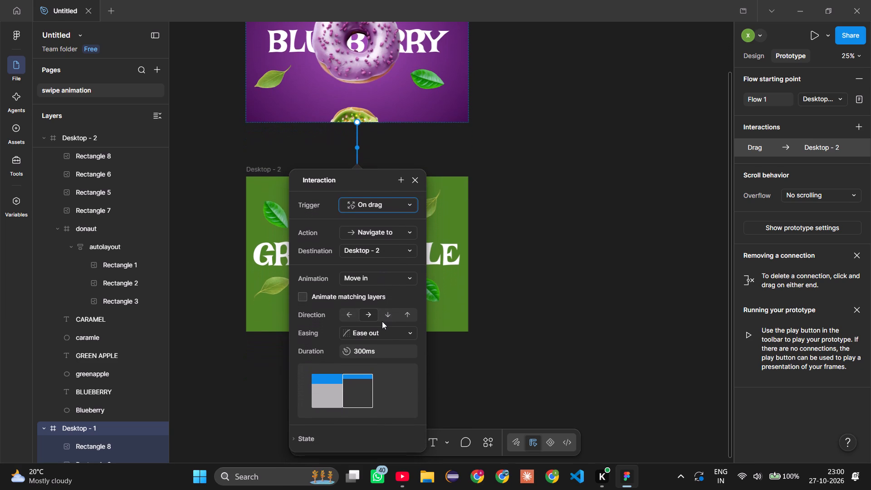
pyautogui.scroll(-4, 382, 321)
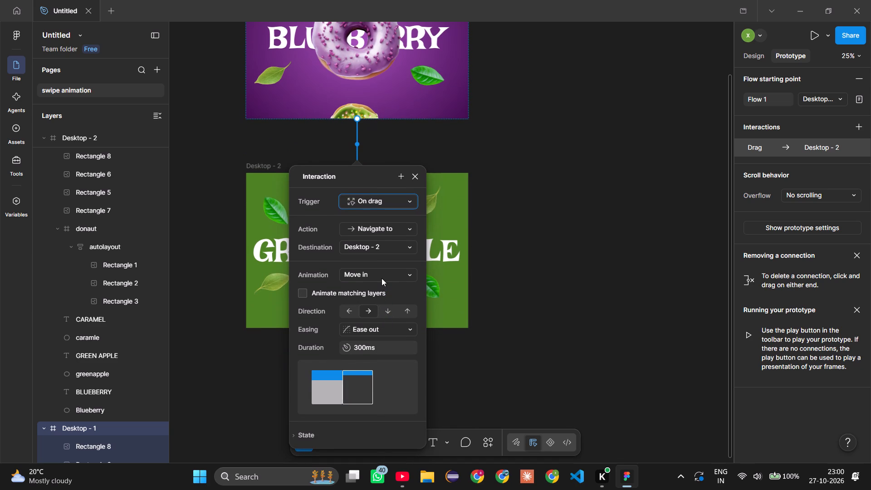
pyautogui.click(382, 278)
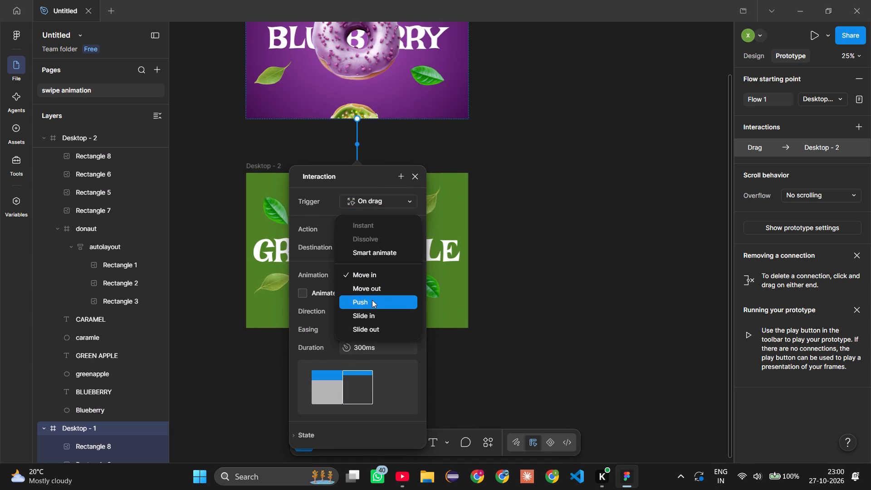
pyautogui.click(372, 300)
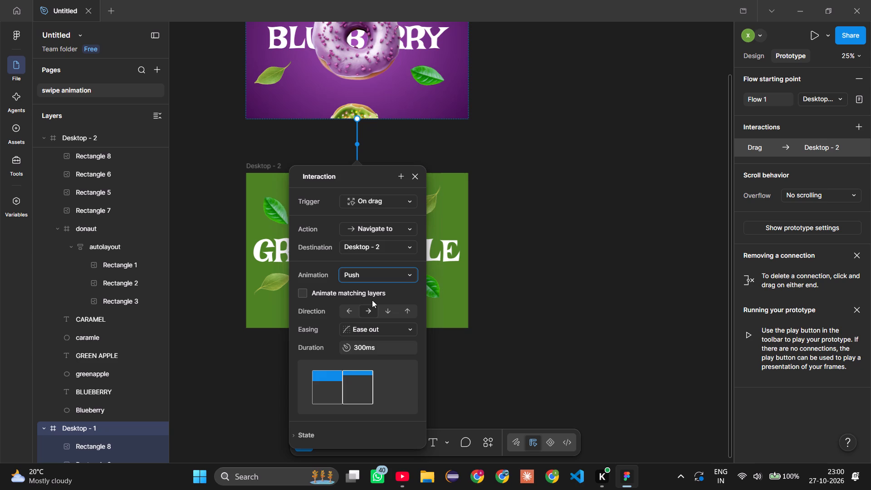
pyautogui.scroll(-2, 372, 300)
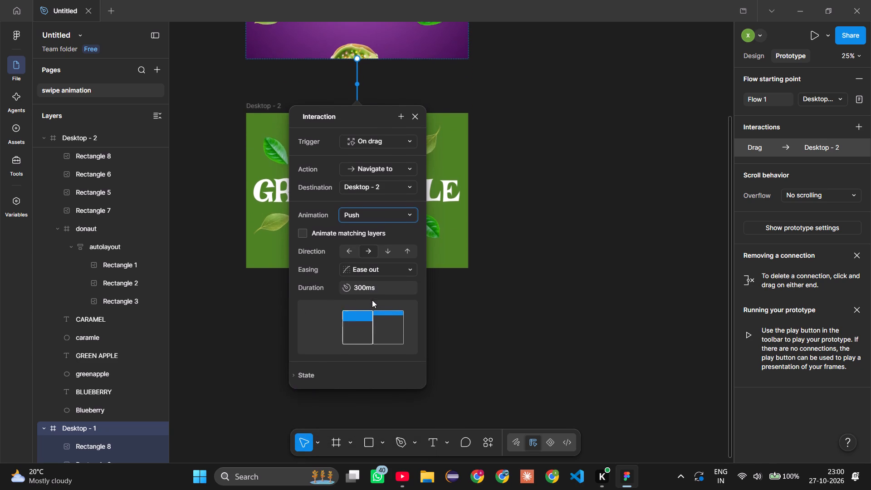
pyautogui.scroll(-1, 372, 300)
pyautogui.click(408, 212)
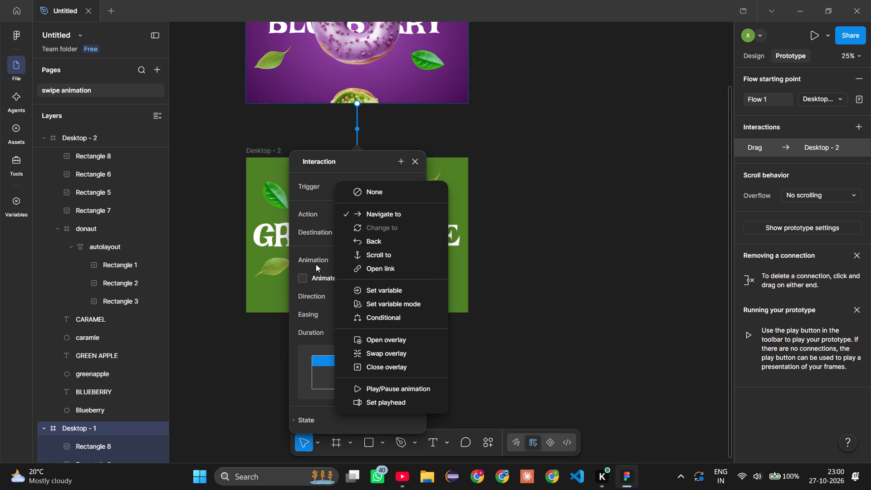
pyautogui.click(318, 215)
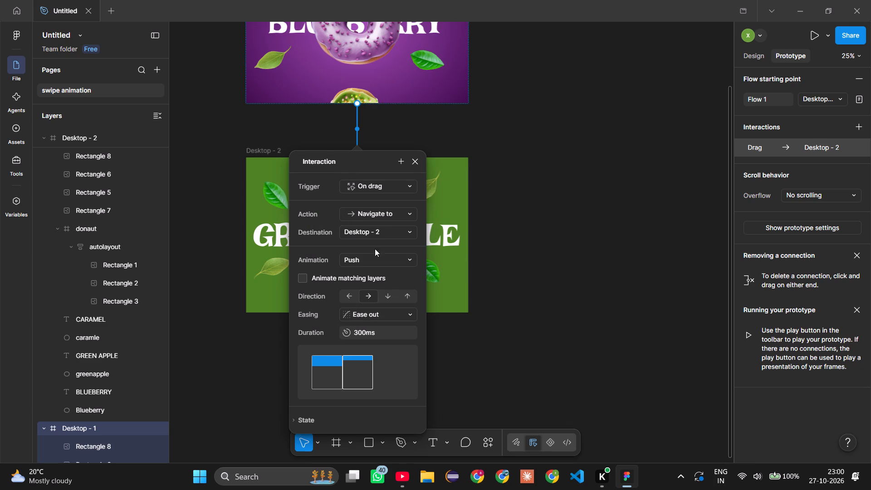
pyautogui.click(409, 296)
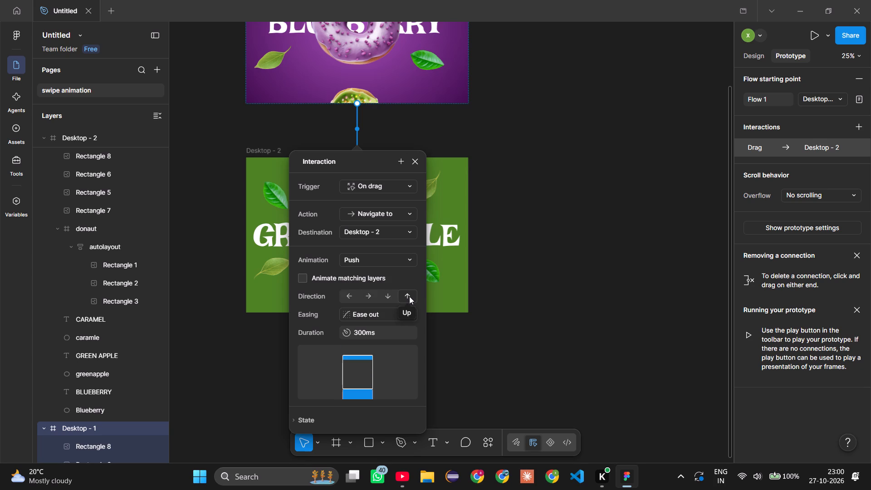
pyautogui.click(301, 278)
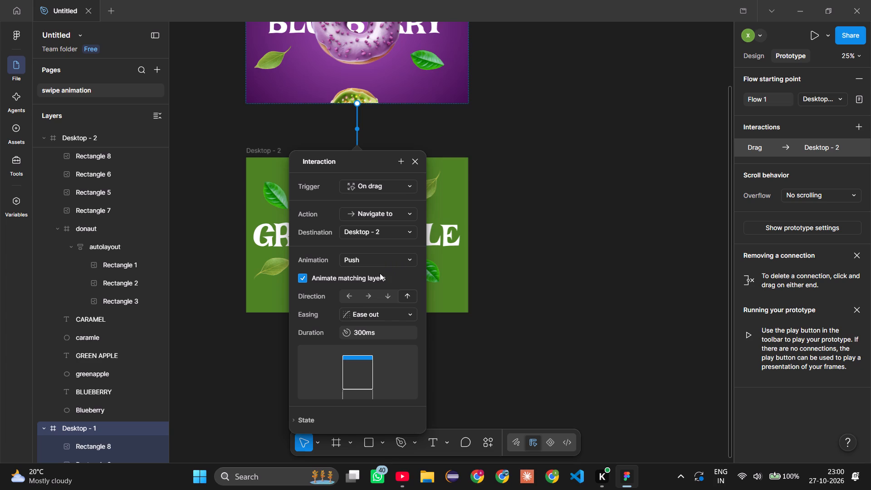
# Set the same connection's easing to Ease in and out back and its duration to 900 ms.
pyautogui.click(401, 313)
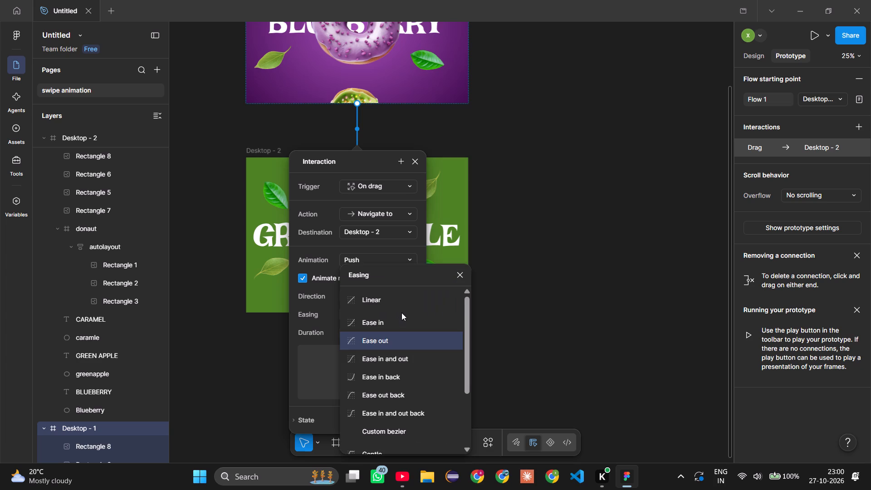
pyautogui.click(399, 413)
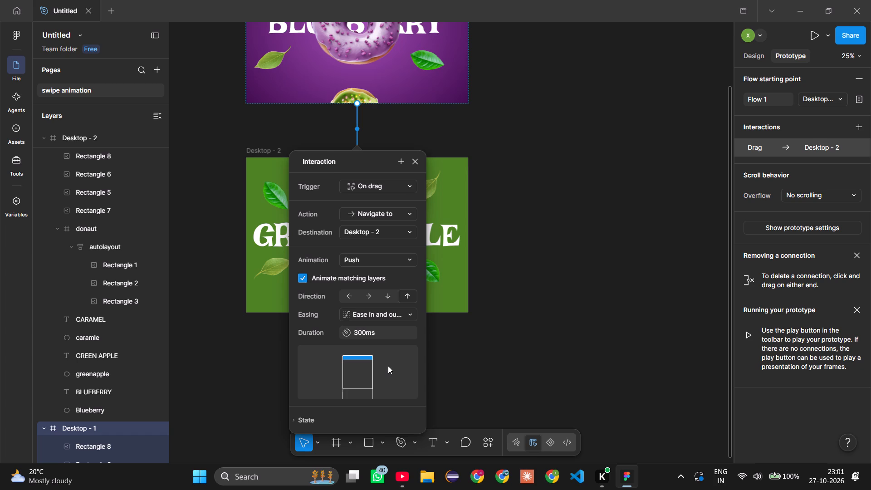
pyautogui.click(364, 333)
pyautogui.press('Left')
pyautogui.press('Left')
pyautogui.press('Right')
pyautogui.press('BackSpace')
pyautogui.press('9')
pyautogui.click(400, 352)
pyautogui.scroll(-1, 400, 352)
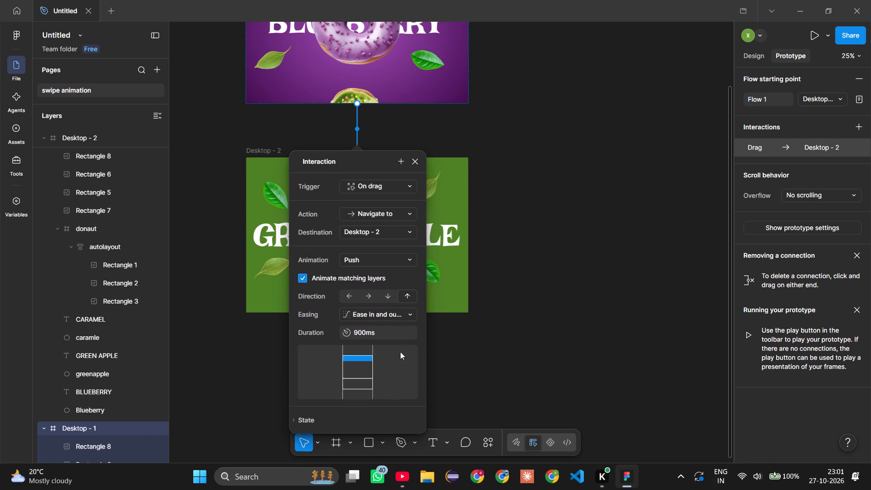
pyautogui.scroll(-1, 400, 352)
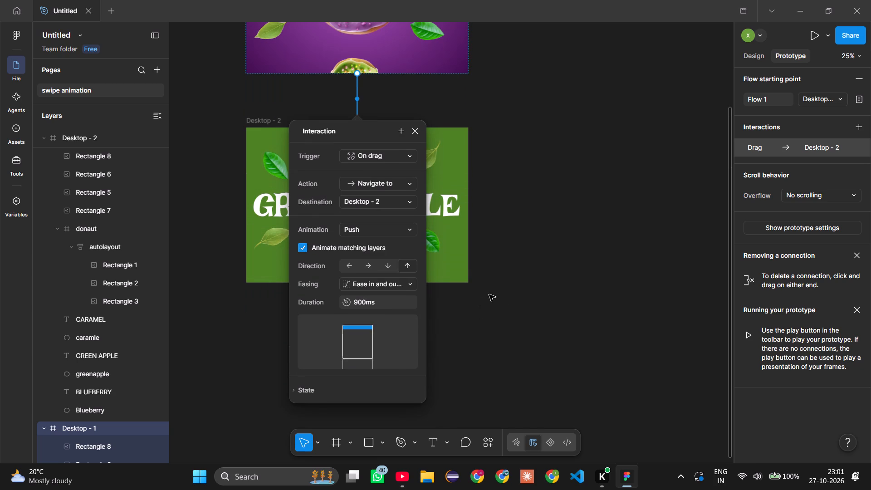
pyautogui.click(509, 240)
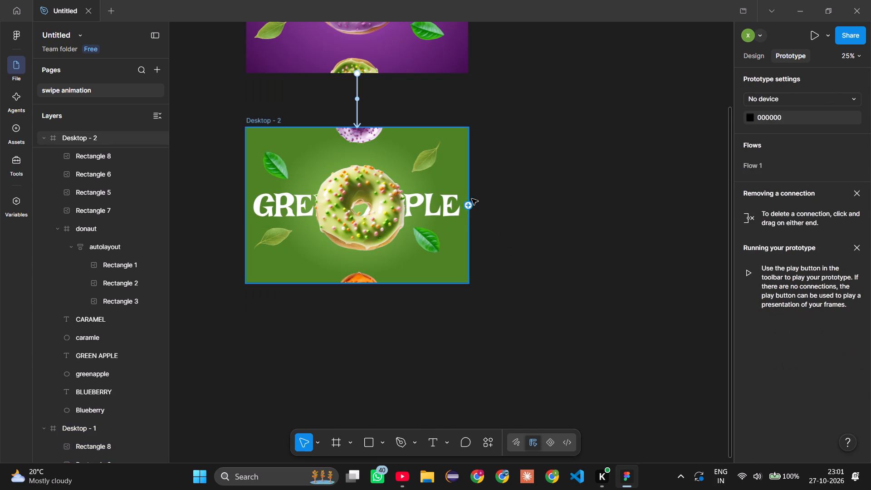
# Draw a return prototype connection from the Desktop - 2 frame to the Desktop - 1 frame.
pyautogui.moveTo(470, 205); pyautogui.dragTo(469, 108)
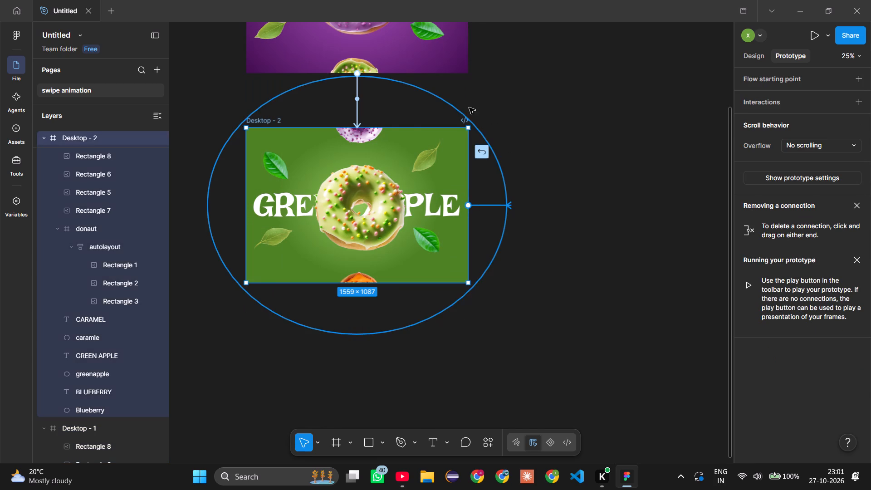
pyautogui.moveTo(469, 108); pyautogui.dragTo(359, 107)
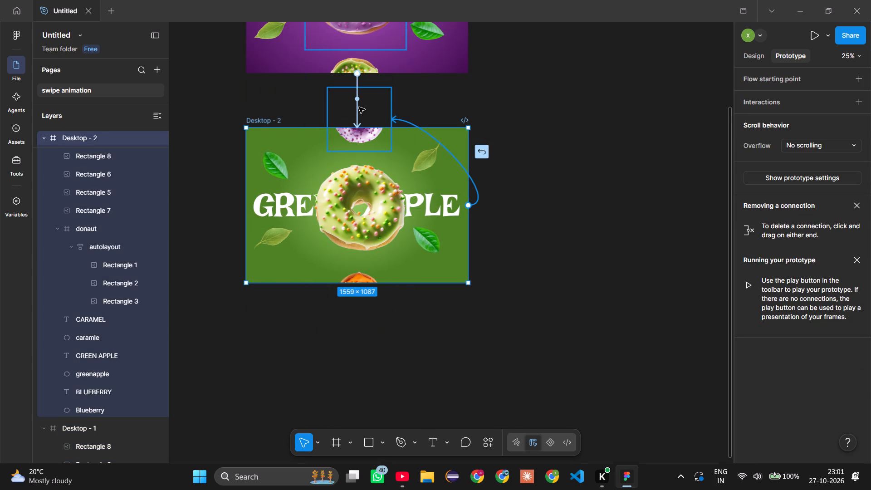
pyautogui.moveTo(359, 107); pyautogui.dragTo(358, 65)
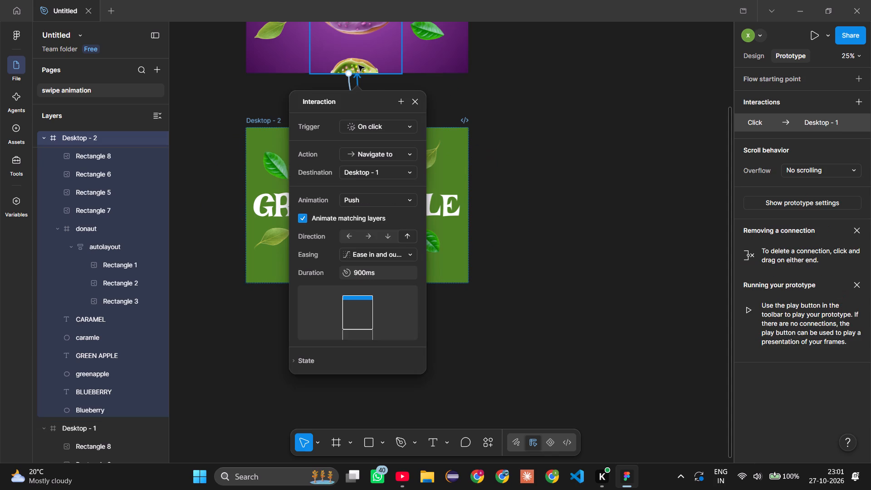
# Set the return connection from Desktop - 2 to Desktop - 1 to trigger On drag with the push direction Down.
pyautogui.click(385, 126)
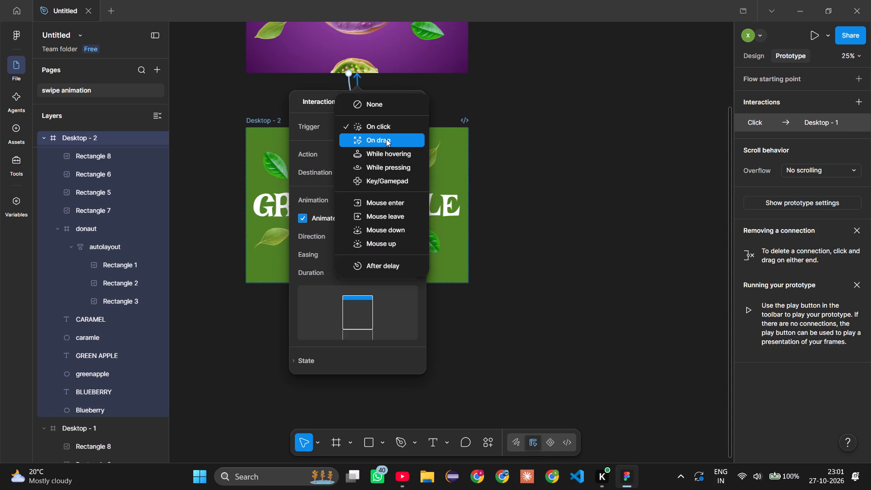
pyautogui.click(387, 140)
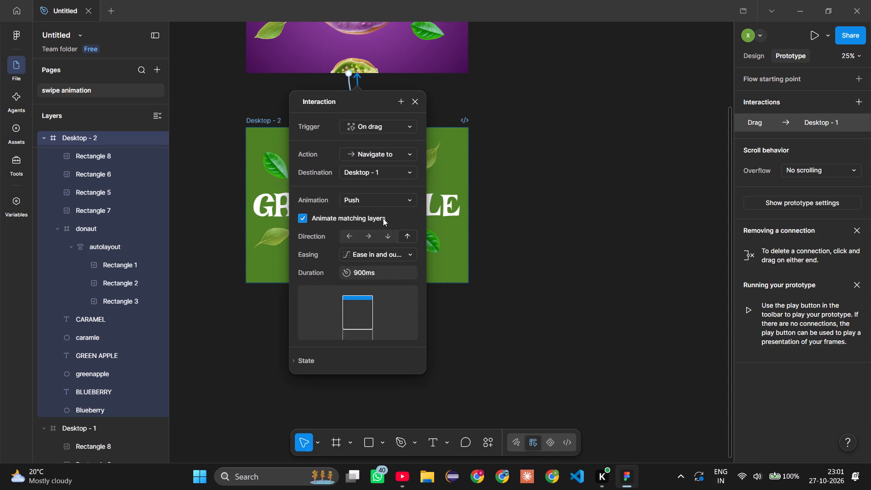
pyautogui.click(386, 235)
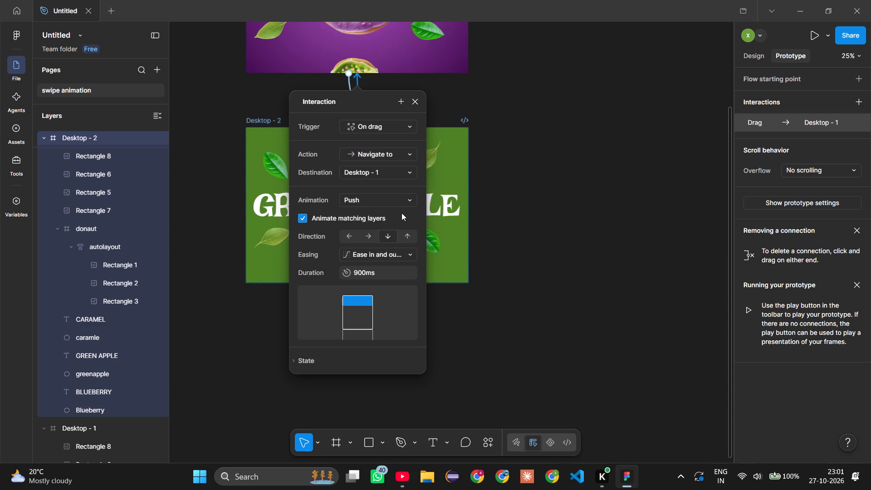
pyautogui.click(509, 213)
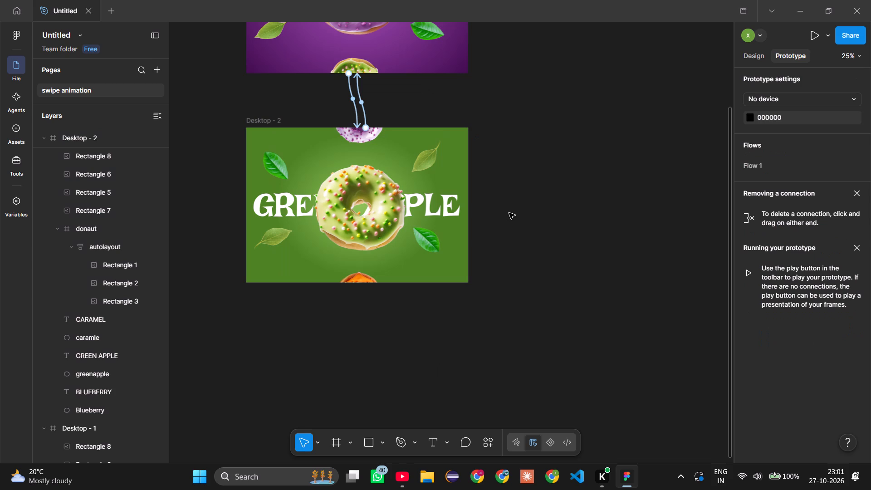
# Preview Flow 1 in an enlarged preview window, test the blueberry donut's interaction before and after restarting, and close the preview.
pyautogui.scroll(2, 509, 213)
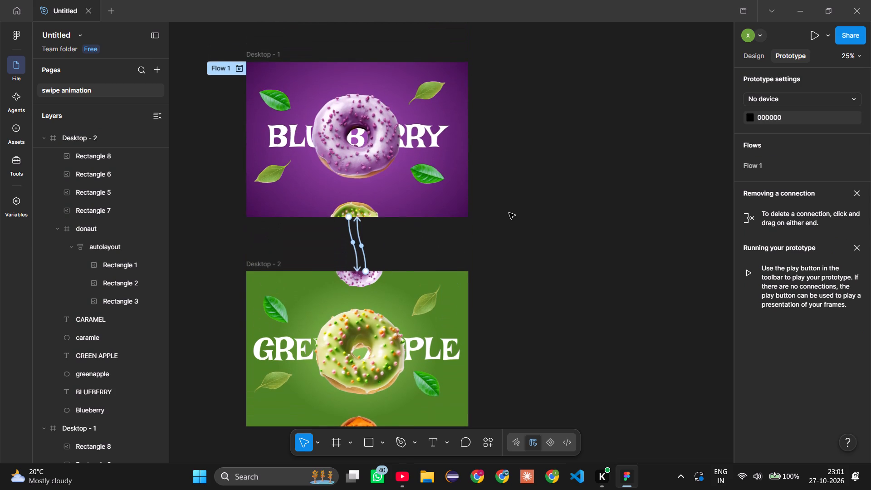
pyautogui.click(239, 69)
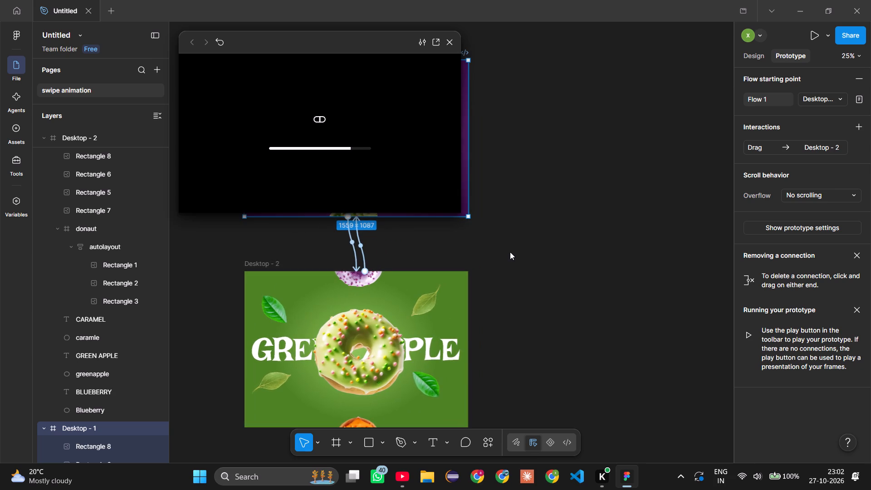
pyautogui.hscroll(1, 510, 252)
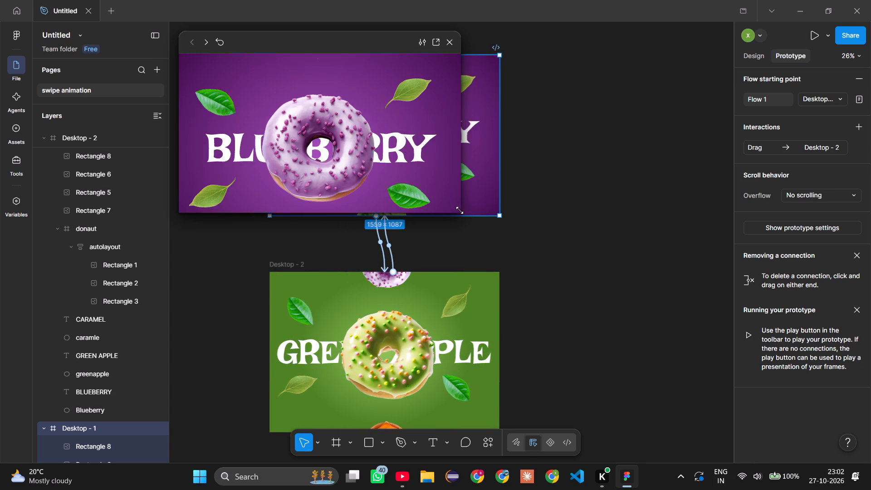
pyautogui.moveTo(459, 210); pyautogui.dragTo(522, 263)
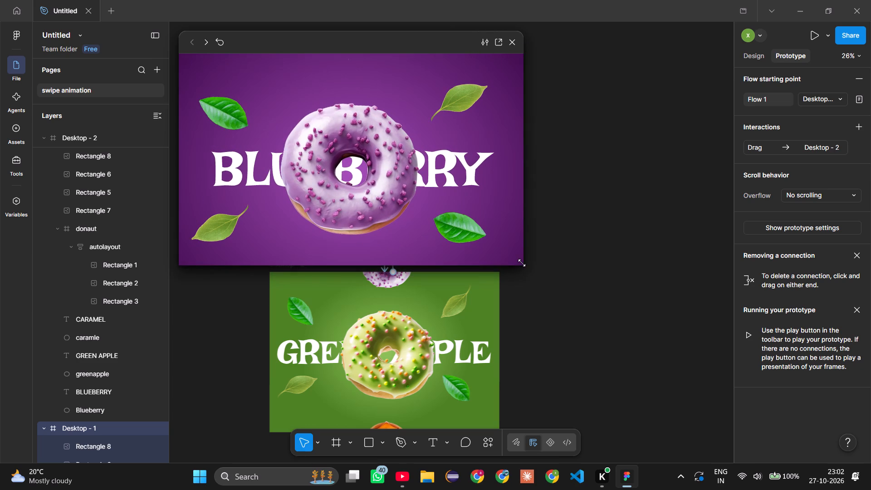
pyautogui.click(327, 128)
pyautogui.click(217, 43)
pyautogui.click(330, 144)
pyautogui.click(515, 39)
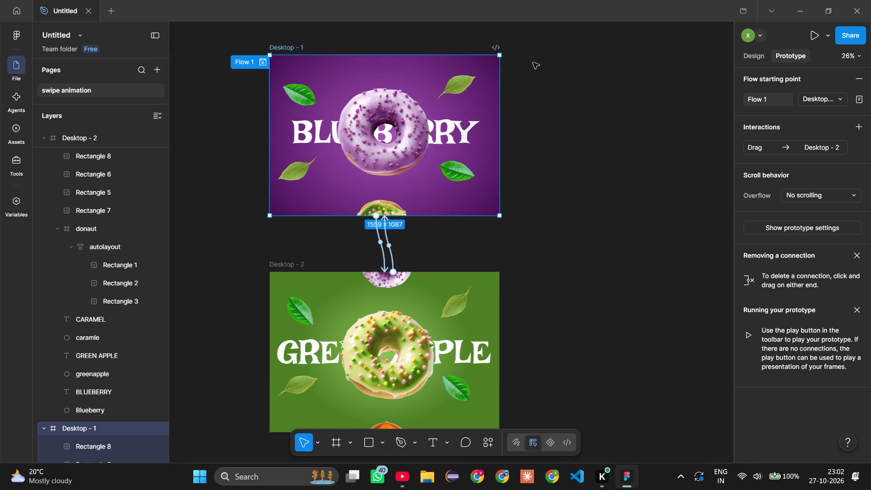
# Reopen the Flow 1 preview from Desktop - 1 and test the blueberry donut's interaction again.
pyautogui.click(248, 63)
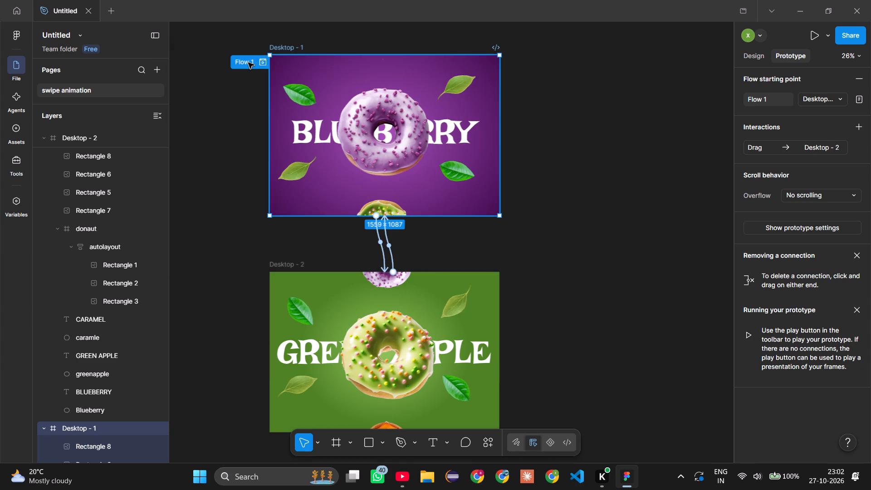
pyautogui.click(248, 63)
pyautogui.click(264, 63)
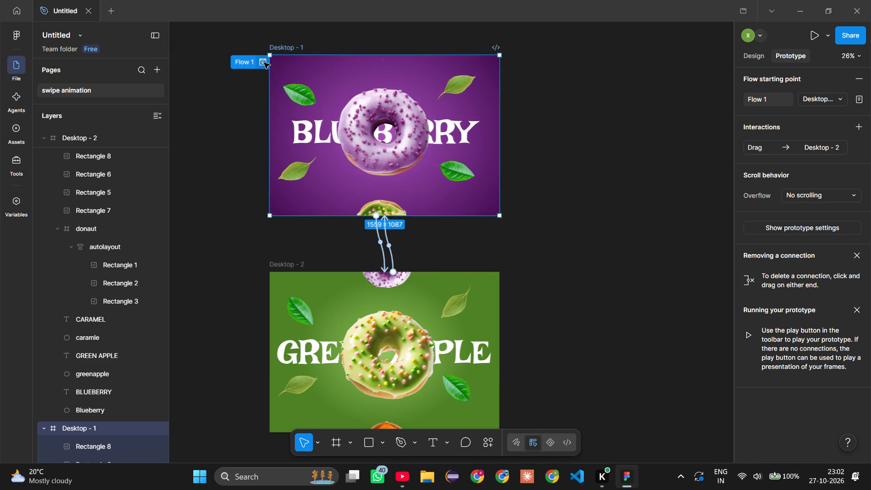
pyautogui.click(374, 156)
pyautogui.click(374, 156)
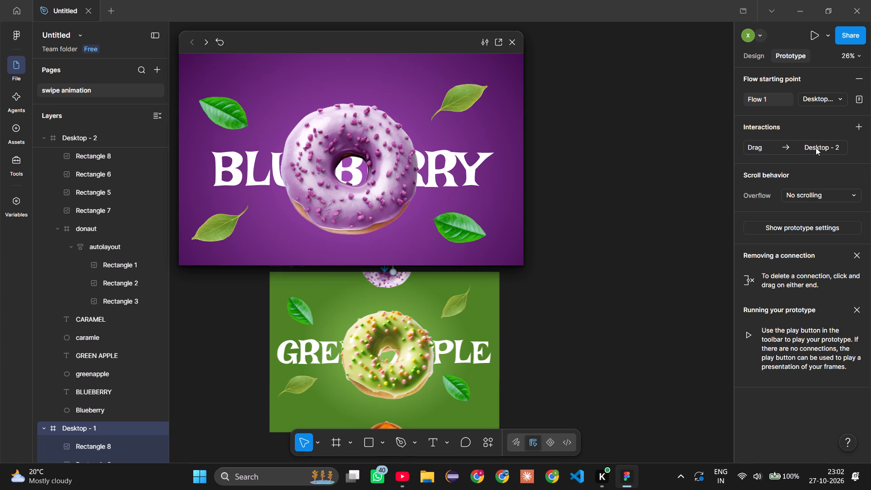
# Close the Flow 1 preview.
pyautogui.click(766, 98)
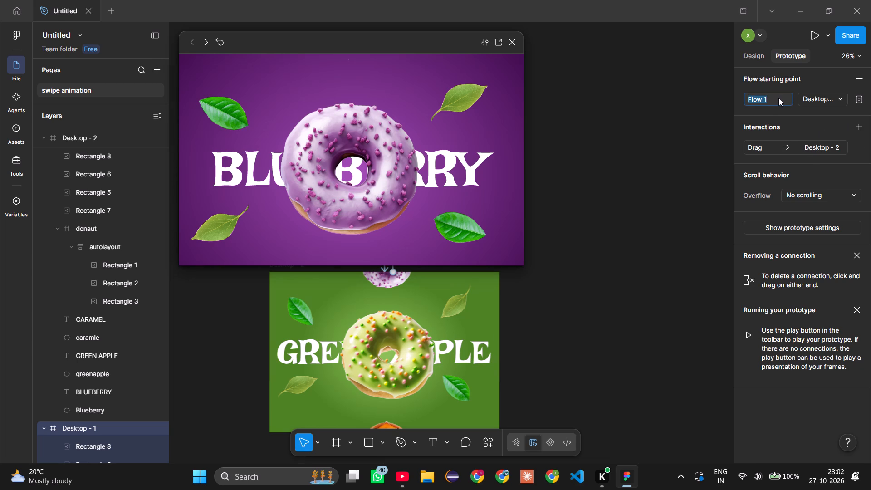
pyautogui.click(728, 209)
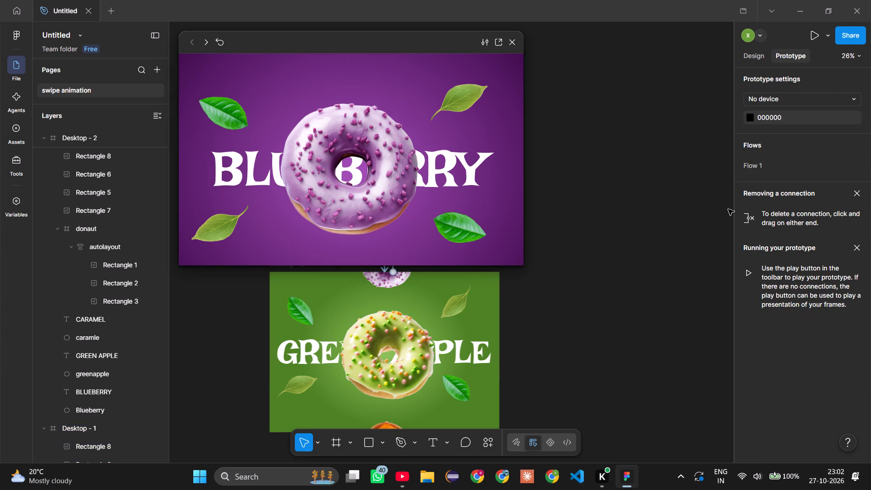
pyautogui.click(469, 141)
pyautogui.click(512, 36)
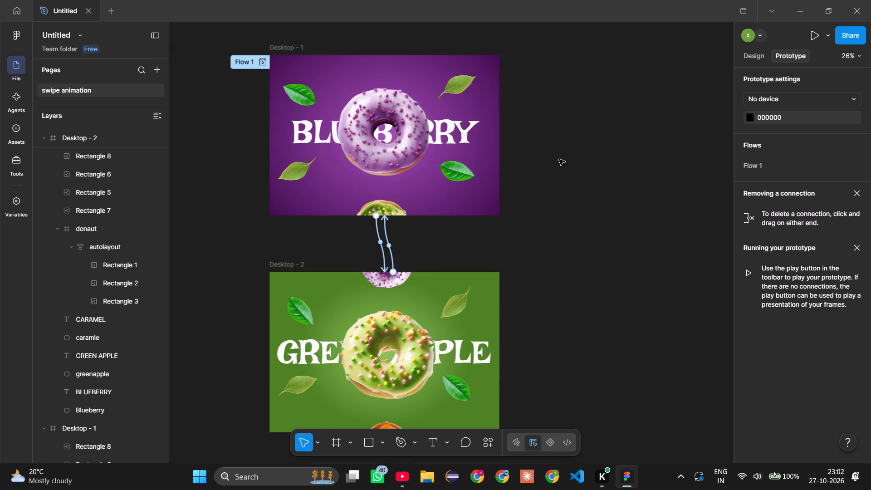
# Set the Flow 1 preview to Fill screen, turn on Follow prototype, and close the preview.
pyautogui.click(263, 65)
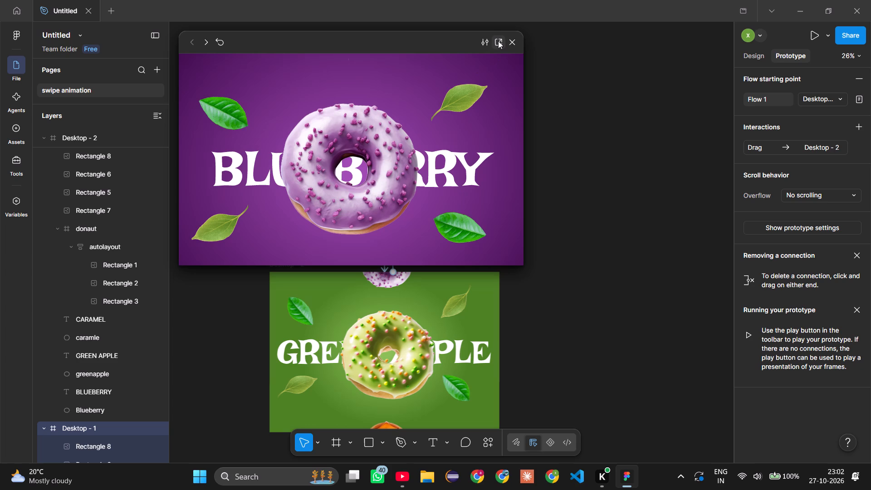
pyautogui.click(482, 42)
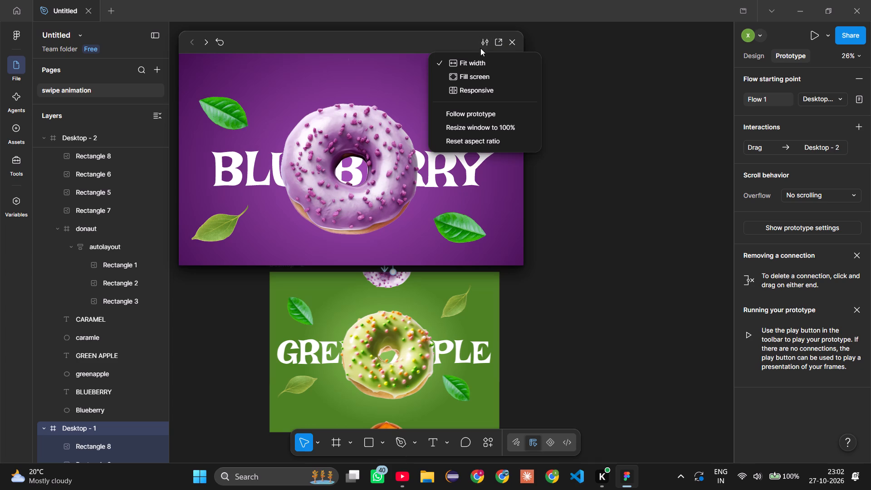
pyautogui.click(477, 78)
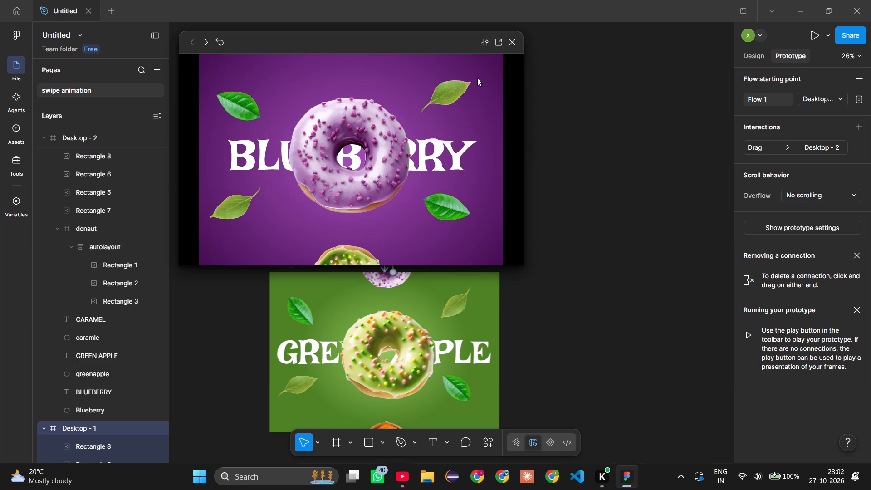
pyautogui.click(487, 40)
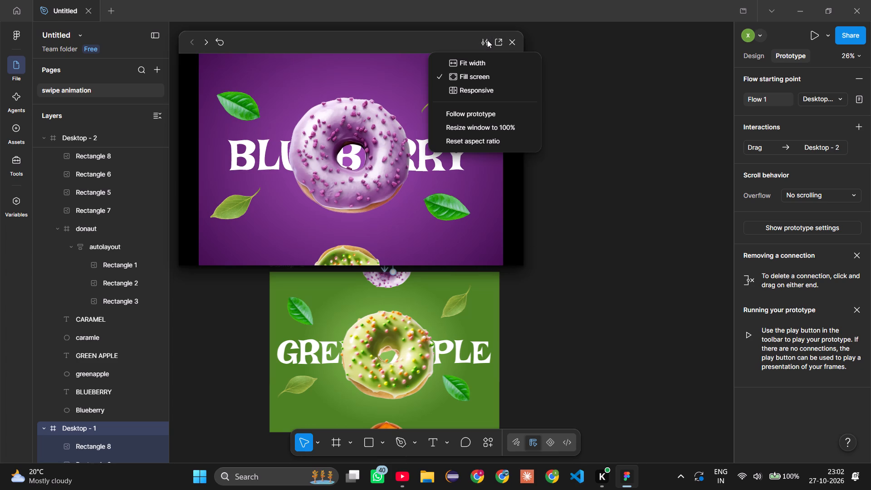
pyautogui.click(472, 115)
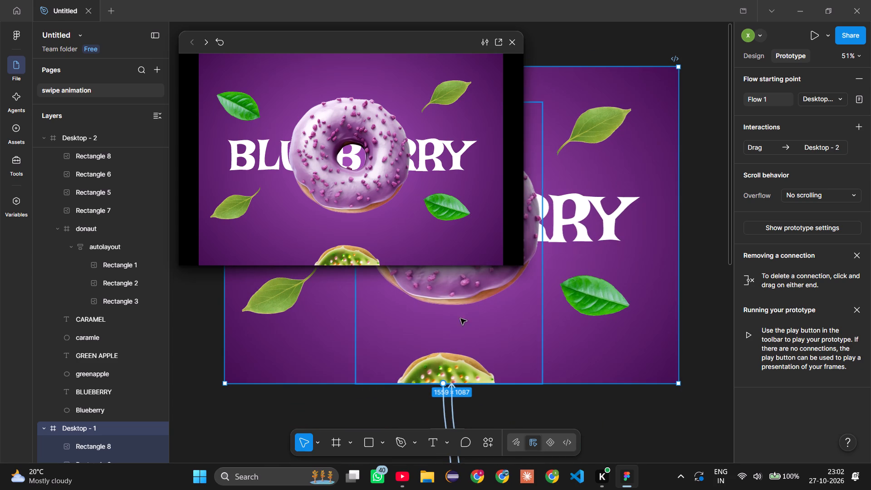
pyautogui.click(512, 40)
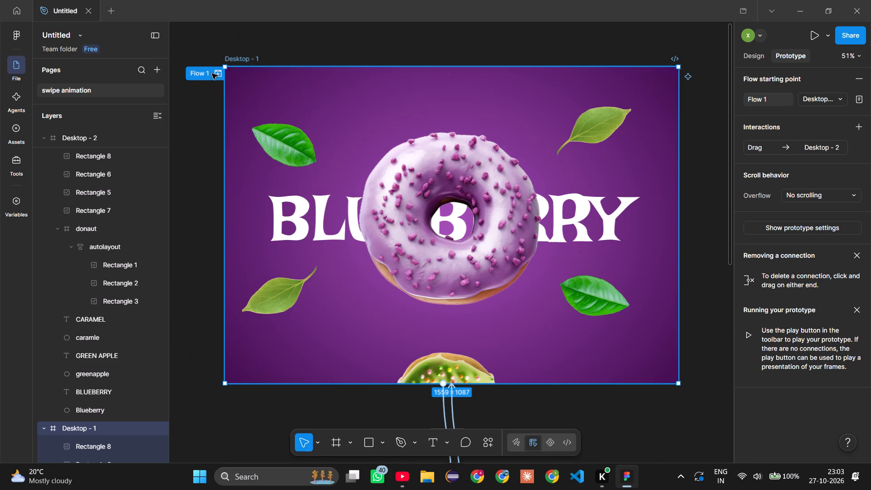
# Reopen the Flow 1 preview, test scrolling down over the blueberry donut, and close it.
pyautogui.click(216, 76)
pyautogui.scroll(-1, 352, 151)
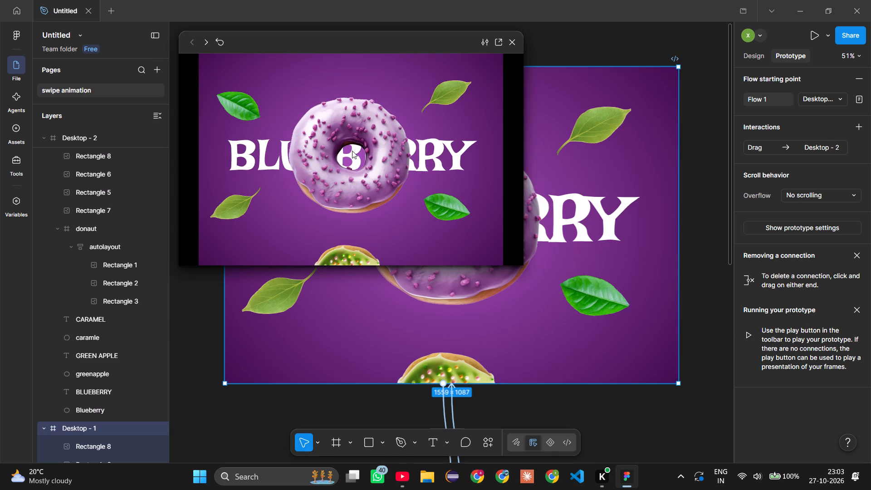
pyautogui.scroll(-1, 352, 151)
pyautogui.click(515, 44)
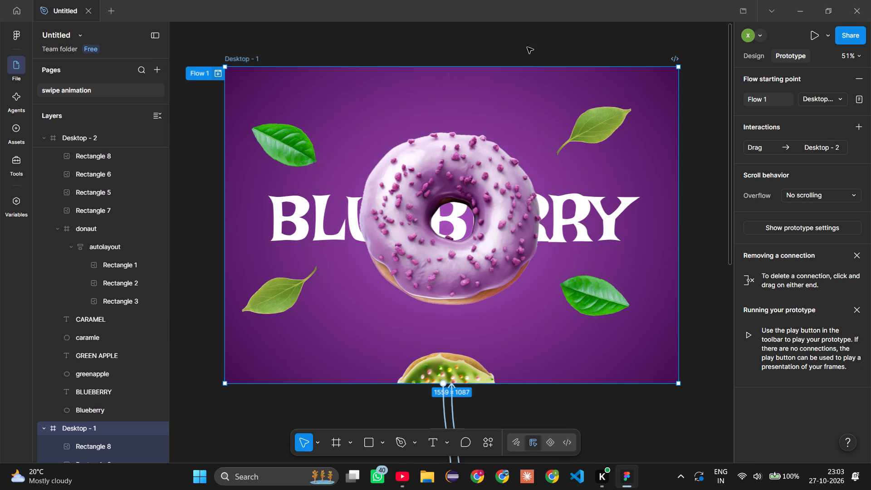
# Review the interaction settings of both on-drag connections between the Desktop - 1 and Desktop - 2 frames.
pyautogui.scroll(-5, 633, 188)
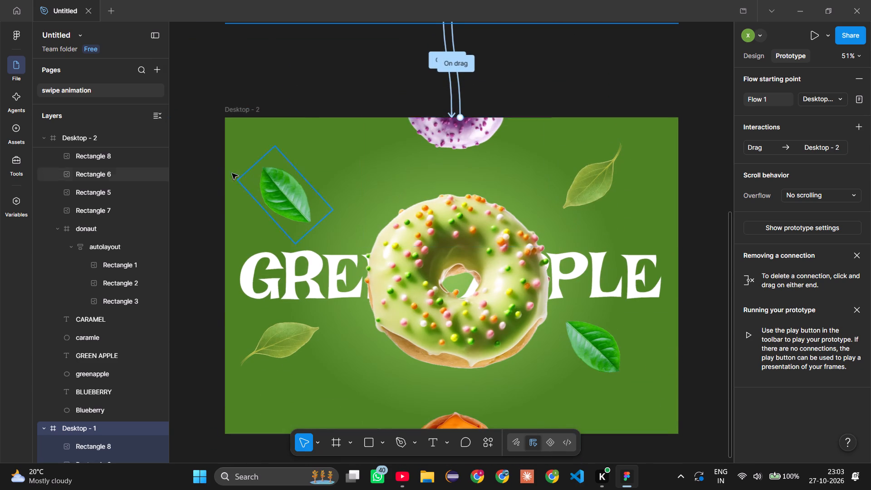
pyautogui.click(455, 64)
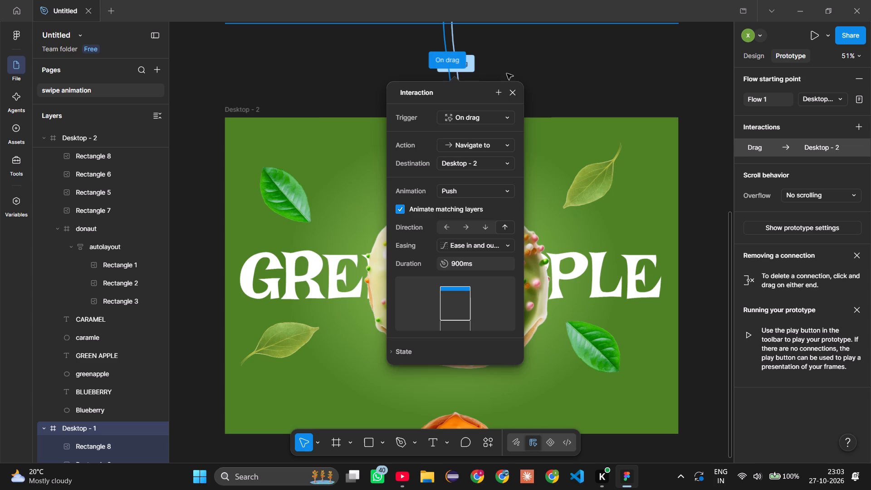
pyautogui.click(545, 62)
pyautogui.scroll(1, 518, 93)
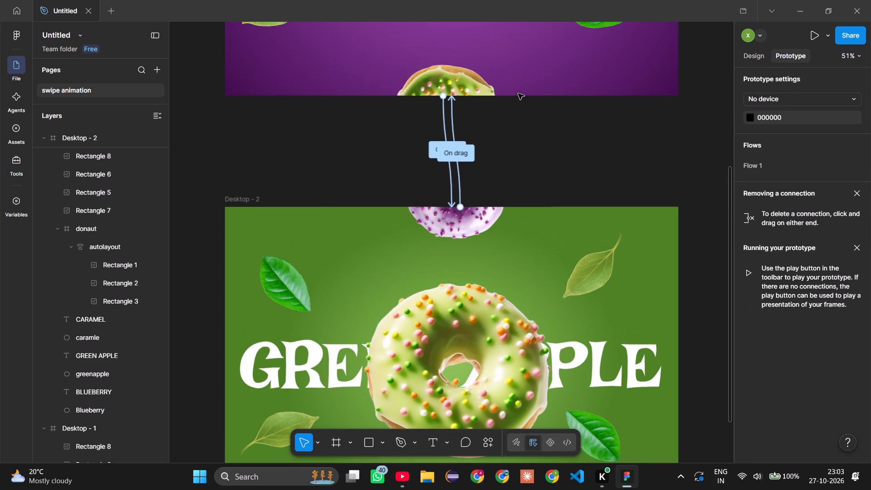
pyautogui.click(460, 193)
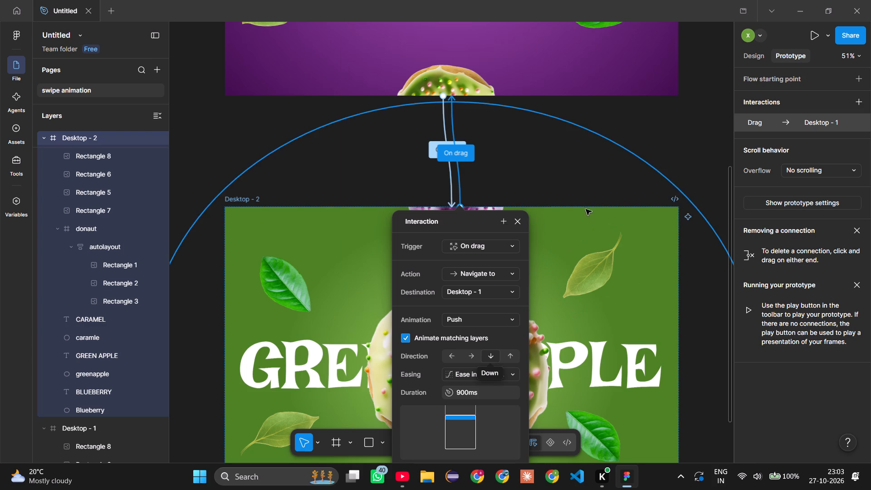
# Move the Desktop - 2 frame straight up, closer to the Desktop - 1 frame.
pyautogui.moveTo(573, 213); pyautogui.dragTo(569, 176)
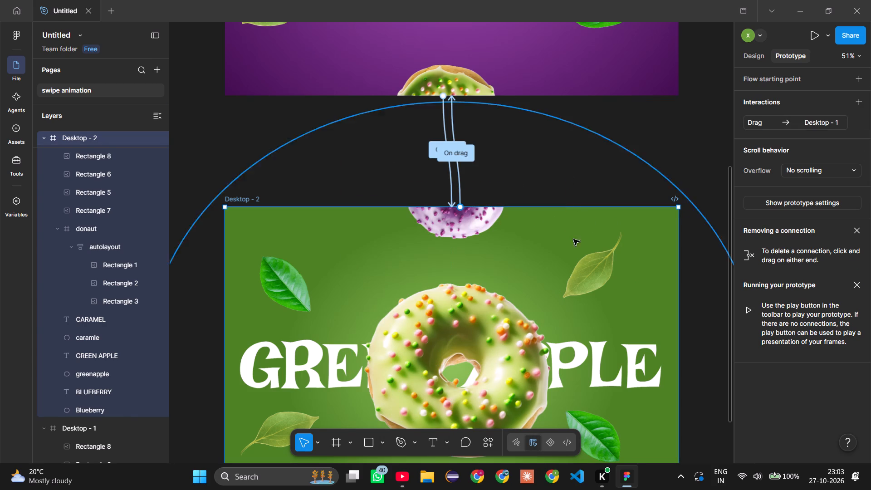
pyautogui.click(571, 248)
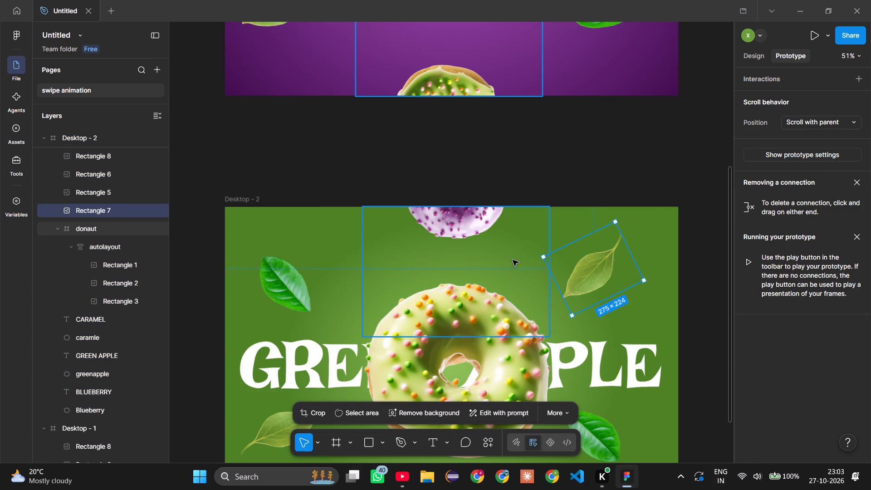
pyautogui.click(669, 238)
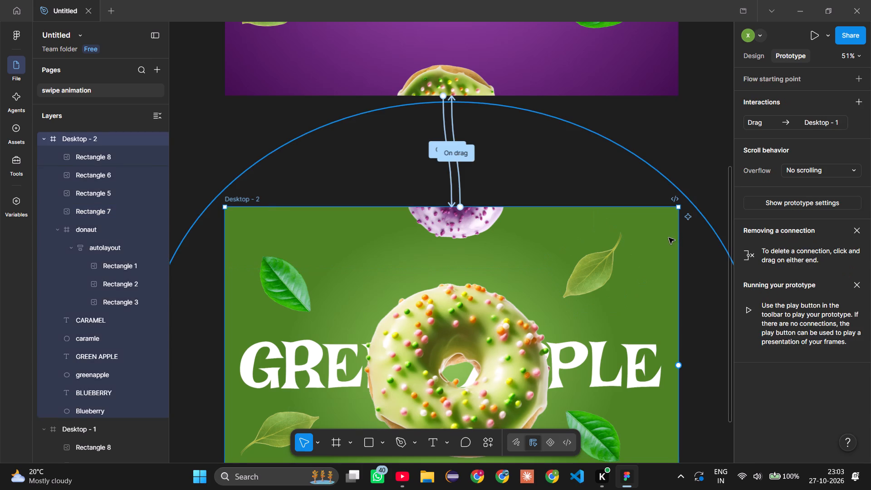
pyautogui.moveTo(669, 238); pyautogui.dragTo(669, 201)
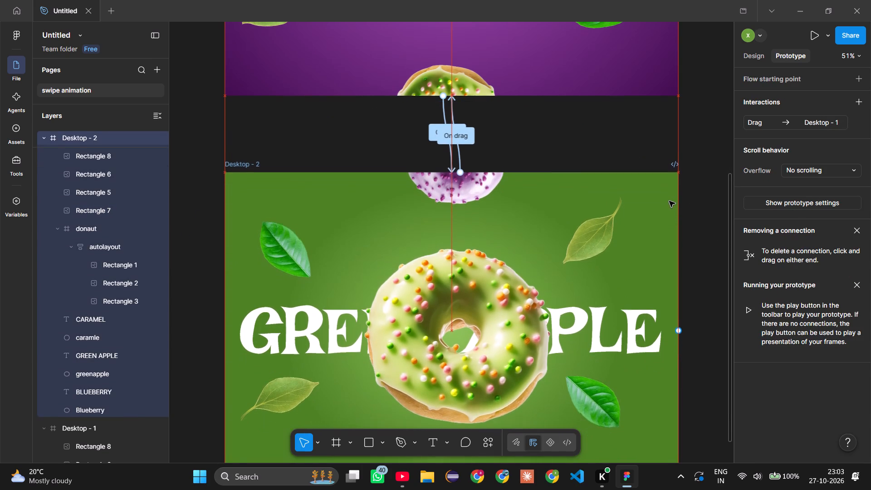
pyautogui.moveTo(669, 201); pyautogui.dragTo(669, 199)
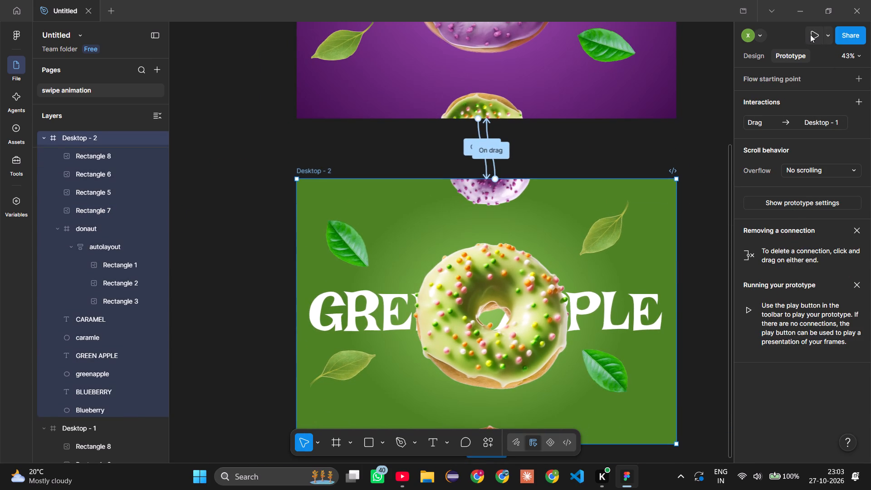
# Present the prototype from the Desktop - 2 frame, test scrolling over the green apple donut, and return to the design file.
pyautogui.click(810, 34)
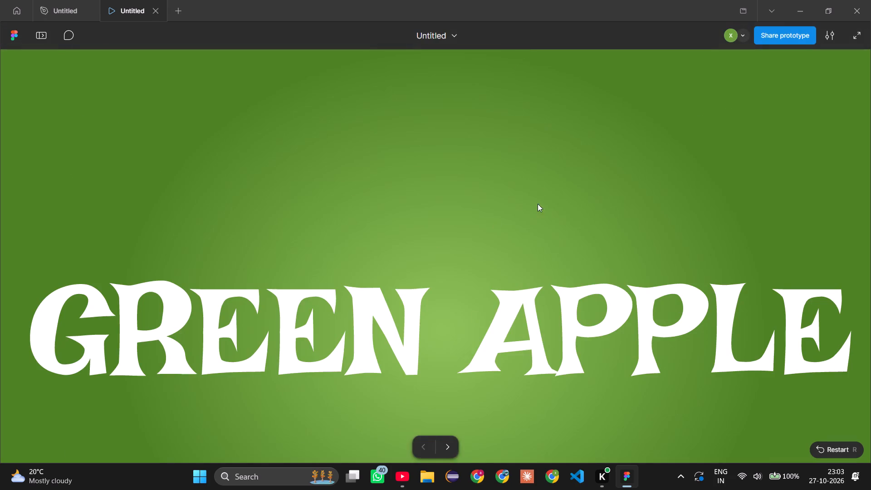
pyautogui.scroll(-1, 556, 263)
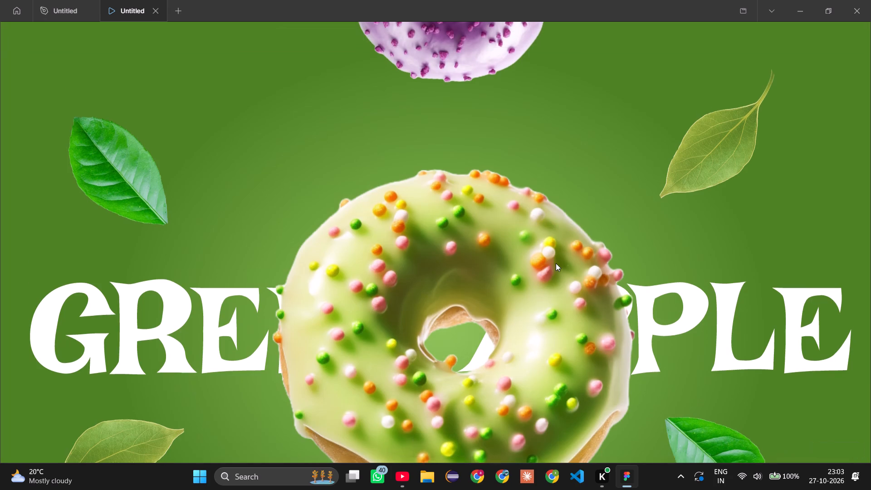
pyautogui.scroll(-8, 556, 263)
pyautogui.scroll(9, 556, 263)
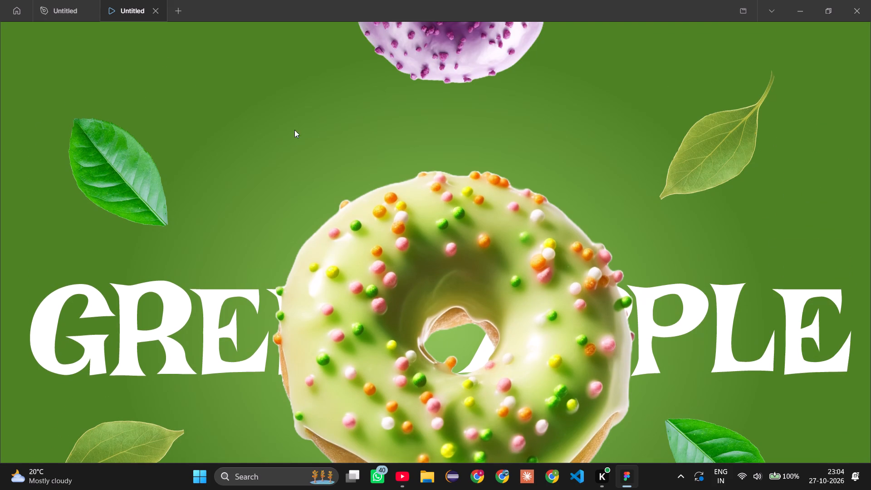
pyautogui.click(56, 5)
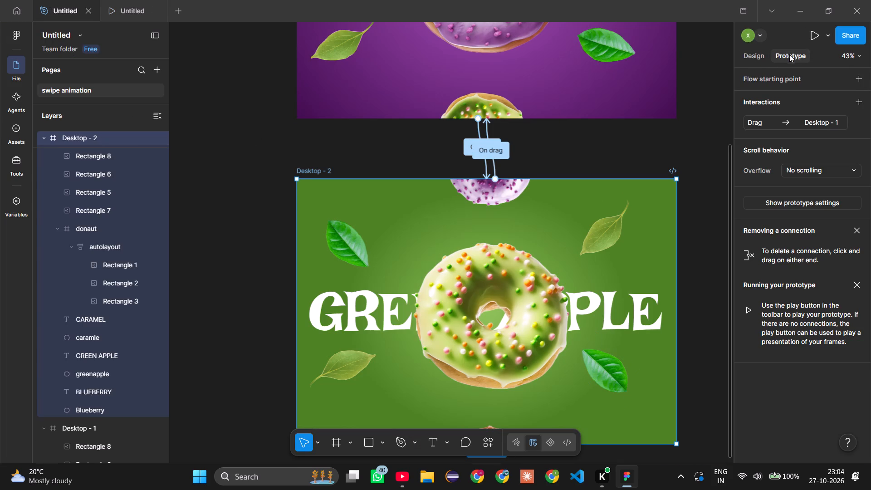
# Reopen the Flow 1 preview from Desktop - 1 and test scrolling down and up over the blueberry donut.
pyautogui.click(861, 55)
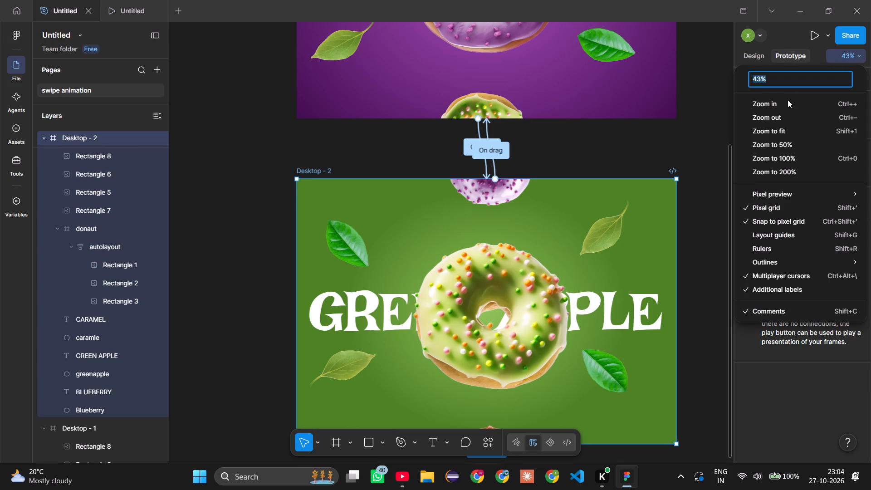
pyautogui.click(698, 152)
pyautogui.scroll(1, 698, 152)
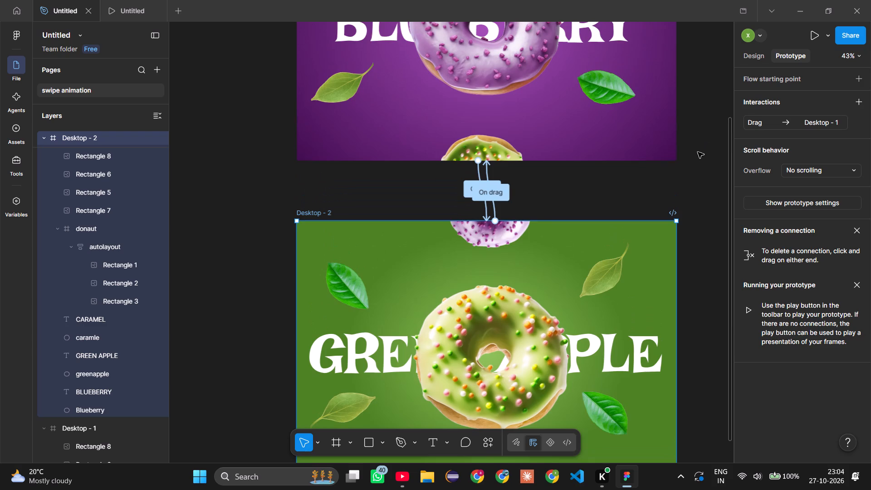
pyautogui.hscroll(-3, 698, 152)
pyautogui.scroll(1, 698, 152)
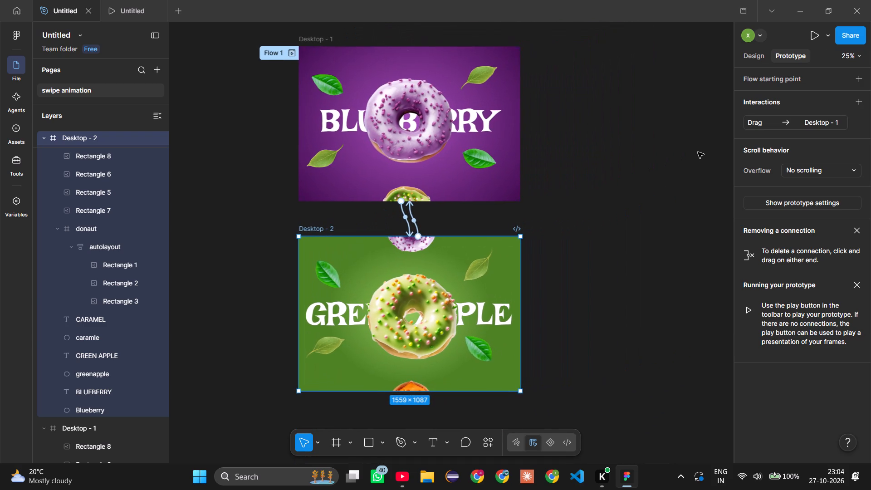
pyautogui.scroll(1, 698, 152)
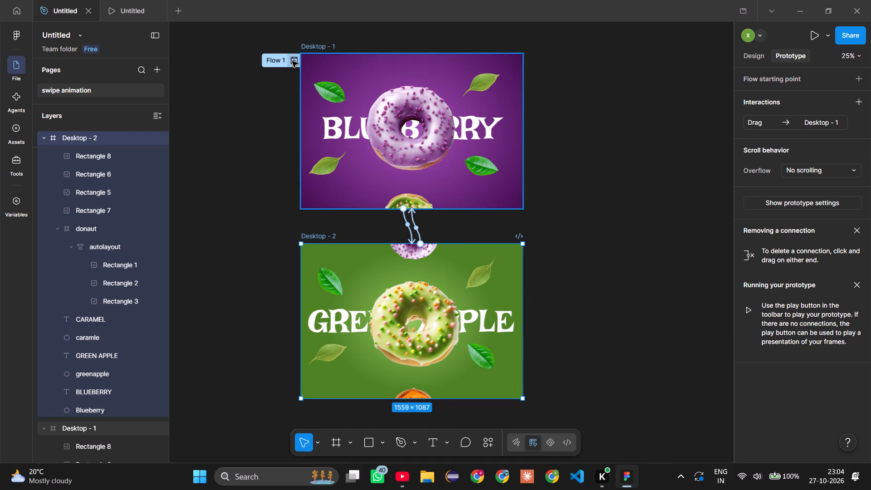
pyautogui.click(293, 61)
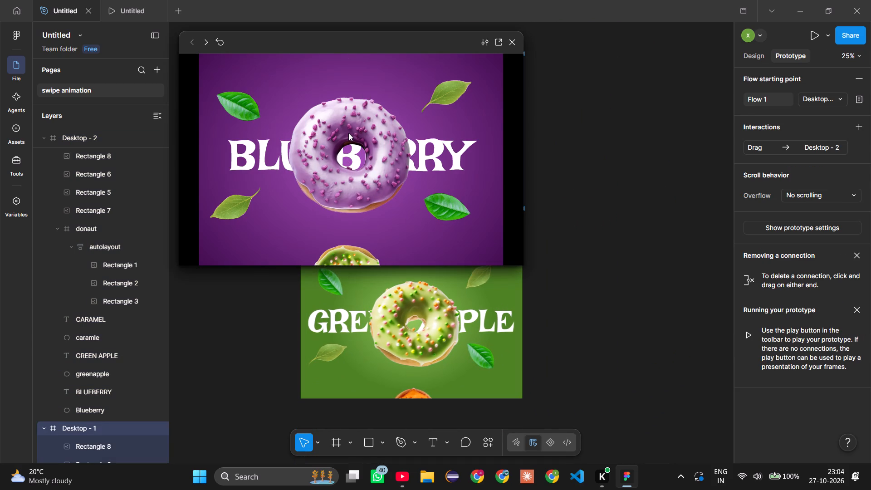
pyautogui.scroll(-1, 348, 133)
pyautogui.scroll(3, 348, 133)
pyautogui.scroll(-1, 348, 133)
pyautogui.scroll(1, 348, 133)
# Open the Flow 1 preview as a full presentation, test scrolling, and step forward and back between the blueberry and green apple frames.
pyautogui.click(499, 44)
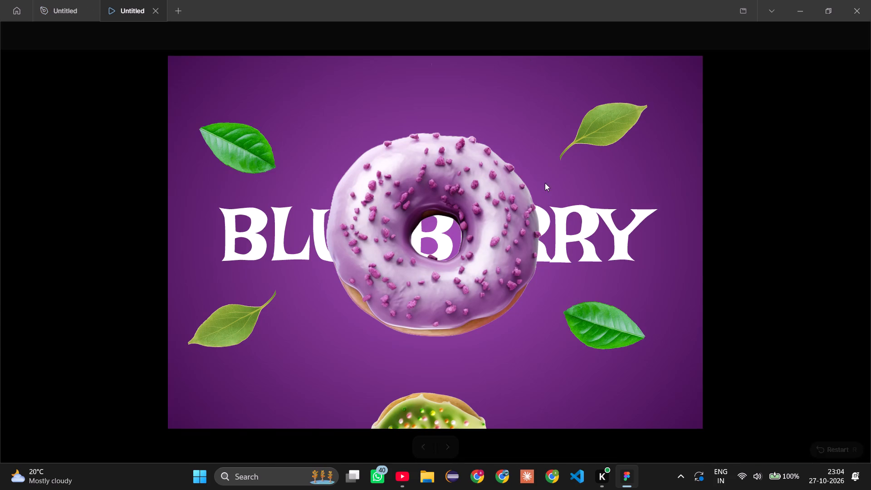
pyautogui.scroll(-1, 473, 212)
pyautogui.scroll(6, 473, 212)
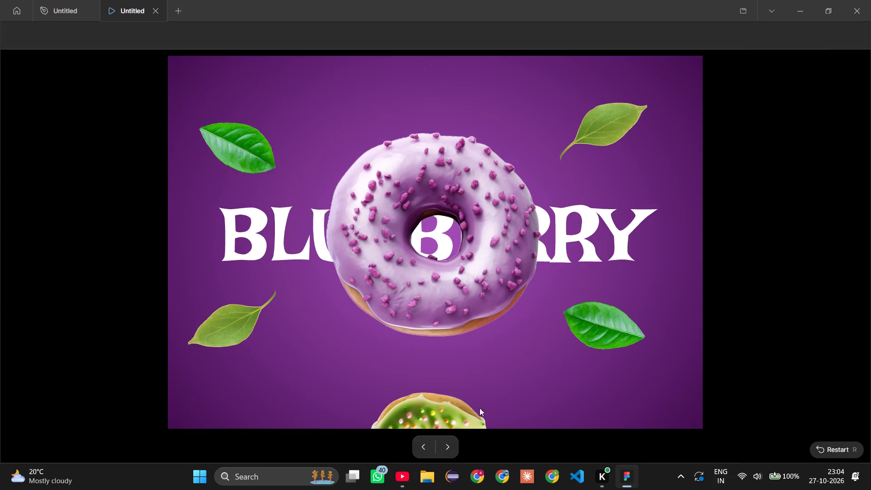
pyautogui.click(455, 446)
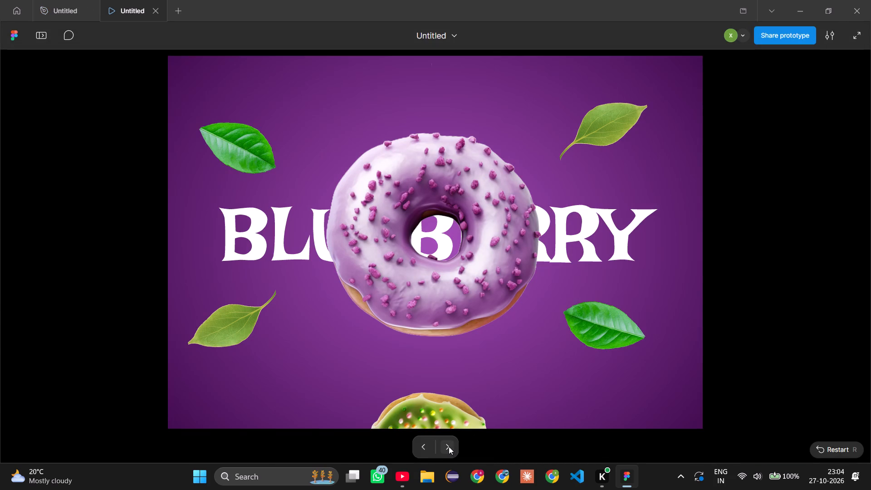
pyautogui.click(449, 446)
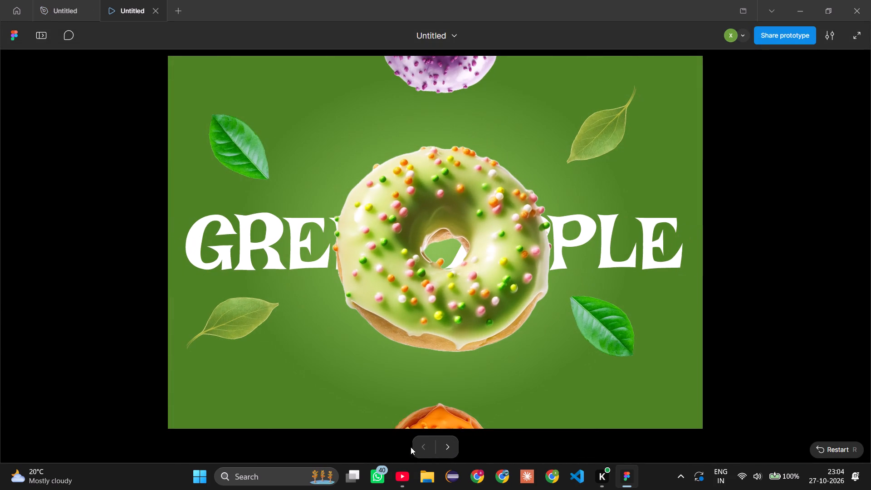
pyautogui.click(420, 446)
pyautogui.click(445, 449)
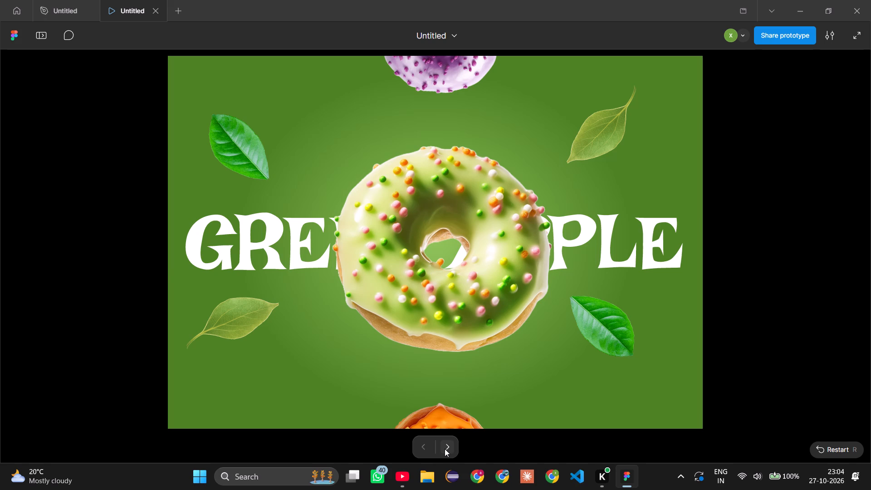
# Advance repeatedly through the presented prototype to check the looping transition between the blueberry and green apple donut frames.
pyautogui.click(445, 449)
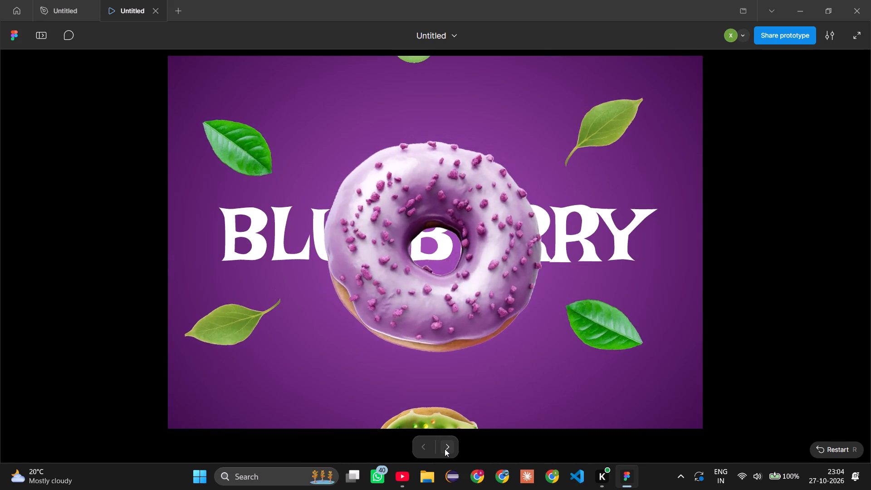
pyautogui.click(445, 449)
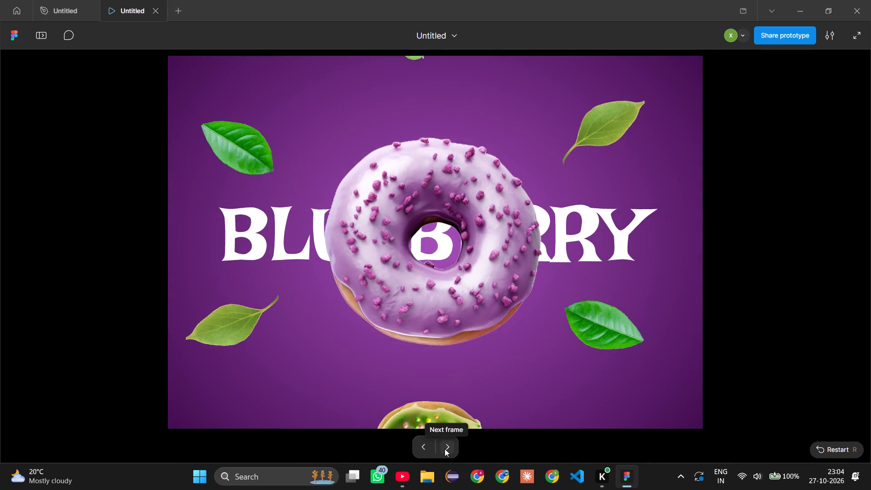
pyautogui.click(445, 449)
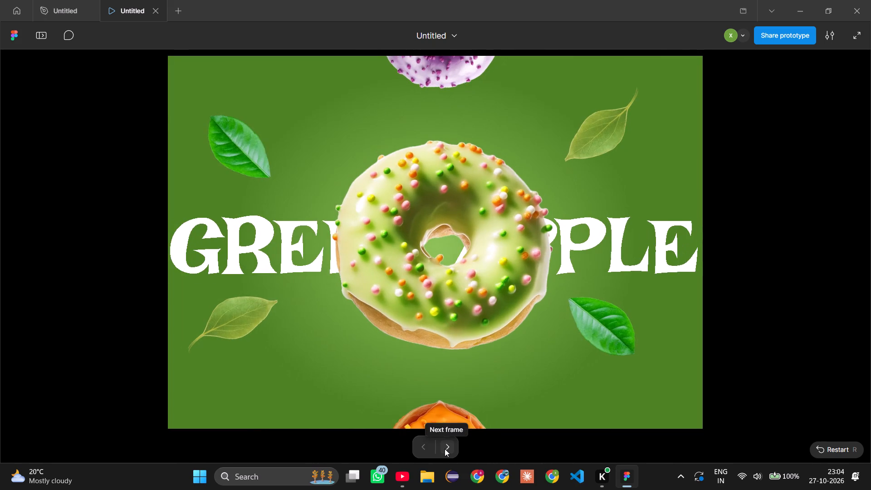
pyautogui.click(445, 449)
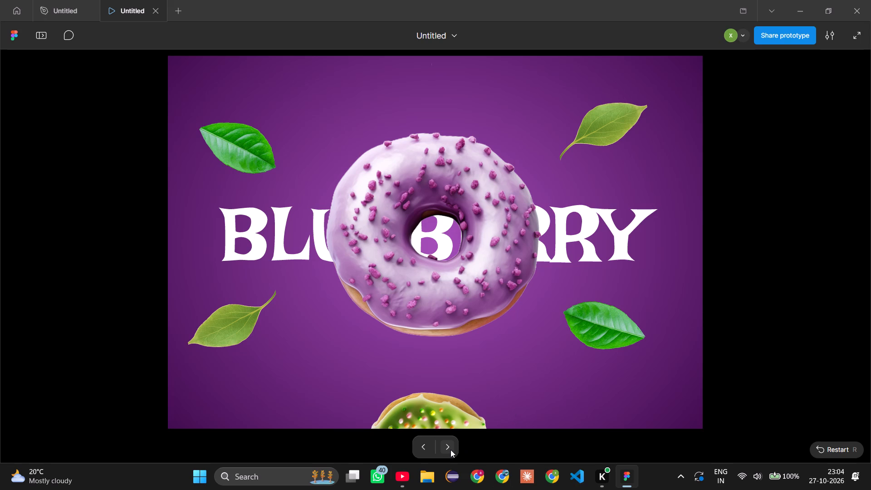
pyautogui.click(451, 450)
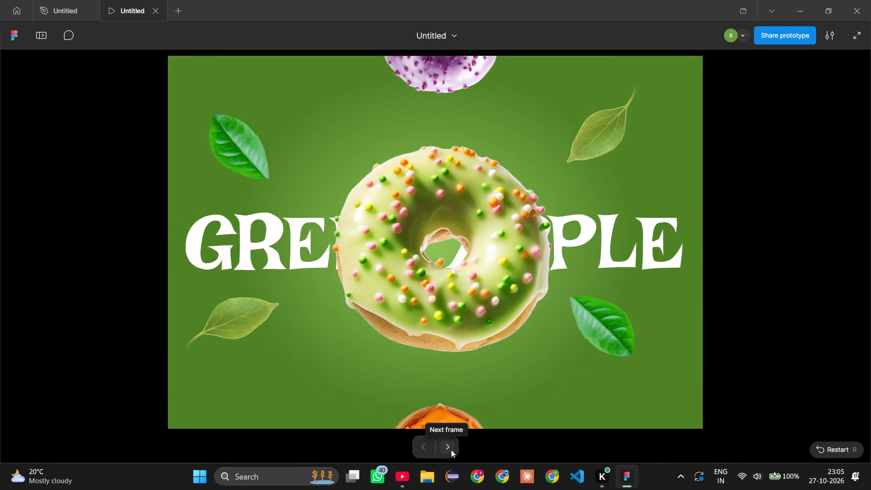
pyautogui.click(451, 450)
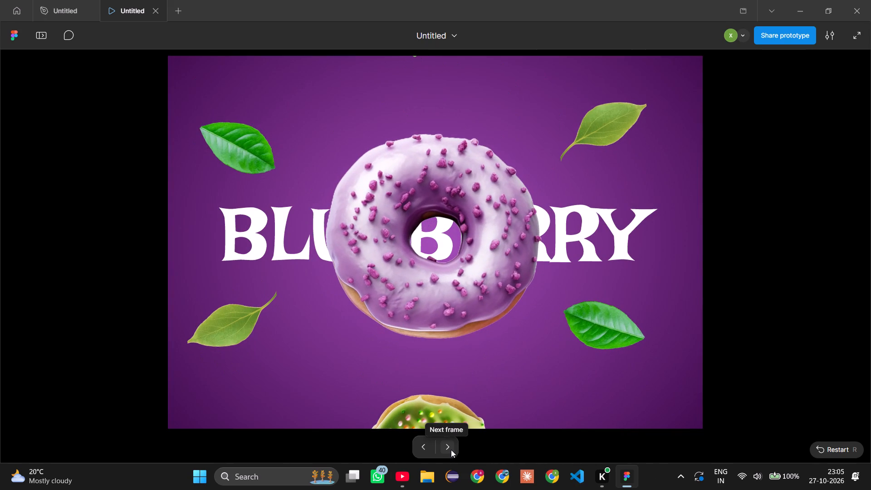
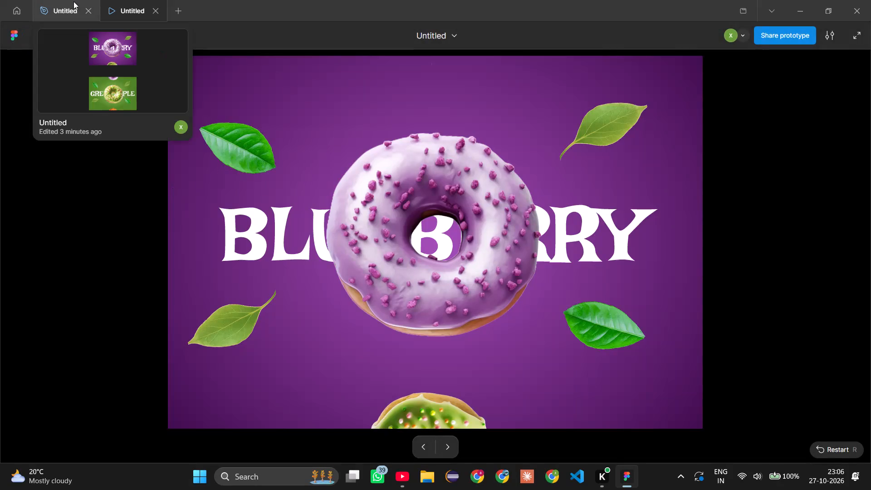
# Return from the prototype preview to the design file and deselect the Desktop - 1 frame.
pyautogui.click(75, 0)
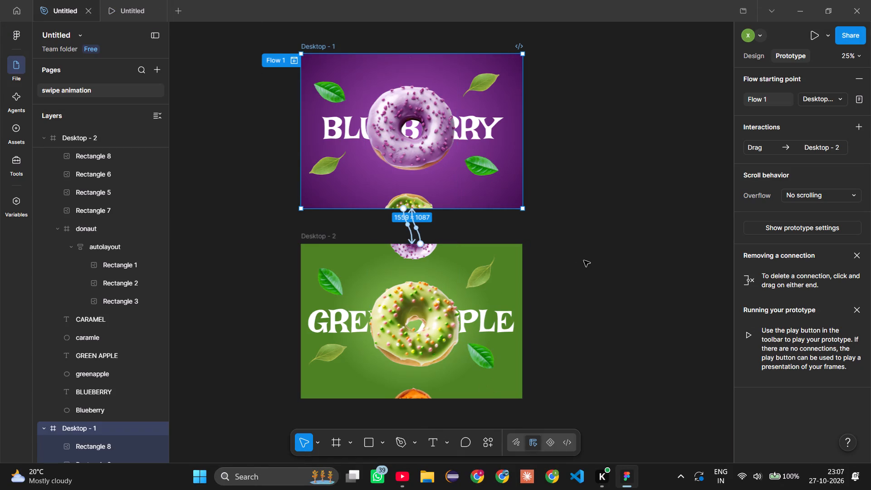
pyautogui.click(584, 263)
pyautogui.scroll(-1, 513, 271)
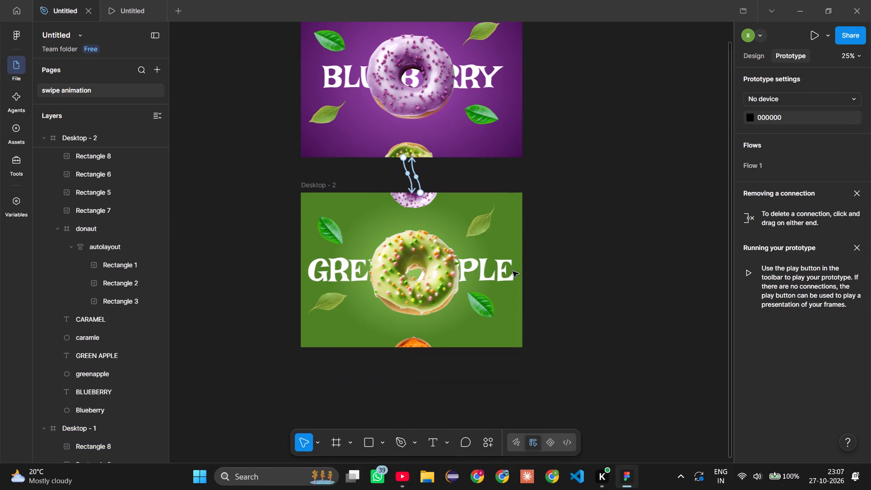
pyautogui.scroll(-1, 513, 271)
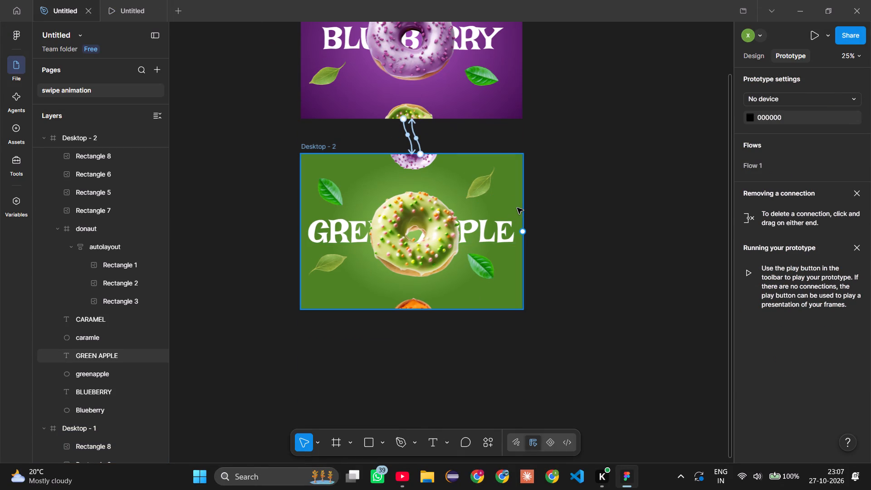
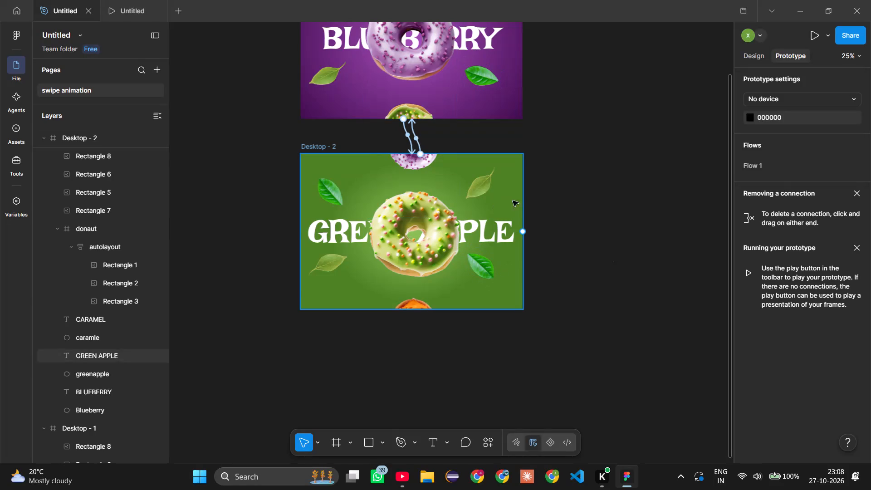
# Select the green apple frame Desktop - 2 and collapse its nested layers.
pyautogui.click(504, 199)
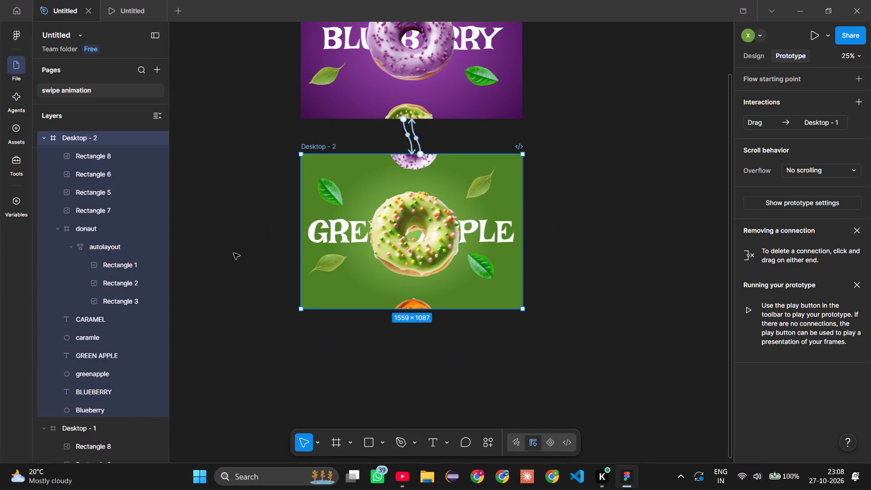
pyautogui.click(46, 138)
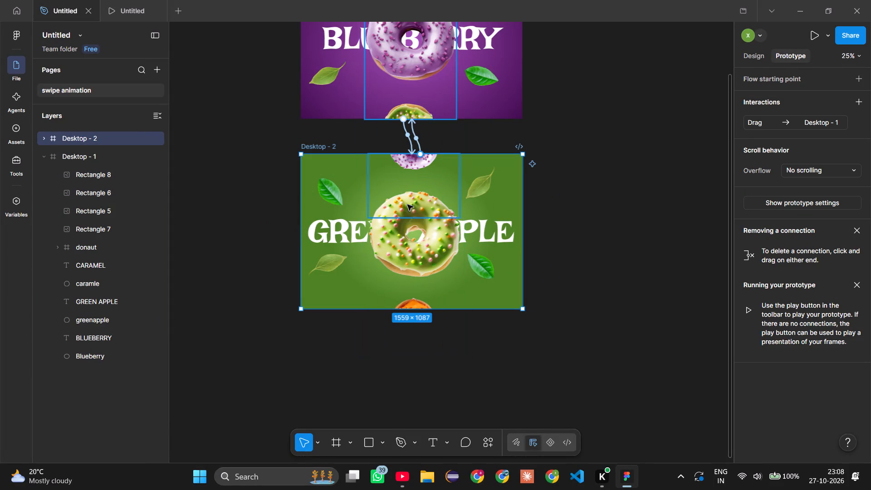
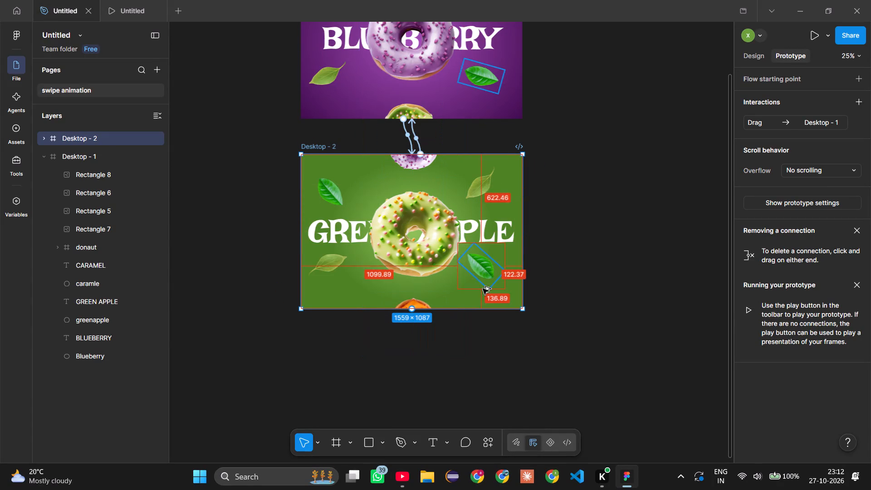
# Duplicate the green apple frame Desktop - 2 and place the copy directly below the original, aligned with its edges.
pyautogui.keyDown('alt'); pyautogui.moveTo(479, 294); pyautogui.dragTo(475, 328); pyautogui.keyUp('alt')
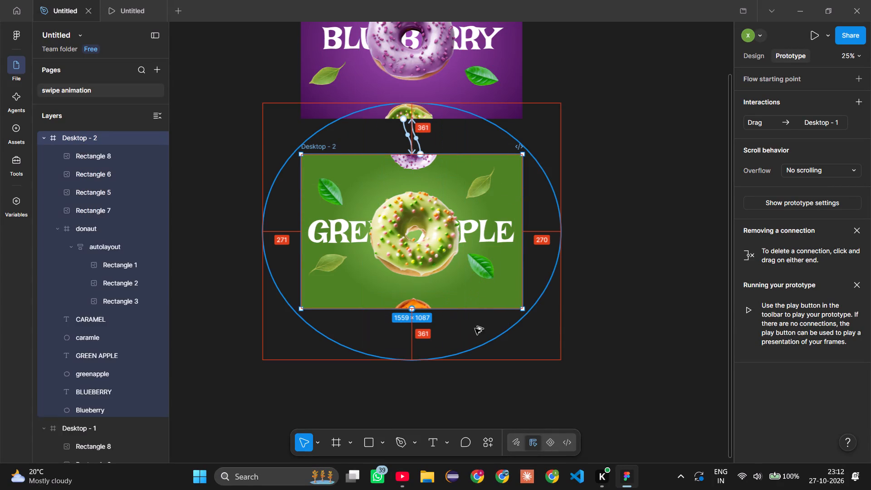
pyautogui.keyDown('alt'); pyautogui.moveTo(475, 328); pyautogui.dragTo(472, 380); pyautogui.keyUp('alt')
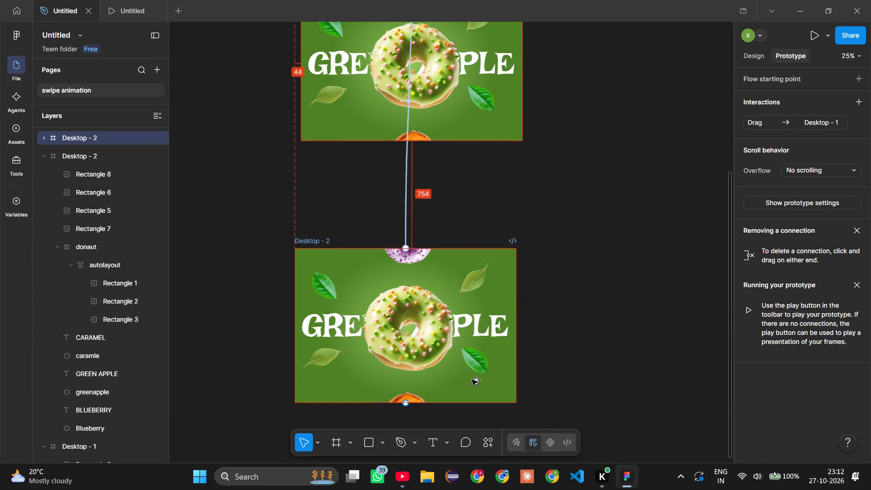
pyautogui.keyDown('alt'); pyautogui.moveTo(472, 380); pyautogui.dragTo(480, 338); pyautogui.keyUp('alt')
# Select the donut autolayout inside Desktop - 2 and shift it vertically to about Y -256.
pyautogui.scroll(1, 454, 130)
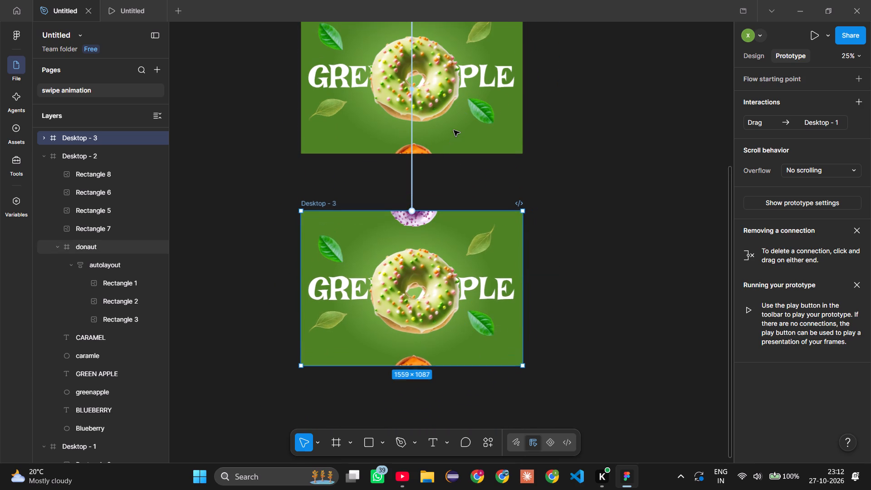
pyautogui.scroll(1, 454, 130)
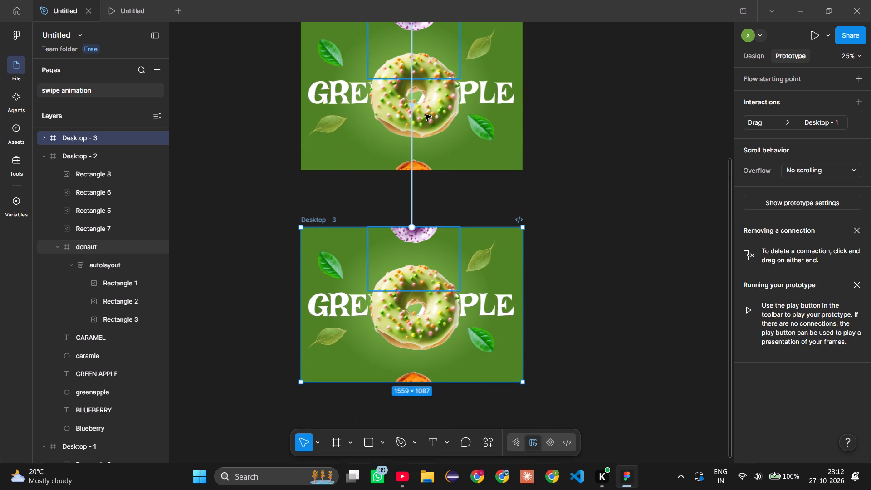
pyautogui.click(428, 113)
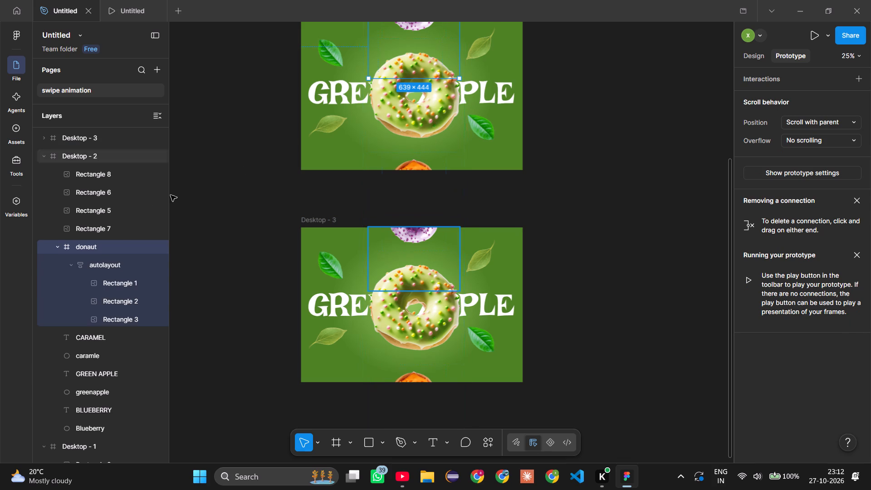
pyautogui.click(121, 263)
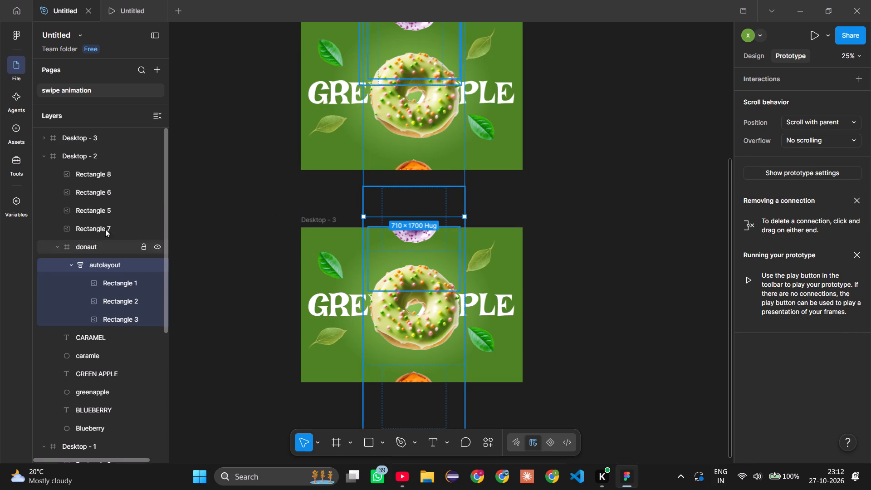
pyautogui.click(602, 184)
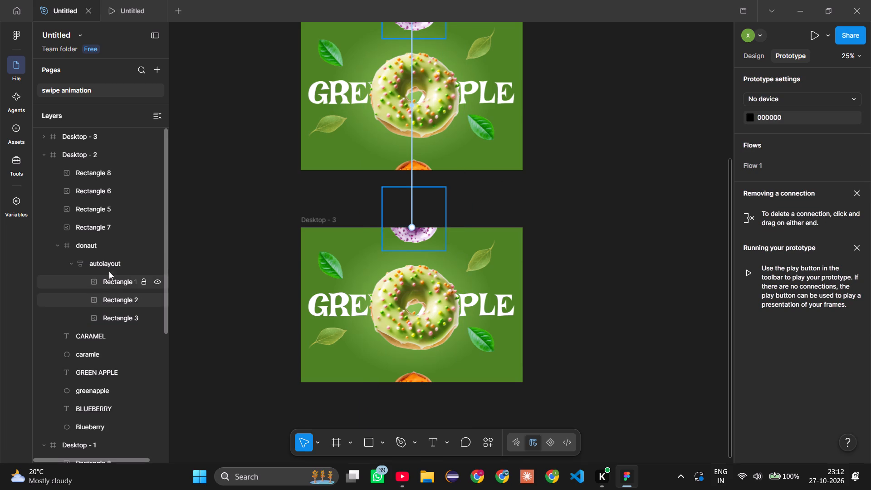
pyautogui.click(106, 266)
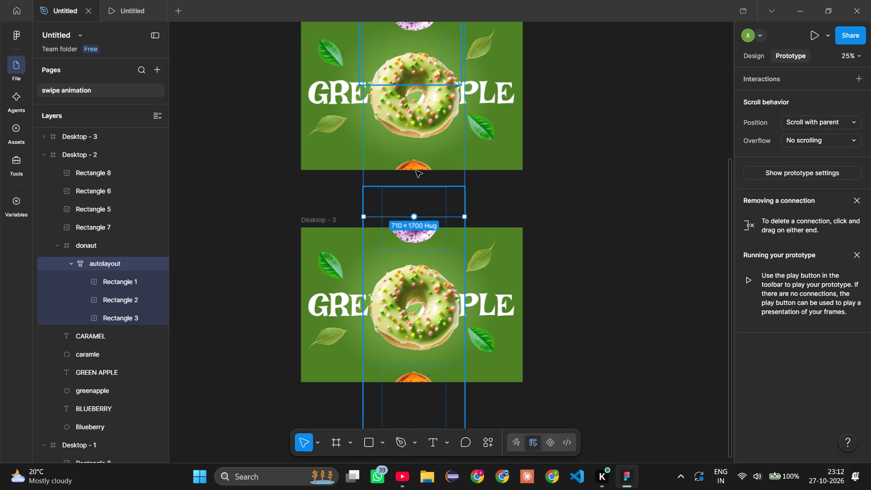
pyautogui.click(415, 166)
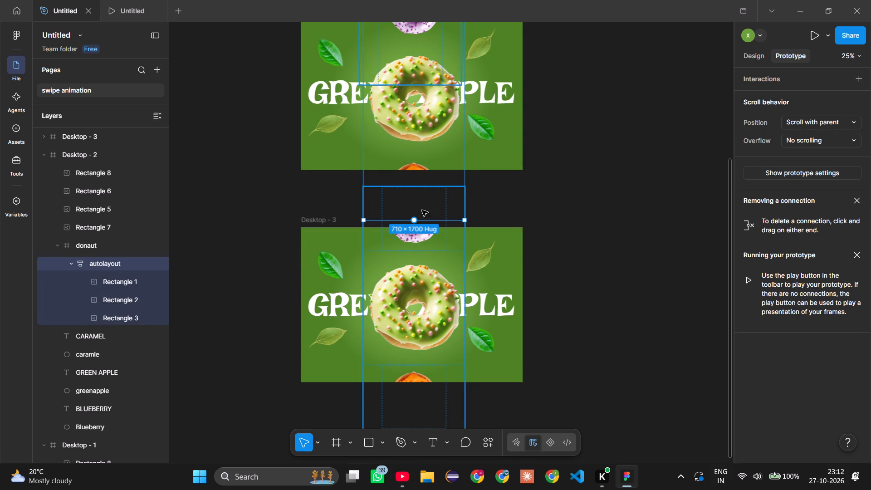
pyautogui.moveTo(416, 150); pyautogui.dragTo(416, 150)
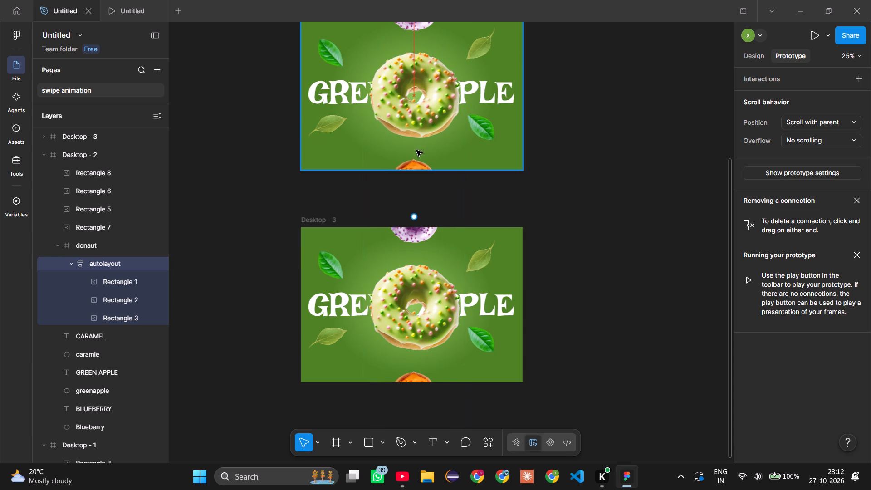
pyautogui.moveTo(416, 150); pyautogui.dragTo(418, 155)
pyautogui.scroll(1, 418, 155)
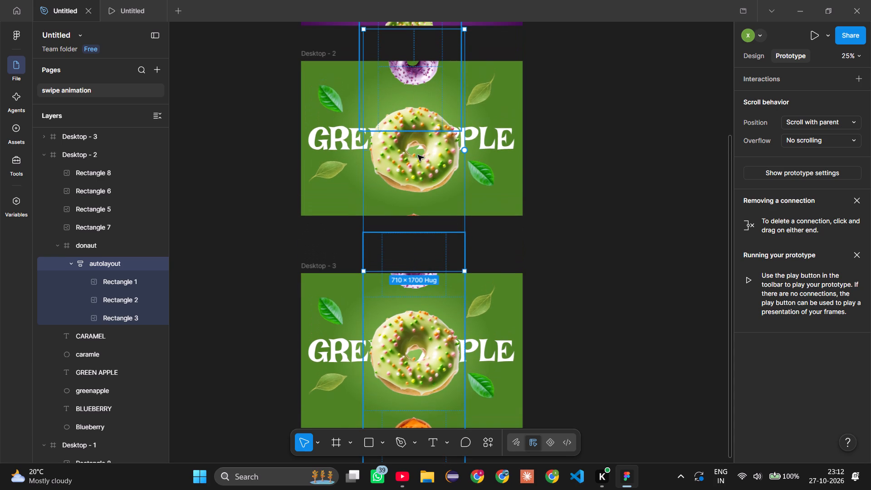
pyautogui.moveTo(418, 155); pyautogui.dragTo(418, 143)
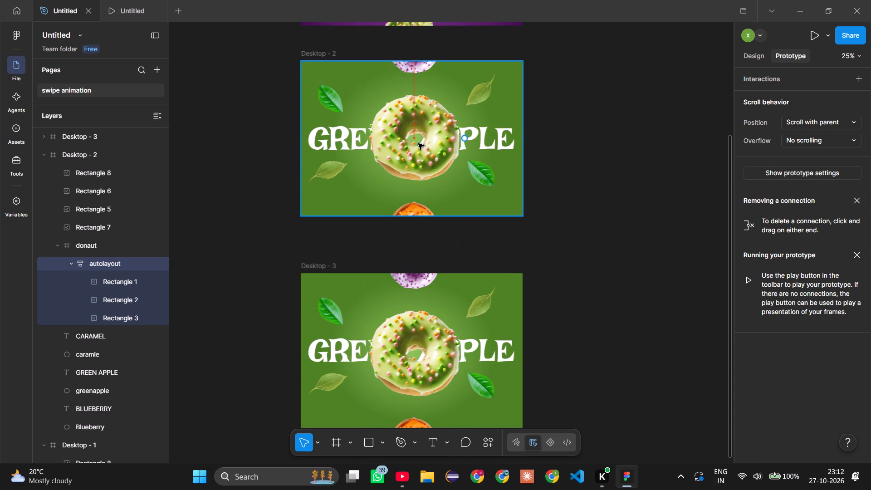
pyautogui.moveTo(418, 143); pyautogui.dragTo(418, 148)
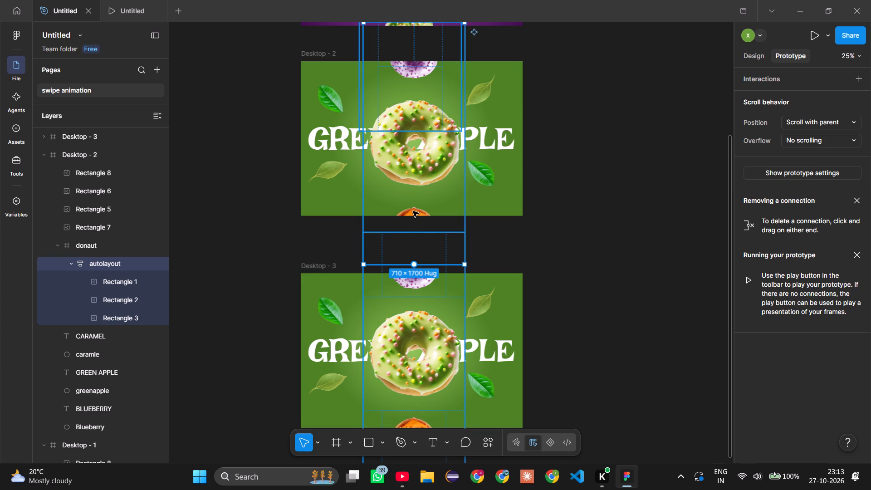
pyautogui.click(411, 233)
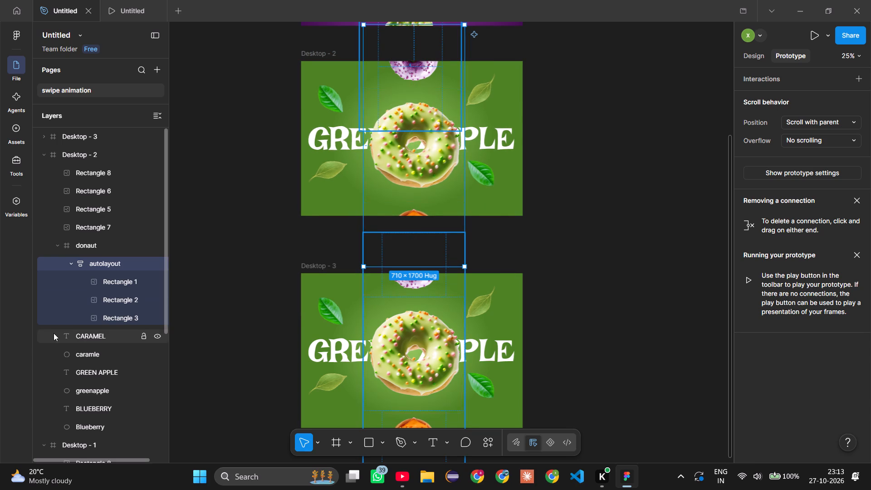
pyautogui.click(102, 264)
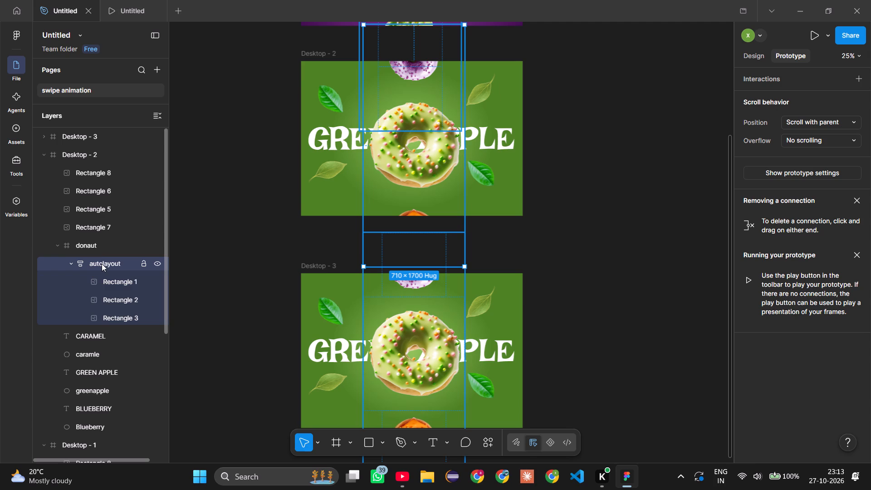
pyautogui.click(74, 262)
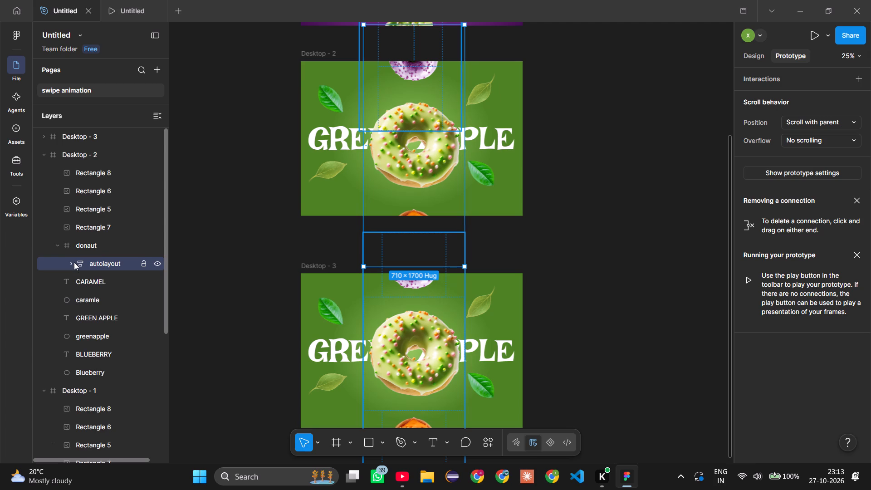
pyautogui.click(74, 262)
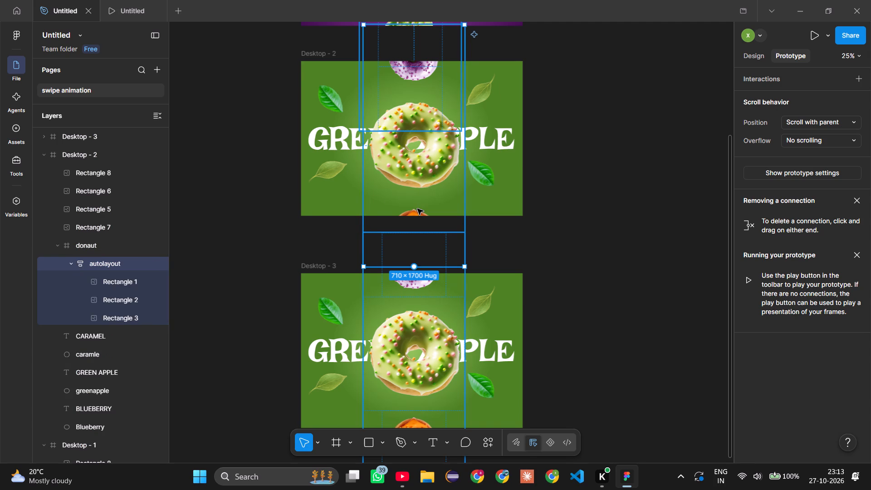
# Tighten the donut autolayout's gap in Desktop - 2 to -10 and reposition the stack at Y -300.
pyautogui.click(754, 60)
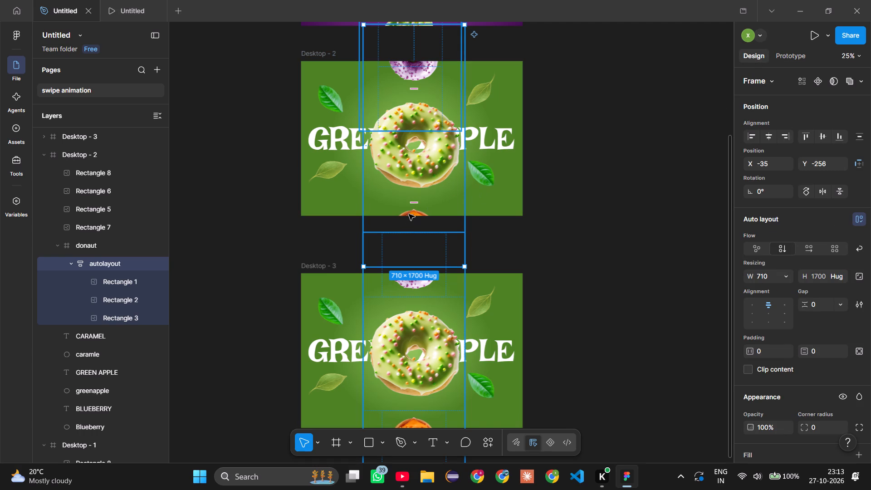
pyautogui.moveTo(413, 202); pyautogui.dragTo(413, 198)
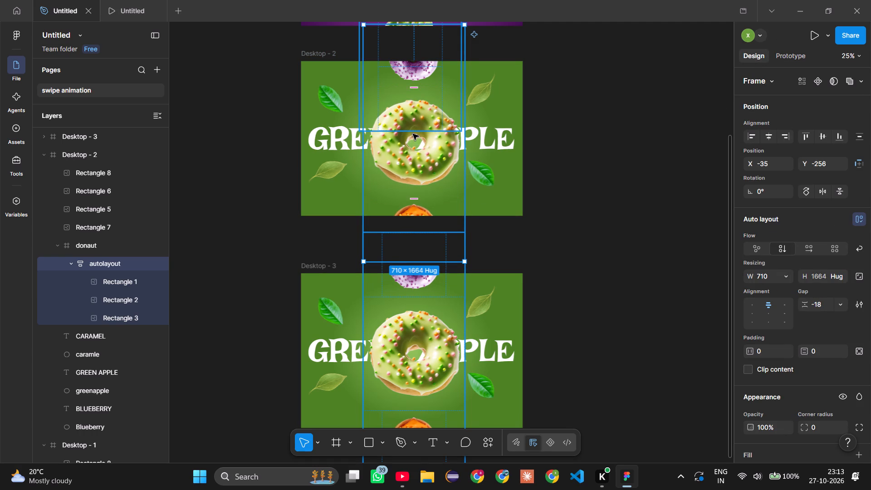
pyautogui.click(413, 137)
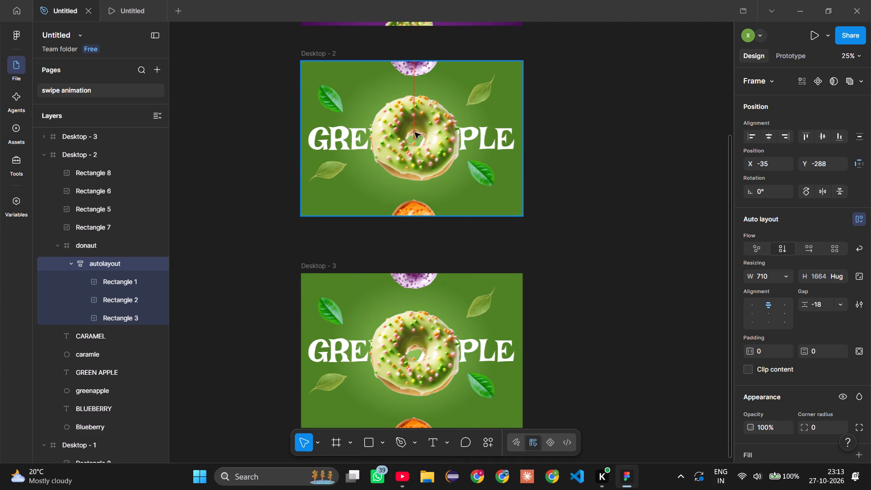
pyautogui.click(416, 196)
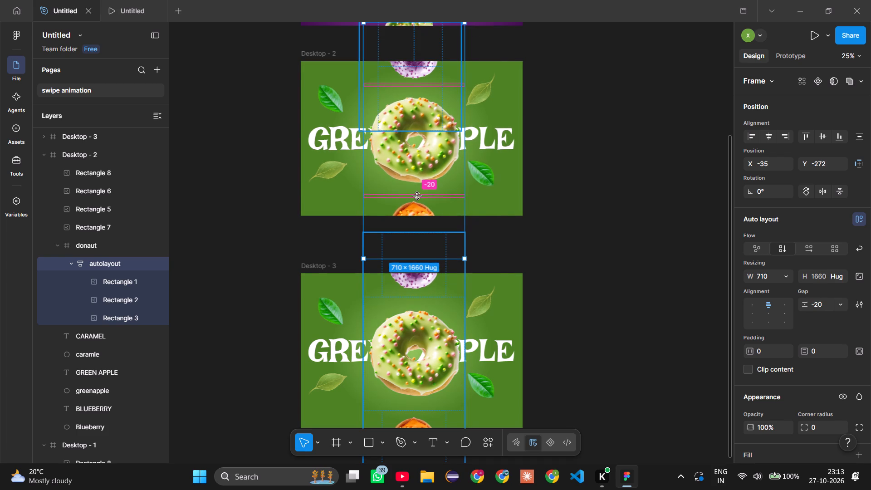
pyautogui.click(416, 164)
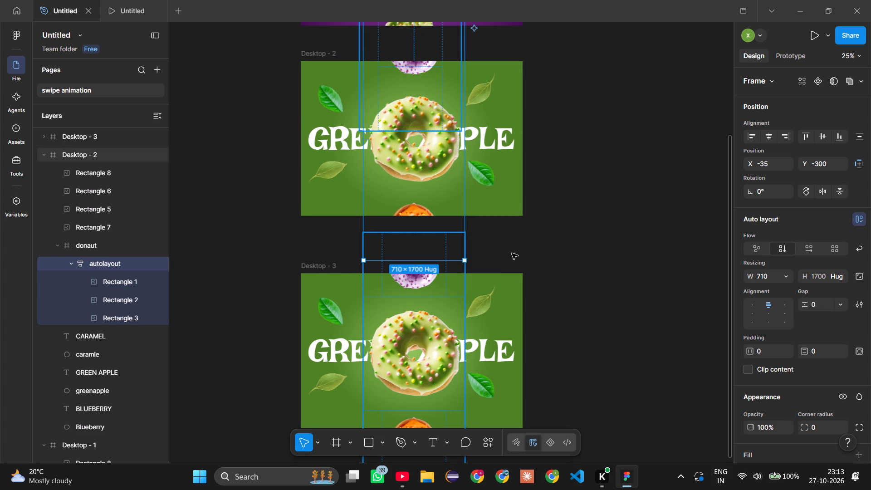
pyautogui.click(412, 198)
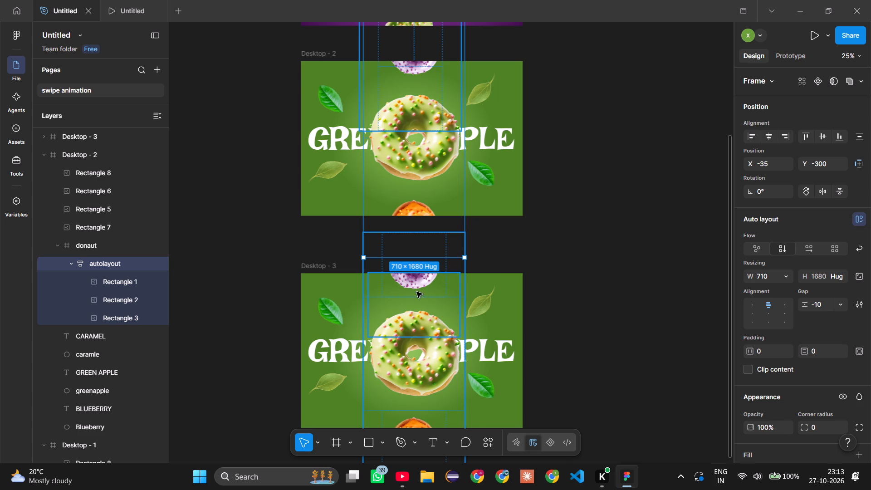
# Expand the Desktop - 3 layers, select its caramle background ellipse and open its width for editing.
pyautogui.scroll(-1, 621, 282)
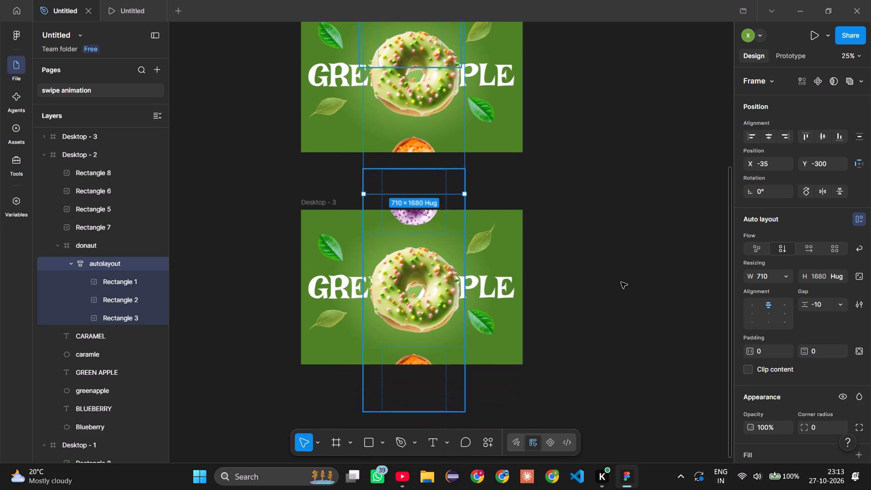
pyautogui.scroll(-1, 621, 282)
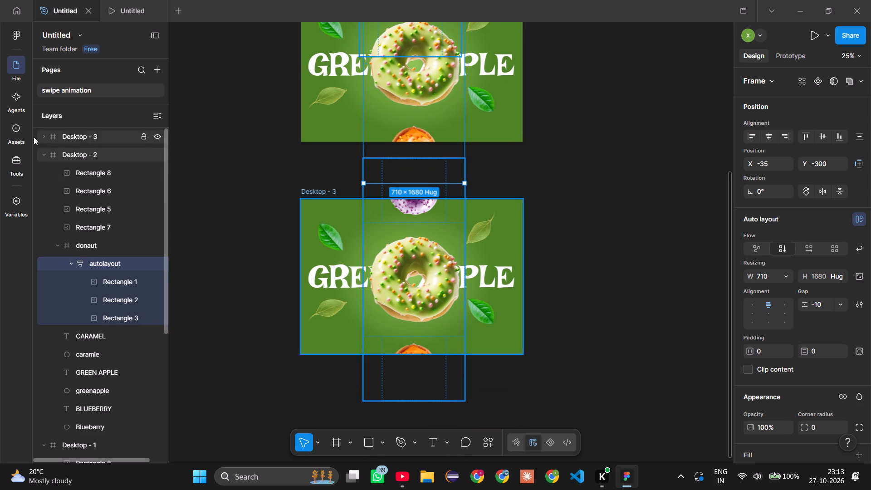
pyautogui.click(45, 134)
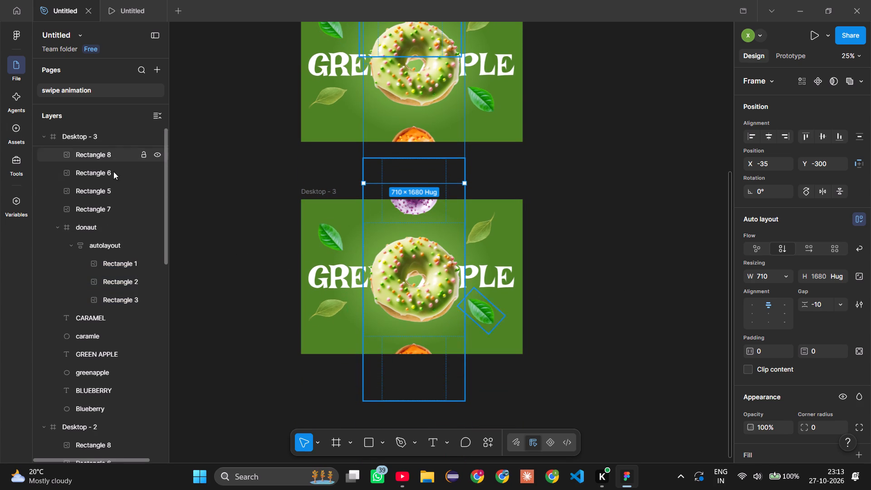
pyautogui.click(90, 338)
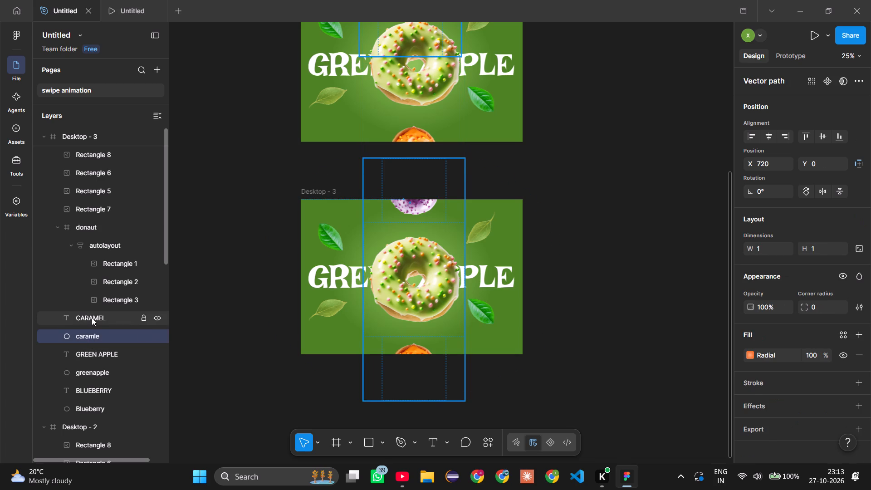
pyautogui.click(92, 318)
pyautogui.click(93, 337)
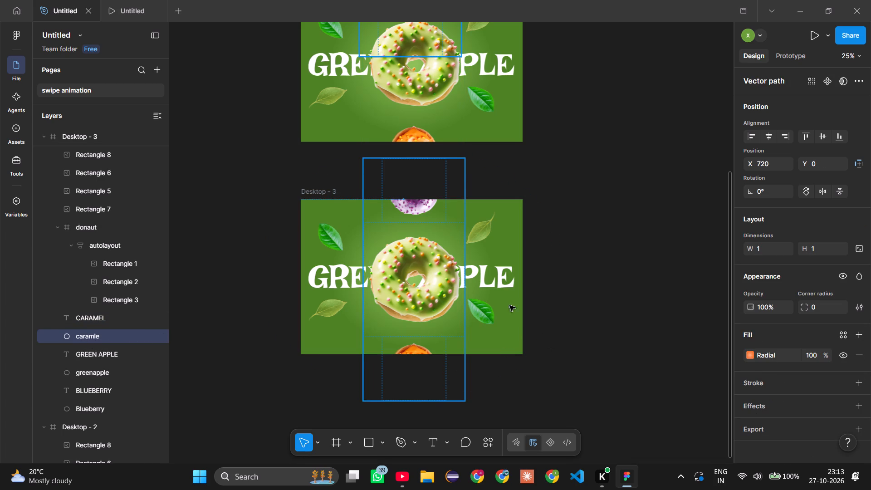
pyautogui.click(758, 248)
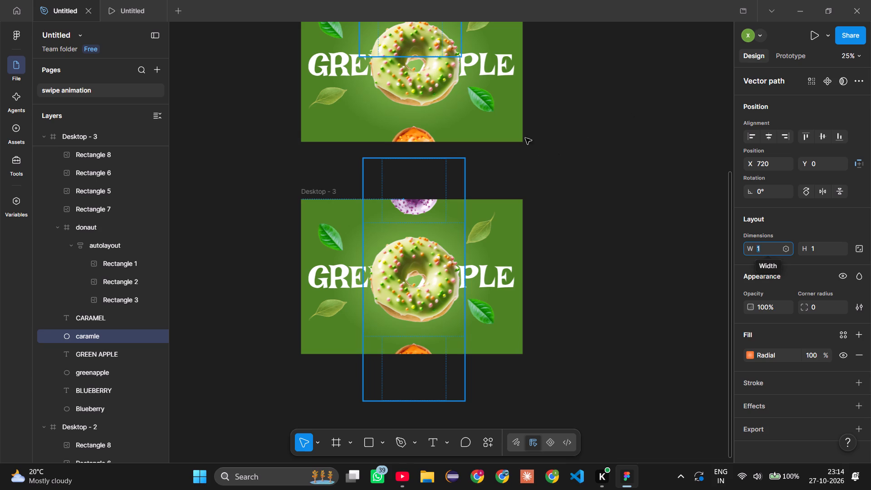
# Select the greenapple background ellipse in Desktop - 2 and copy its height value of 1809.
pyautogui.click(510, 122)
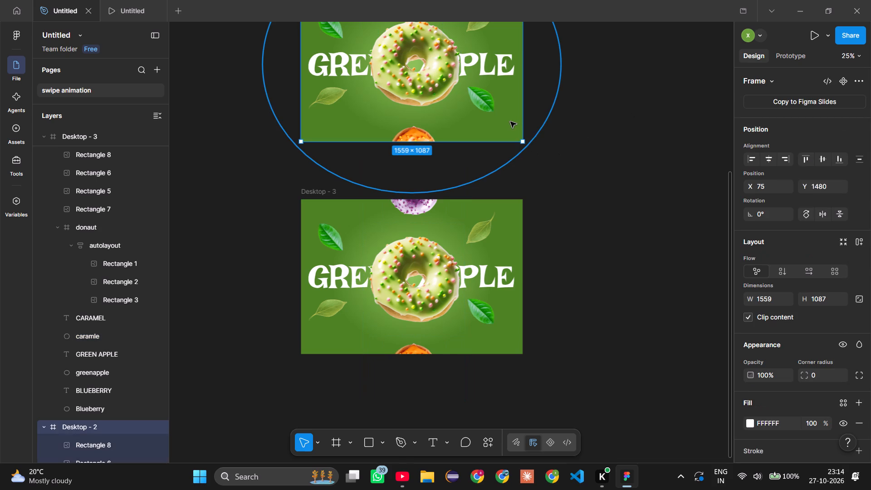
pyautogui.click(508, 134)
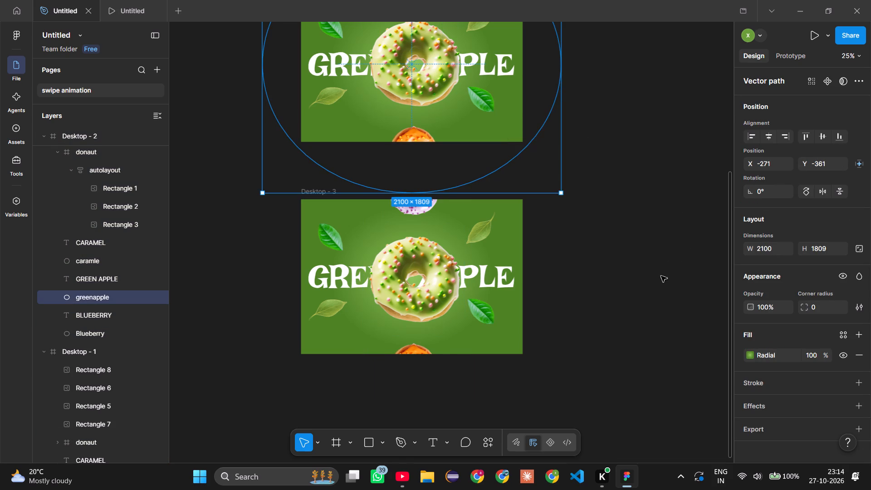
pyautogui.click(824, 248)
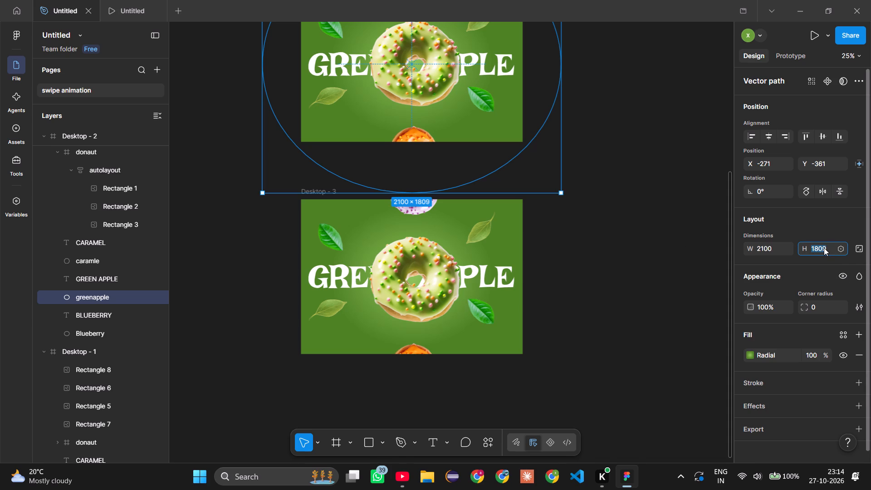
pyautogui.hotkey('ctrl', 'c')
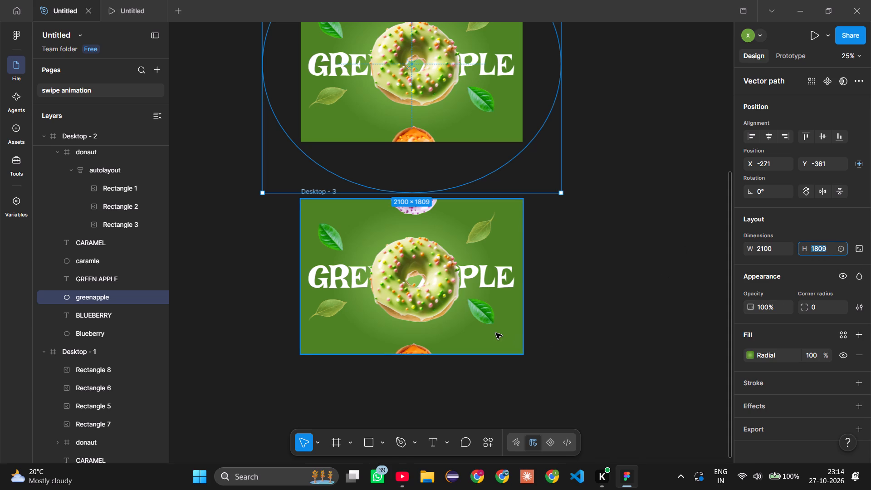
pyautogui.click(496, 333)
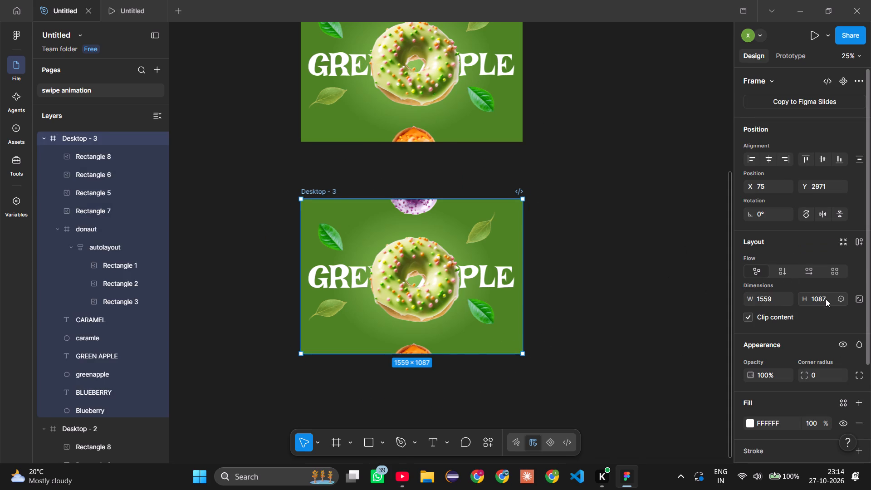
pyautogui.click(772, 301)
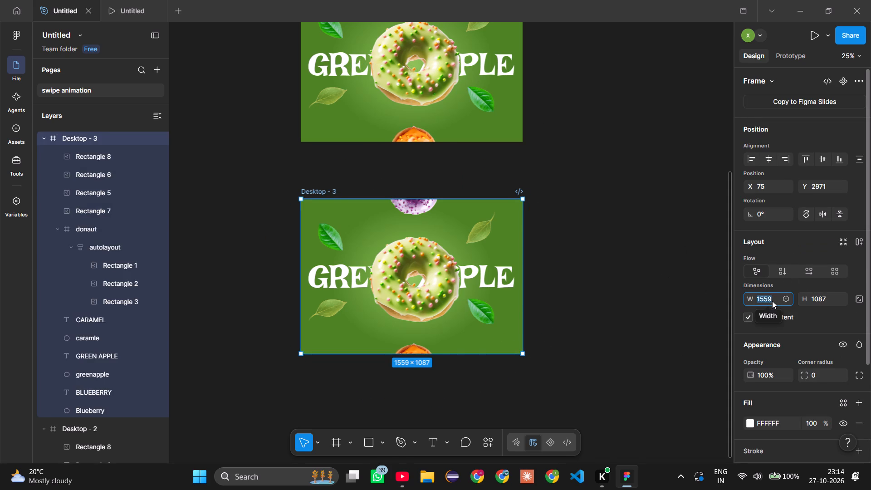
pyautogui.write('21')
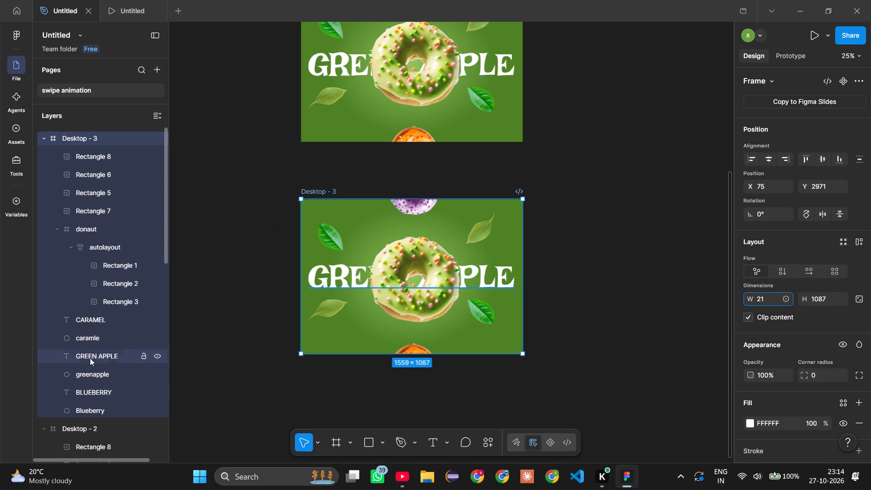
# Resize the caramle background ellipse in Desktop - 3 to a width of 2100 and a height of 1809.
pyautogui.click(82, 340)
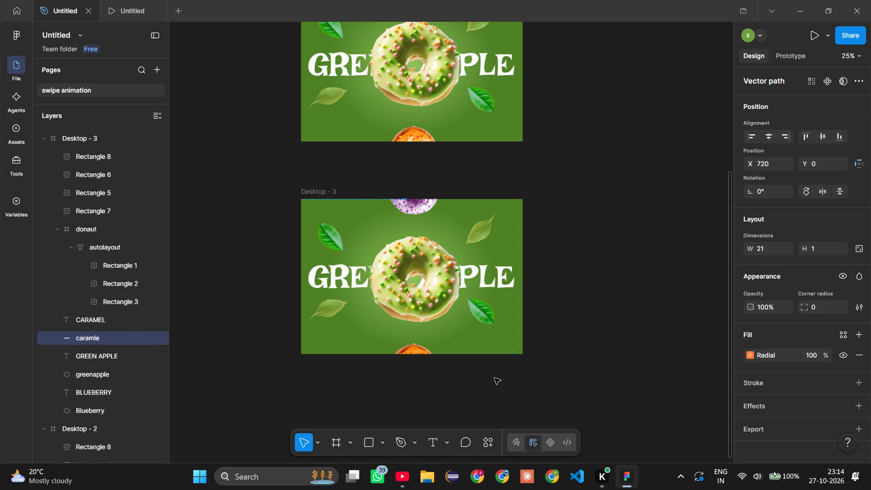
pyautogui.click(768, 247)
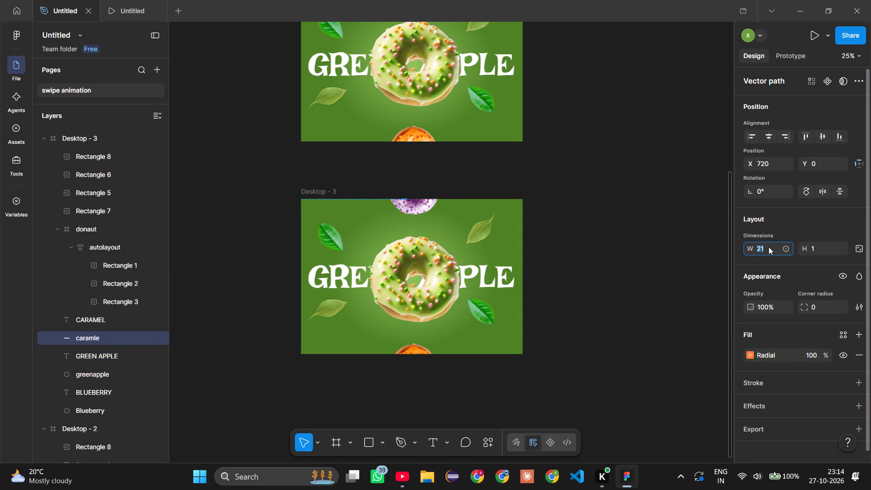
pyautogui.write('2100')
pyautogui.click(823, 245)
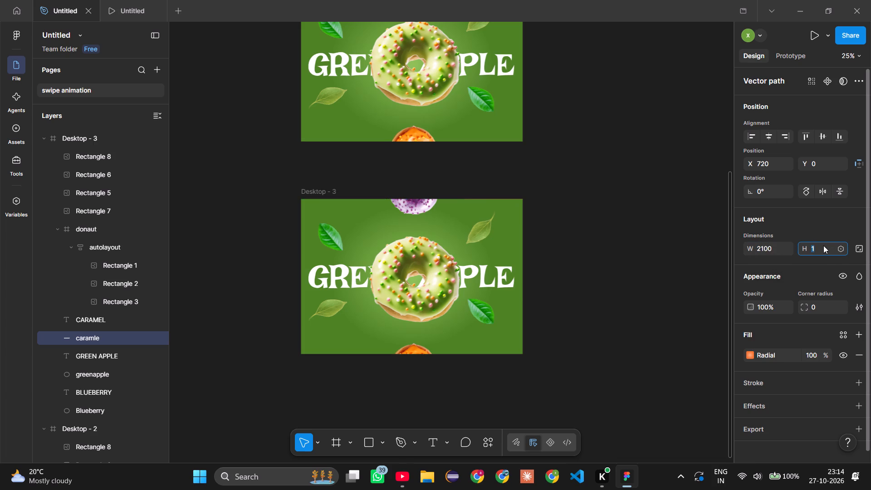
pyautogui.press('1')
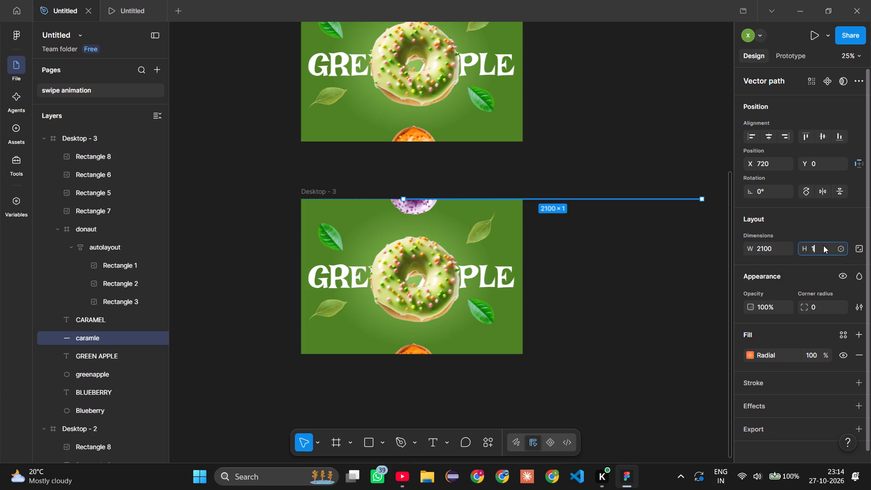
pyautogui.press('BackSpace')
pyautogui.press('BackSpace')
pyautogui.hotkey('ctrl', 'v')
pyautogui.press('Return')
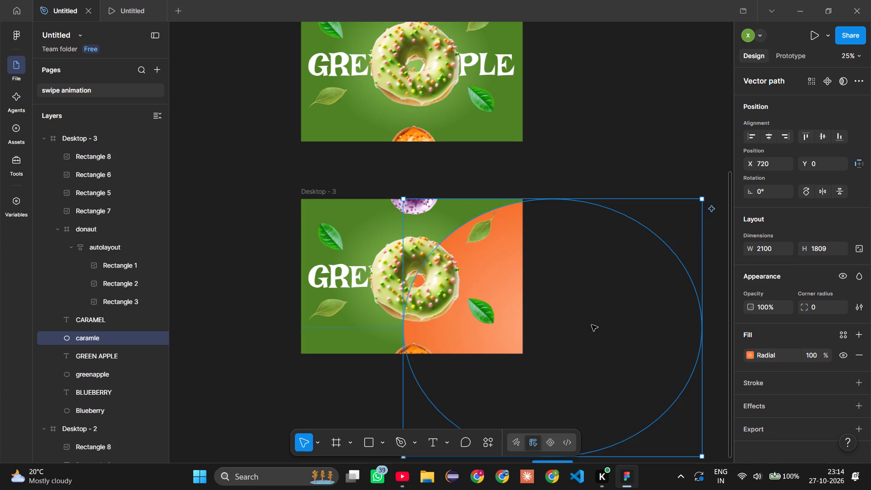
# Move the caramle ellipse over Desktop - 3 so it covers the whole frame, at about X -316, Y -339.
pyautogui.moveTo(592, 325); pyautogui.dragTo(446, 288)
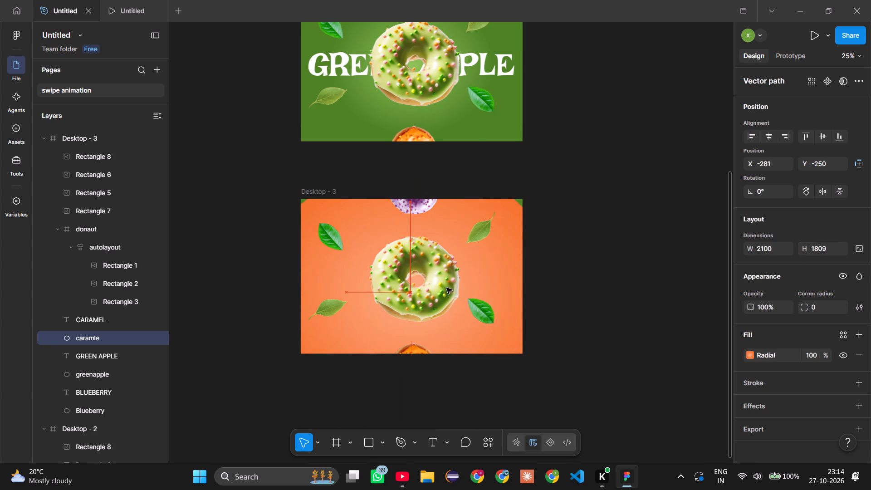
pyautogui.moveTo(446, 288); pyautogui.dragTo(445, 275)
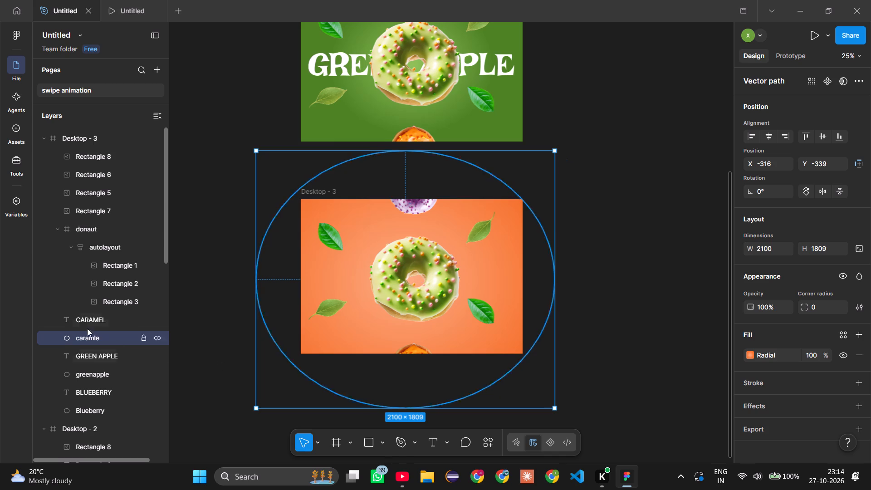
# Move the donut autolayout in Desktop - 3 upward to about X -35, Y -918, bringing the orange donut near the frame's centre.
pyautogui.click(93, 247)
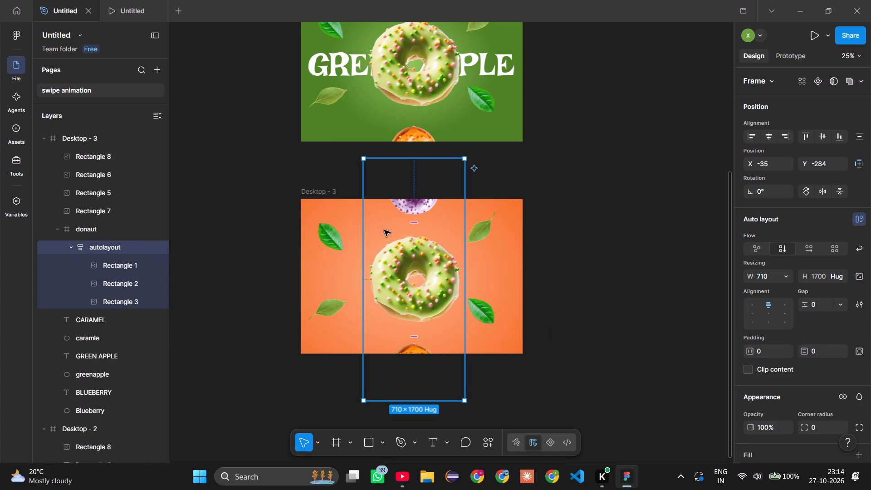
pyautogui.moveTo(385, 232); pyautogui.dragTo(385, 163)
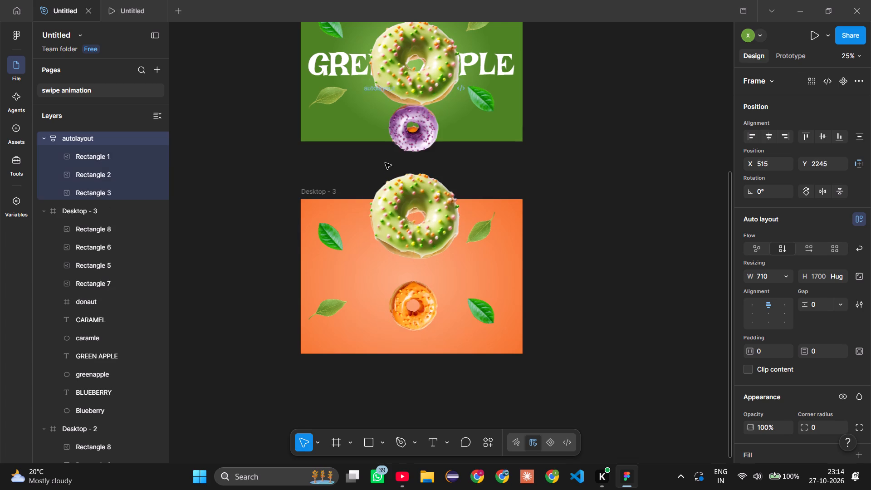
pyautogui.moveTo(385, 163); pyautogui.dragTo(385, 213)
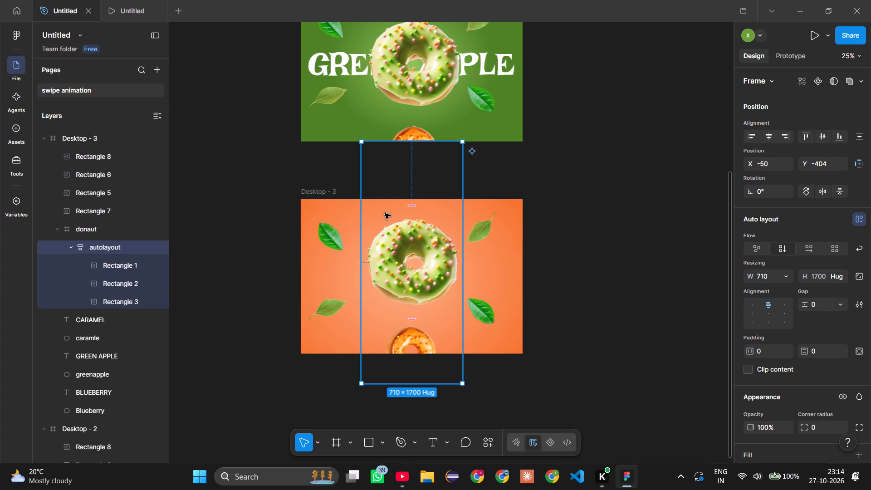
pyautogui.moveTo(389, 266); pyautogui.dragTo(393, 240)
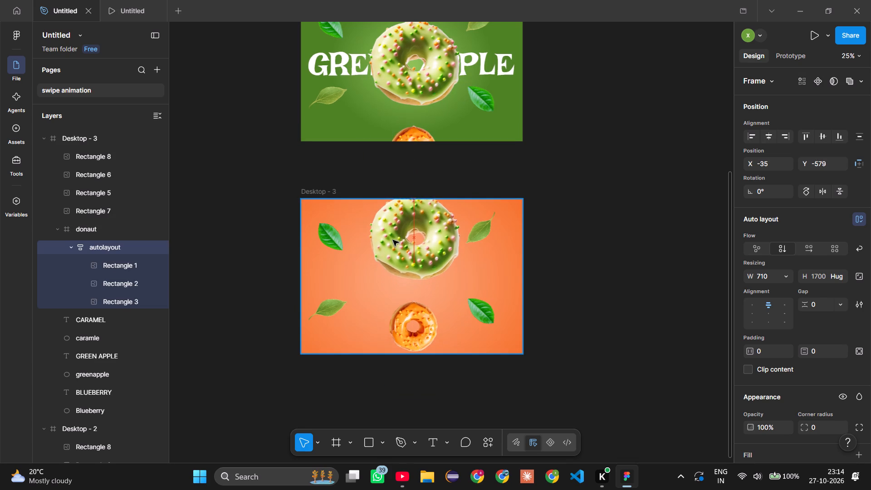
pyautogui.moveTo(393, 240); pyautogui.dragTo(393, 227)
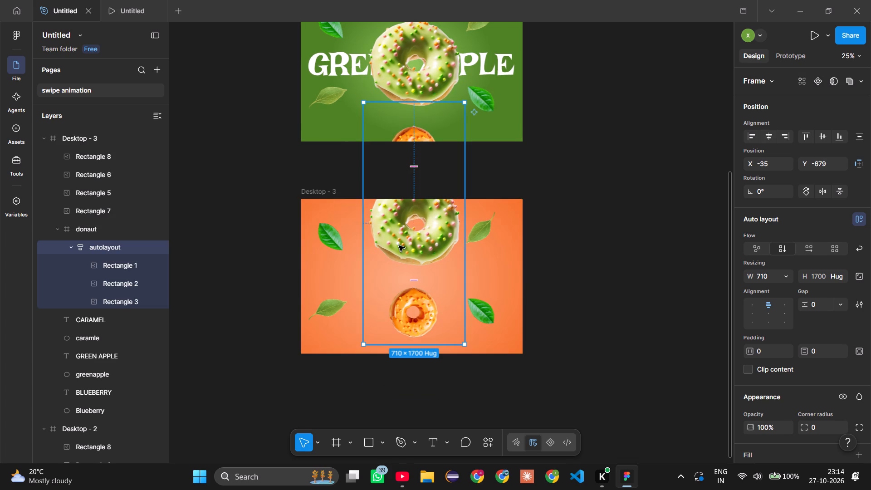
pyautogui.moveTo(401, 260); pyautogui.dragTo(402, 230)
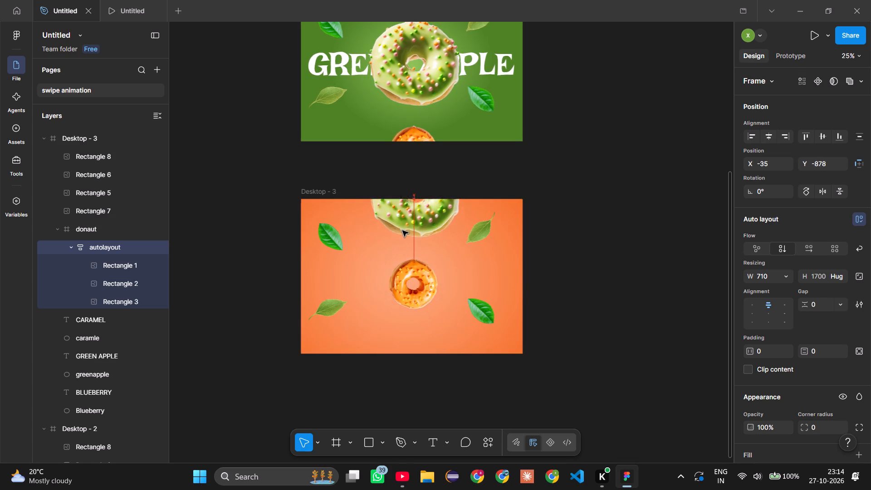
pyautogui.moveTo(402, 230); pyautogui.dragTo(402, 226)
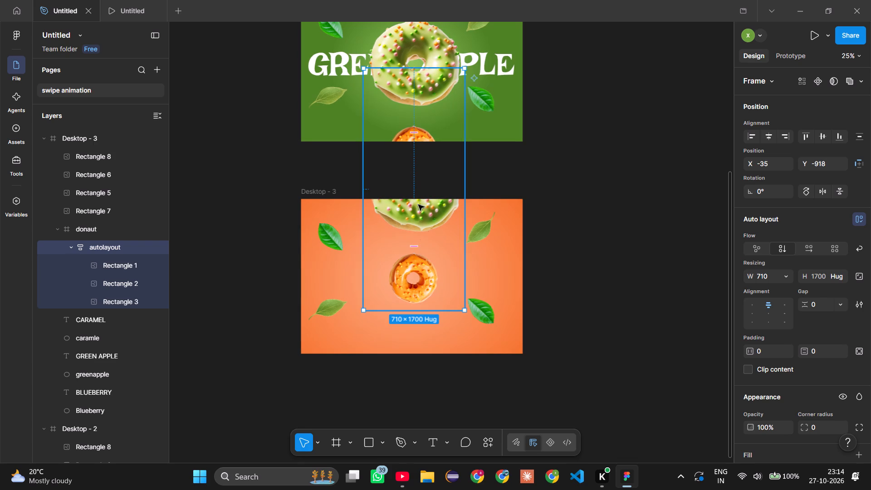
pyautogui.click(568, 98)
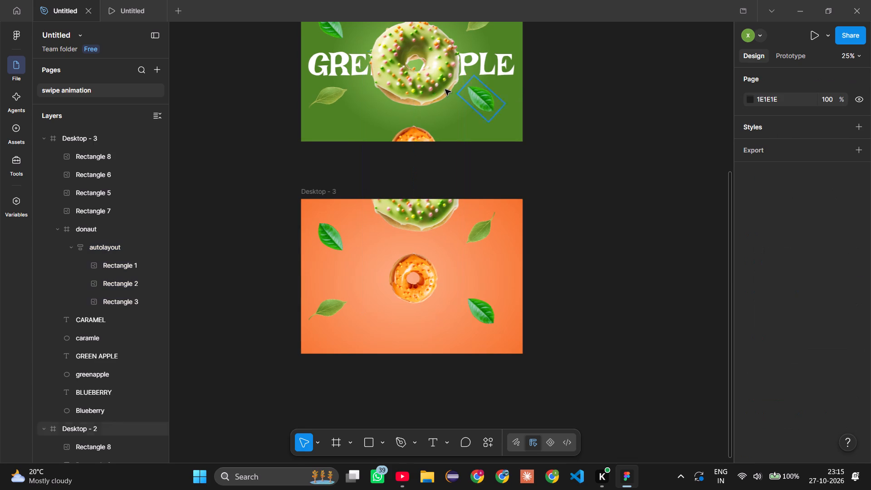
# Resize the orange donut, Rectangle 3 in Desktop - 3, to 710 × 800, matching the green donut in Desktop - 2.
pyautogui.click(438, 88)
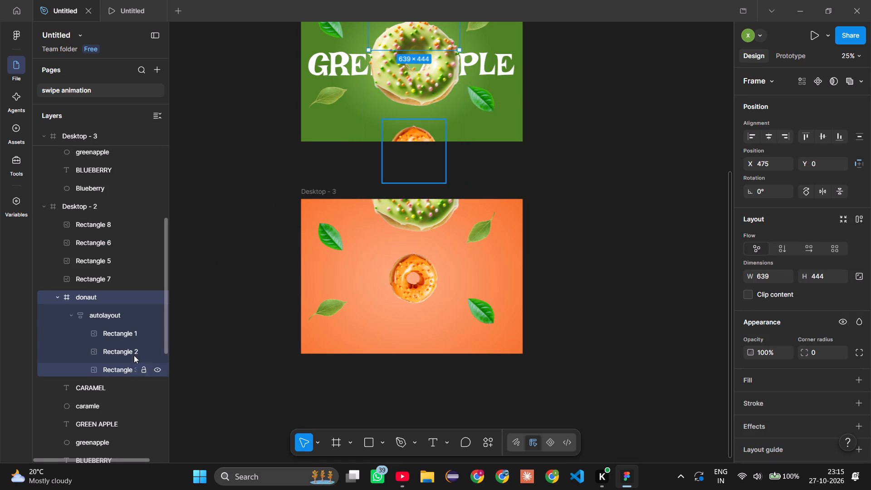
pyautogui.click(119, 352)
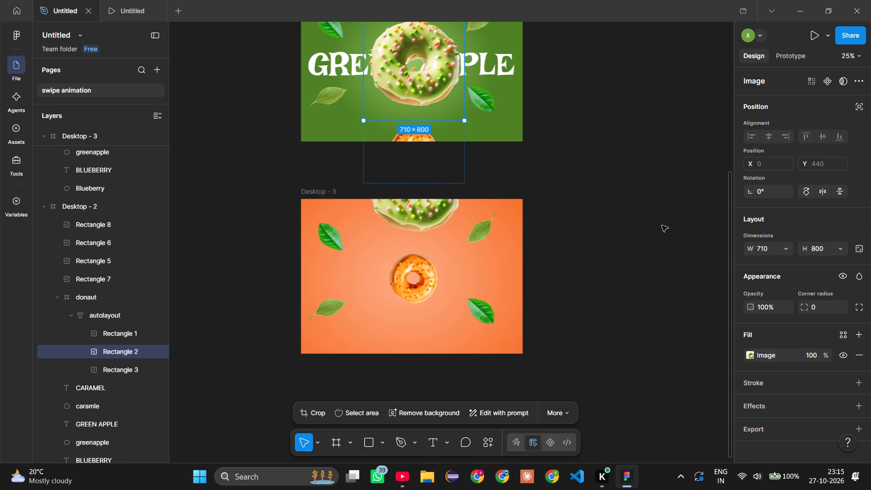
pyautogui.click(403, 280)
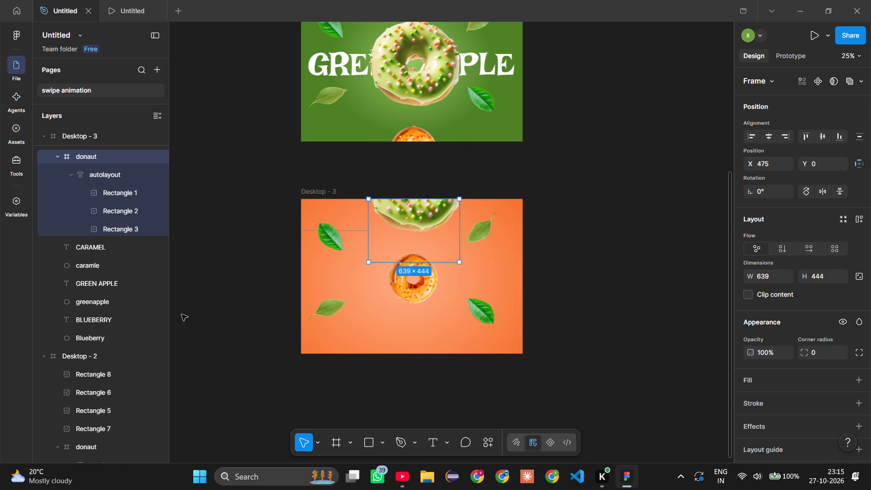
pyautogui.click(126, 227)
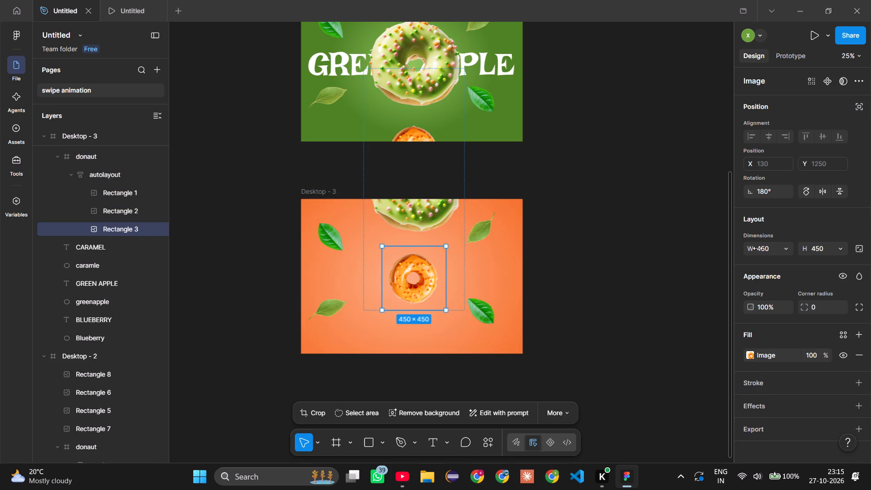
pyautogui.click(766, 247)
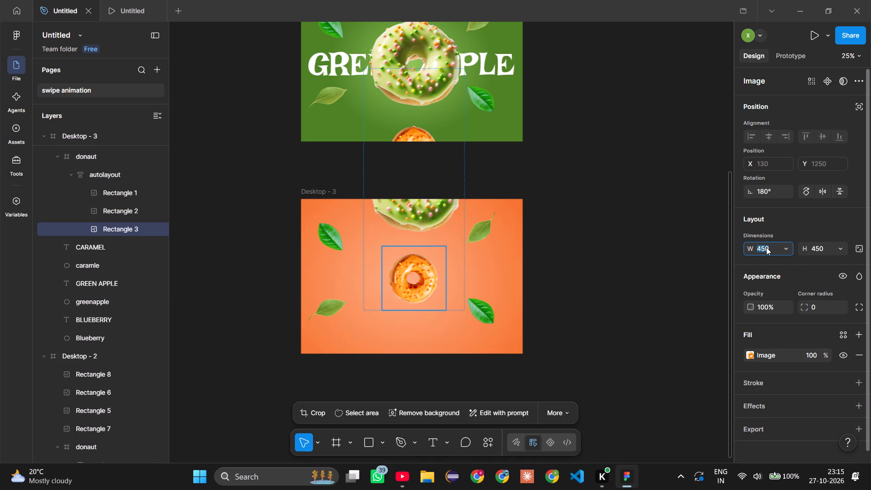
pyautogui.write('710')
pyautogui.press('Return')
pyautogui.click(818, 250)
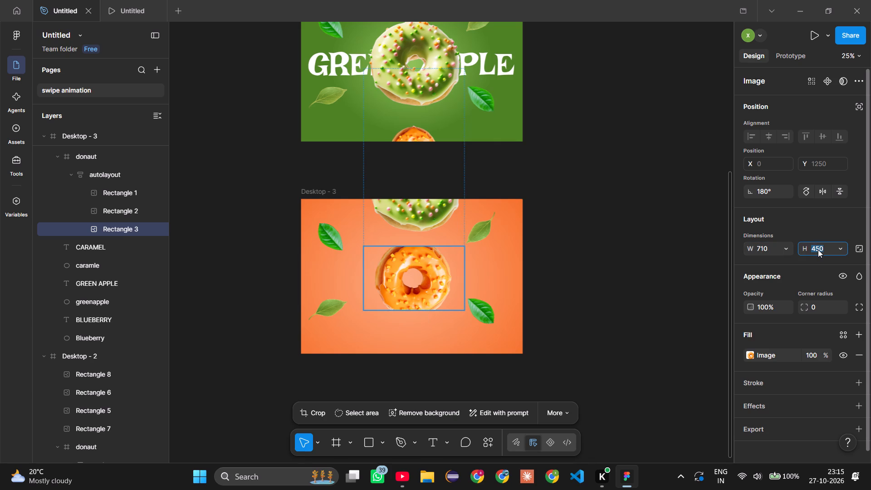
pyautogui.write('800]')
pyautogui.press('BackSpace')
pyautogui.press('Return')
# Shift the donut autolayout in Desktop - 3 up to about X -35, Y -1025 to centre the enlarged orange donut.
pyautogui.moveTo(401, 321); pyautogui.dragTo(401, 310)
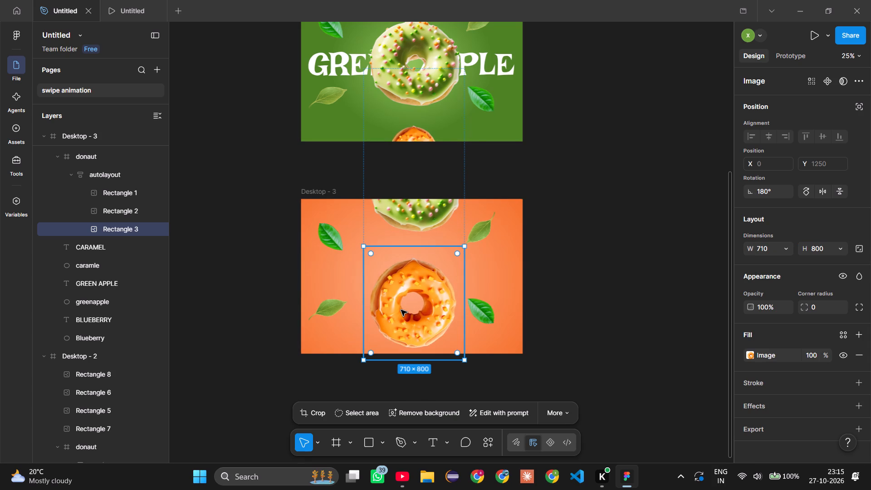
pyautogui.hotkey('ctrl', 'z')
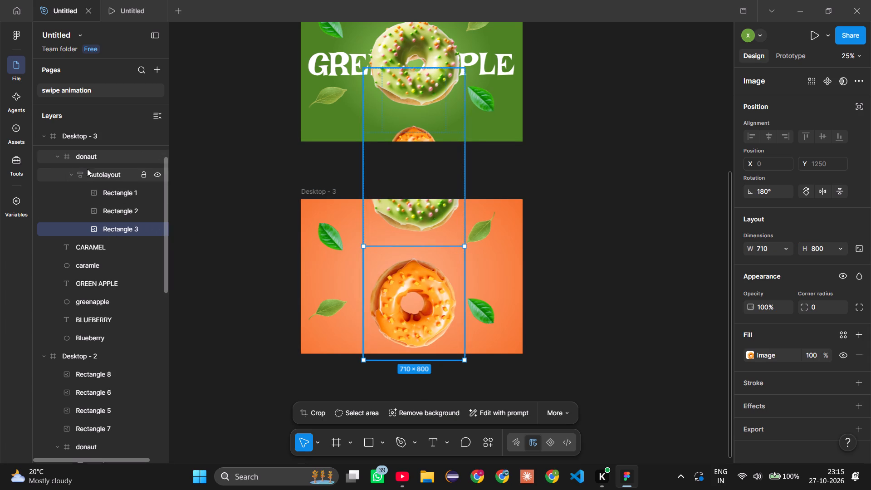
pyautogui.click(88, 169)
pyautogui.moveTo(419, 319); pyautogui.dragTo(419, 308)
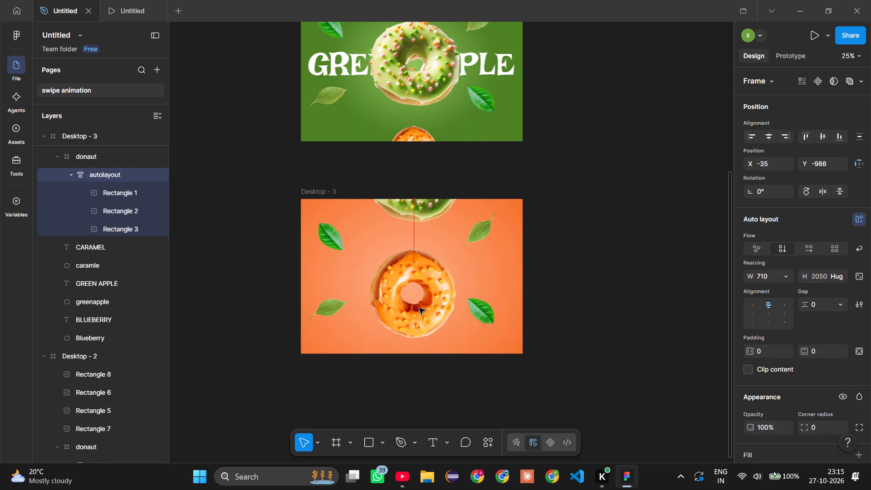
pyautogui.moveTo(419, 308); pyautogui.dragTo(420, 303)
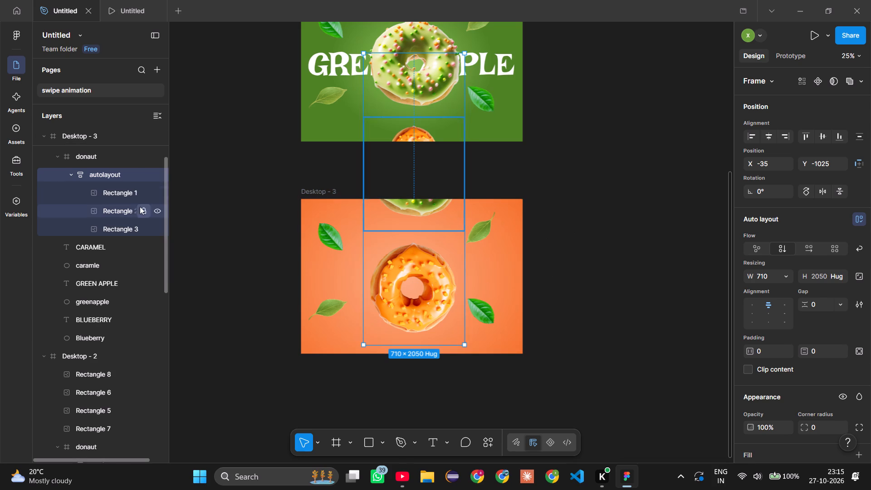
# Resize the green donut, Rectangle 2 in Desktop - 3's donut autolayout, to 450 × 450.
pyautogui.click(129, 211)
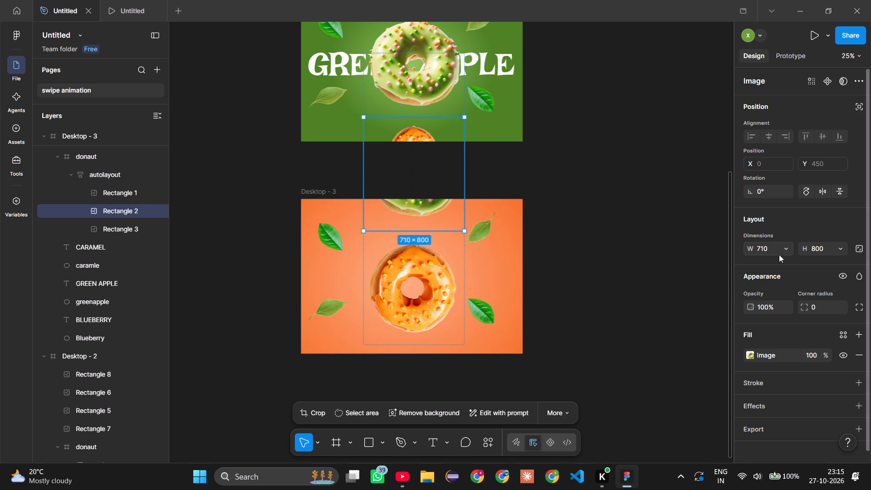
pyautogui.click(765, 249)
pyautogui.write('450')
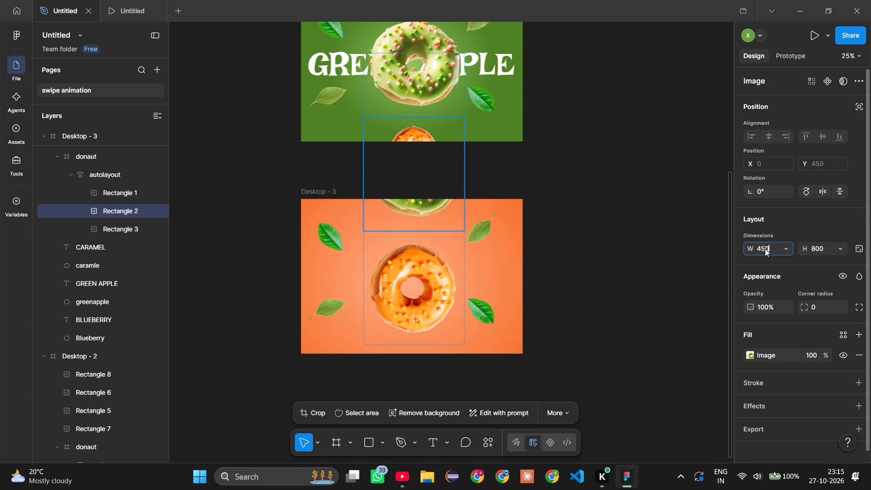
pyautogui.press('Return')
pyautogui.click(819, 249)
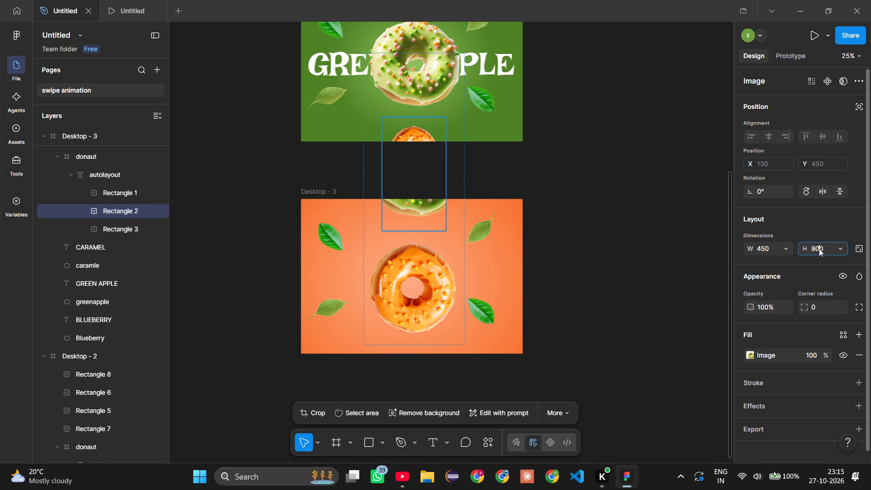
pyautogui.write('450')
pyautogui.press('Return')
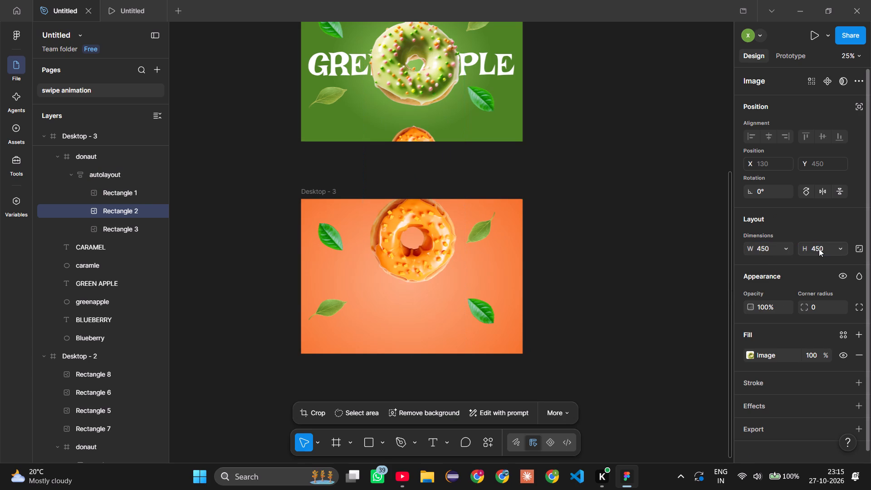
# Move the whole donut autolayout down in Desktop - 3 to about X 440, Y -718, re-centring the orange donut.
pyautogui.moveTo(423, 253); pyautogui.dragTo(424, 271)
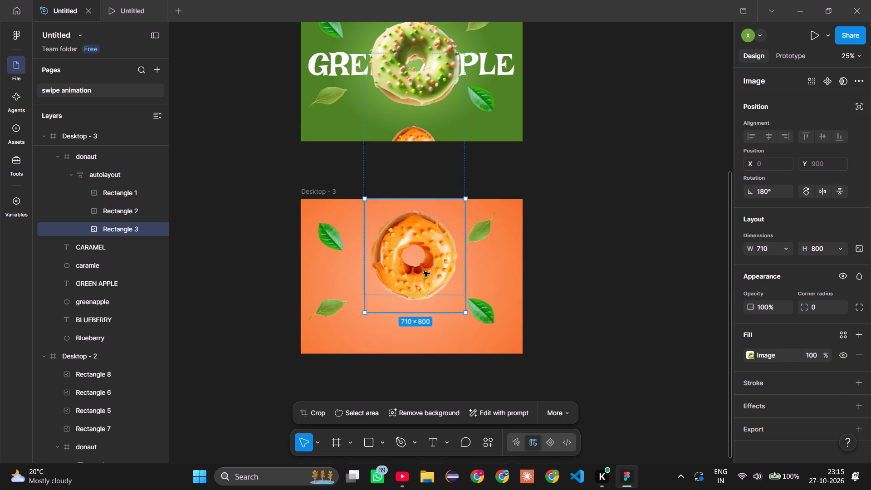
pyautogui.moveTo(424, 271); pyautogui.dragTo(423, 299)
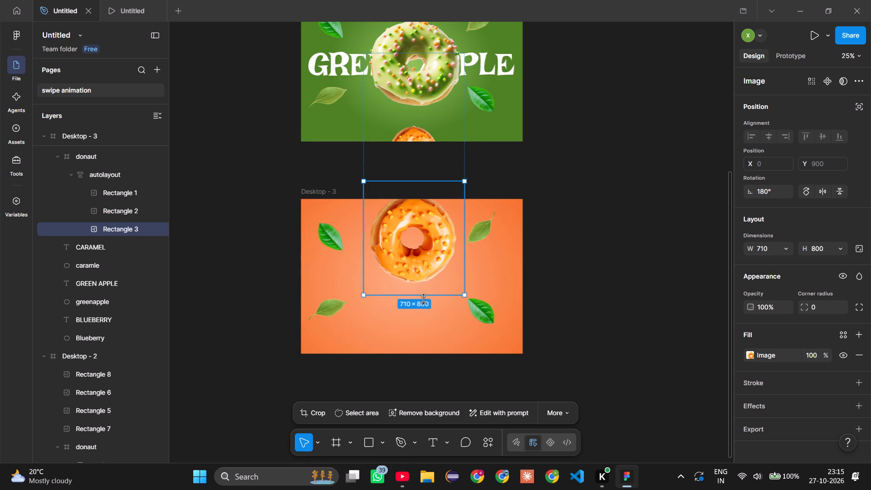
pyautogui.click(121, 215)
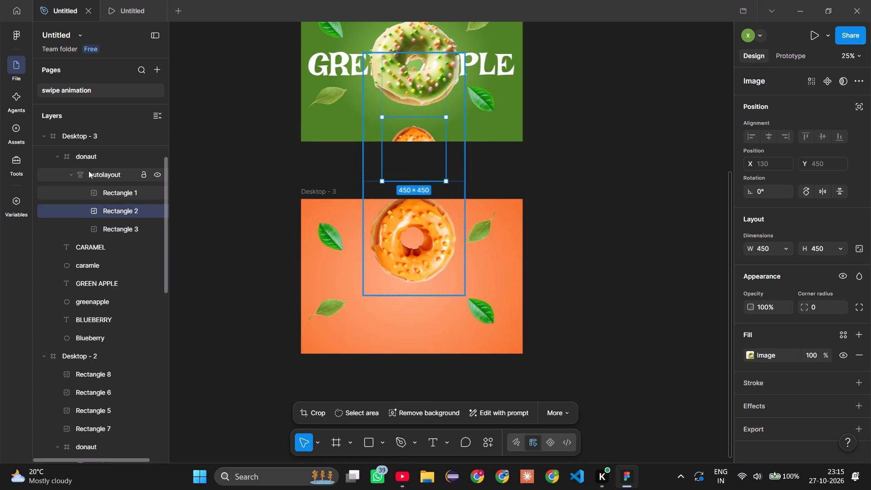
pyautogui.click(90, 173)
pyautogui.moveTo(419, 255); pyautogui.dragTo(420, 276)
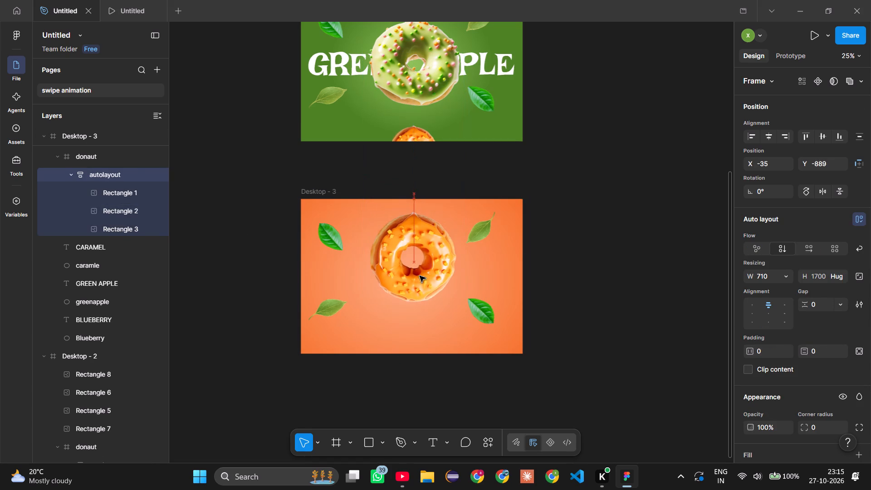
pyautogui.moveTo(420, 276); pyautogui.dragTo(420, 298)
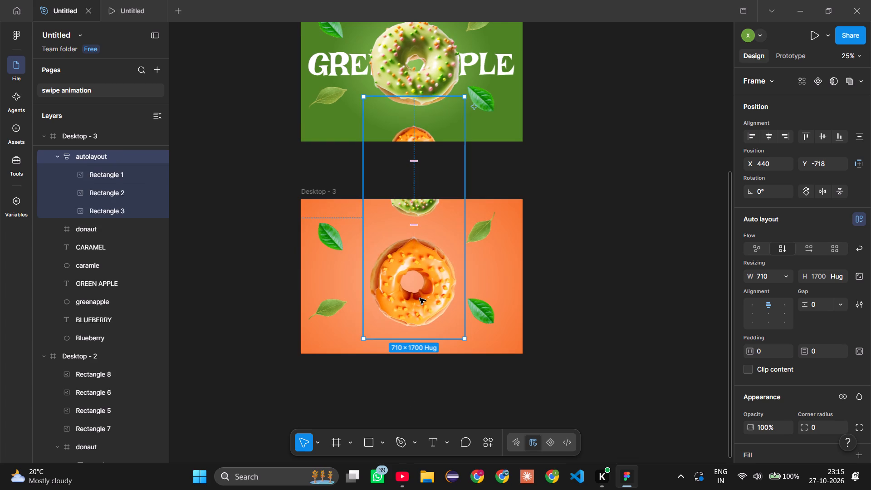
pyautogui.click(418, 211)
# Set the rotation of the small green donut, Rectangle 2 in Desktop - 3, to 180°.
pyautogui.click(110, 193)
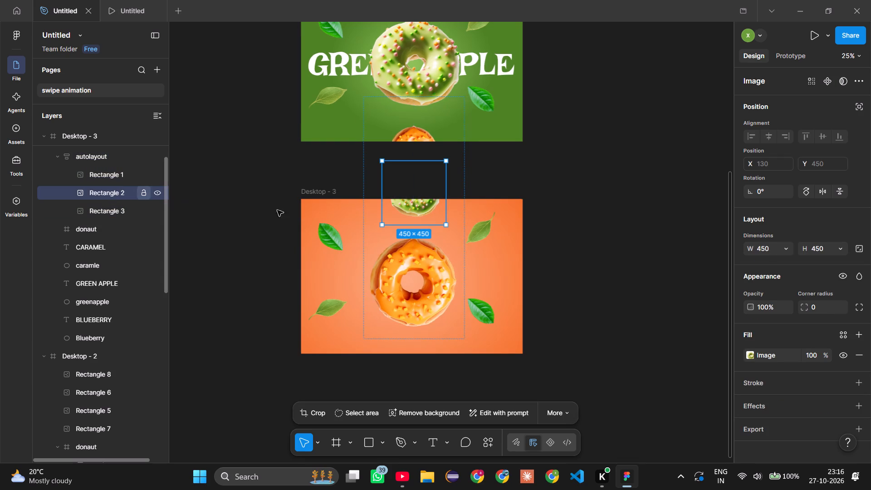
pyautogui.click(761, 191)
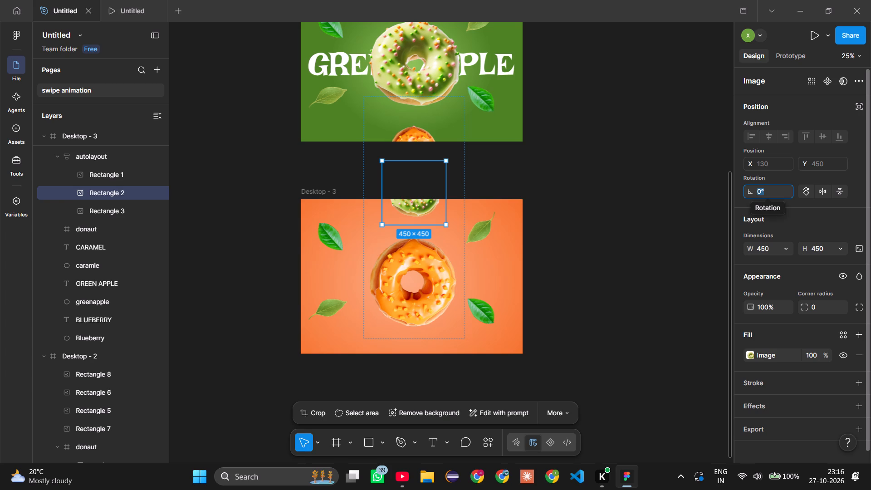
pyautogui.write('180')
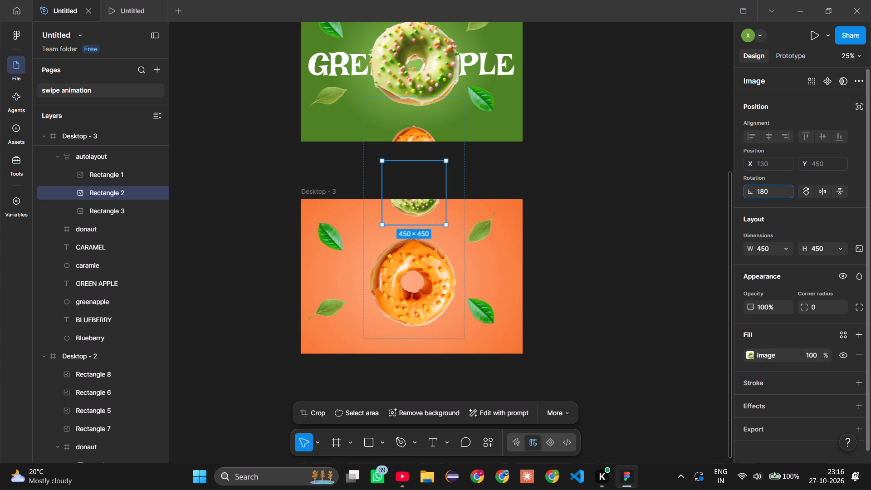
pyautogui.press('Return')
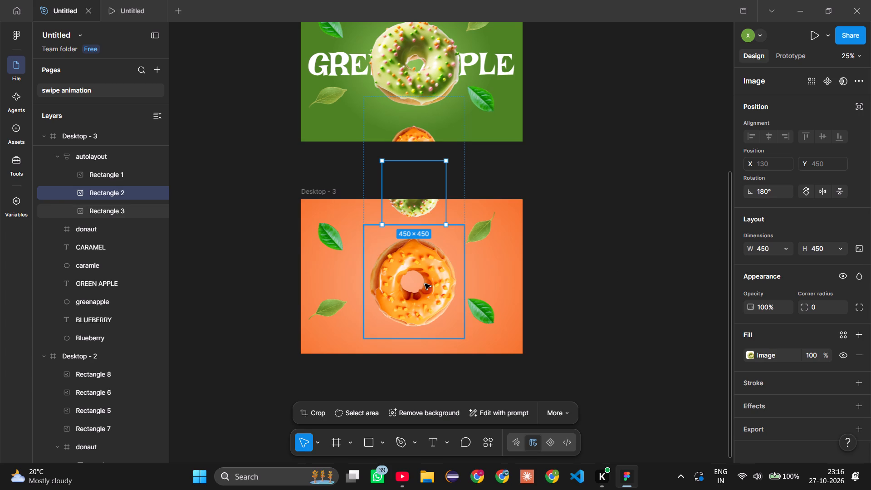
# Set the rotation of the orange donut, Rectangle 3 in Desktop - 3, to 0°.
pyautogui.click(425, 284)
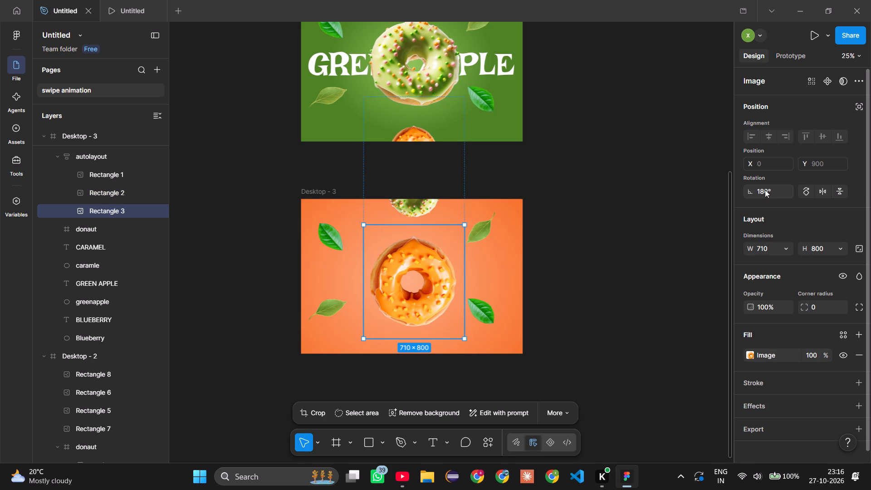
pyautogui.click(765, 190)
pyautogui.press('0')
pyautogui.press('Return')
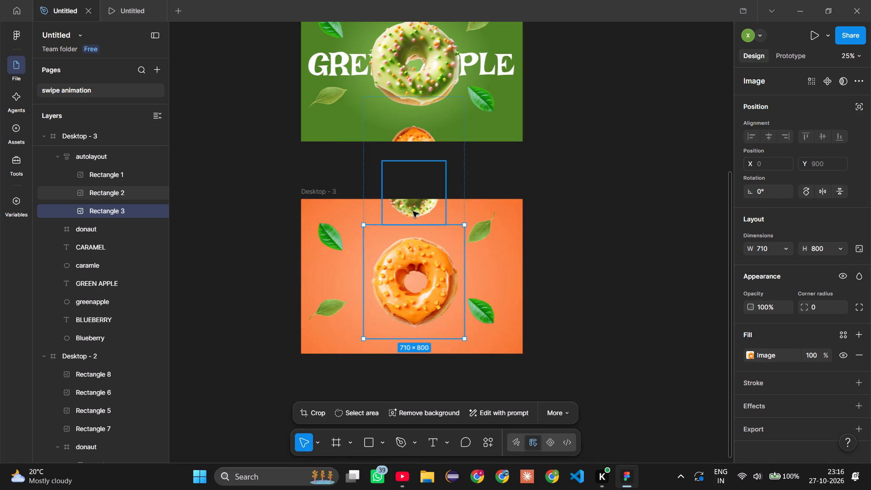
pyautogui.click(424, 272)
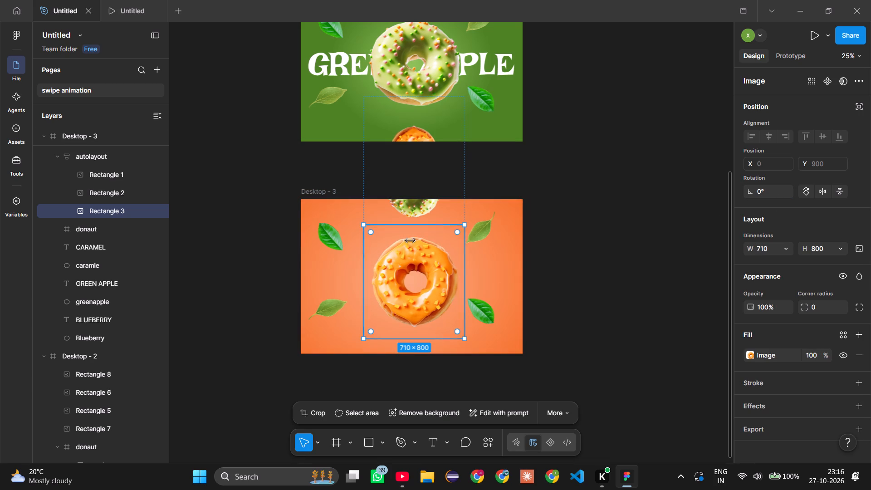
# Rotate Rectangle 6, the dark leaf in Desktop - 3's upper-left area, to about -124°.
pyautogui.click(332, 243)
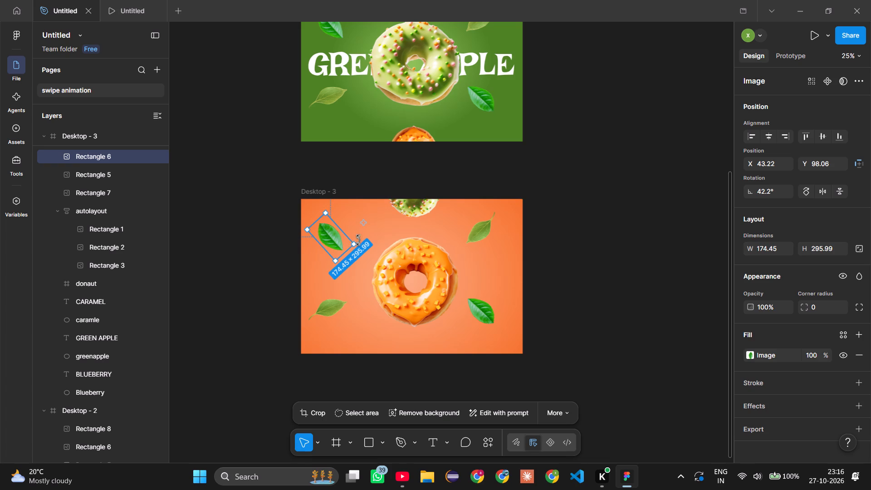
pyautogui.moveTo(360, 243); pyautogui.dragTo(328, 260)
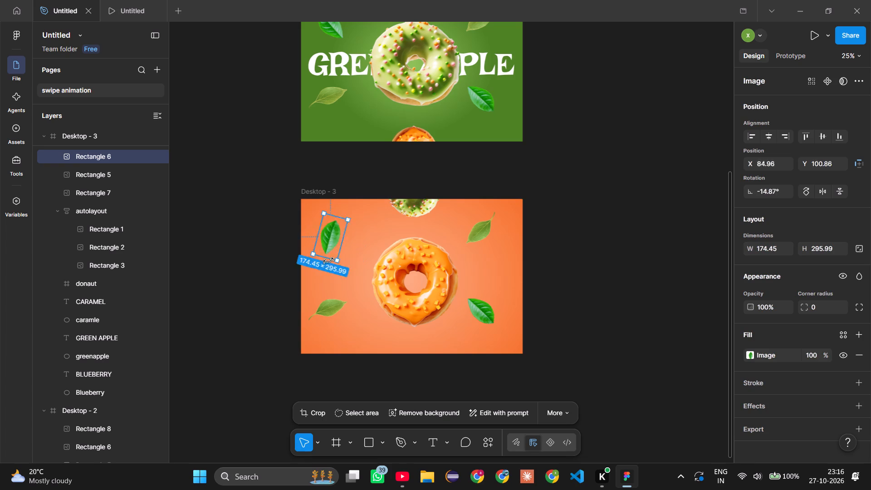
pyautogui.moveTo(328, 260); pyautogui.dragTo(293, 237)
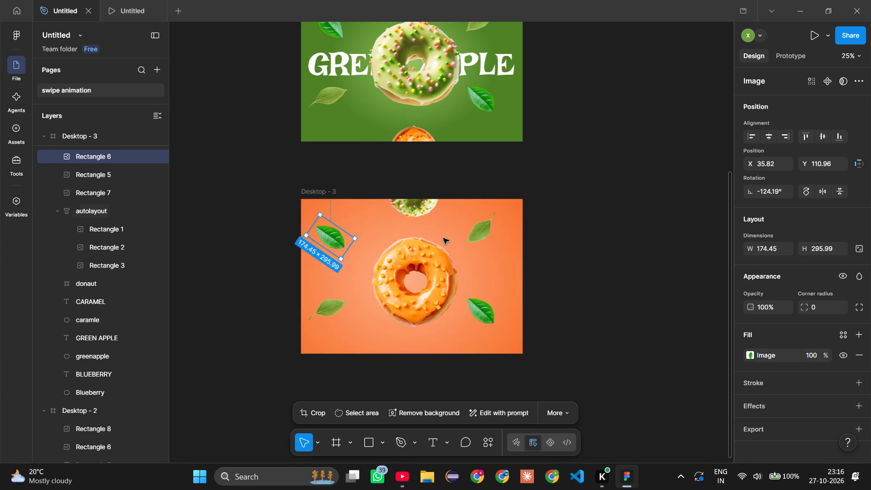
# Rotate Rectangle 7, the light leaf in Desktop - 3's upper-right area, to about 18°.
pyautogui.click(494, 216)
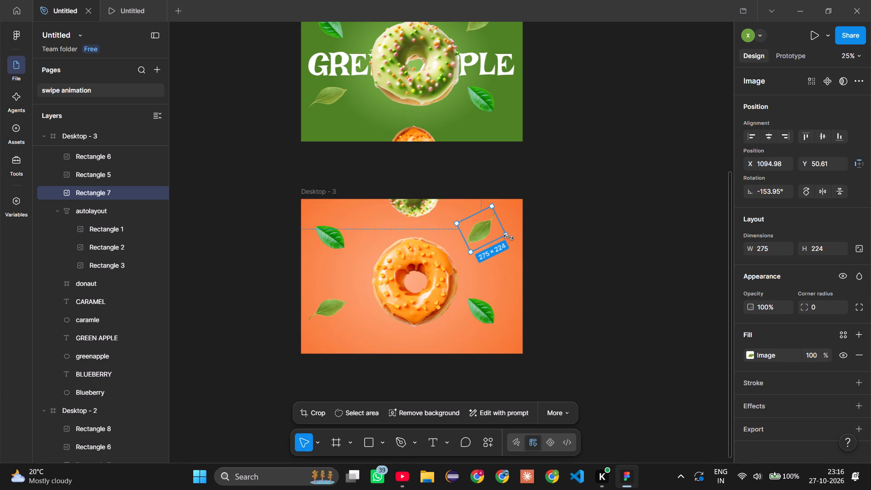
pyautogui.moveTo(510, 239); pyautogui.dragTo(444, 238)
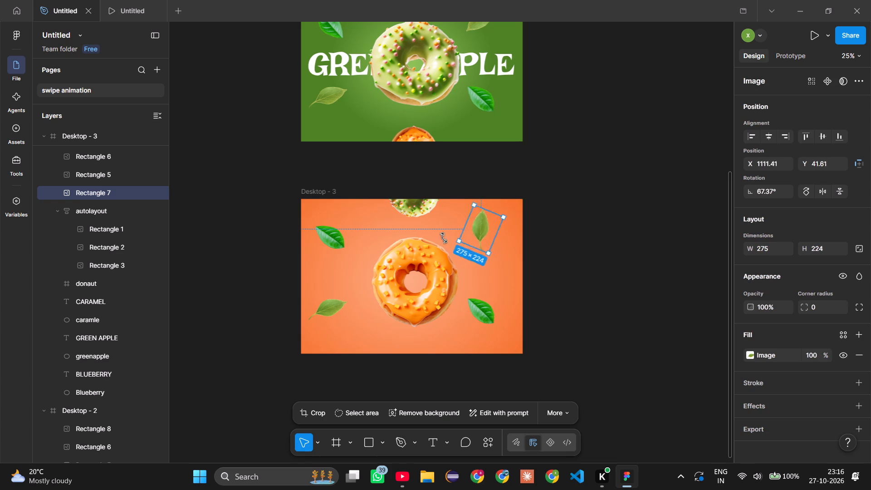
pyautogui.moveTo(444, 238); pyautogui.dragTo(437, 206)
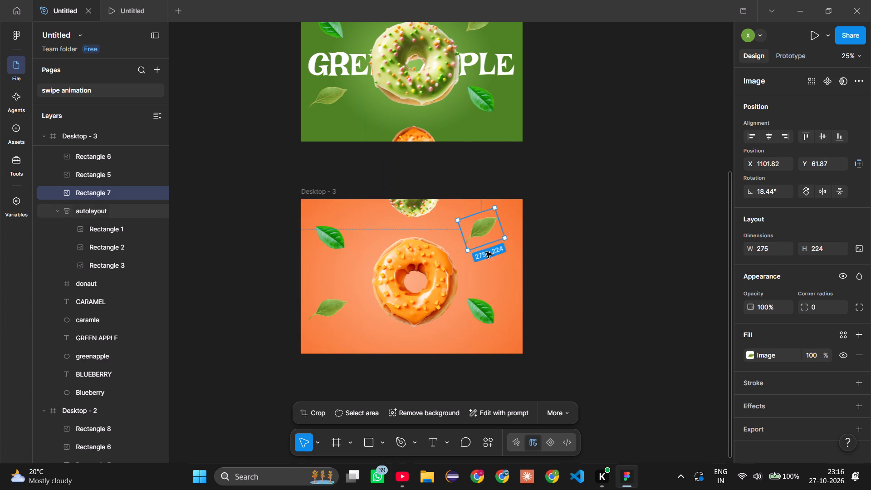
# Rotate Rectangle 8, the dark leaf in Desktop - 3's lower-right area, to about 80°.
pyautogui.click(496, 320)
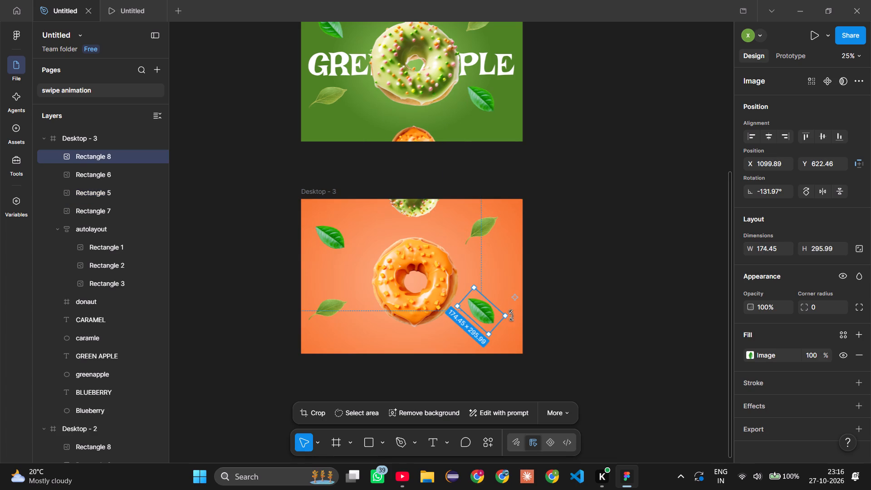
pyautogui.moveTo(510, 317); pyautogui.dragTo(438, 302)
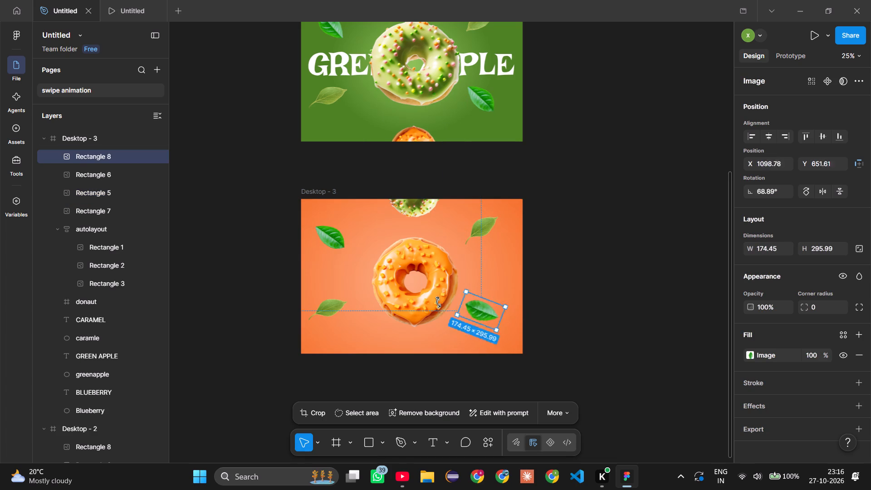
pyautogui.moveTo(438, 302); pyautogui.dragTo(453, 321)
# Fine-tune the donut autolayout's position in Desktop - 3 to about X 425, Y -739, centring the orange donut.
pyautogui.click(405, 291)
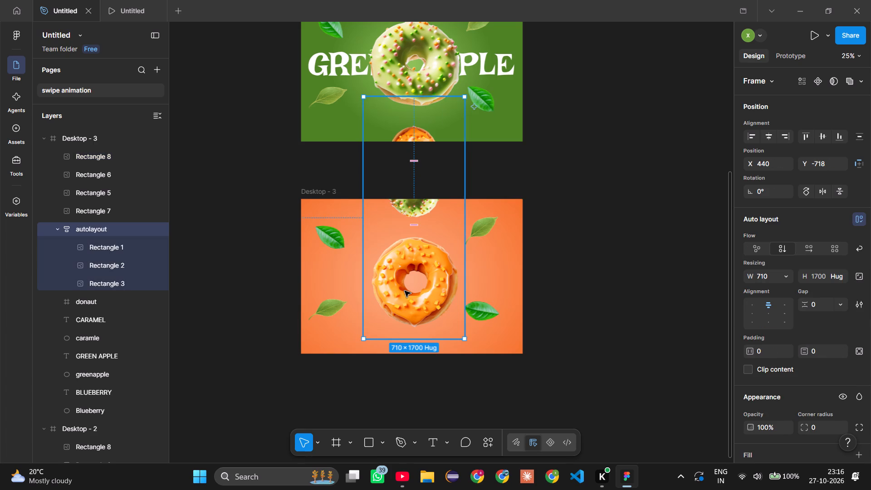
pyautogui.click(405, 291)
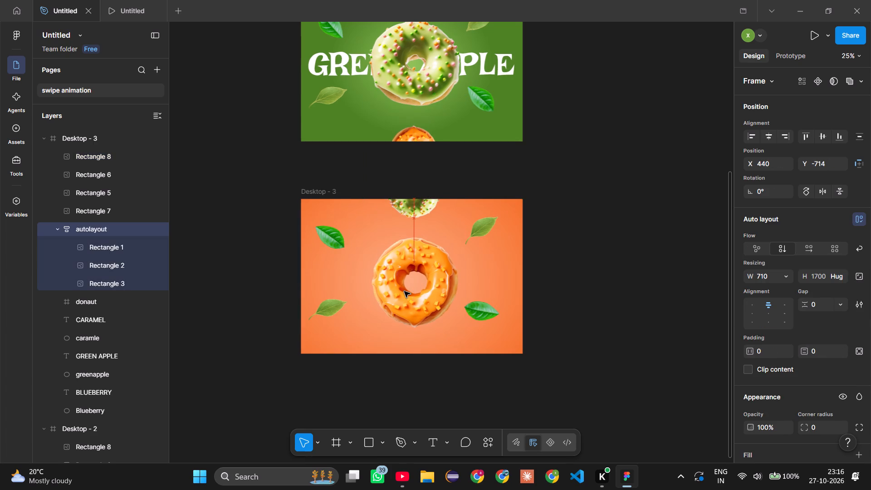
pyautogui.scroll(-3, 683, 255)
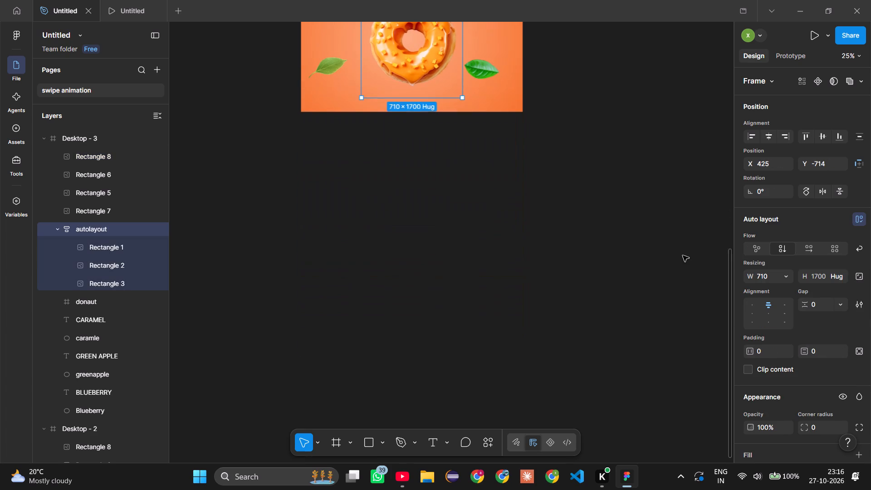
pyautogui.scroll(2, 683, 255)
pyautogui.hscroll(1, 683, 255)
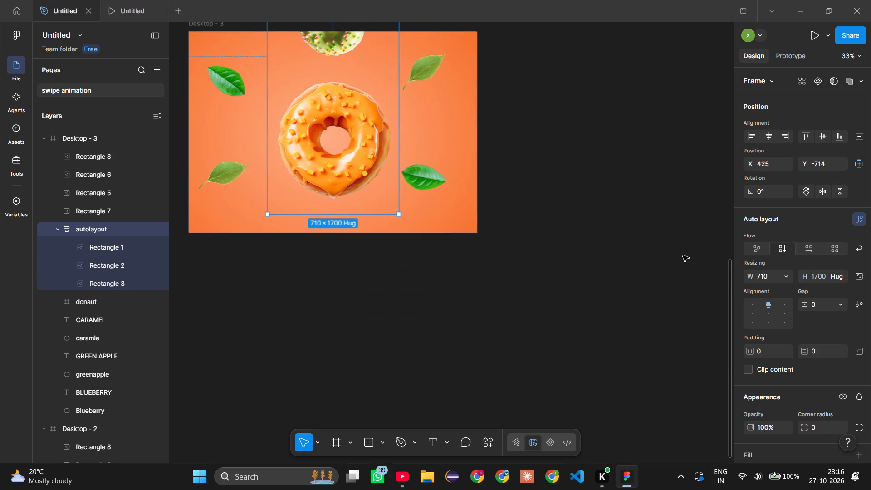
pyautogui.hscroll(1, 683, 255)
pyautogui.scroll(1, 683, 255)
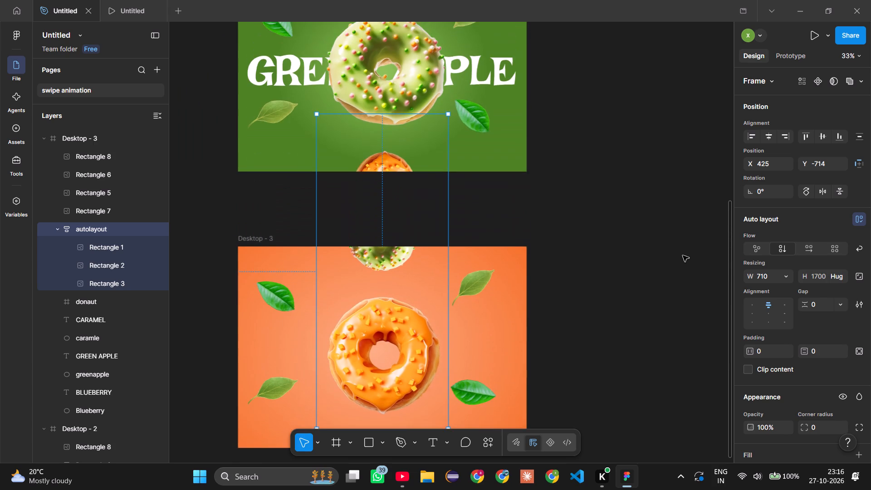
pyautogui.scroll(1, 683, 255)
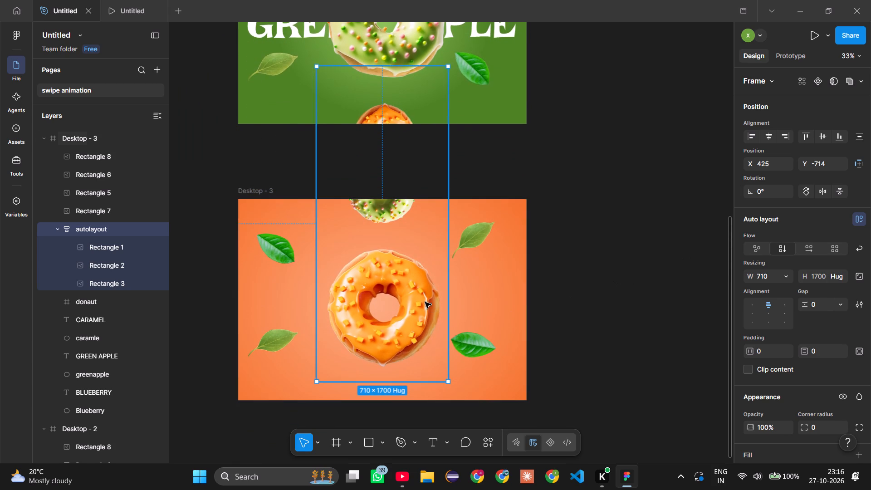
pyautogui.moveTo(412, 291); pyautogui.dragTo(413, 283)
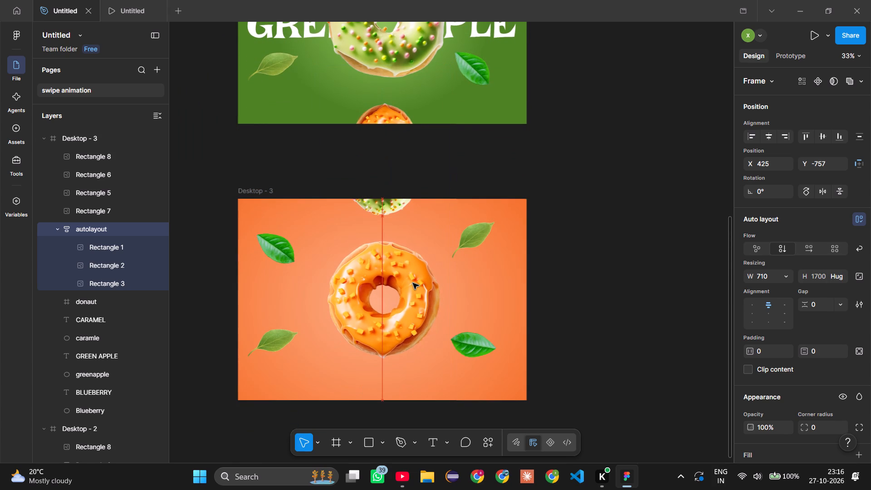
pyautogui.moveTo(413, 283); pyautogui.dragTo(413, 285)
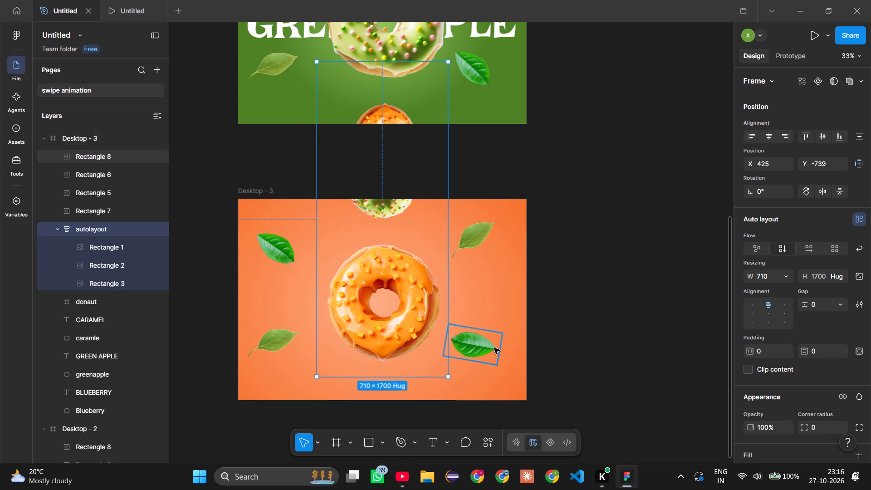
# Shift Rectangle 8, the lower-right leaf in Desktop - 3, slightly away from the donut and rotate it to about 62°.
pyautogui.click(478, 346)
pyautogui.click(478, 346)
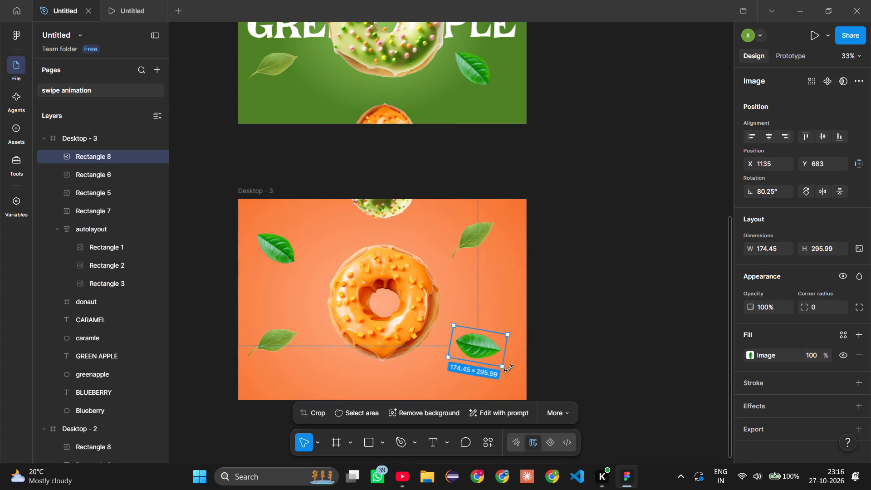
pyautogui.moveTo(509, 368); pyautogui.dragTo(498, 374)
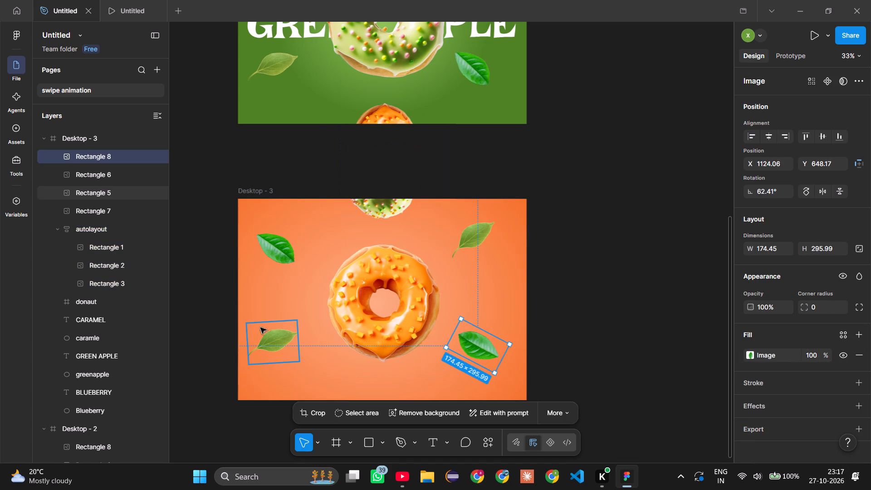
# Rotate Rectangle 5, the light leaf in Desktop - 3's lower-left area, to about -169°.
pyautogui.click(271, 337)
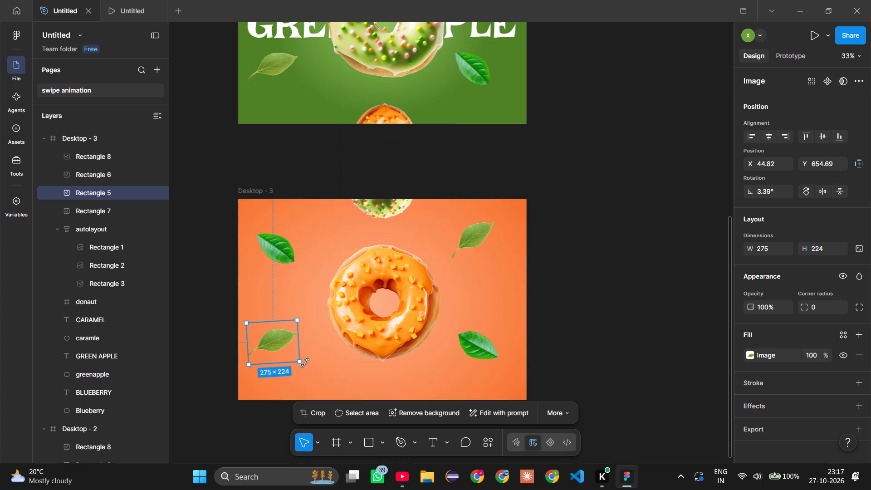
pyautogui.moveTo(305, 362); pyautogui.dragTo(186, 312)
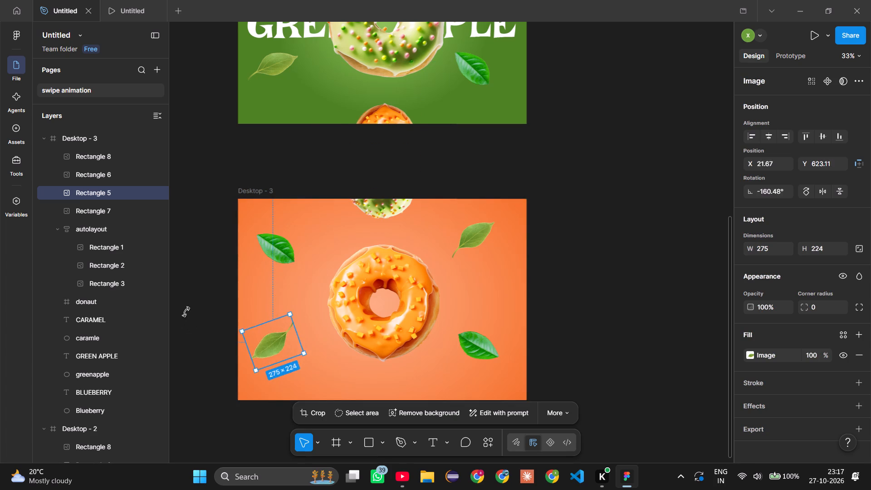
pyautogui.moveTo(186, 312); pyautogui.dragTo(182, 302)
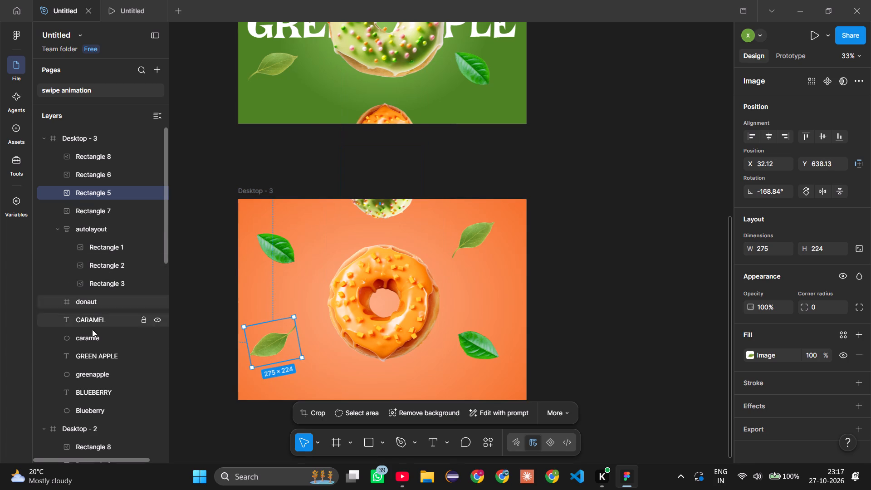
# Set the CARAMEL text in Desktop - 3 to font size 230, flipped vertically and with auto-width resizing.
pyautogui.click(86, 318)
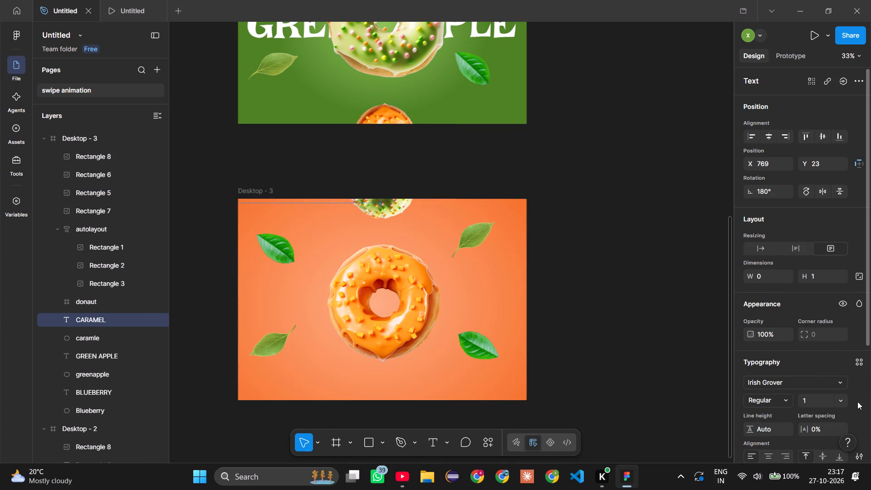
pyautogui.click(806, 400)
pyautogui.write('230')
pyautogui.press('Return')
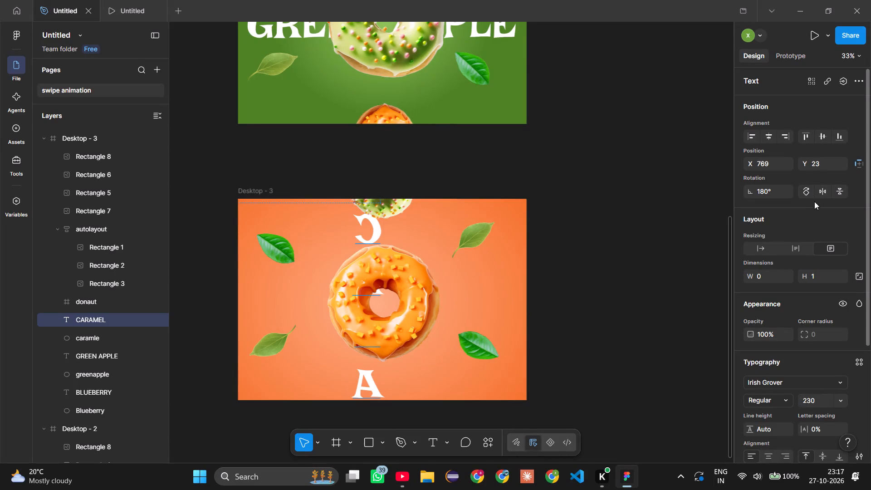
pyautogui.click(833, 191)
pyautogui.click(760, 249)
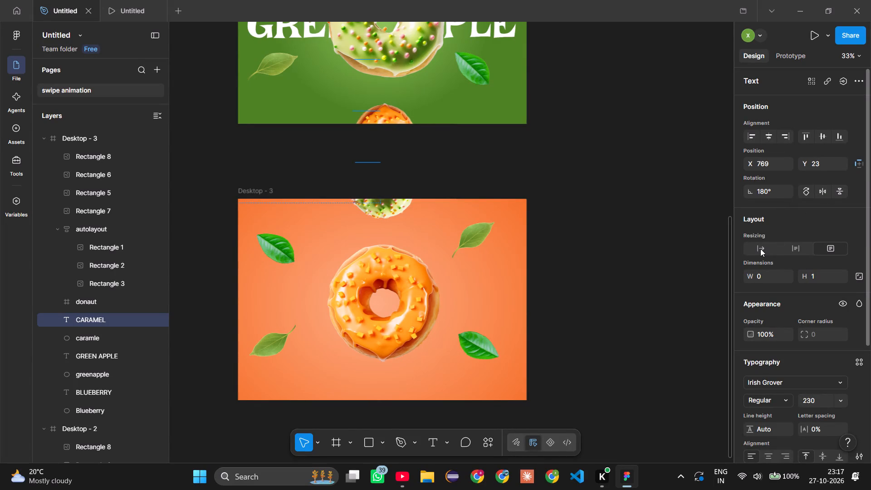
# Move the CARAMEL text to about X 188, Y 62 in Desktop - 3 and rotate it upright to 0°.
pyautogui.moveTo(335, 179); pyautogui.dragTo(377, 220)
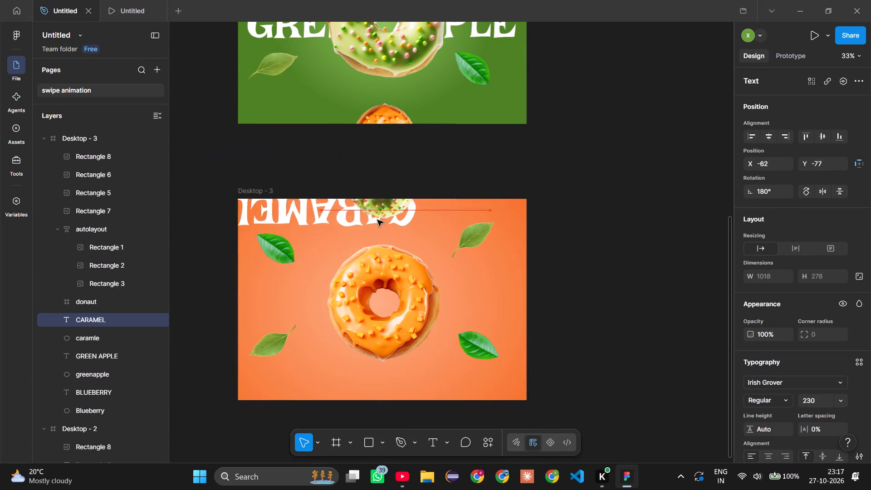
pyautogui.moveTo(377, 220); pyautogui.dragTo(413, 239)
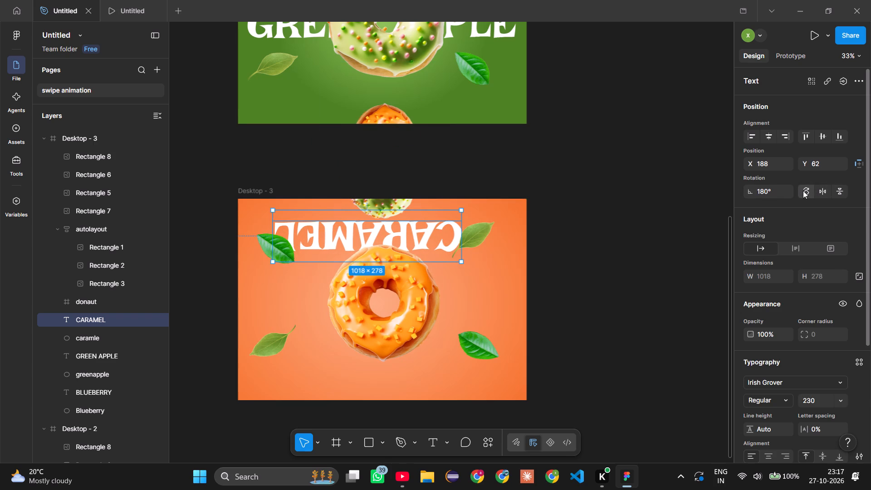
pyautogui.click(803, 191)
pyautogui.click(803, 191)
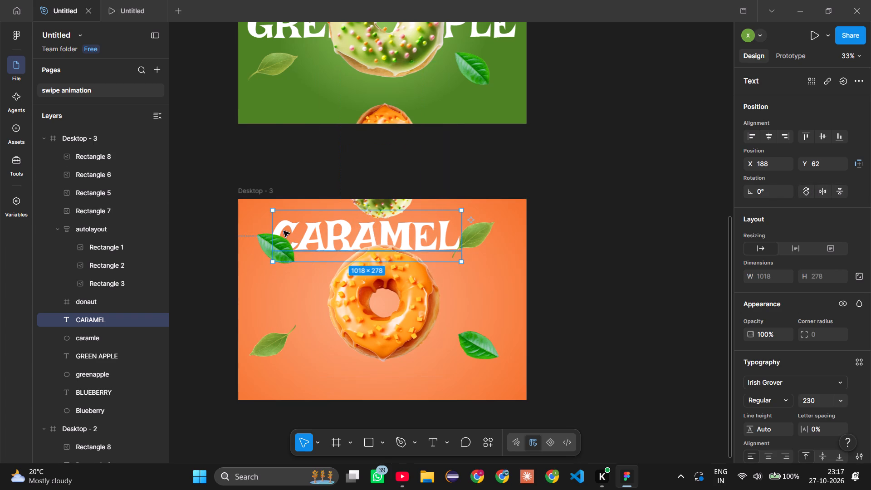
# Place the CARAMEL text behind the orange donut, horizontally centred in Desktop - 3 at about X 271, Y 373.
pyautogui.moveTo(295, 220); pyautogui.dragTo(307, 265)
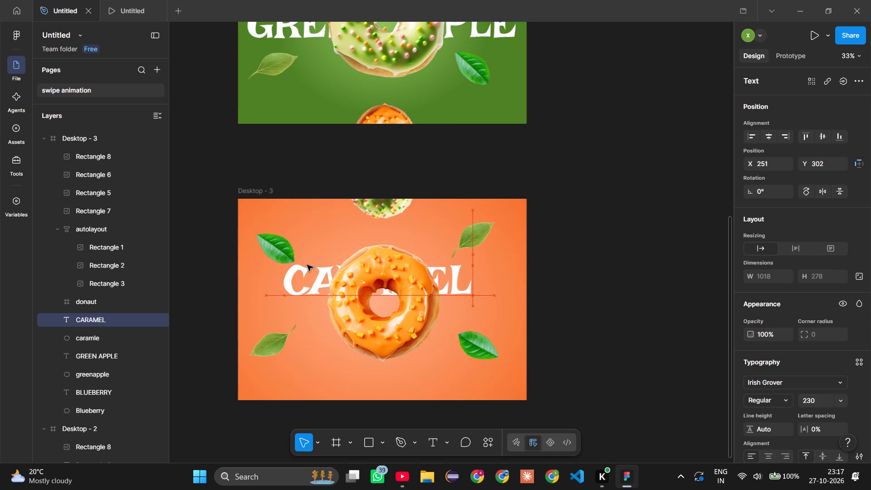
pyautogui.moveTo(307, 265); pyautogui.dragTo(311, 277)
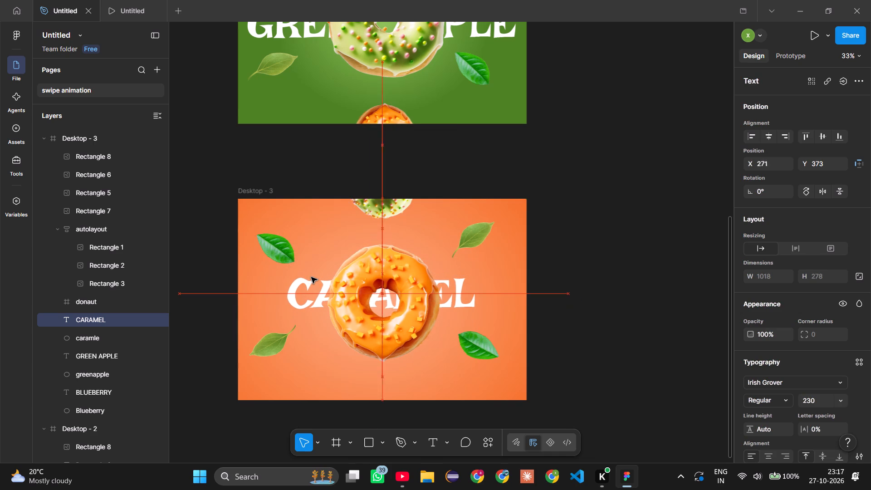
pyautogui.moveTo(311, 277); pyautogui.dragTo(311, 277)
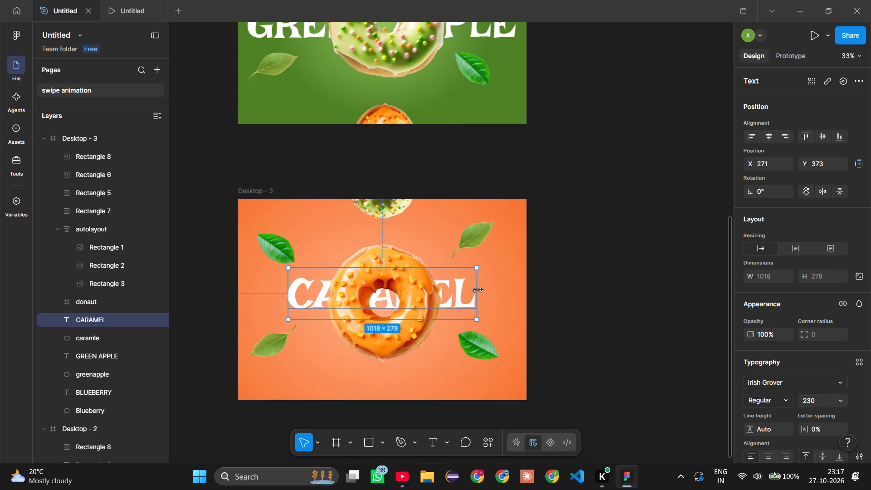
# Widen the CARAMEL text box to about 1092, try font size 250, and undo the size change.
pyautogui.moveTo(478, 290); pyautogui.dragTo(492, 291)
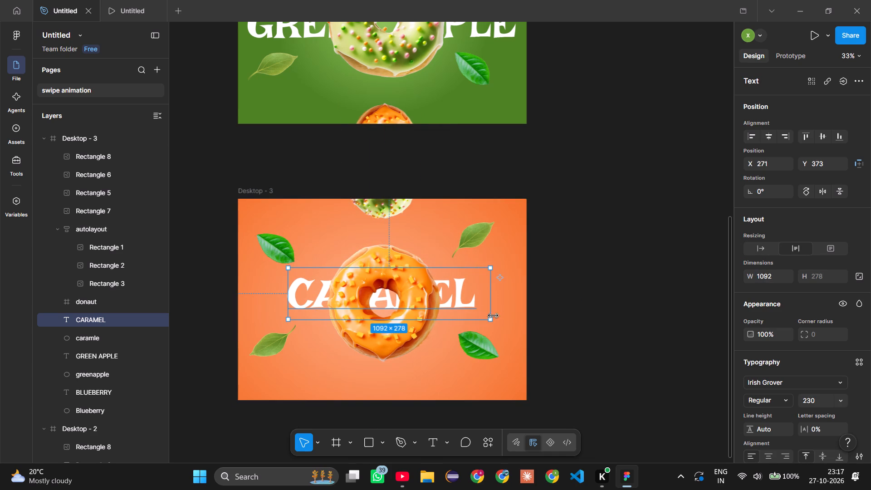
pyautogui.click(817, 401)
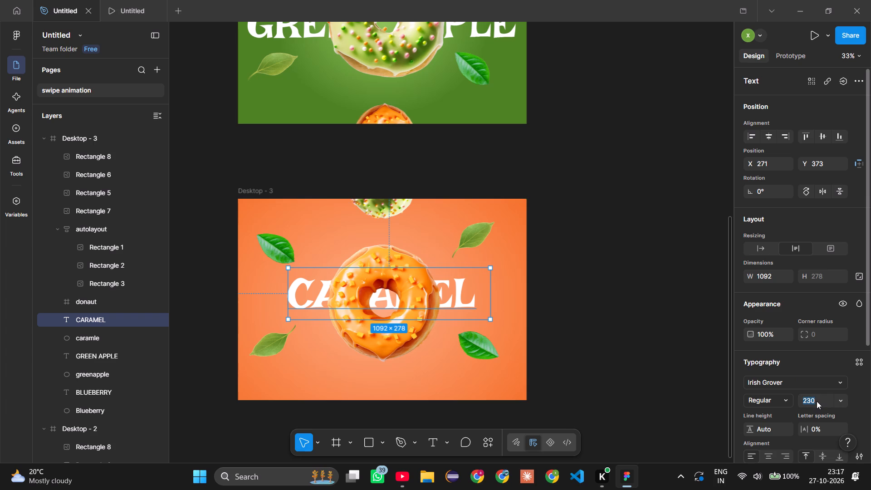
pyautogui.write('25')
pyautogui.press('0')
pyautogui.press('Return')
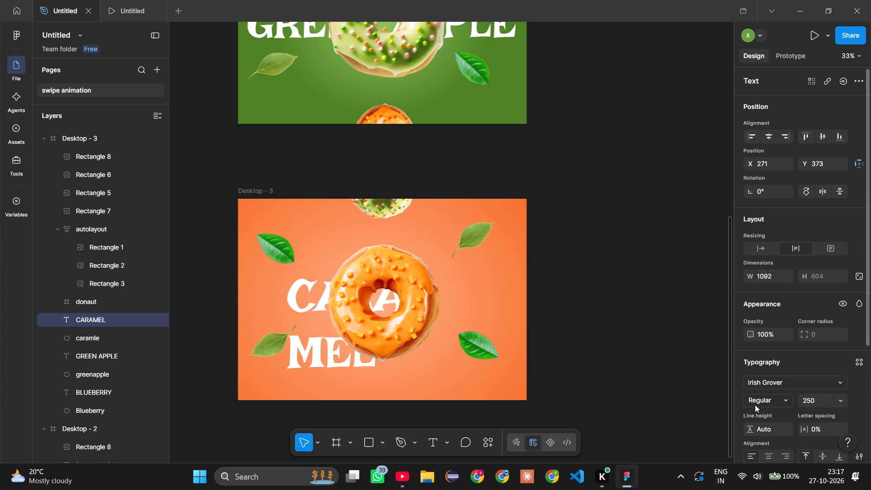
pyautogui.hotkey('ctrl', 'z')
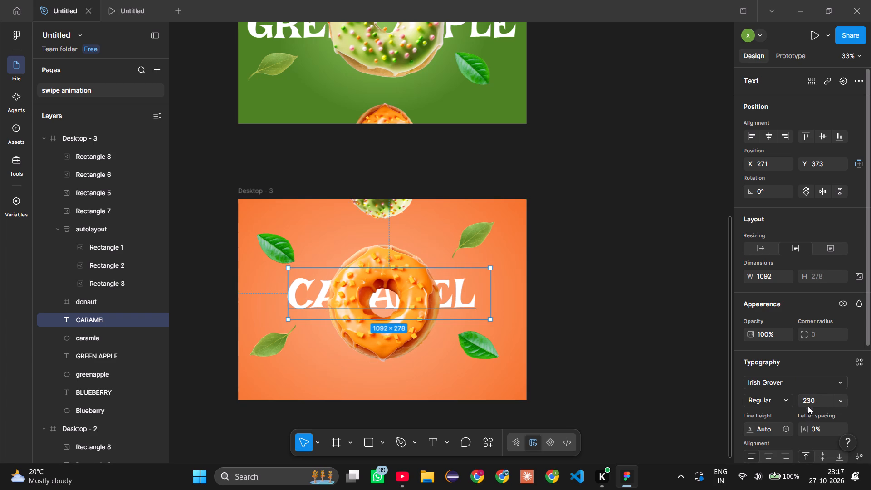
# Set the CARAMEL text's font size to 250 and widen its box to about 1254 so the word fits one line.
pyautogui.click(808, 402)
pyautogui.write('250')
pyautogui.press('Return')
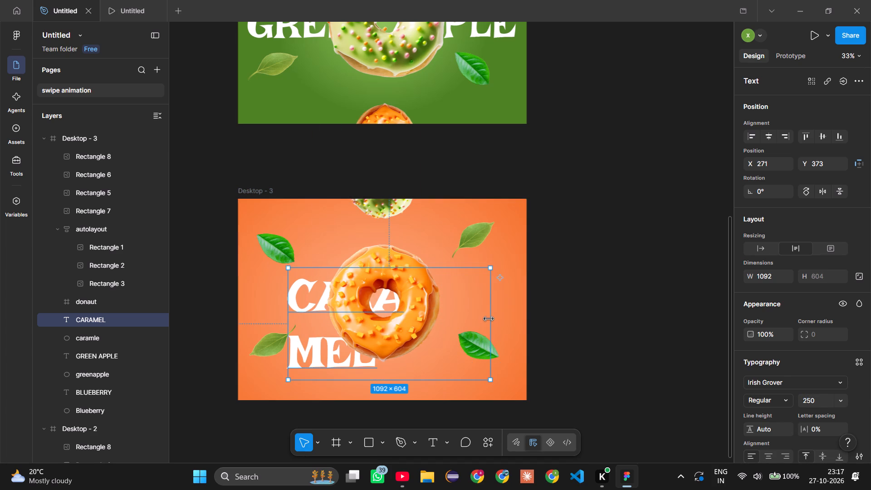
pyautogui.moveTo(489, 319); pyautogui.dragTo(521, 314)
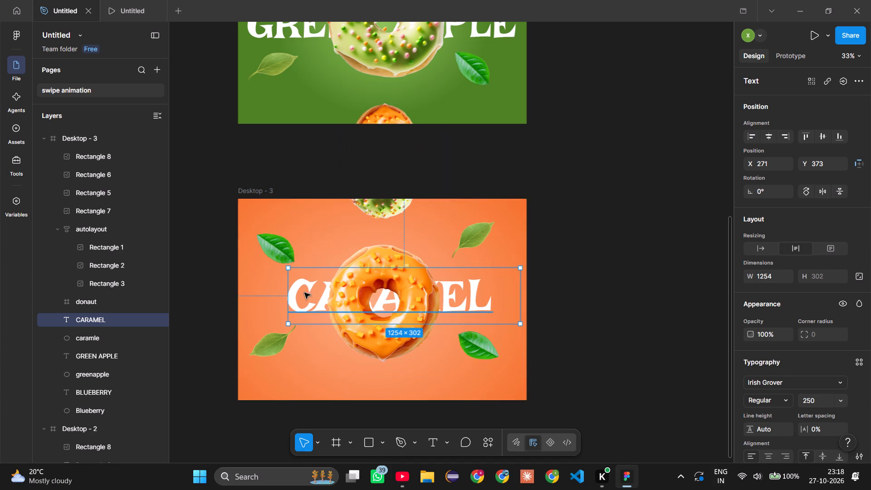
# Move the CARAMEL text to about X 279, Y 415 behind the donut and narrow its box to about 1155.
pyautogui.moveTo(313, 285); pyautogui.dragTo(312, 292)
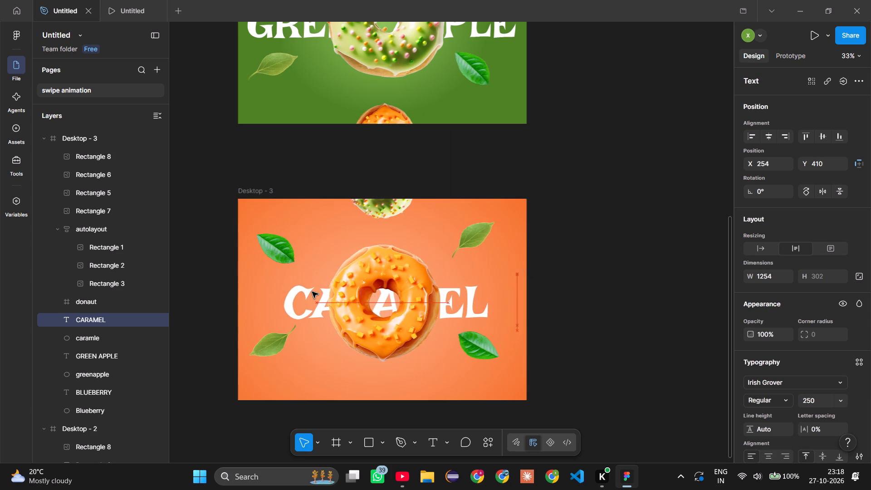
pyautogui.moveTo(312, 292); pyautogui.dragTo(314, 292)
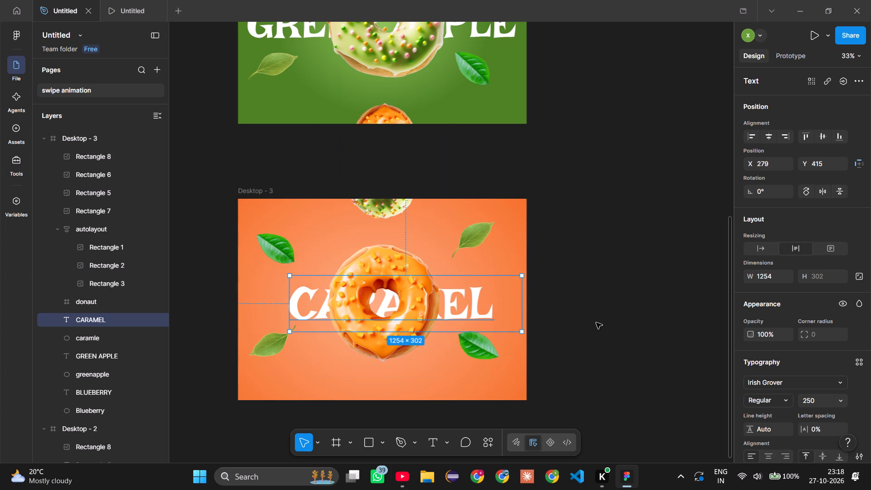
pyautogui.moveTo(524, 306); pyautogui.dragTo(505, 306)
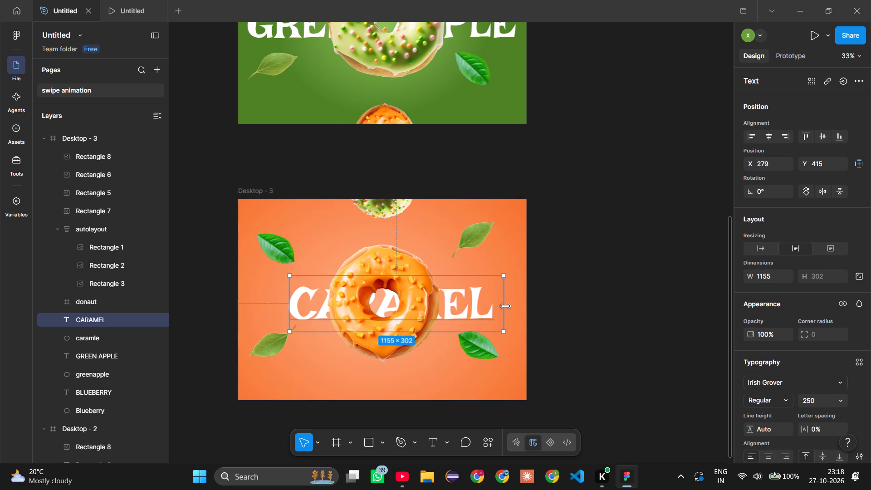
pyautogui.click(592, 301)
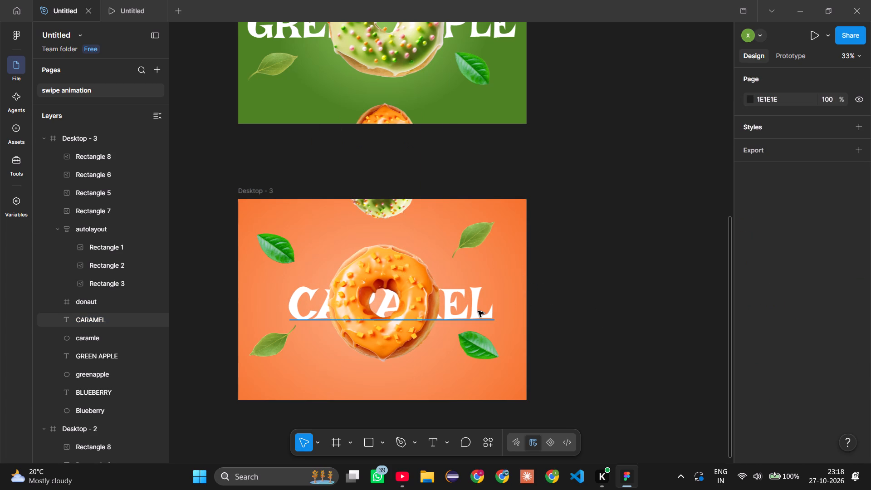
pyautogui.click(475, 311)
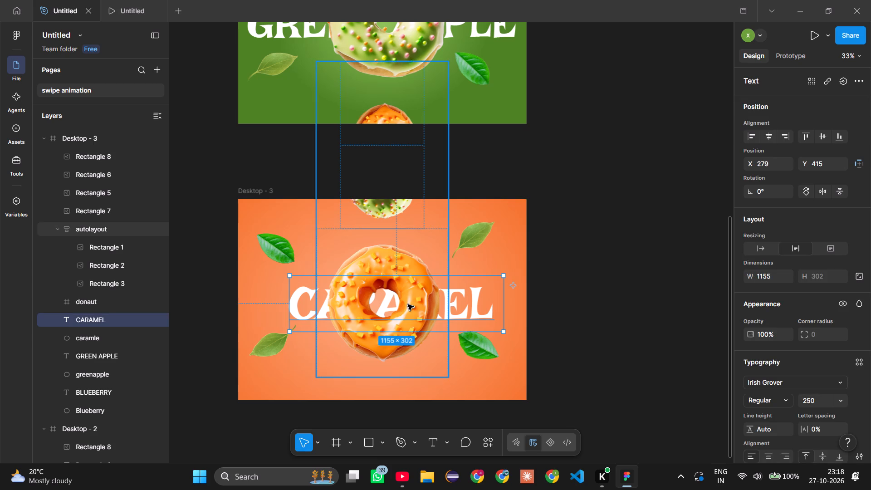
# Set the inner stop of the caramle ellipse's radial gradient to orange FF9D21, sampled from the donut in Desktop - 3.
pyautogui.click(510, 234)
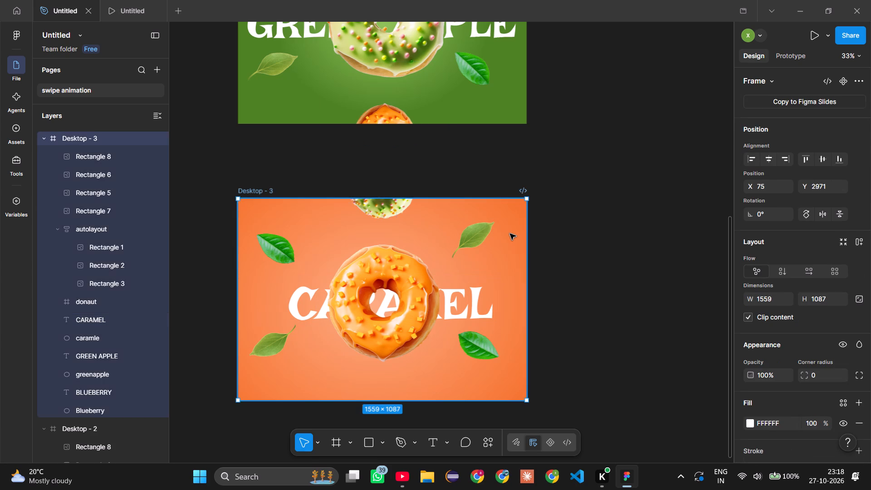
pyautogui.click(462, 387)
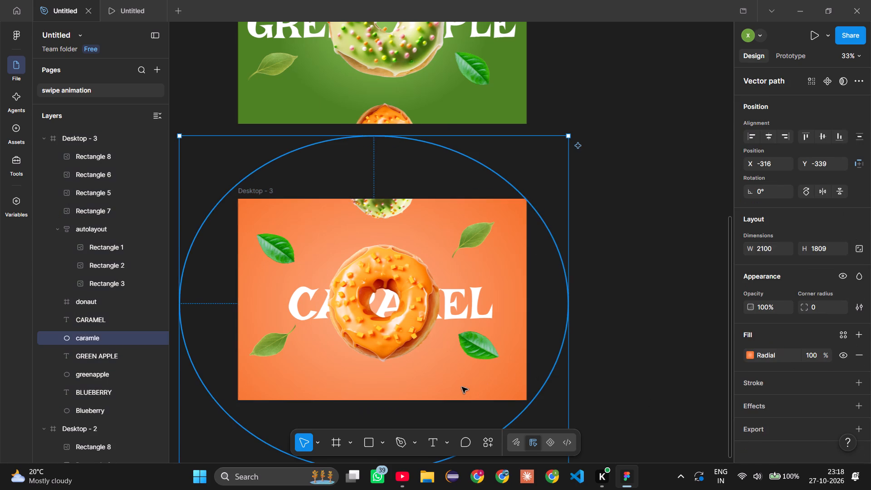
pyautogui.click(750, 354)
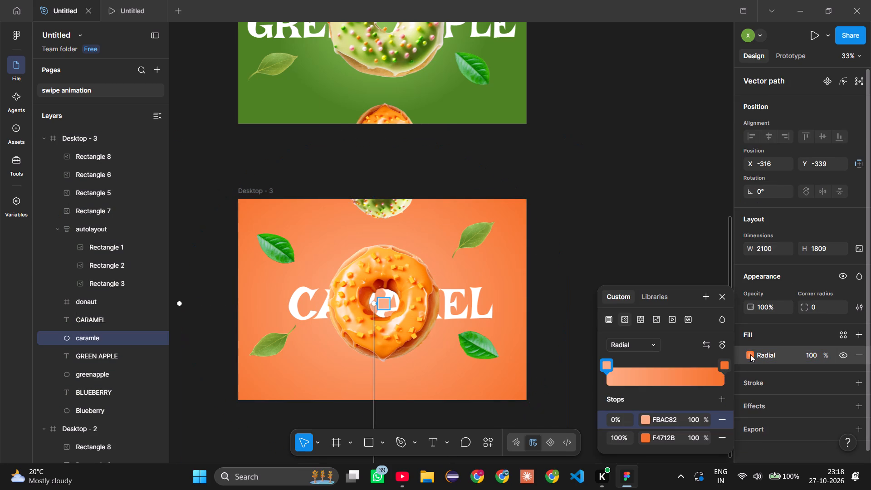
pyautogui.click(607, 363)
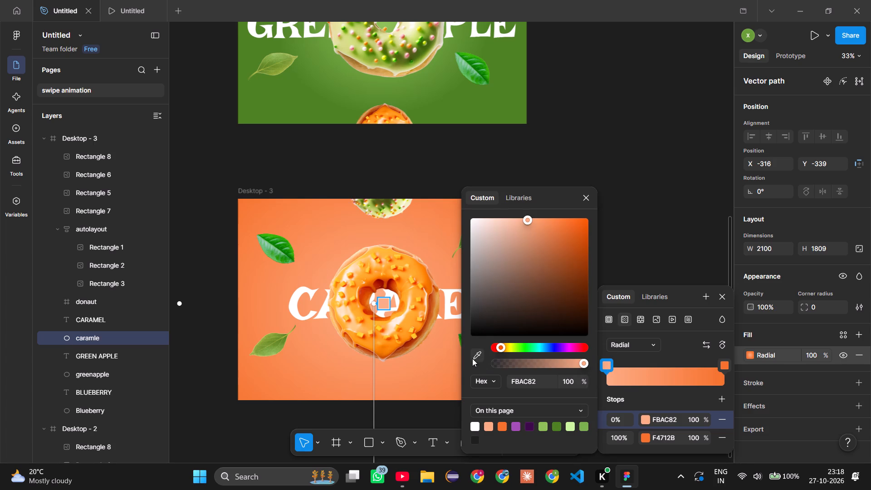
pyautogui.click(472, 358)
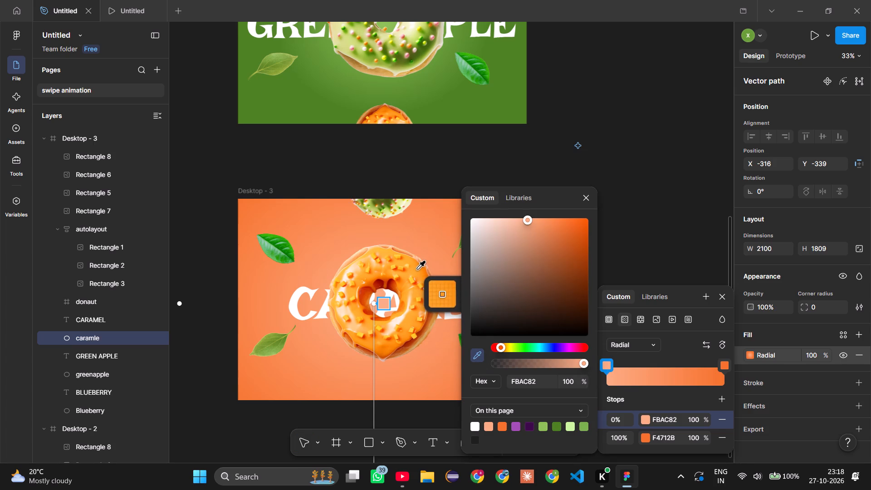
pyautogui.click(418, 270)
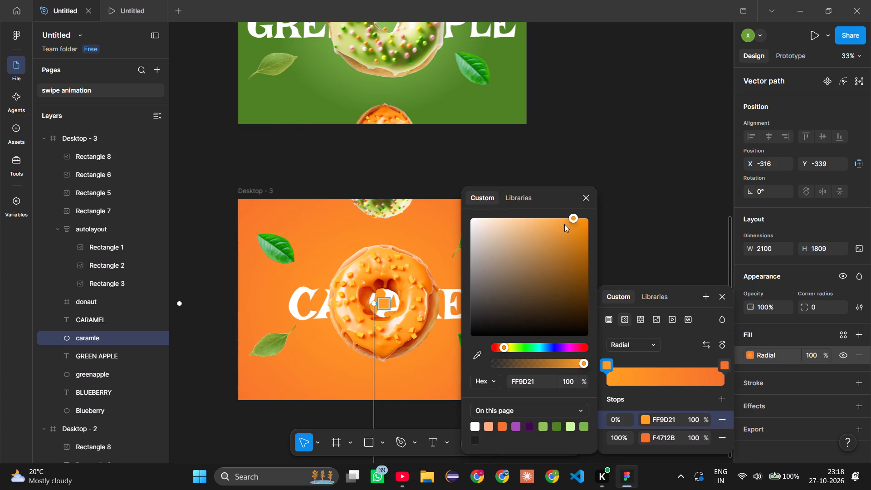
# Soften the inner stop of the caramle ellipse's radial gradient to the lighter orange F1A749.
pyautogui.click(564, 224)
pyautogui.moveTo(565, 224); pyautogui.dragTo(565, 243)
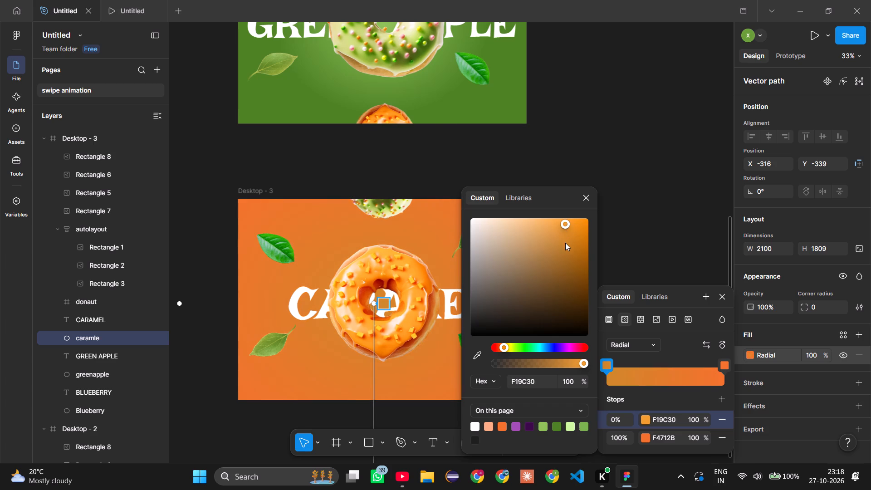
pyautogui.moveTo(565, 243); pyautogui.dragTo(576, 241)
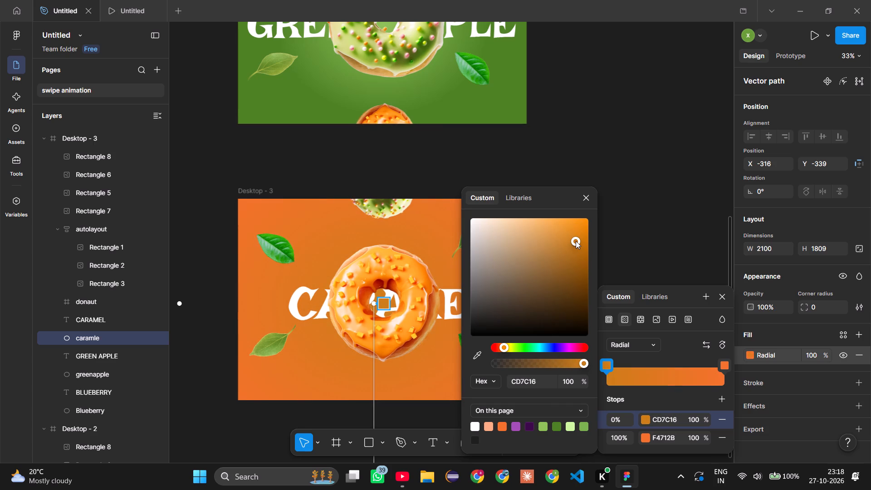
pyautogui.moveTo(576, 241); pyautogui.dragTo(552, 232)
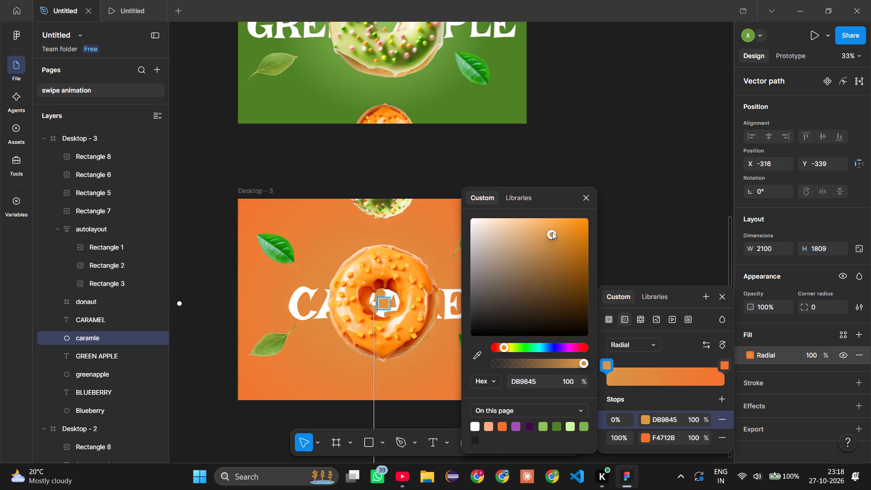
pyautogui.moveTo(552, 232); pyautogui.dragTo(553, 224)
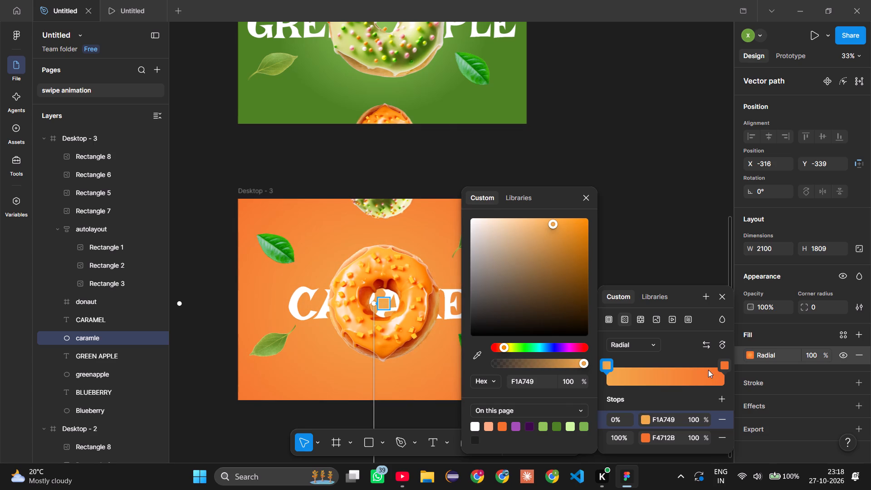
# Sample the dark orange inside the caramel donut for the gradient's outer stop and adjust the colour to DF5521.
pyautogui.click(643, 436)
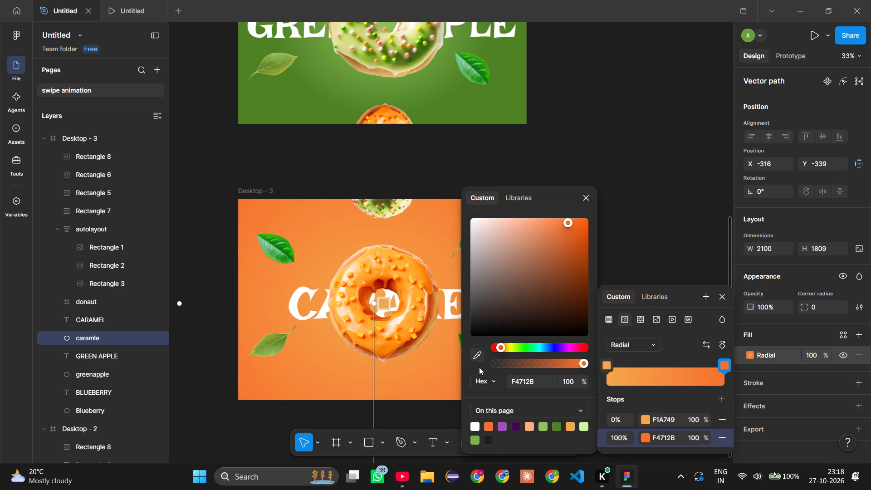
pyautogui.click(476, 356)
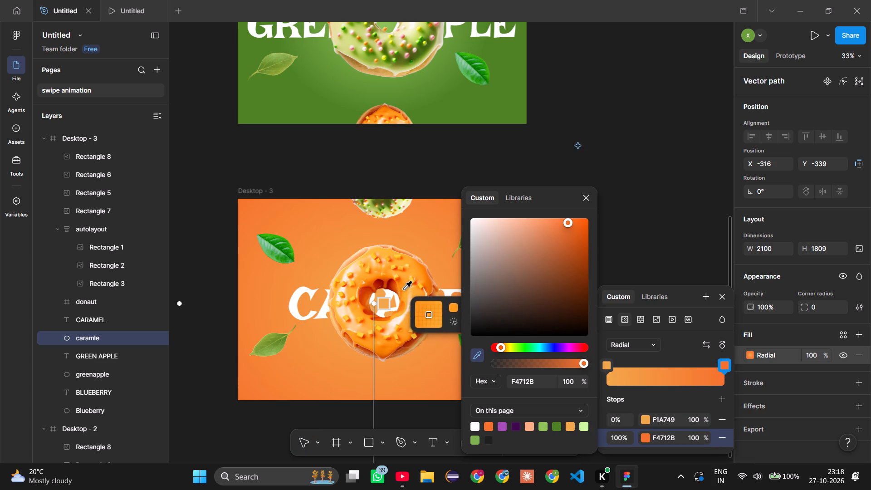
pyautogui.click(366, 290)
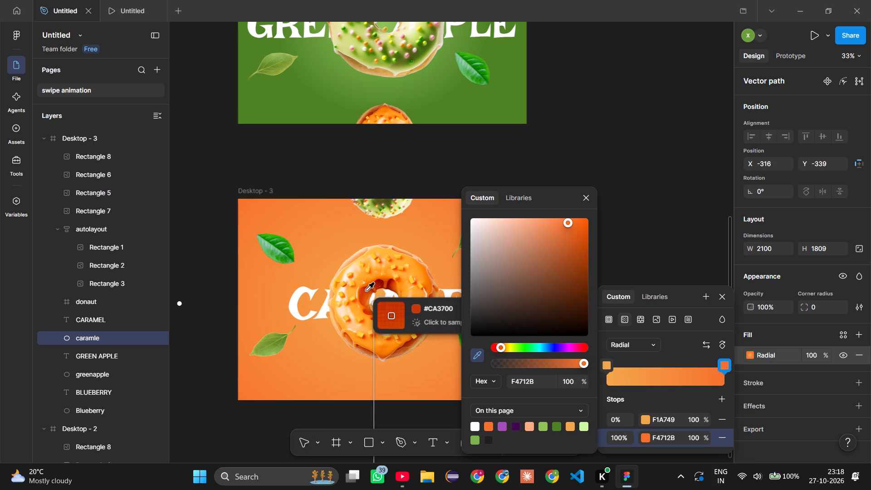
pyautogui.moveTo(586, 242); pyautogui.dragTo(576, 252)
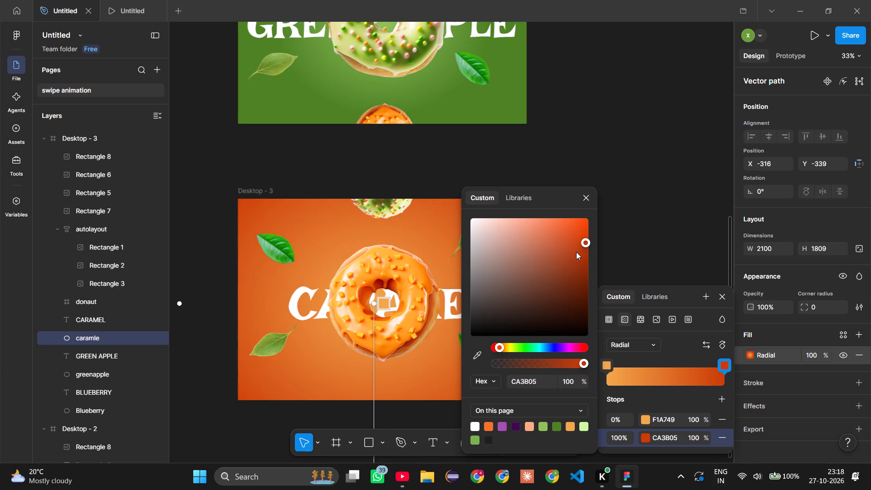
pyautogui.moveTo(576, 252); pyautogui.dragTo(563, 253)
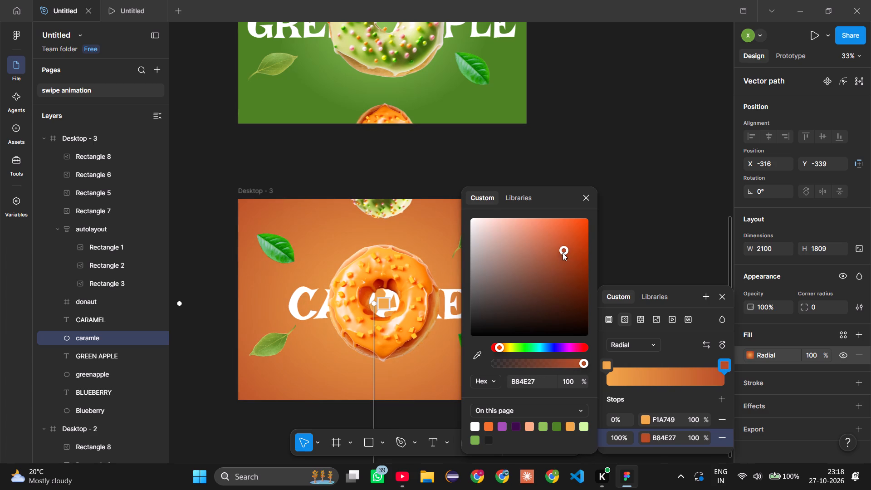
pyautogui.moveTo(563, 253); pyautogui.dragTo(562, 243)
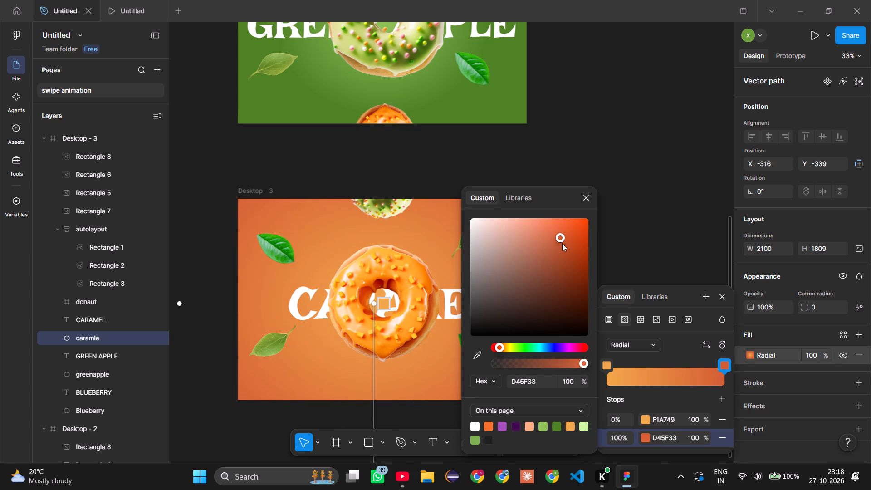
pyautogui.moveTo(562, 243); pyautogui.dragTo(571, 233)
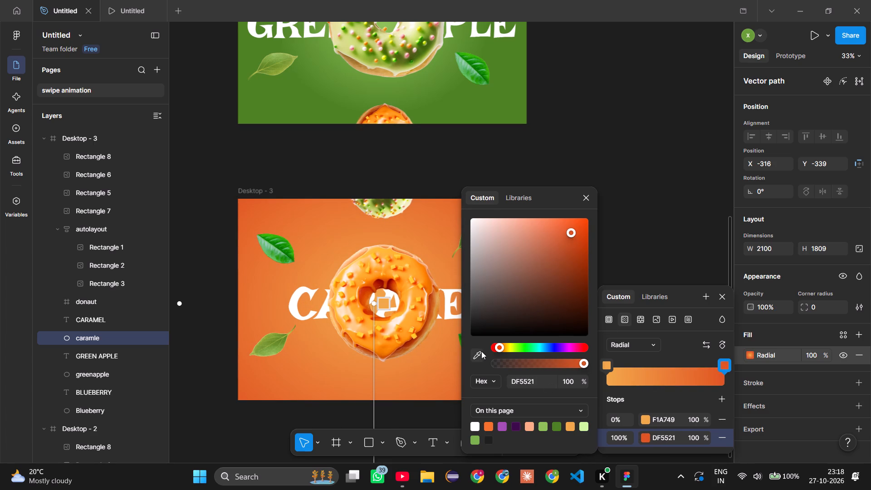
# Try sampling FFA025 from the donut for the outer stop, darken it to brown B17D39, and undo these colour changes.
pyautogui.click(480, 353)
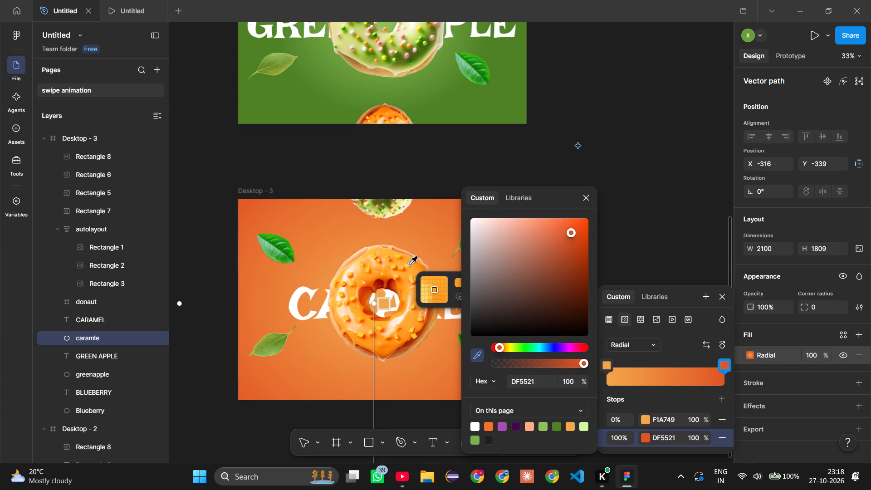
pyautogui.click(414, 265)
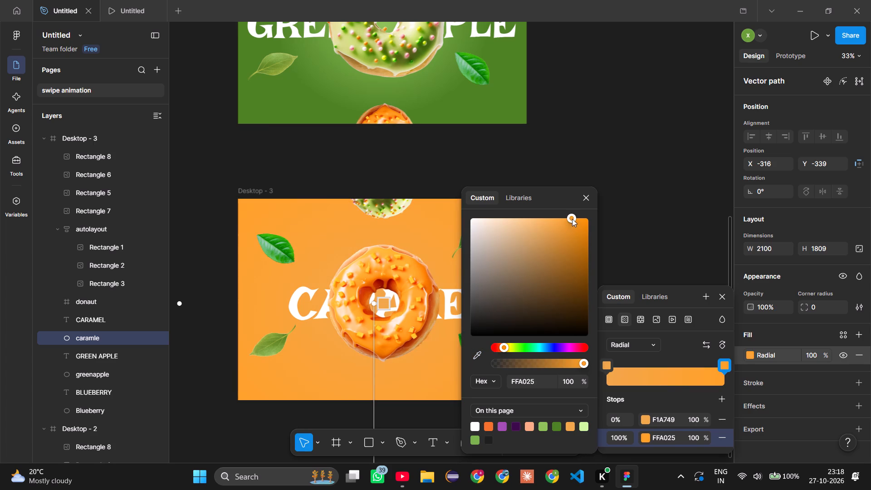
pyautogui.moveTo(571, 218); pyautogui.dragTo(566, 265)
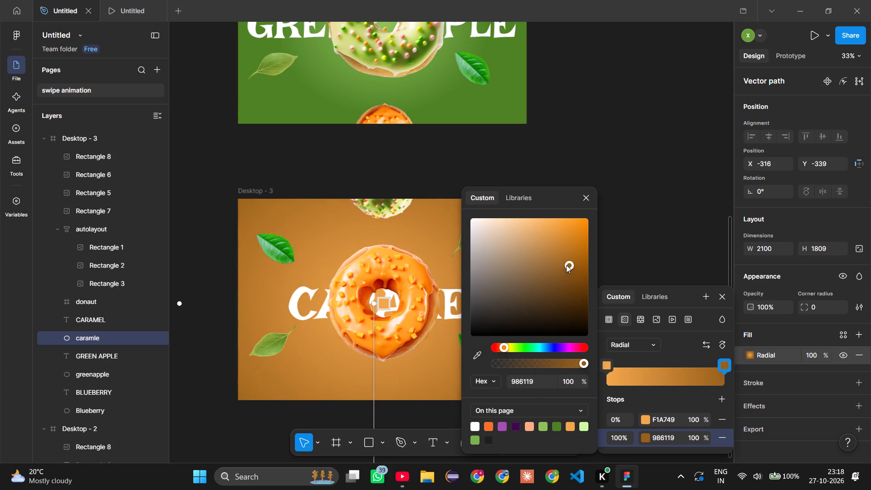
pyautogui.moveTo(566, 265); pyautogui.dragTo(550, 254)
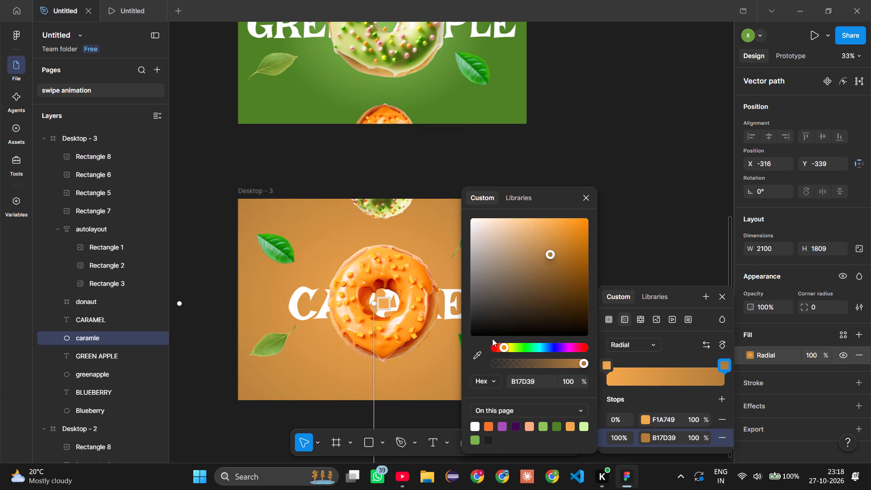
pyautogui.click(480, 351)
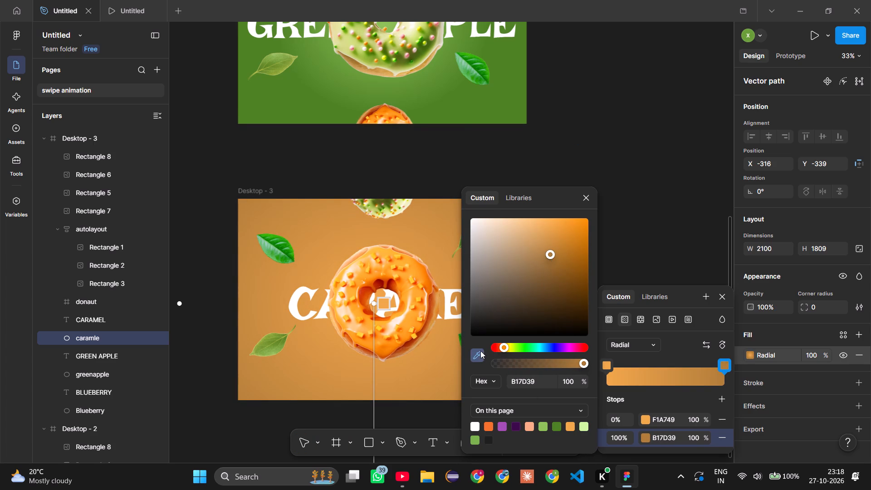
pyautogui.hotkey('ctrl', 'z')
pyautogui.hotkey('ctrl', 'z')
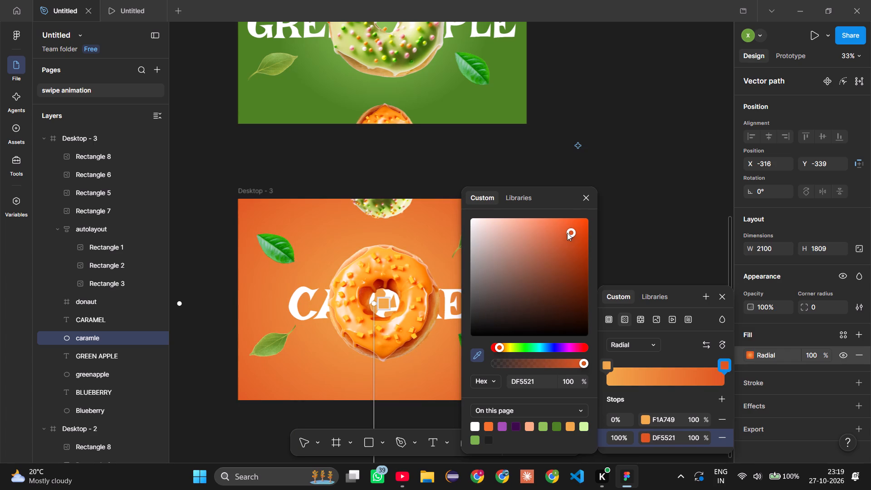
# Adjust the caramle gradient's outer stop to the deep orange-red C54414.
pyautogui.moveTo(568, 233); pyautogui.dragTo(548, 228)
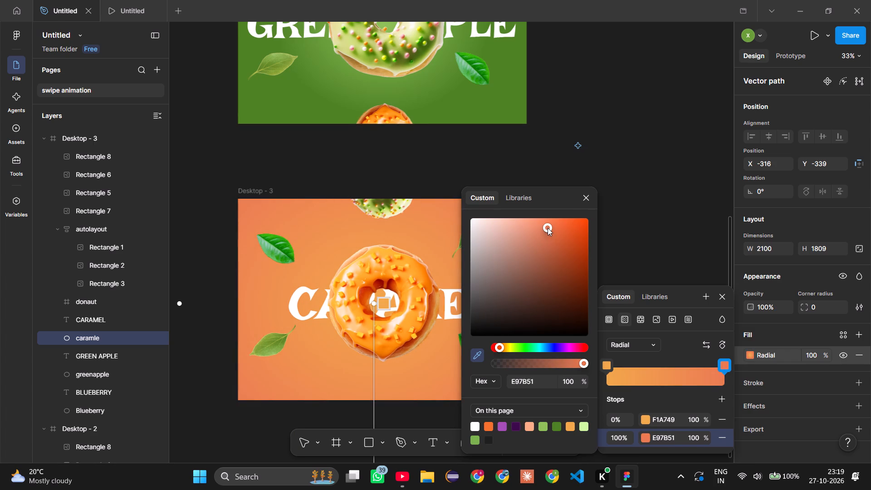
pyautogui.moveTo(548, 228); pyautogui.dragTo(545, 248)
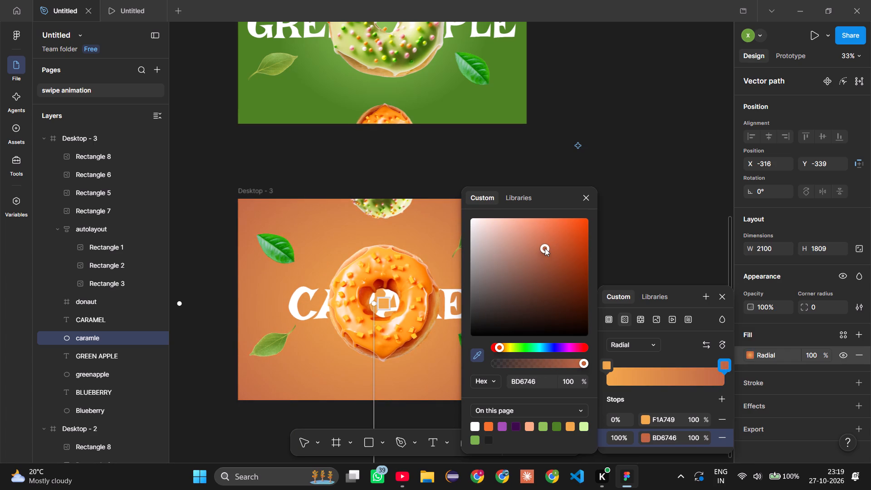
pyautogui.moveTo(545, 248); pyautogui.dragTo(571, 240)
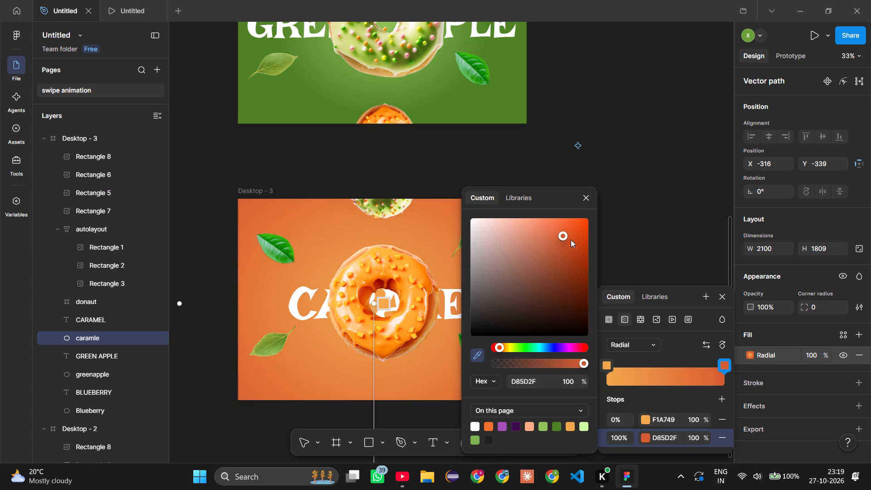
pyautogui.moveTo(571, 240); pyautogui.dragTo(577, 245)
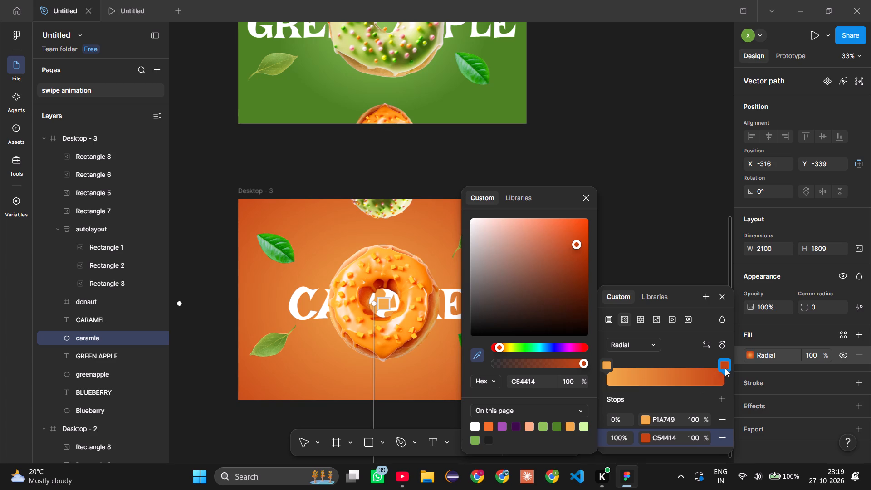
# Shorten the caramle radial gradient so it ends near the bottom edge of Desktop - 3, with its outer stop at 99%.
pyautogui.moveTo(725, 368); pyautogui.dragTo(714, 373)
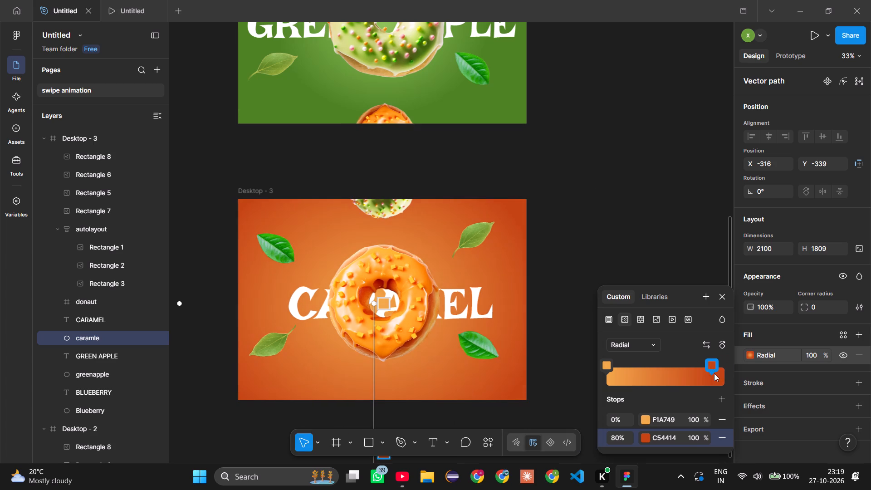
pyautogui.moveTo(714, 373); pyautogui.dragTo(714, 374)
pyautogui.scroll(-1, 487, 399)
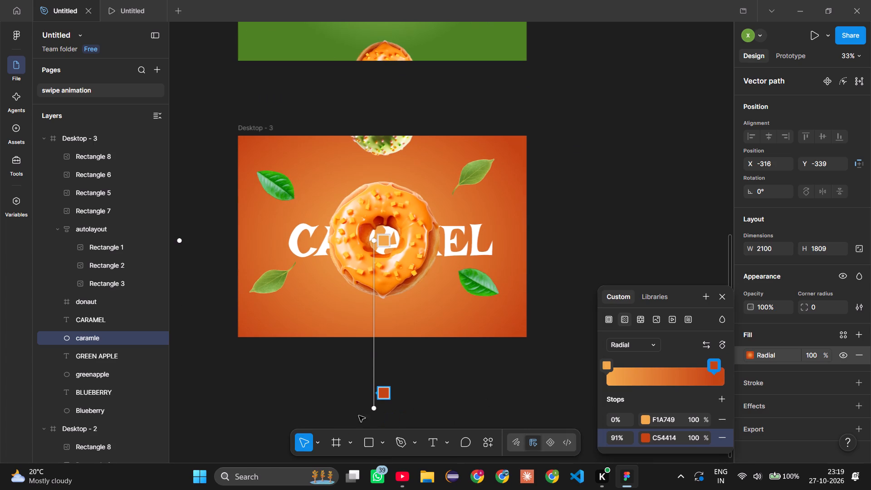
pyautogui.moveTo(376, 411); pyautogui.dragTo(379, 352)
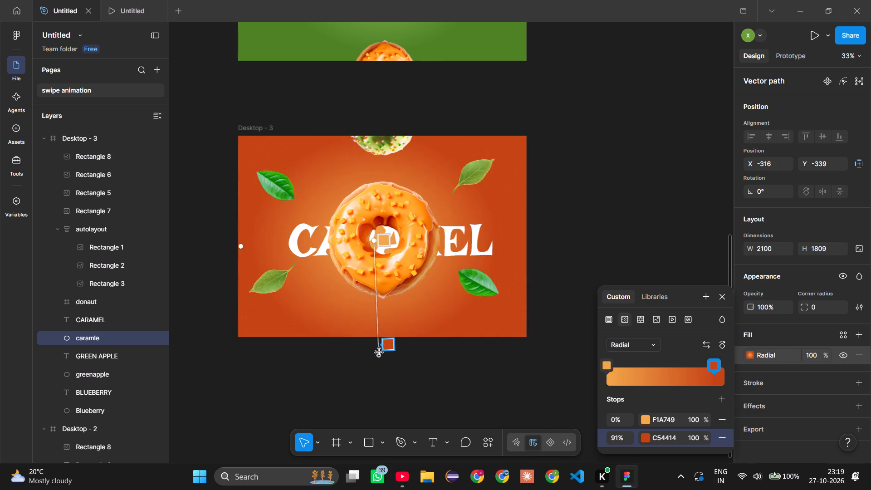
pyautogui.moveTo(379, 352); pyautogui.dragTo(374, 335)
pyautogui.moveTo(382, 328); pyautogui.dragTo(382, 333)
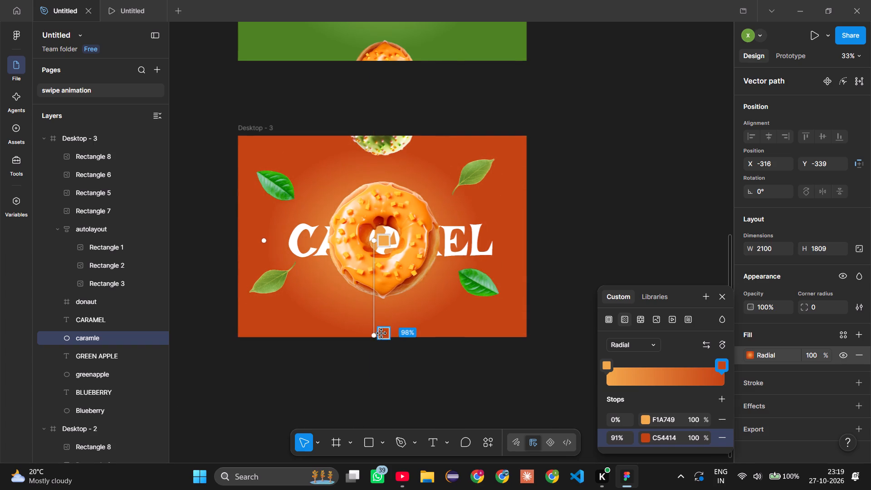
pyautogui.moveTo(382, 333); pyautogui.dragTo(380, 335)
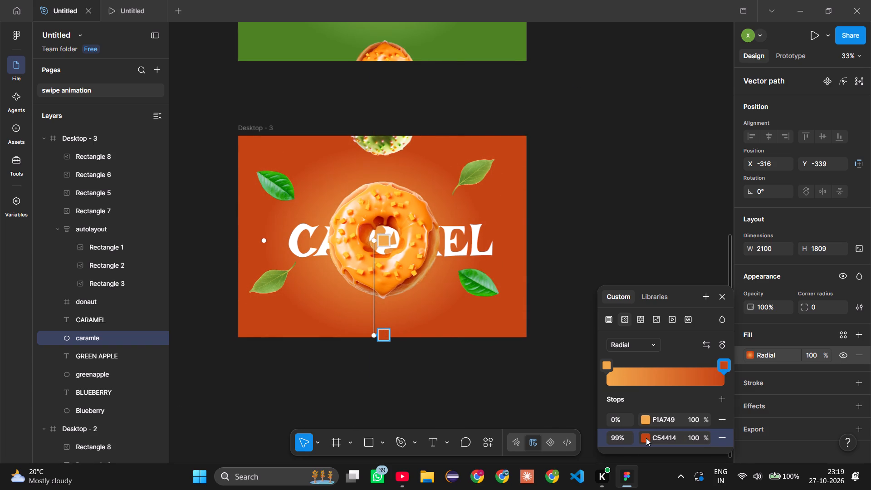
# Set the caramle gradient's outer stop to the muted burnt orange C35D36 and finish editing the fill.
pyautogui.click(646, 438)
pyautogui.moveTo(577, 244); pyautogui.dragTo(558, 259)
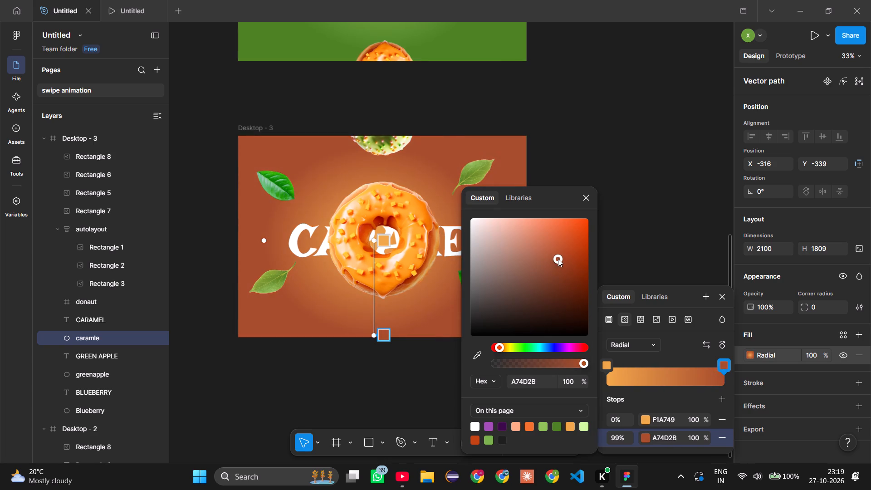
pyautogui.moveTo(558, 259); pyautogui.dragTo(556, 245)
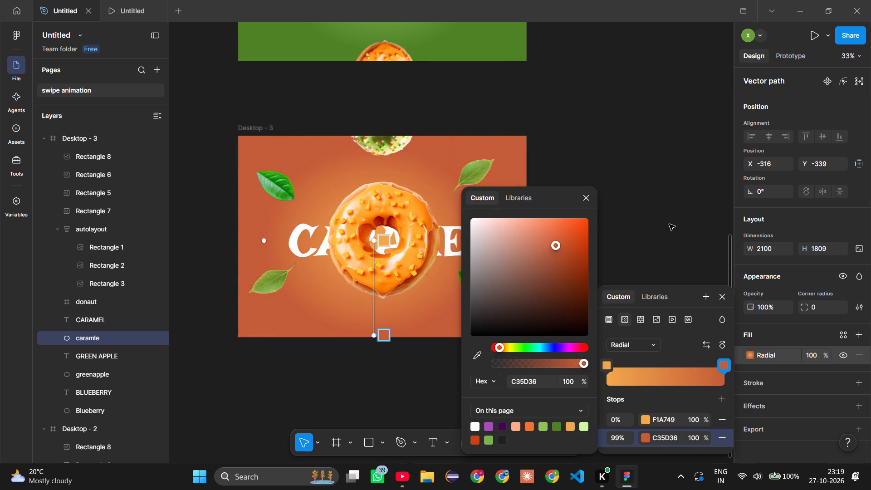
pyautogui.click(669, 224)
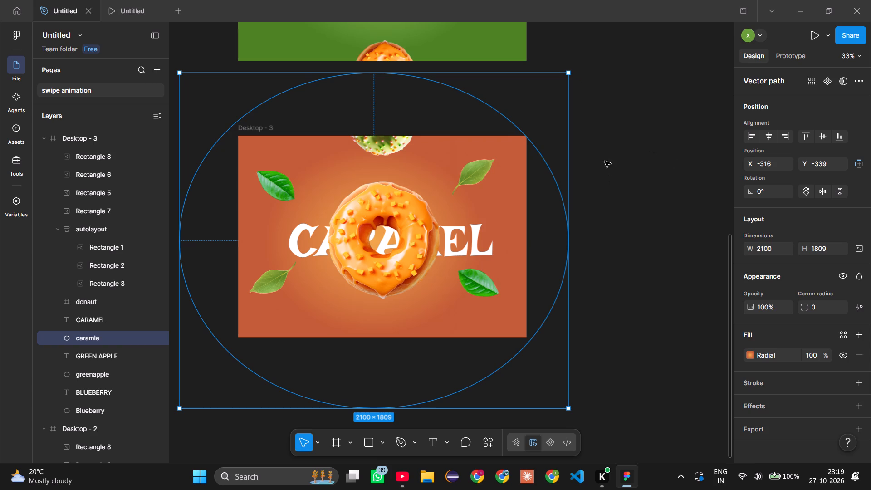
# Examine the Green Apple frame's background, leaf and title against the Caramel frame below it.
pyautogui.scroll(1, 700, 156)
pyautogui.click(515, 267)
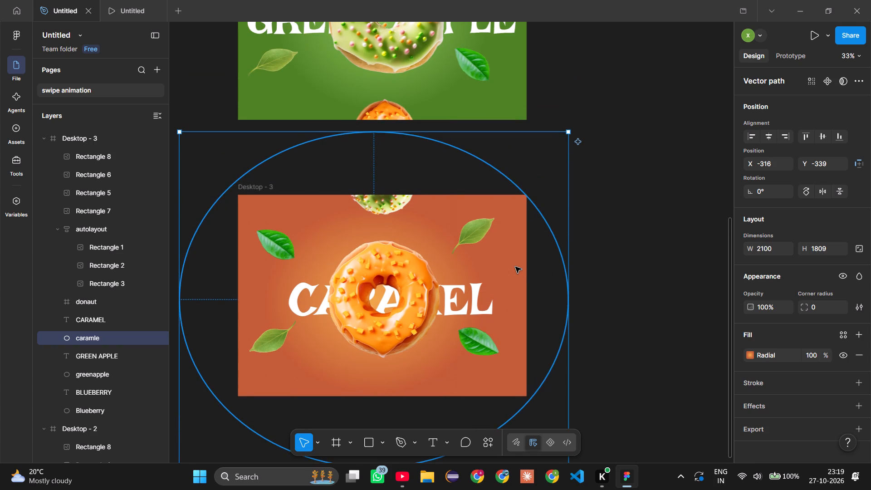
pyautogui.click(611, 163)
pyautogui.click(494, 78)
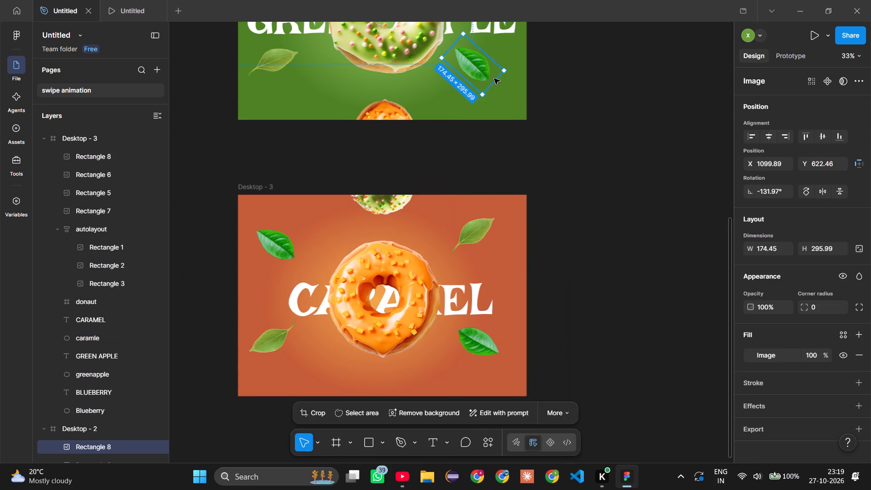
pyautogui.click(504, 88)
pyautogui.scroll(1, 504, 88)
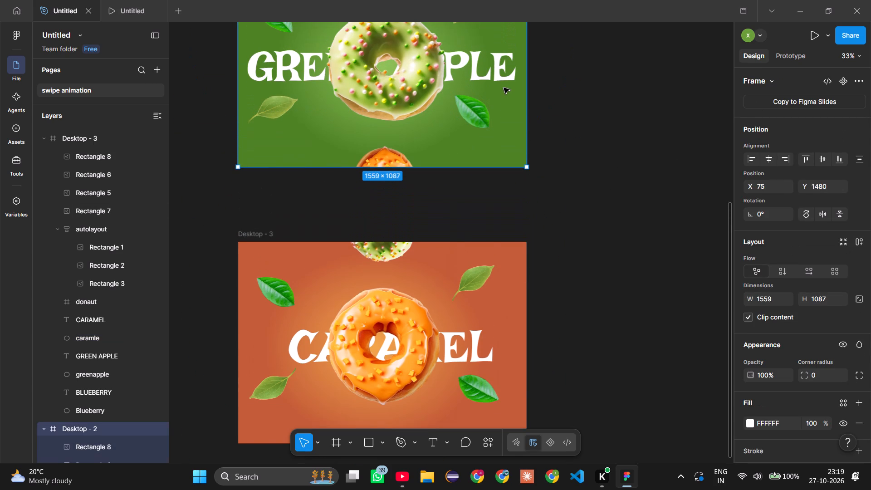
pyautogui.scroll(1, 504, 88)
pyautogui.click(525, 60)
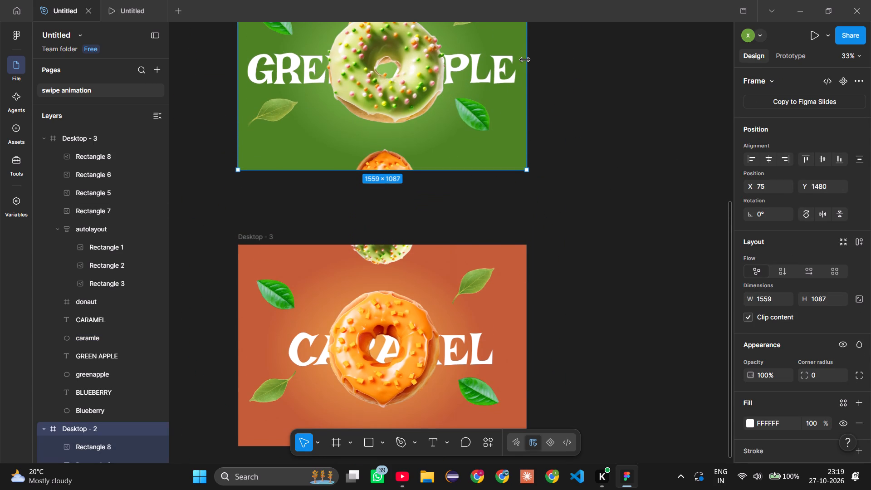
pyautogui.click(510, 51)
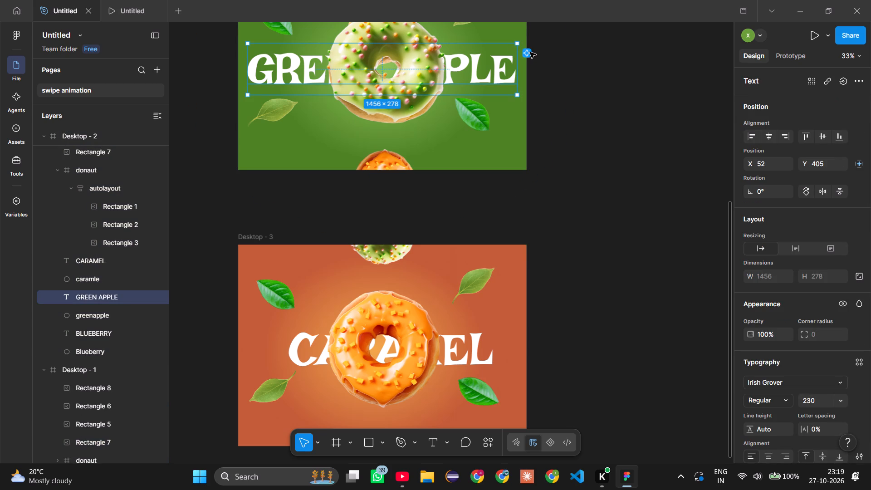
pyautogui.click(531, 107)
pyautogui.click(524, 109)
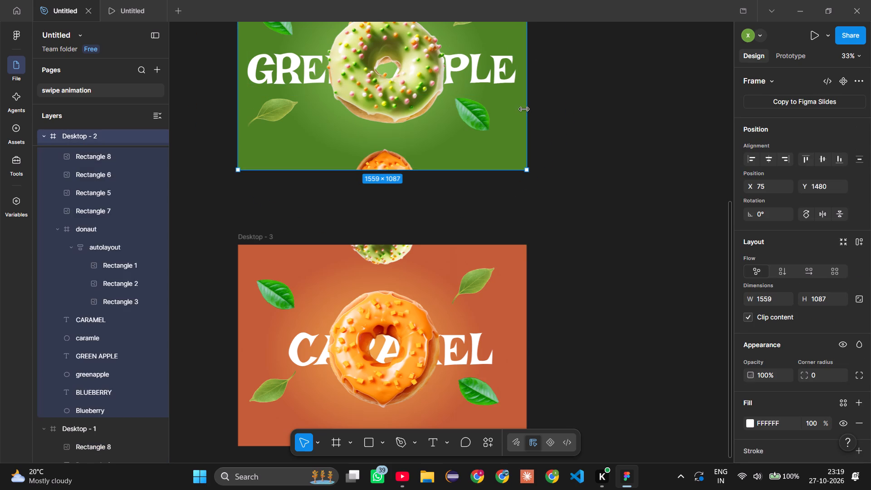
# Align the greenapple ellipse to the horizontal centre of the Desktop - 2 frame.
pyautogui.scroll(1, 529, 50)
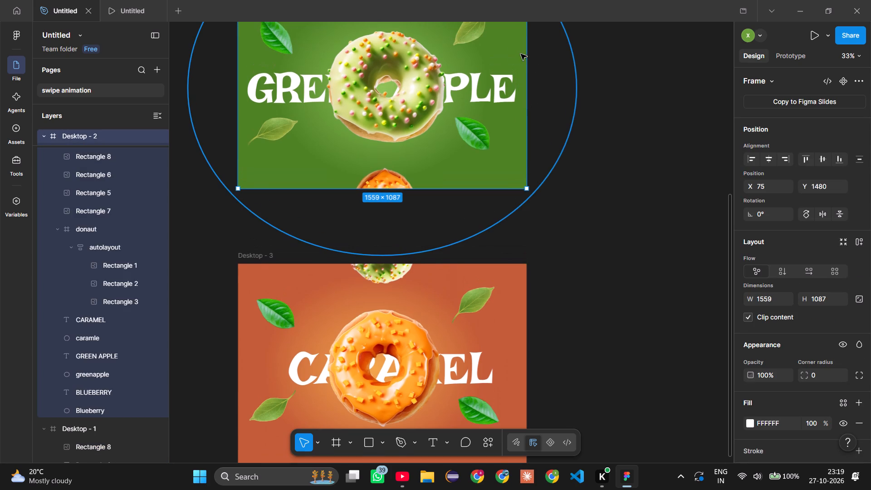
pyautogui.click(518, 54)
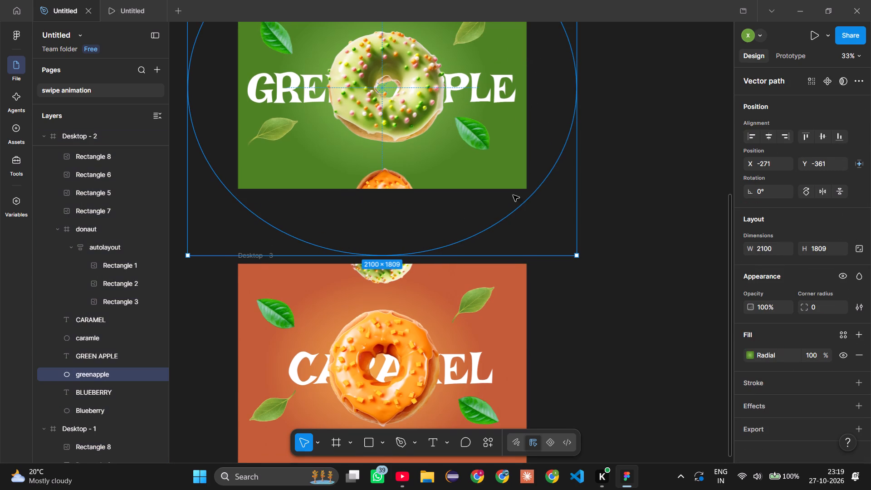
pyautogui.click(519, 285)
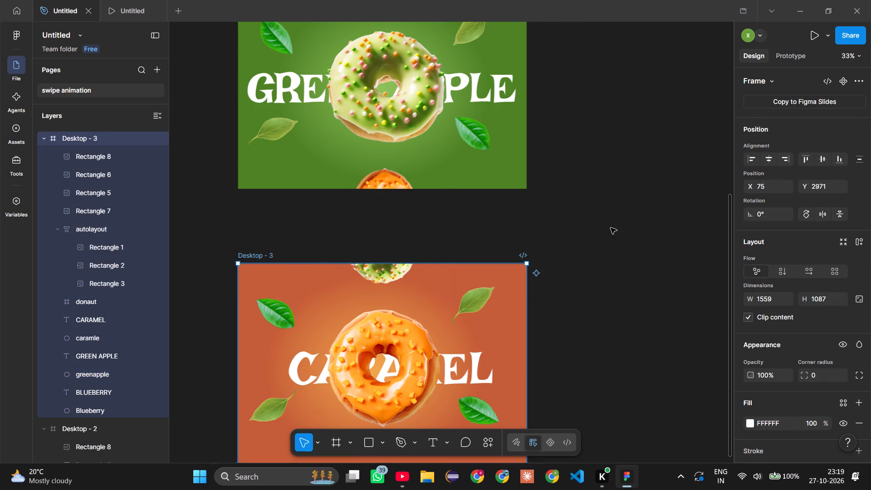
pyautogui.keyDown('ctrl'); pyautogui.click(509, 177); pyautogui.keyUp('ctrl')
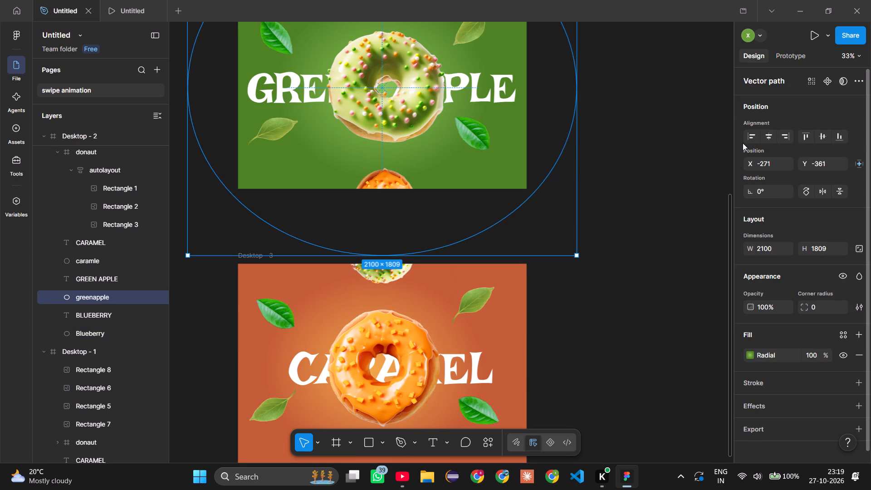
pyautogui.click(767, 138)
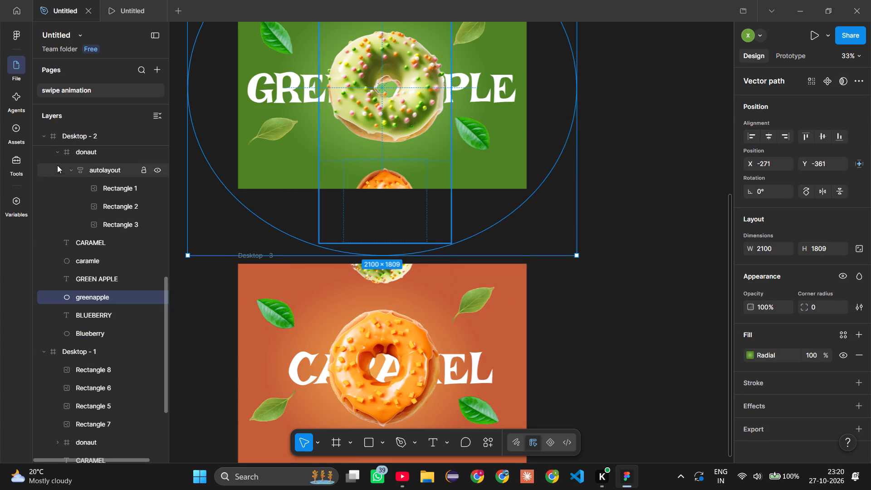
# Align the frames Desktop - 1, Desktop - 2 and Desktop - 3 on their horizontal centres and clear the selection.
pyautogui.click(62, 133)
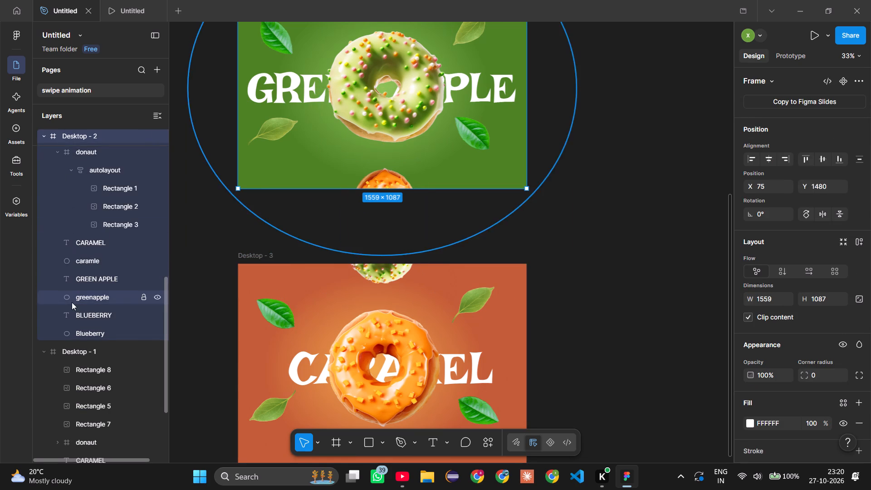
pyautogui.click(80, 348)
pyautogui.scroll(4, 80, 348)
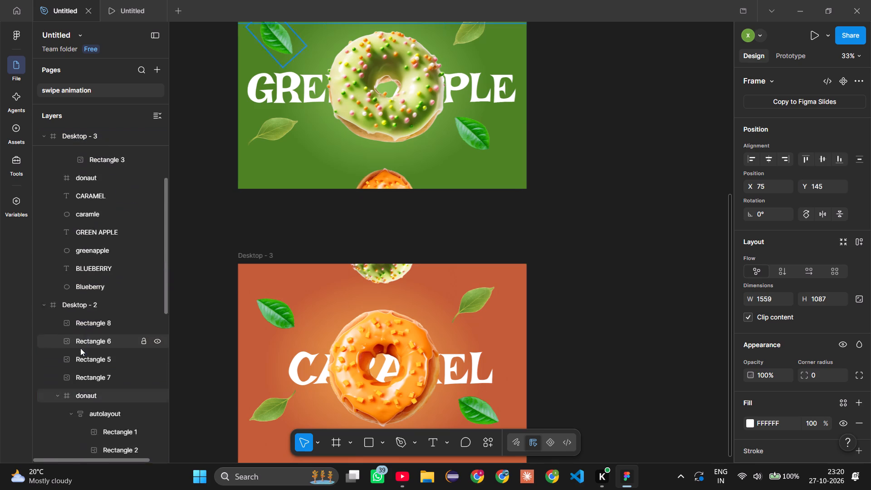
pyautogui.keyDown('ctrl'); pyautogui.click(72, 350); pyautogui.keyUp('ctrl')
pyautogui.keyDown('ctrl'); pyautogui.scroll(3, 72, 350); pyautogui.keyUp('ctrl')
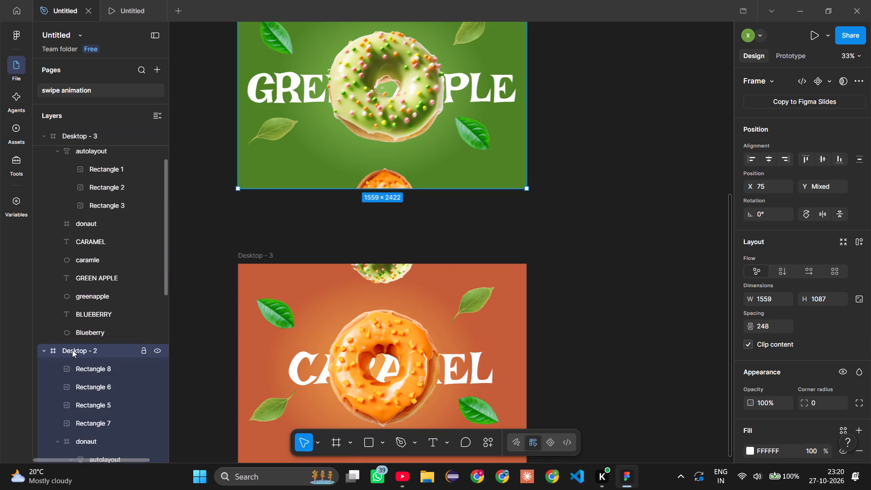
pyautogui.keyDown('ctrl'); pyautogui.scroll(1, 72, 350); pyautogui.keyUp('ctrl')
pyautogui.keyDown('ctrl'); pyautogui.click(78, 135); pyautogui.keyUp('ctrl')
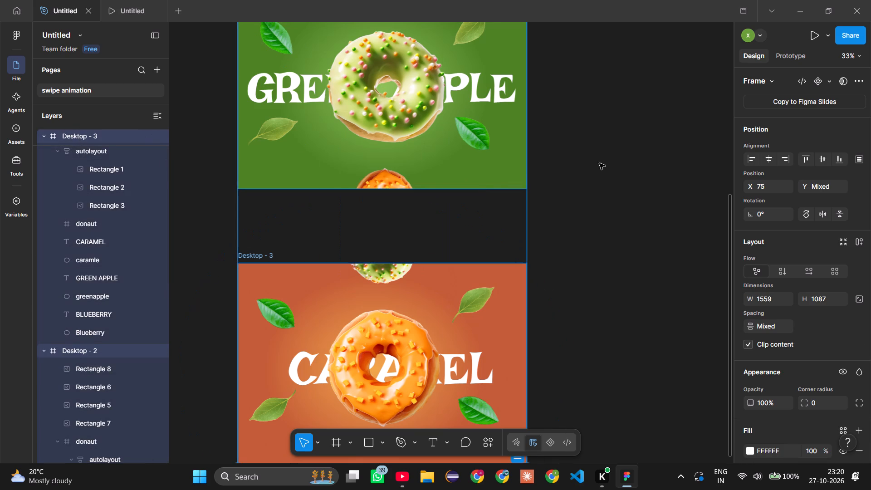
pyautogui.click(765, 161)
pyautogui.click(501, 310)
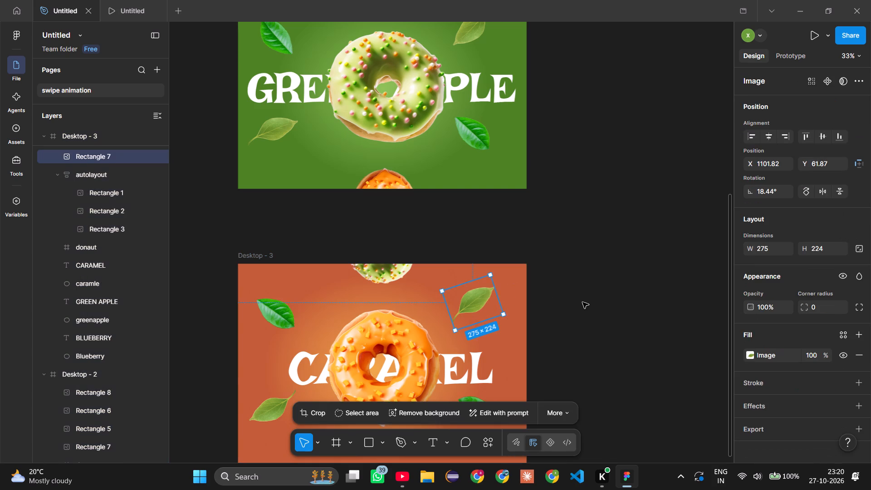
pyautogui.click(582, 302)
# Examine how the Blueberry, Green Apple and Caramel frames line up and match one another.
pyautogui.hscroll(1, 582, 302)
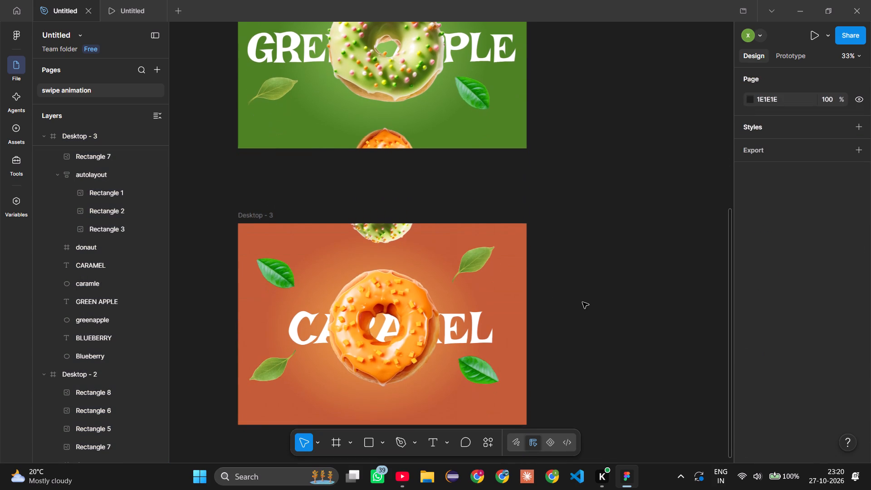
pyautogui.scroll(1, 558, 336)
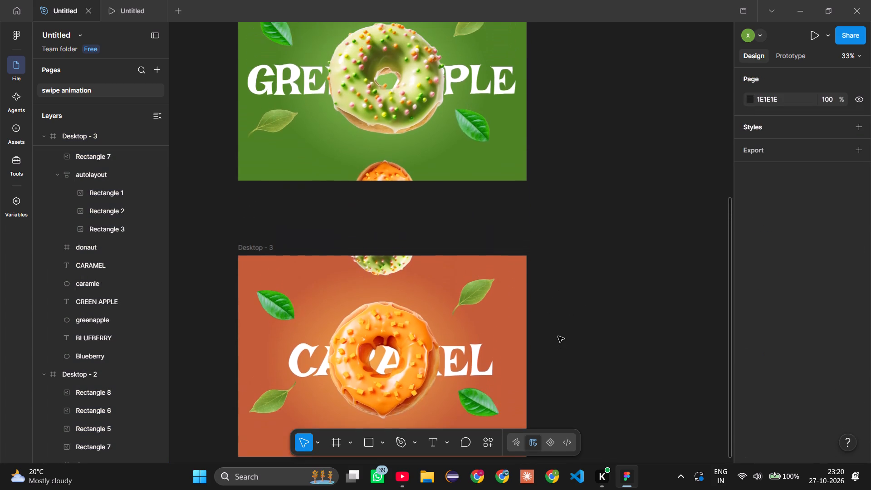
pyautogui.scroll(2, 558, 336)
pyautogui.scroll(-1, 558, 336)
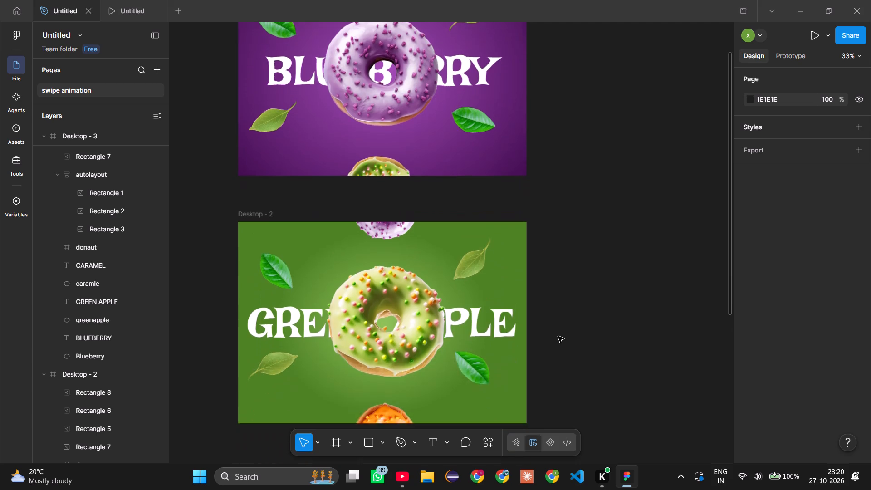
pyautogui.scroll(-2, 558, 336)
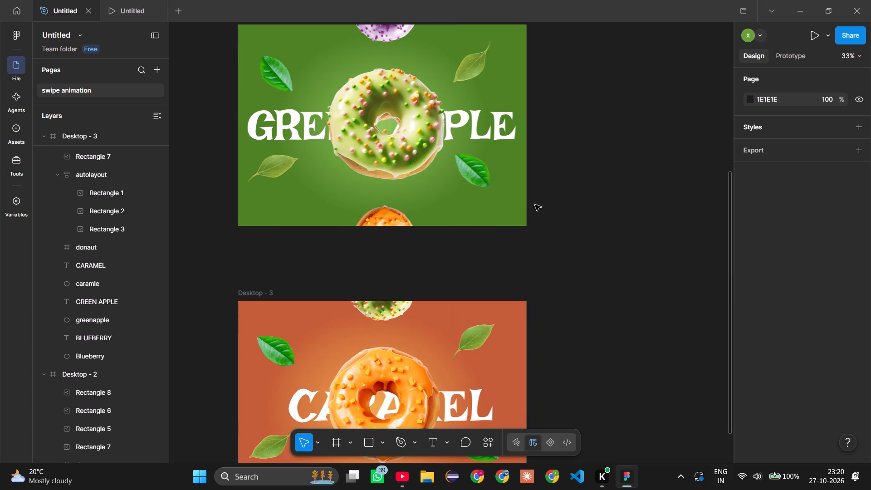
pyautogui.click(528, 195)
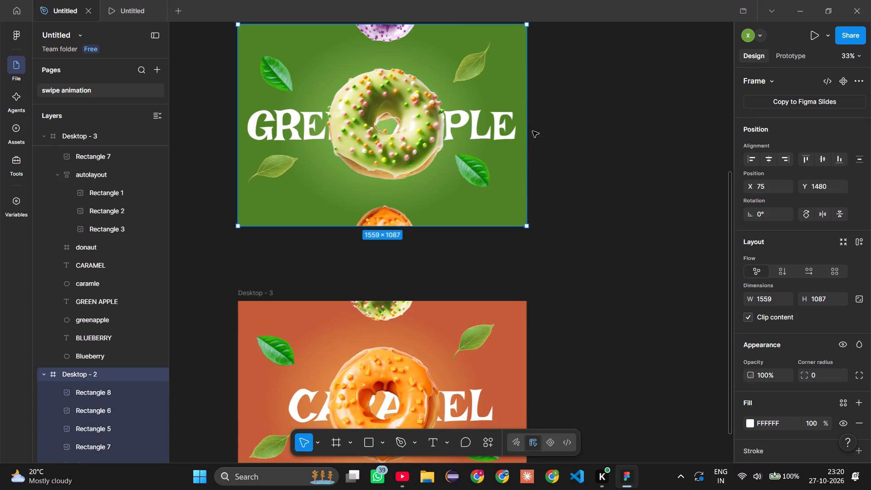
pyautogui.click(535, 122)
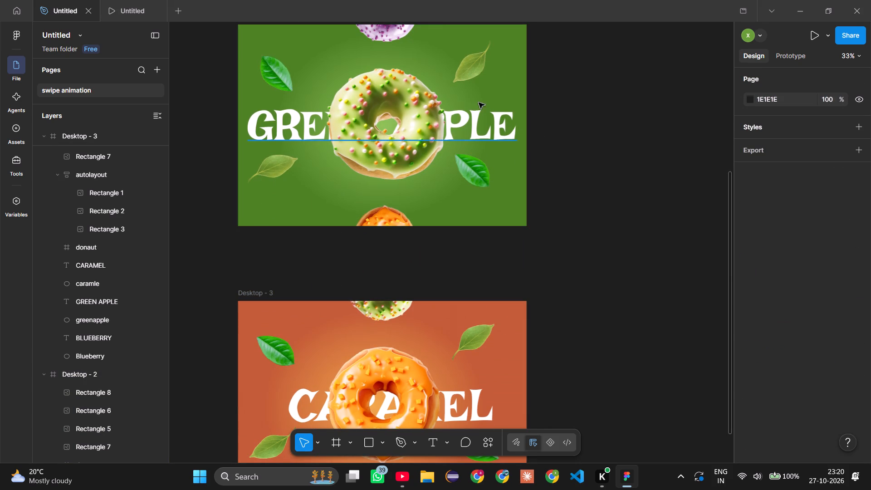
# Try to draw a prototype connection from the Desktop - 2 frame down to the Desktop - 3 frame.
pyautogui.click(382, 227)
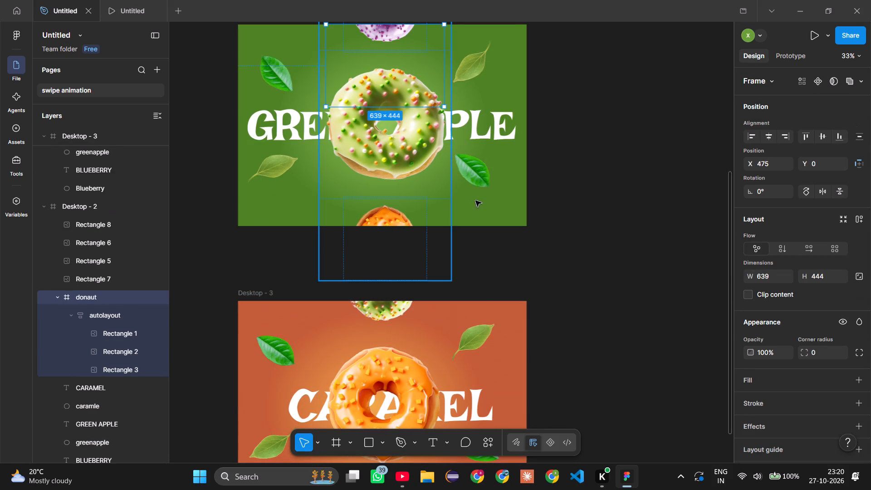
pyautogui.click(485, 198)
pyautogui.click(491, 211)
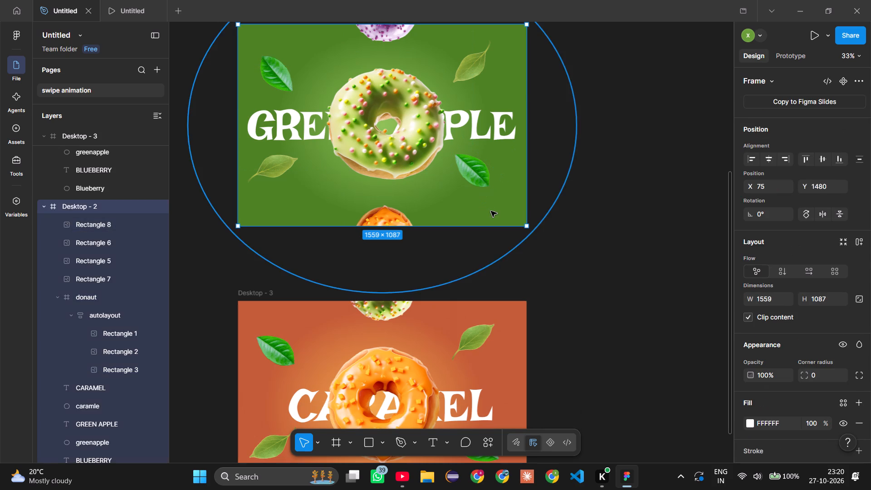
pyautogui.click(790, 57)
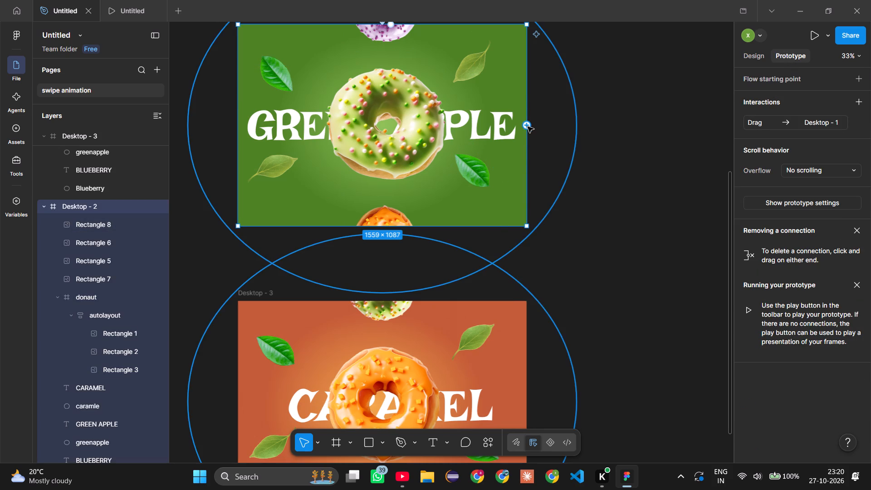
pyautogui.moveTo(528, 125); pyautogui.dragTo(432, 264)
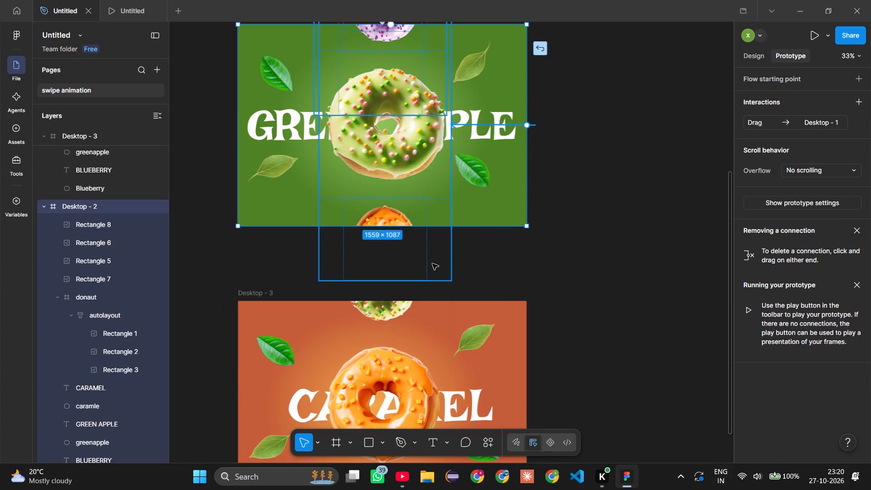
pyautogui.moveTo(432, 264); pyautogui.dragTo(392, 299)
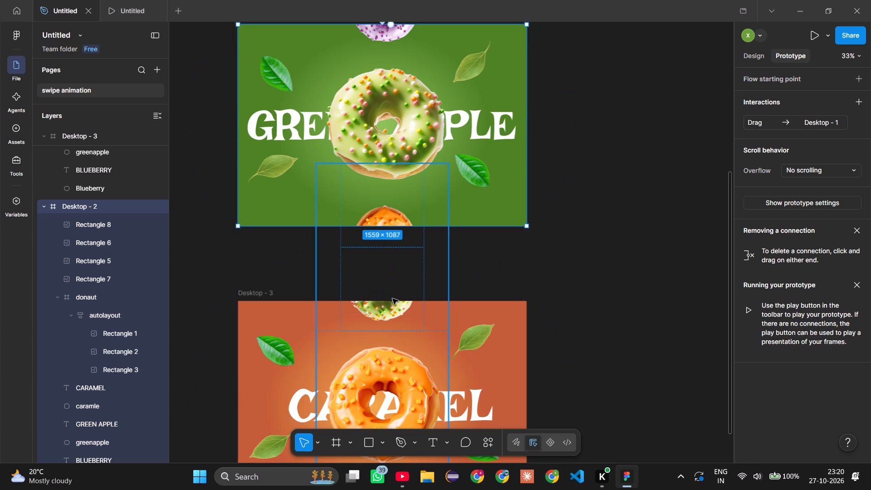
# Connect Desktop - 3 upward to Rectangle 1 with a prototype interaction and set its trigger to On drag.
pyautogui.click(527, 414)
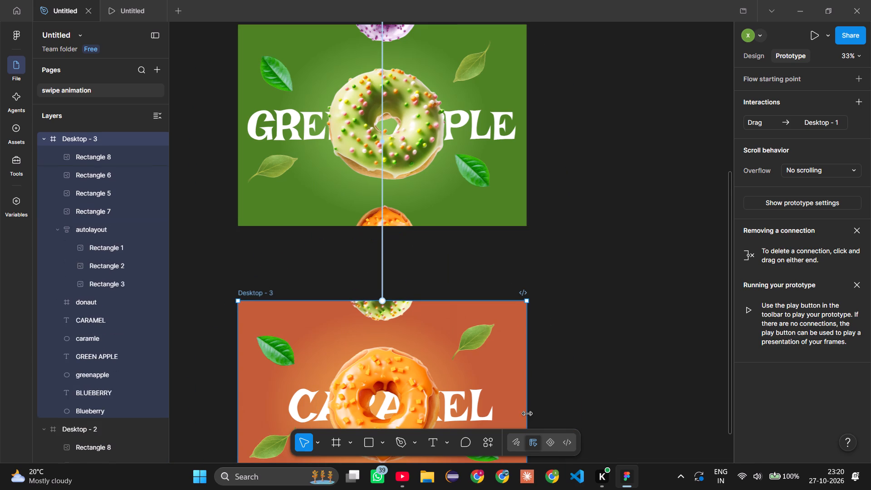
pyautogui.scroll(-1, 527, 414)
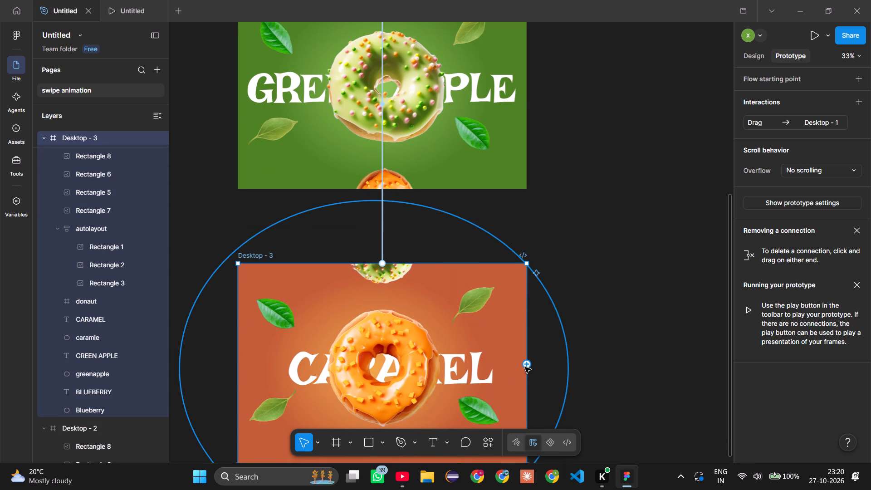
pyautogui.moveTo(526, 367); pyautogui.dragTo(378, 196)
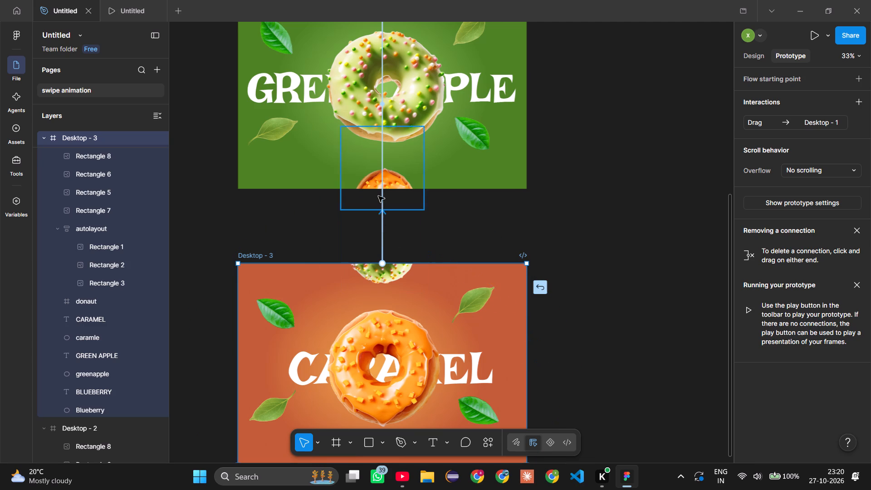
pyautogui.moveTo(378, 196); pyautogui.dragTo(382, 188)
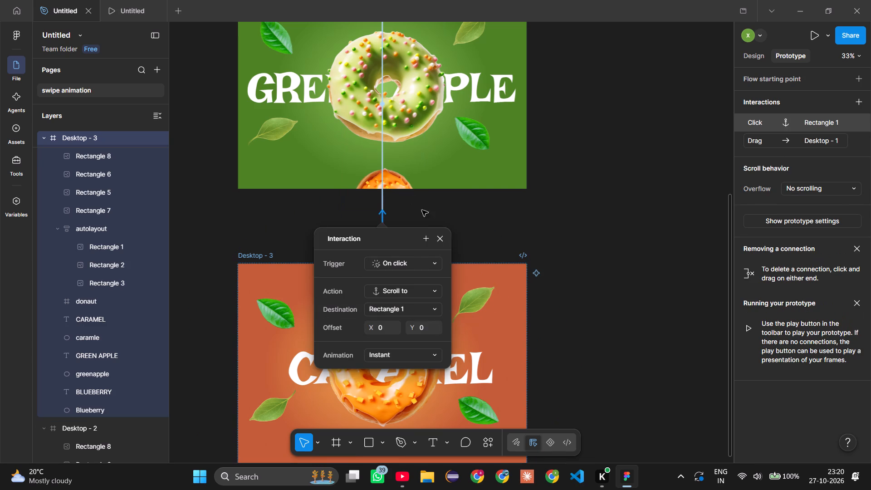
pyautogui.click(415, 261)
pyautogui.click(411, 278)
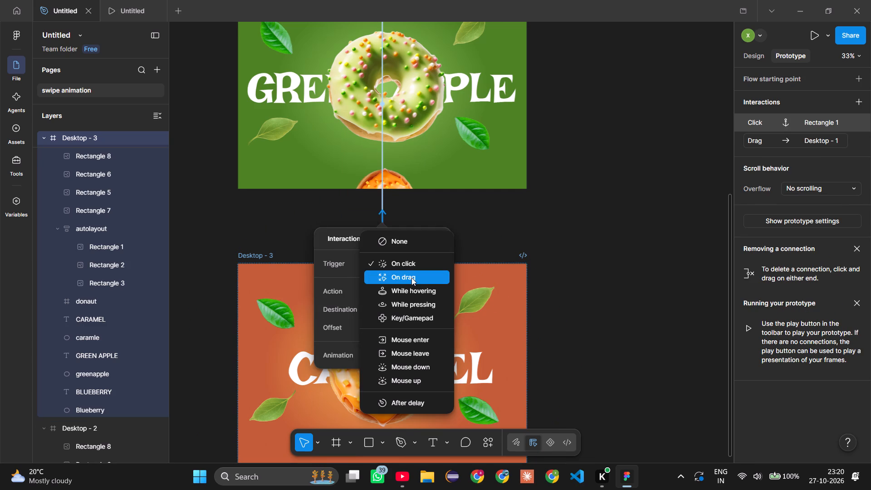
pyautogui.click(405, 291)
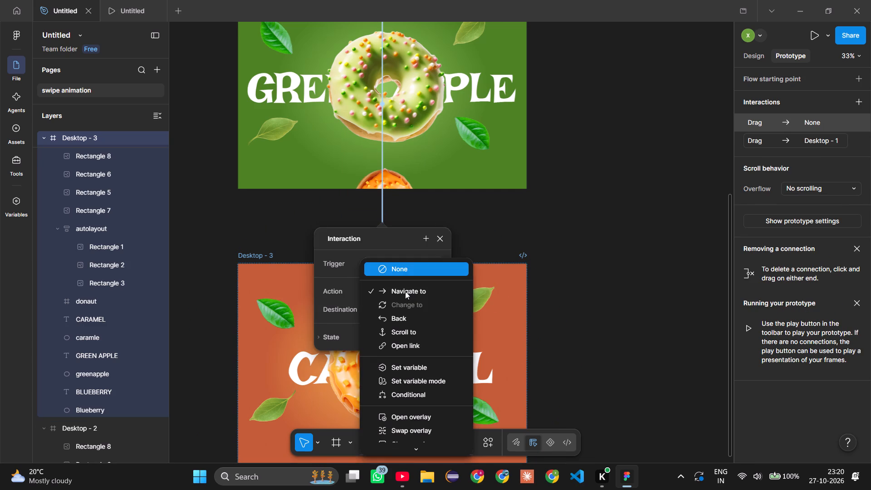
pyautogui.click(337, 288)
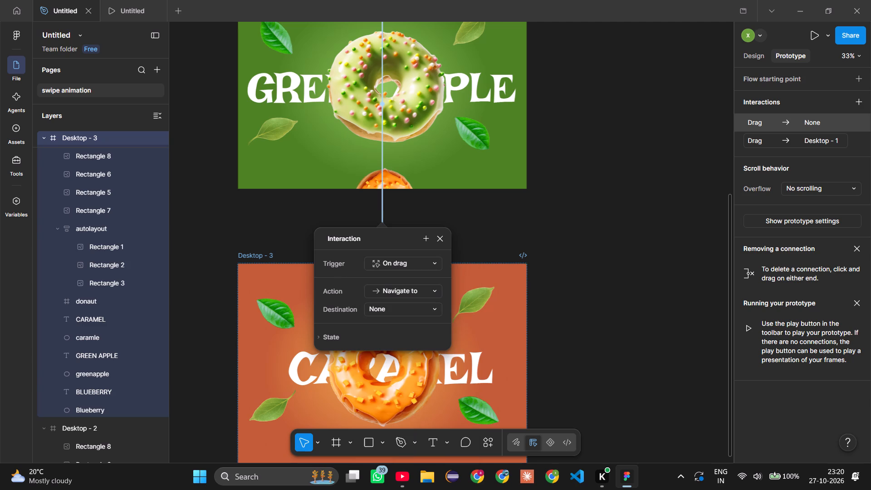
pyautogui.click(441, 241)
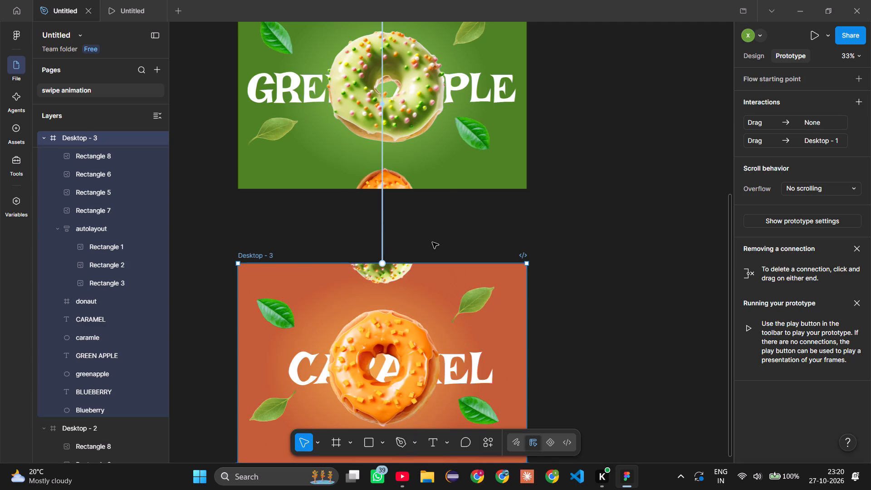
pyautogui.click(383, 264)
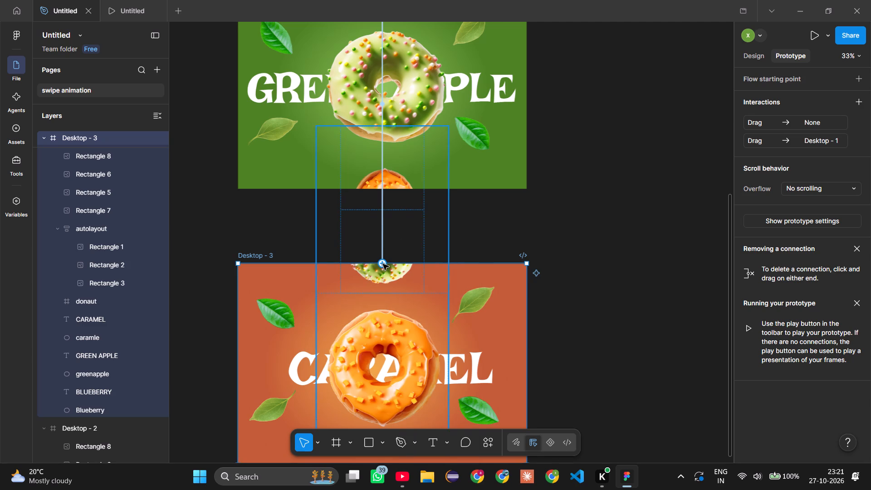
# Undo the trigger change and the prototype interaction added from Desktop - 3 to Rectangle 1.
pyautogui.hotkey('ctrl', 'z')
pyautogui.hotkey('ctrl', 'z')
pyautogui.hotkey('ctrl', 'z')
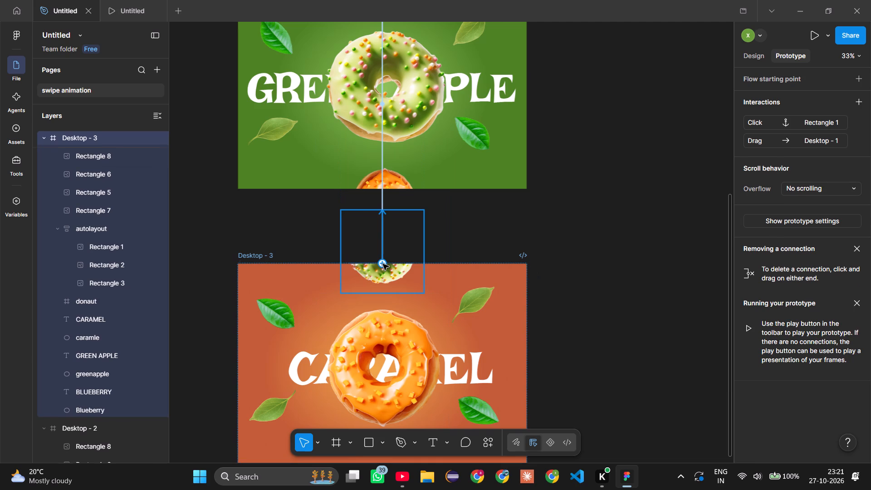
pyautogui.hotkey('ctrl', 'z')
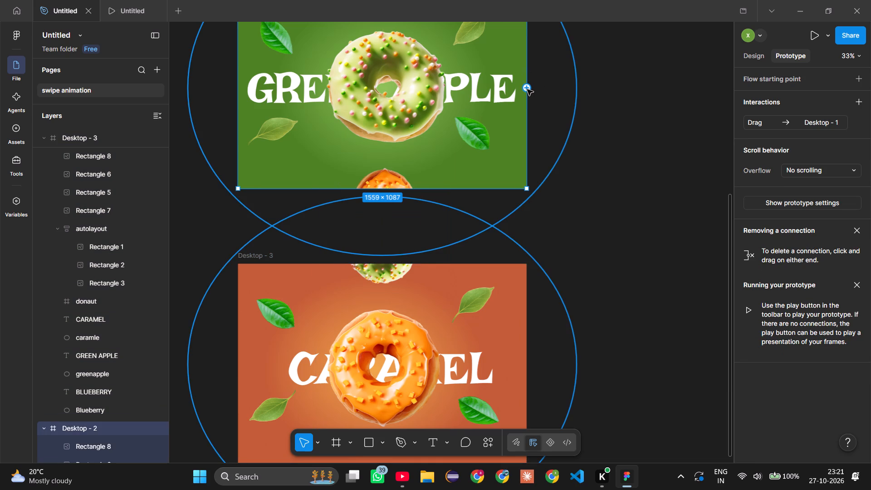
# Connect the Desktop - 2 frame down to Desktop - 3 with a prototype interaction and set its trigger to On drag.
pyautogui.moveTo(527, 87); pyautogui.dragTo(473, 194)
pyautogui.moveTo(473, 194); pyautogui.dragTo(387, 260)
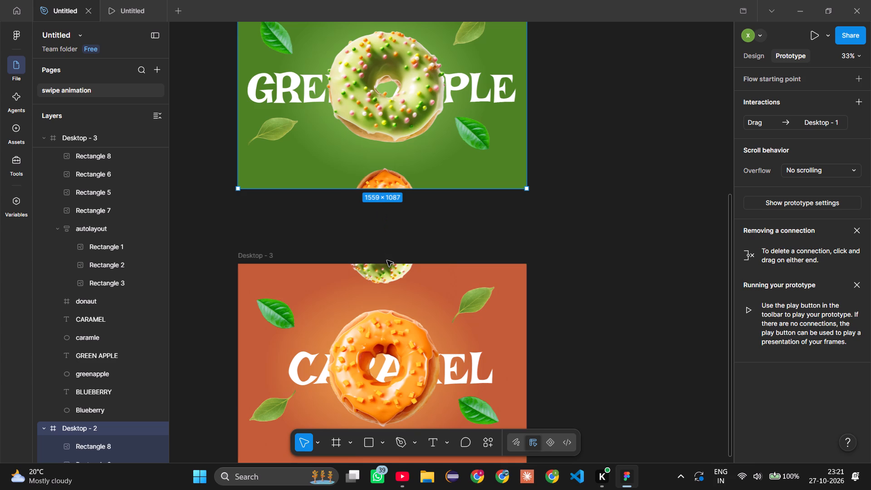
pyautogui.click(532, 76)
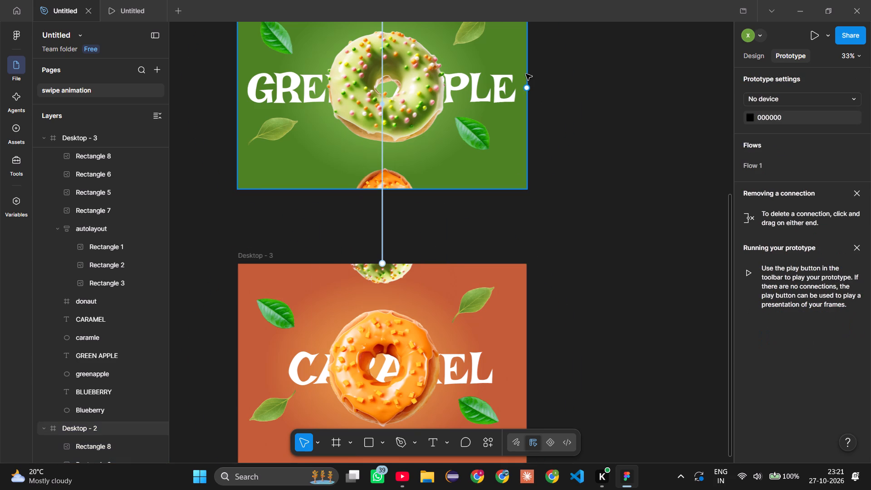
pyautogui.moveTo(526, 88); pyautogui.dragTo(375, 256)
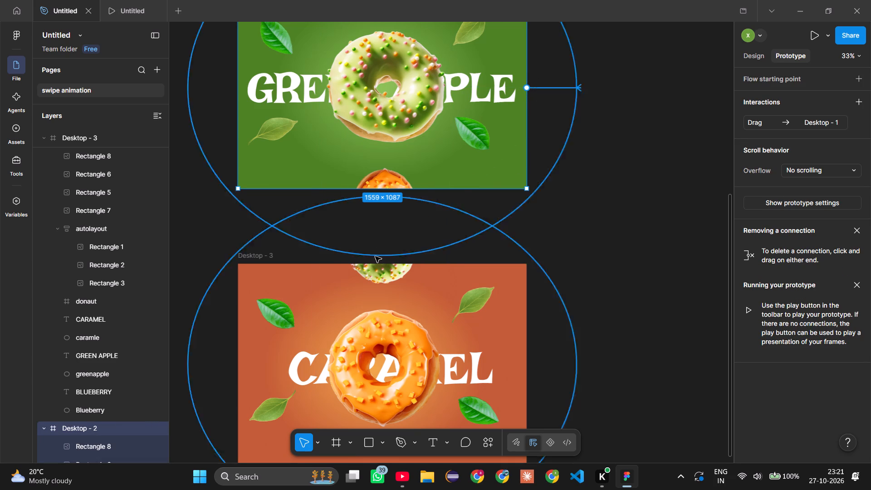
pyautogui.moveTo(375, 256); pyautogui.dragTo(381, 265)
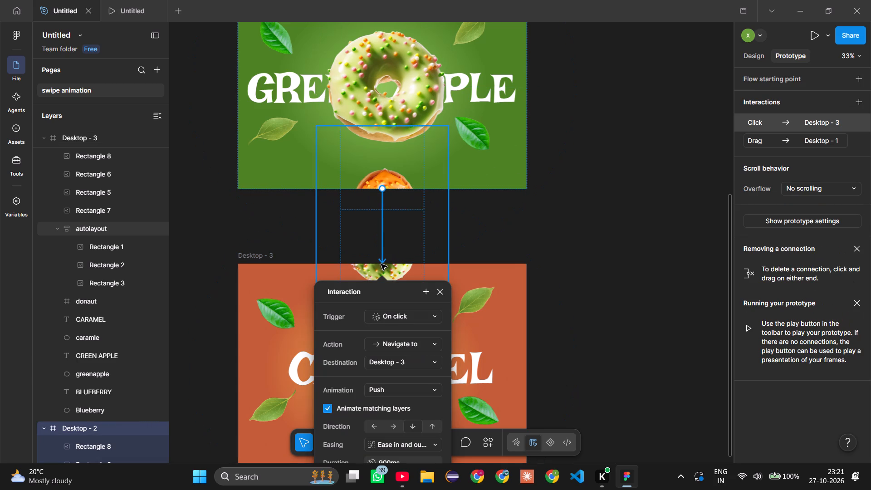
pyautogui.click(417, 315)
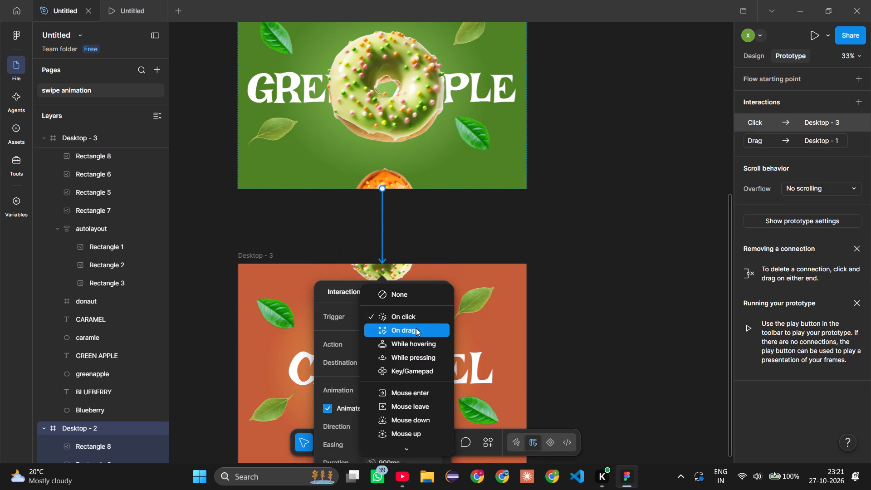
pyautogui.click(416, 328)
# Connect the Desktop - 3 frame back up to Desktop - 2 with a prototype interaction triggered On drag.
pyautogui.scroll(-2, 471, 335)
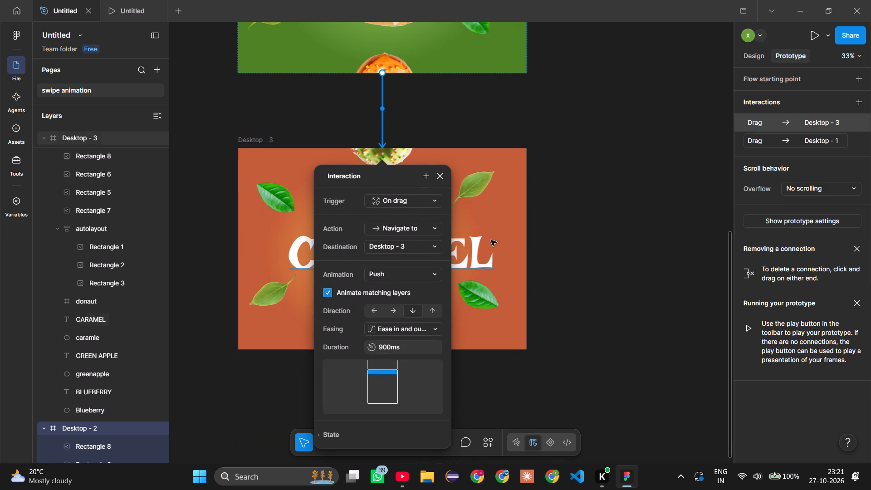
pyautogui.click(525, 241)
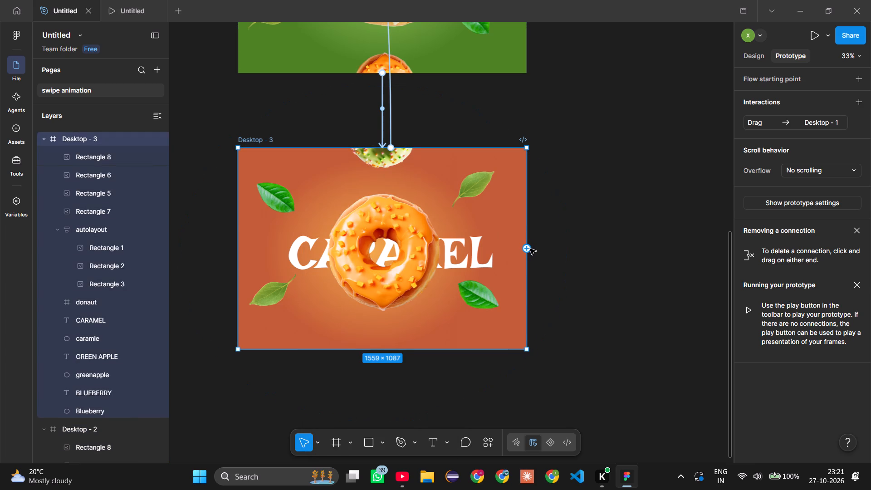
pyautogui.moveTo(530, 247); pyautogui.dragTo(469, 132)
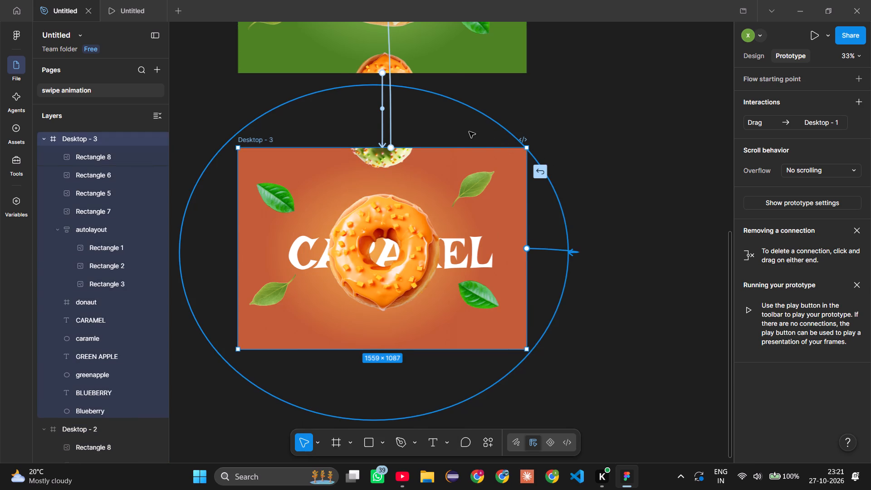
pyautogui.moveTo(469, 132); pyautogui.dragTo(384, 60)
pyautogui.click(420, 125)
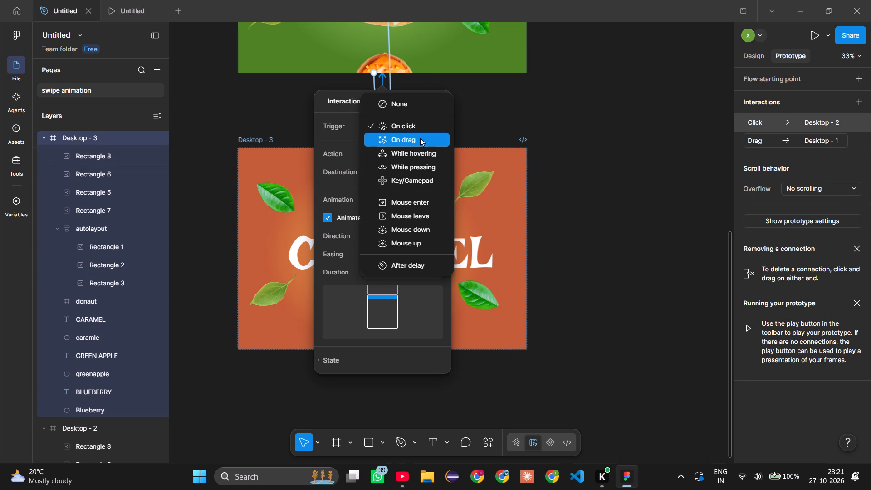
pyautogui.click(420, 138)
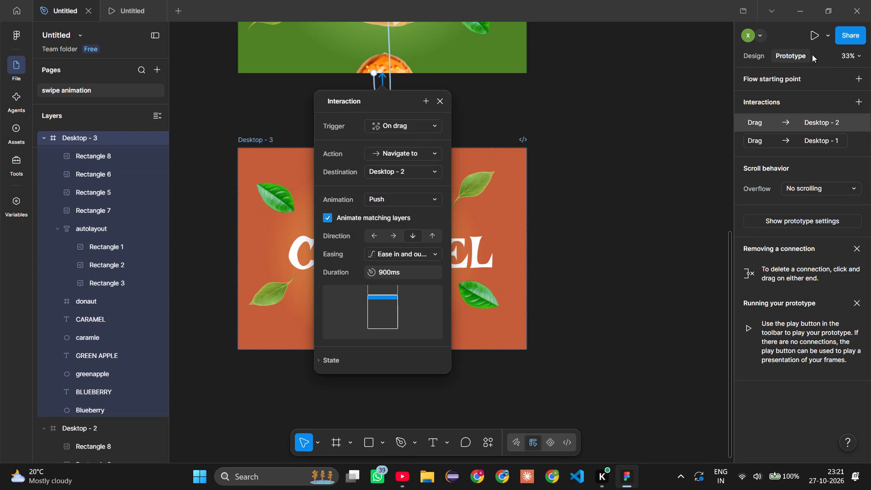
# Preview the prototype, advance through its frames to check the transitions, and close the preview.
pyautogui.click(814, 37)
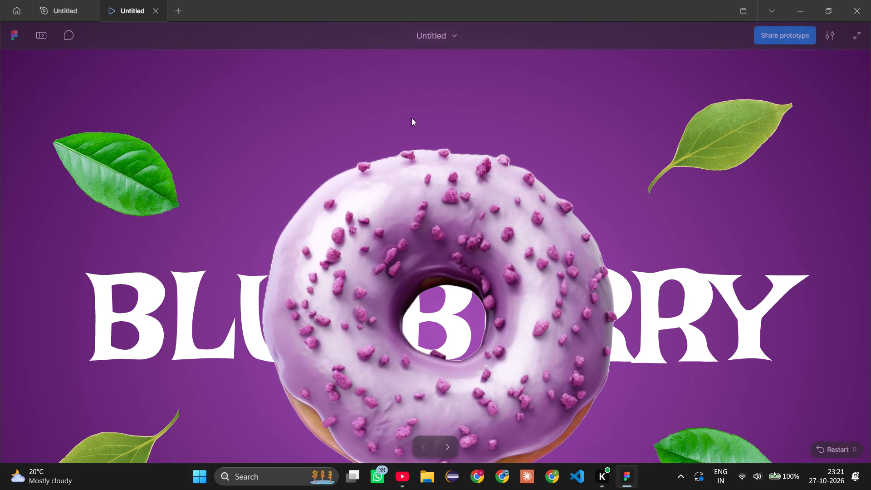
pyautogui.keyDown('ctrl'); pyautogui.click(446, 446); pyautogui.keyUp('ctrl')
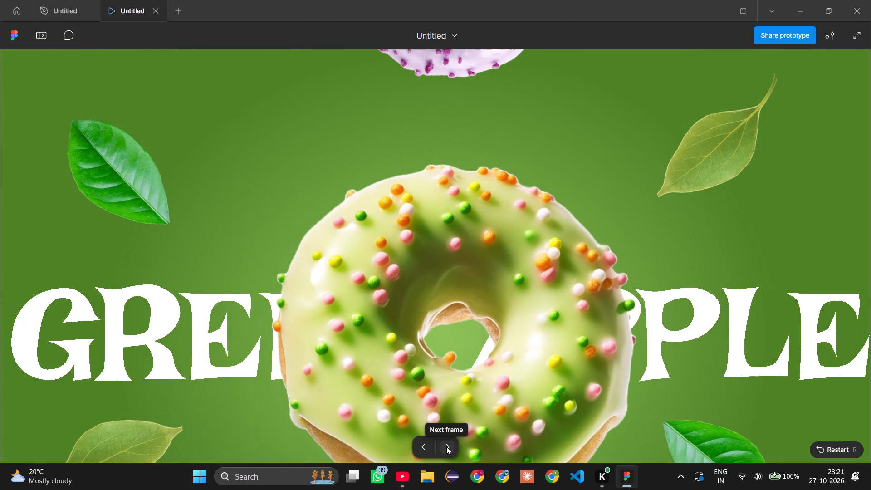
pyautogui.click(446, 446)
pyautogui.click(446, 446)
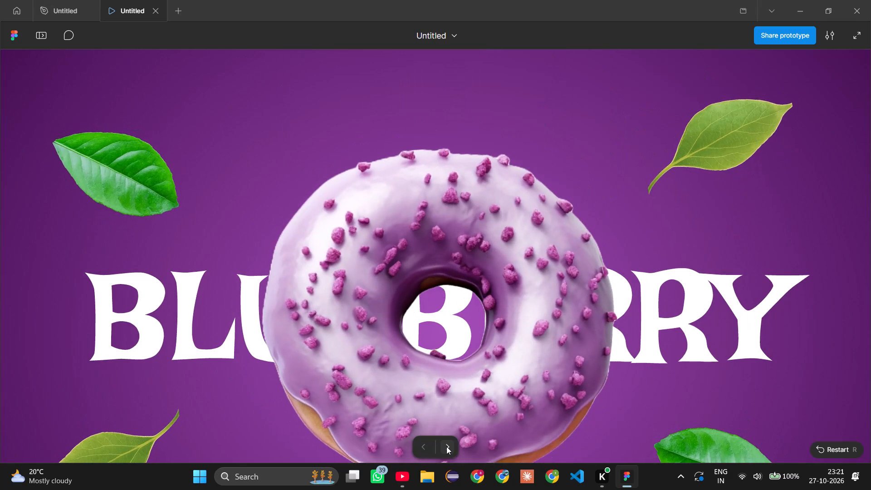
pyautogui.click(446, 446)
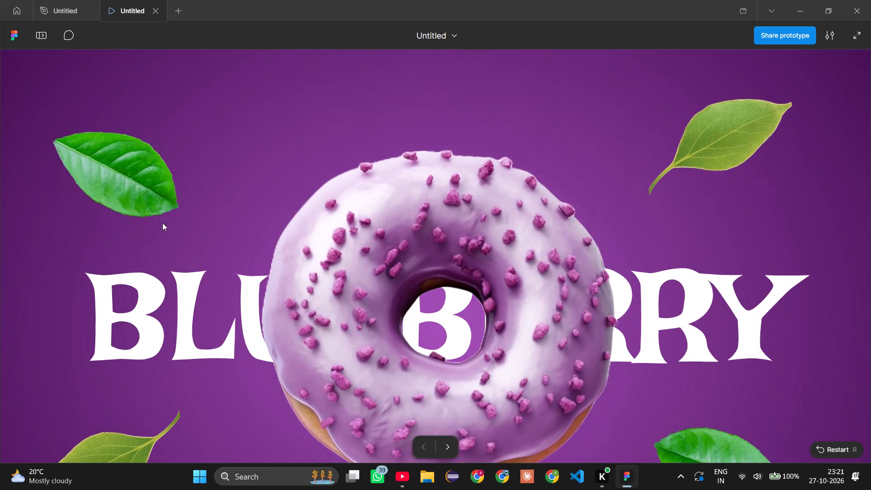
pyautogui.click(71, 11)
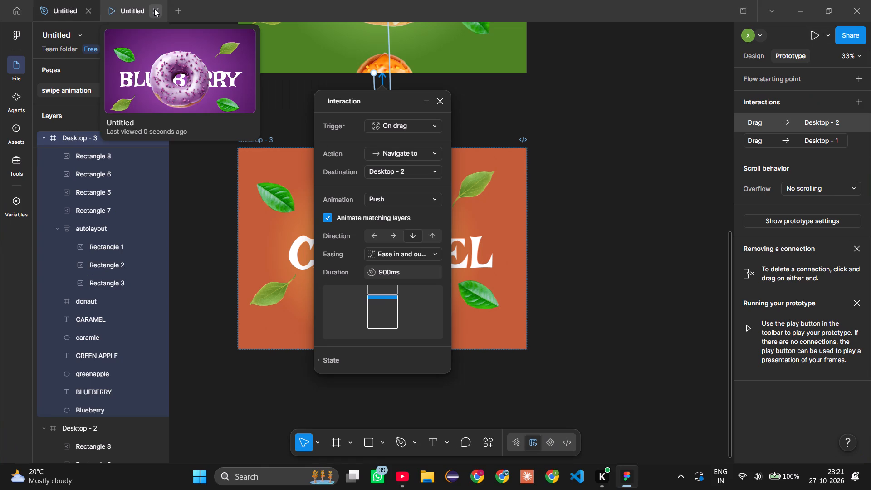
pyautogui.click(154, 9)
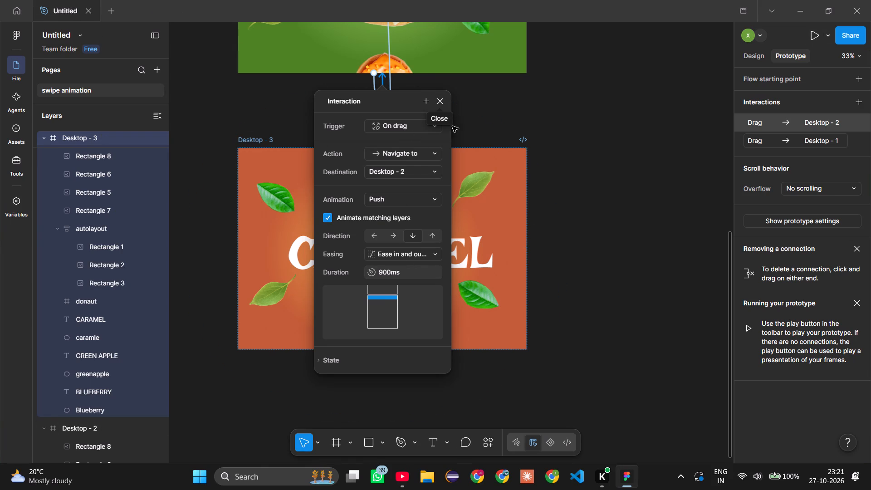
# Check the drag interactions between Desktop - 3 and Desktop - 2, including which destination frames can be chosen.
pyautogui.click(421, 171)
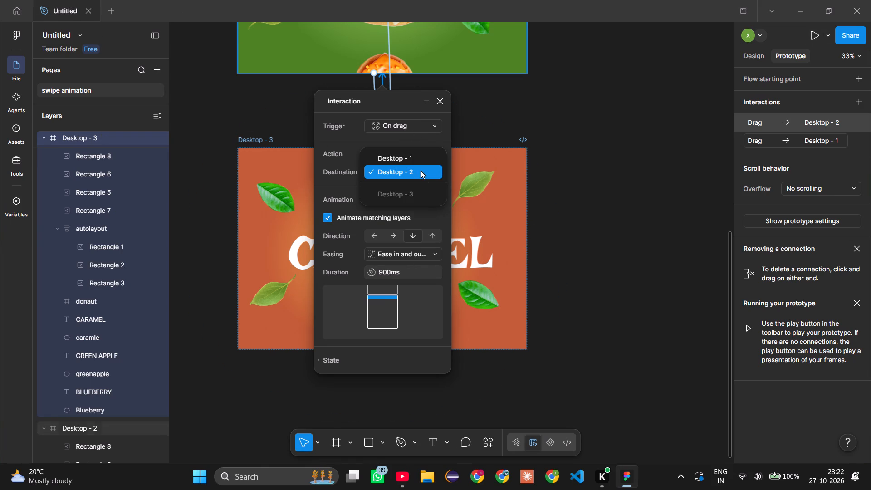
pyautogui.click(412, 192)
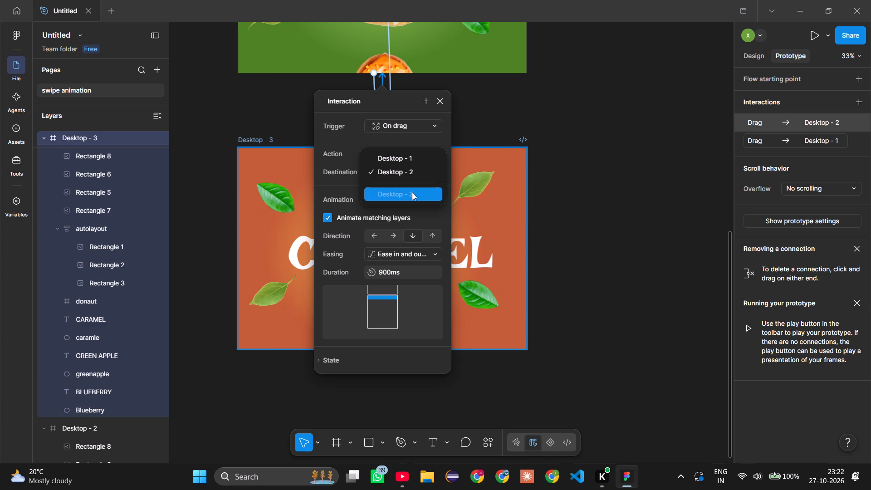
pyautogui.click(559, 217)
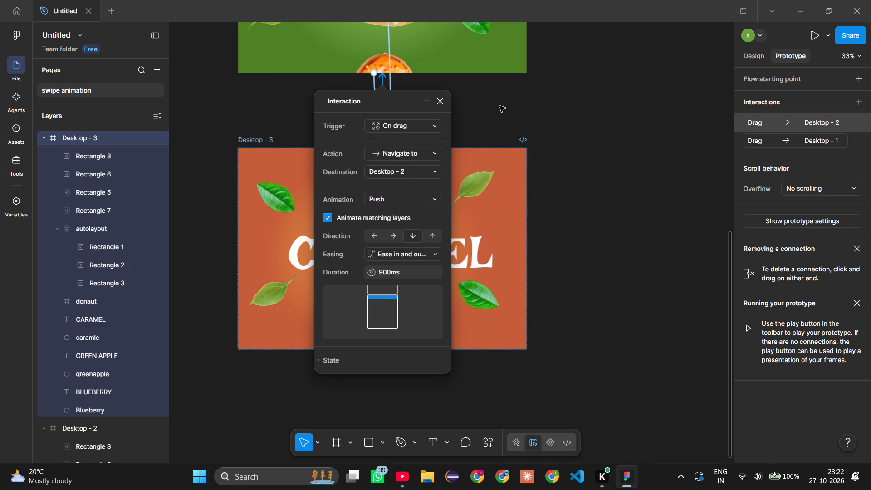
pyautogui.click(490, 120)
pyautogui.click(380, 115)
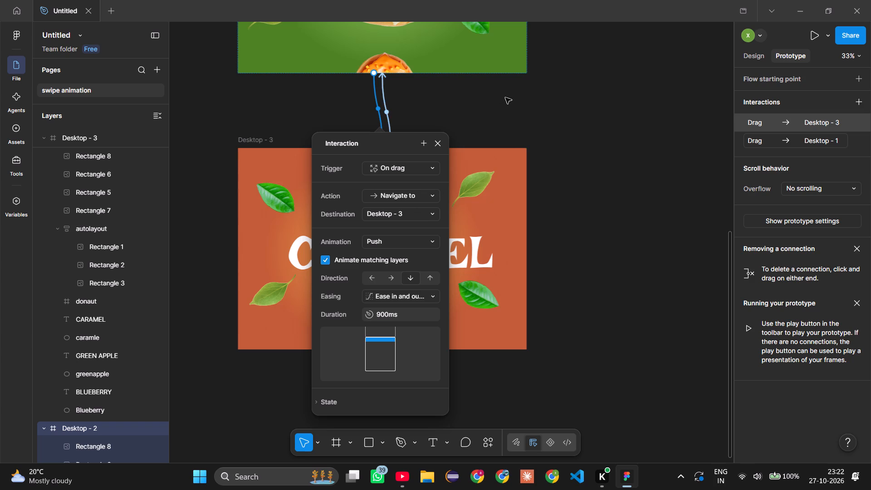
pyautogui.click(499, 114)
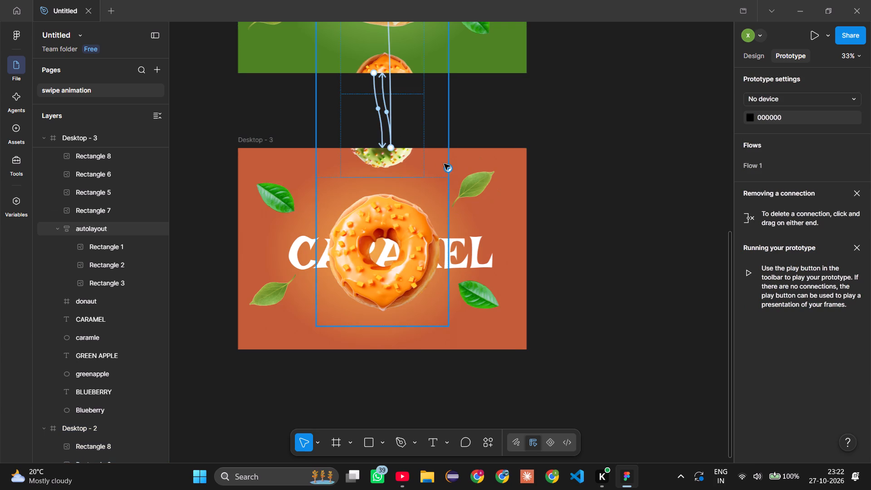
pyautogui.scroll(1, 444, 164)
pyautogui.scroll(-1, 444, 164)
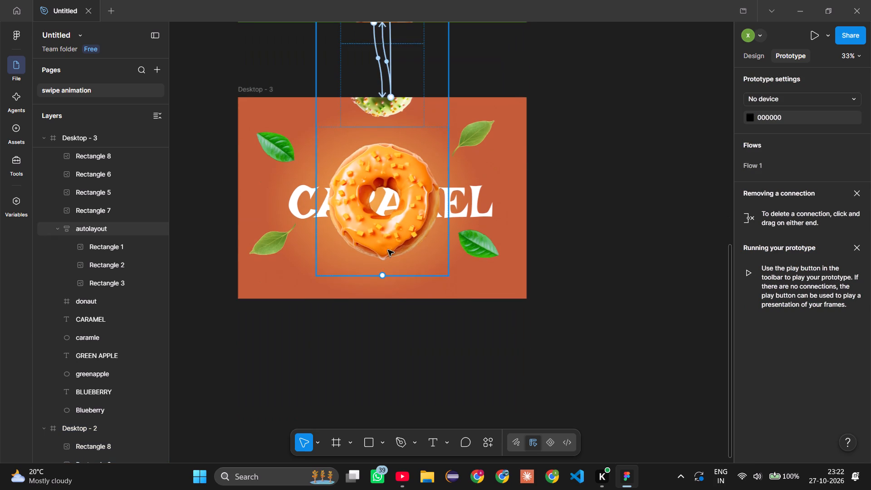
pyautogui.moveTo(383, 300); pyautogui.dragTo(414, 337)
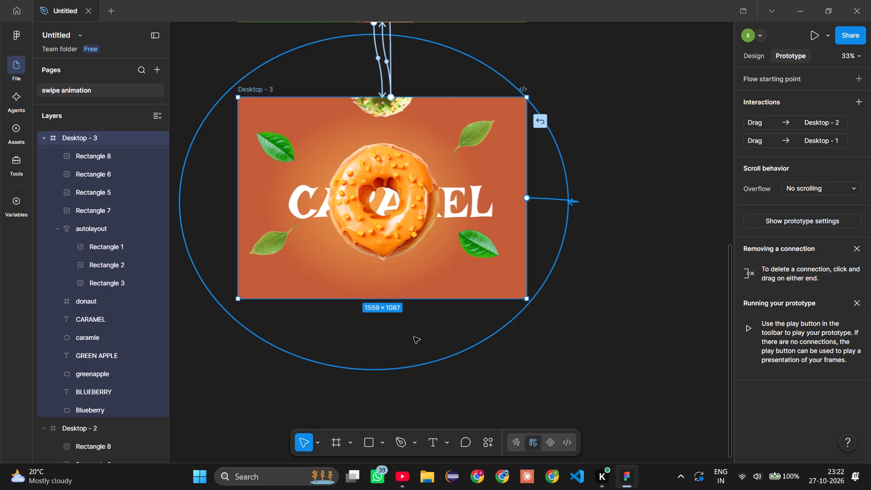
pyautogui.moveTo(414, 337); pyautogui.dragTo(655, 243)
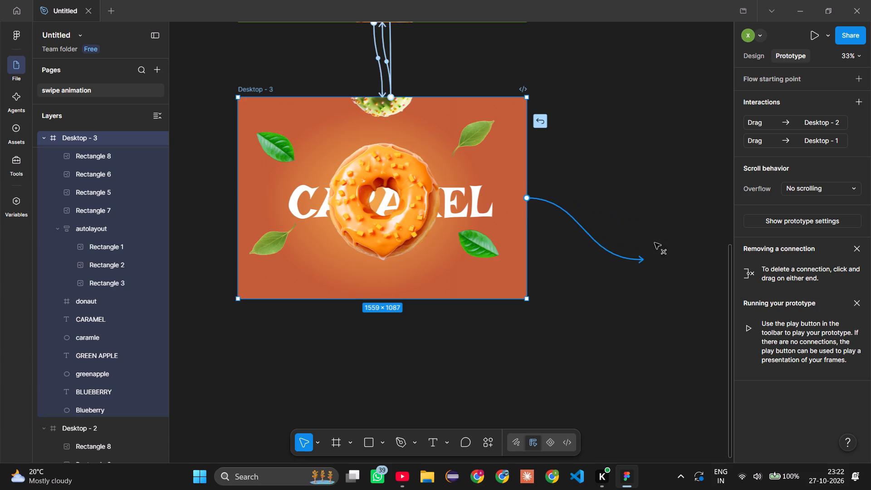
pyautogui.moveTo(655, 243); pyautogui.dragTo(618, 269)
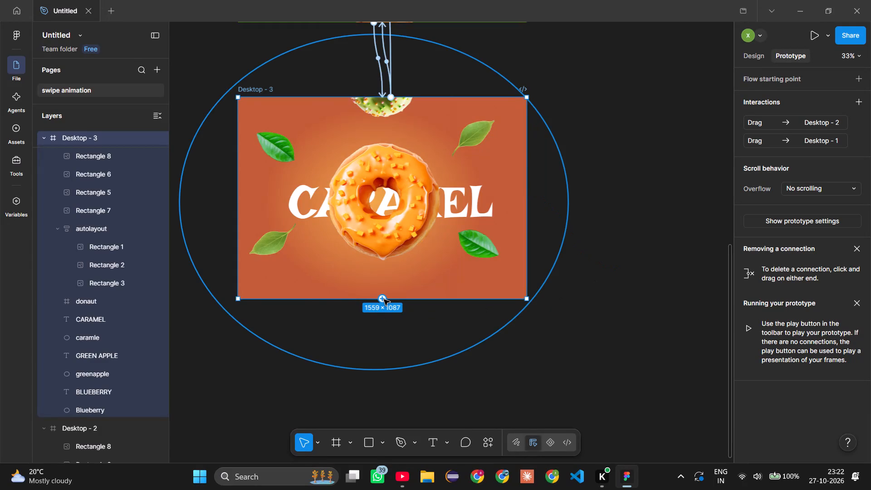
# Draw connections from Desktop - 3's bottom edge to its caramle ellipse, adding On click and While hovering Scroll to interactions.
pyautogui.click(384, 299)
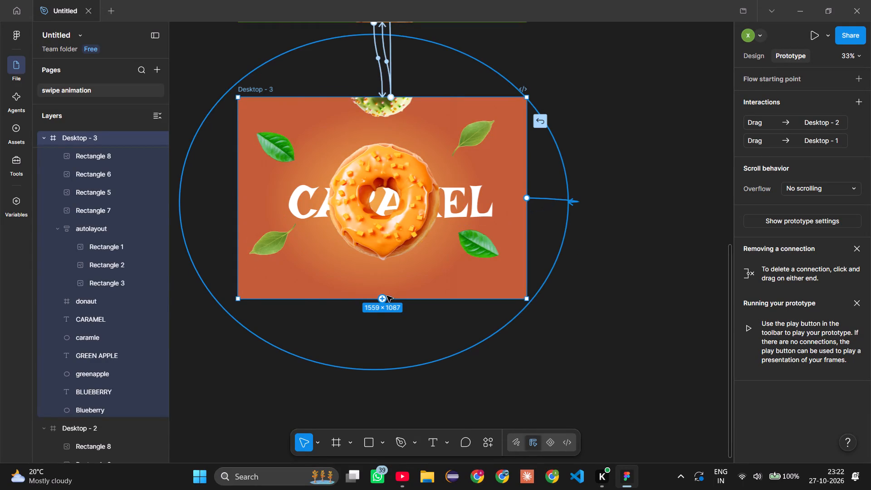
pyautogui.moveTo(383, 299); pyautogui.dragTo(377, 317)
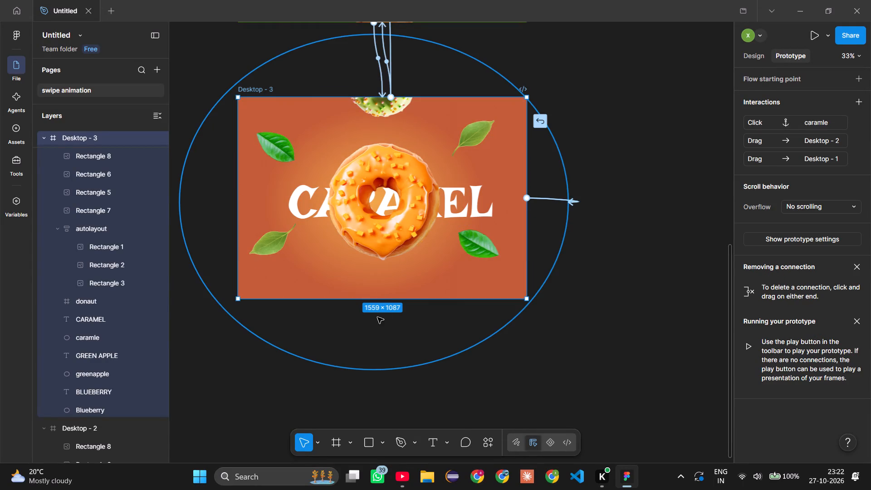
pyautogui.moveTo(377, 317); pyautogui.dragTo(377, 318)
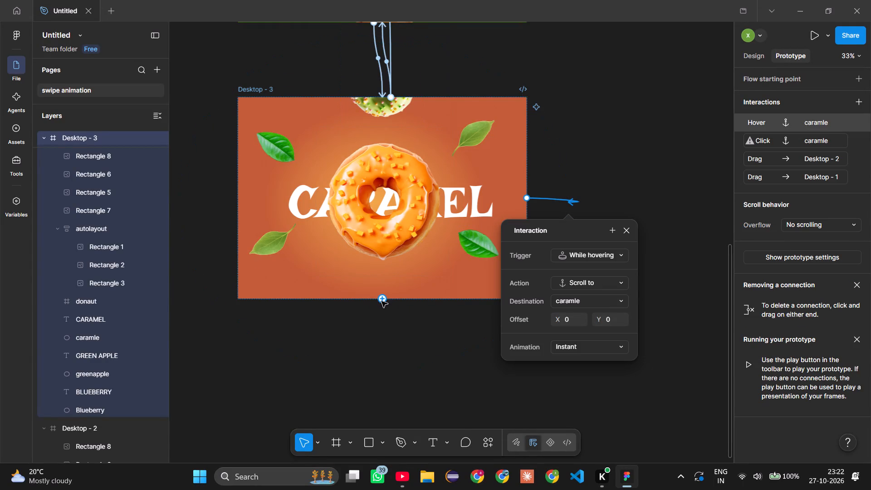
pyautogui.click(381, 299)
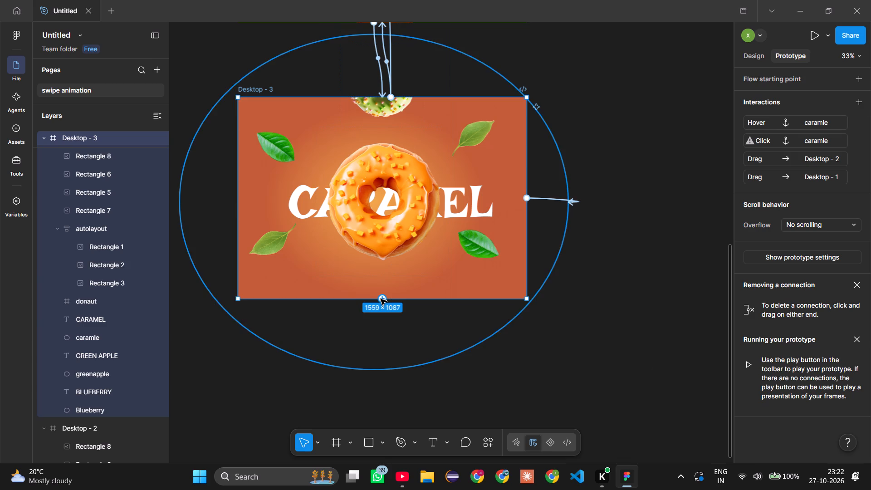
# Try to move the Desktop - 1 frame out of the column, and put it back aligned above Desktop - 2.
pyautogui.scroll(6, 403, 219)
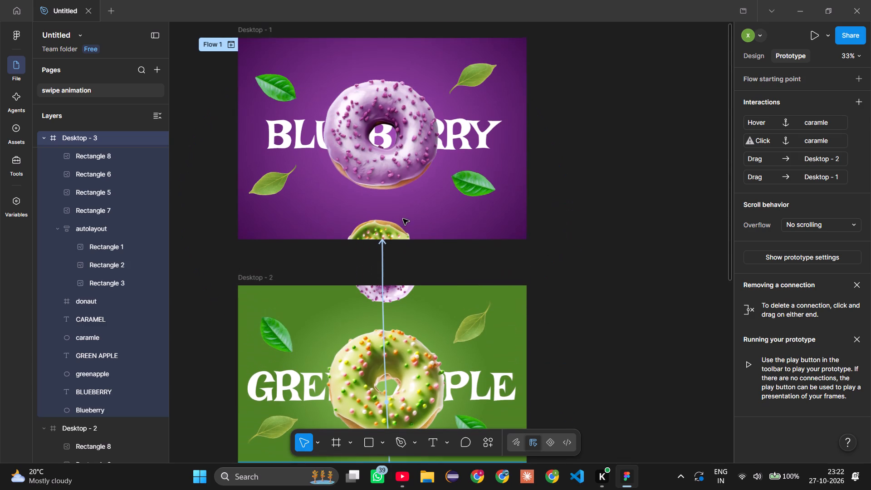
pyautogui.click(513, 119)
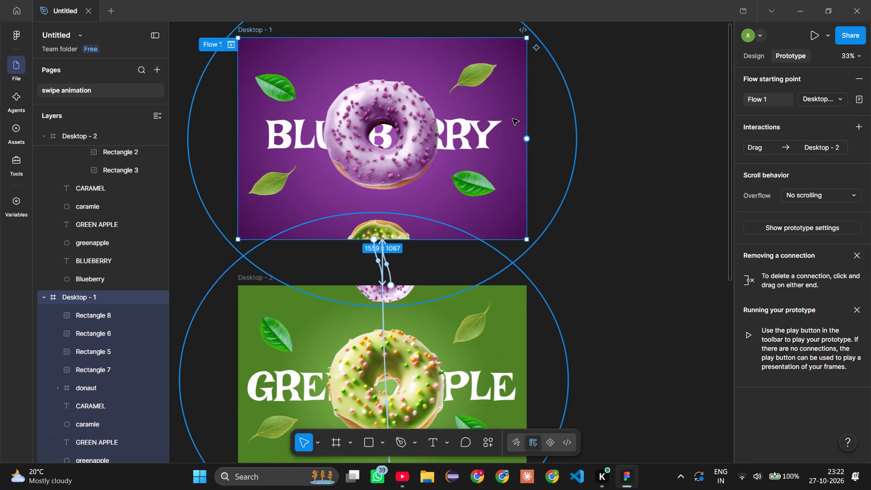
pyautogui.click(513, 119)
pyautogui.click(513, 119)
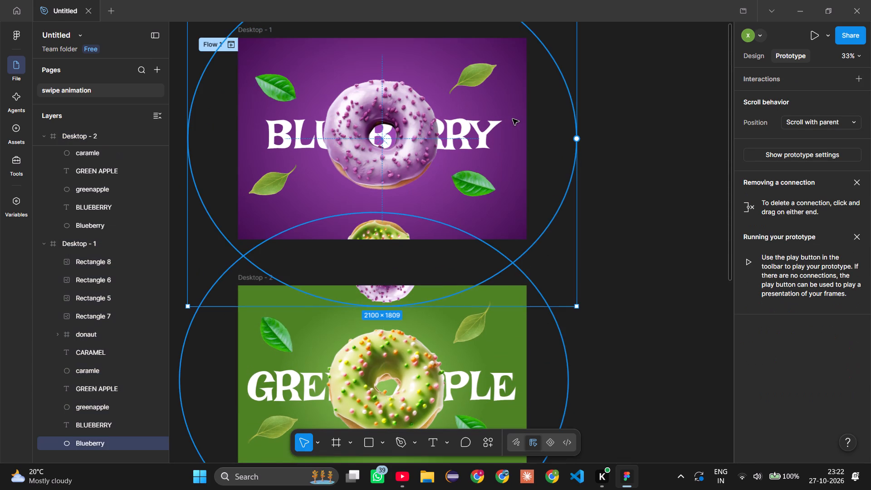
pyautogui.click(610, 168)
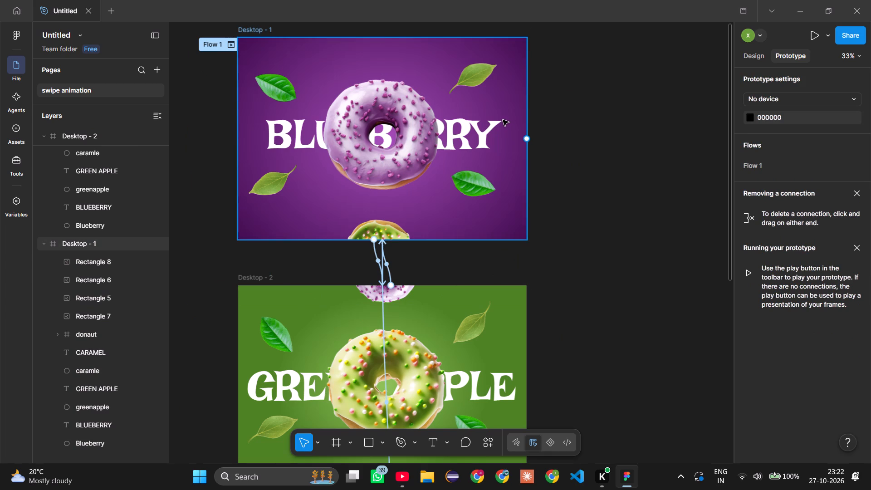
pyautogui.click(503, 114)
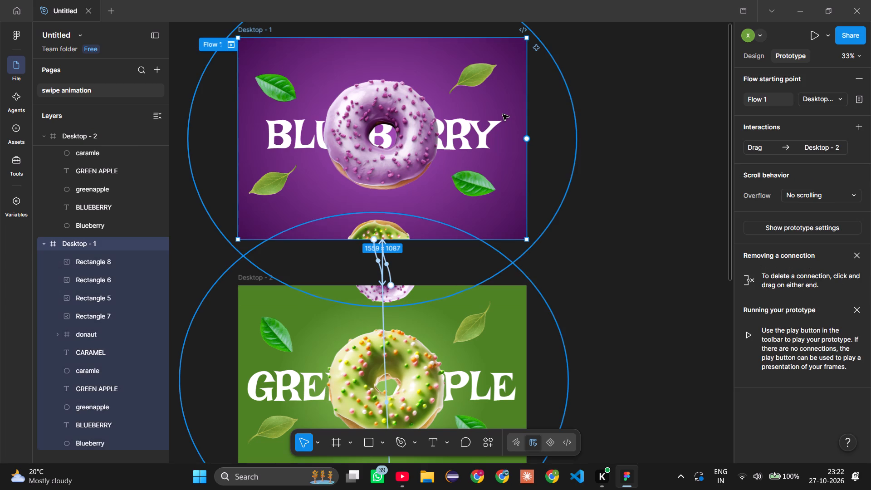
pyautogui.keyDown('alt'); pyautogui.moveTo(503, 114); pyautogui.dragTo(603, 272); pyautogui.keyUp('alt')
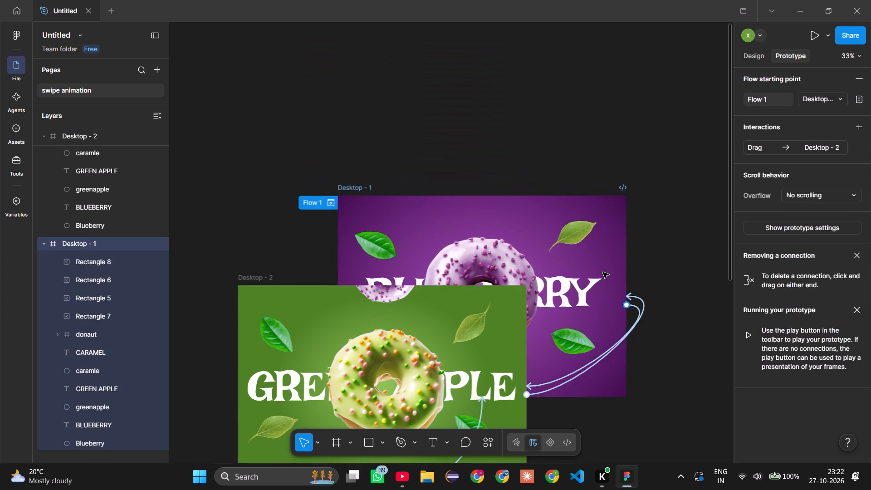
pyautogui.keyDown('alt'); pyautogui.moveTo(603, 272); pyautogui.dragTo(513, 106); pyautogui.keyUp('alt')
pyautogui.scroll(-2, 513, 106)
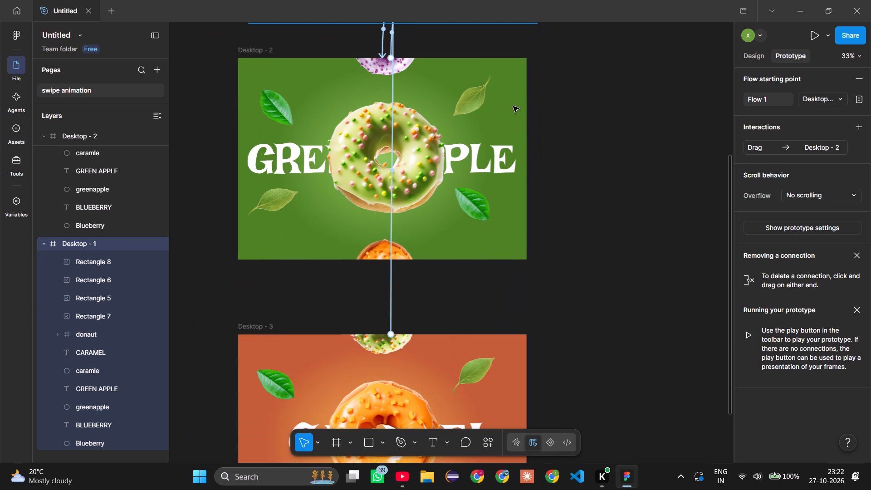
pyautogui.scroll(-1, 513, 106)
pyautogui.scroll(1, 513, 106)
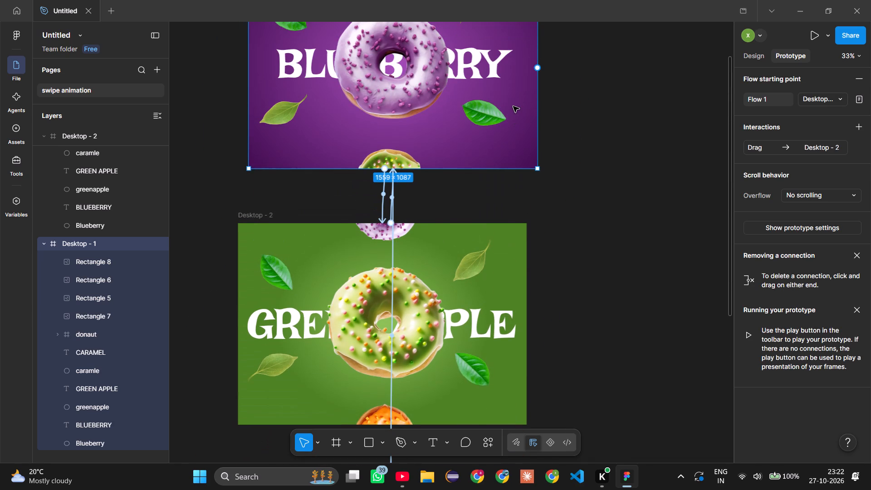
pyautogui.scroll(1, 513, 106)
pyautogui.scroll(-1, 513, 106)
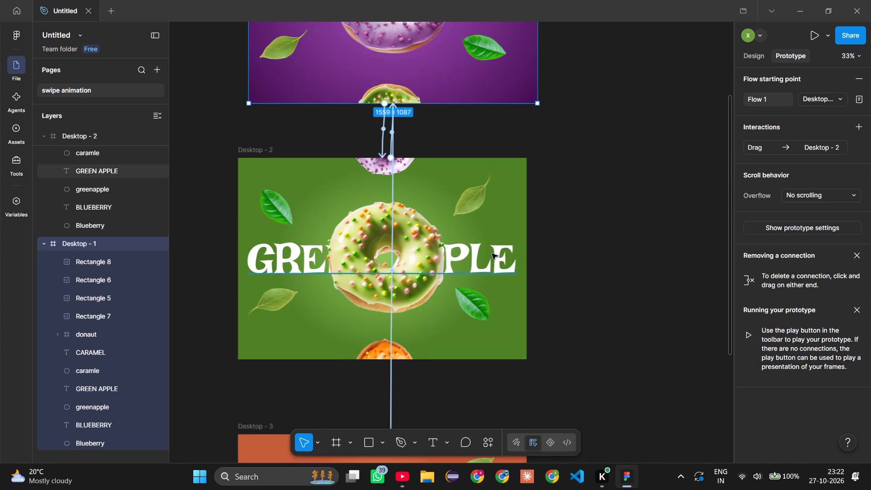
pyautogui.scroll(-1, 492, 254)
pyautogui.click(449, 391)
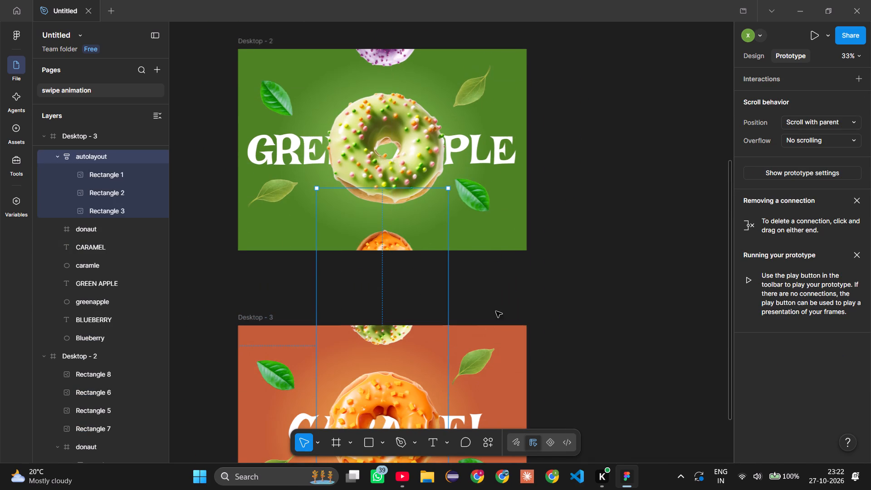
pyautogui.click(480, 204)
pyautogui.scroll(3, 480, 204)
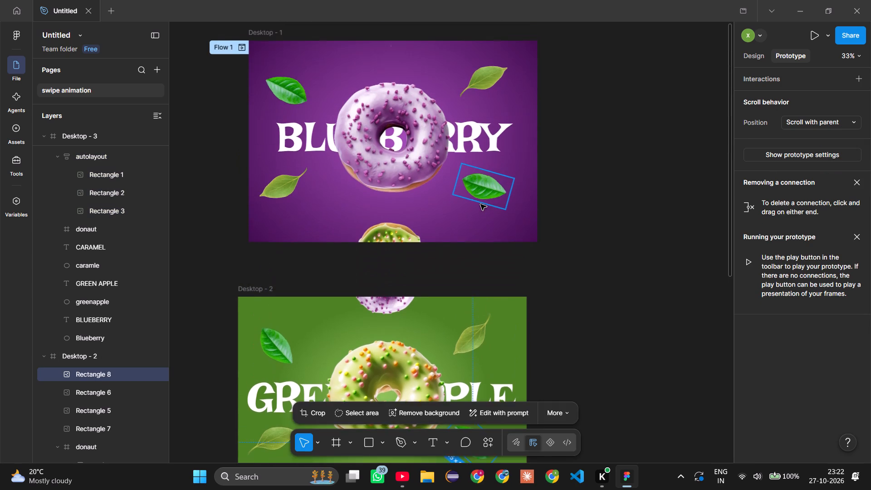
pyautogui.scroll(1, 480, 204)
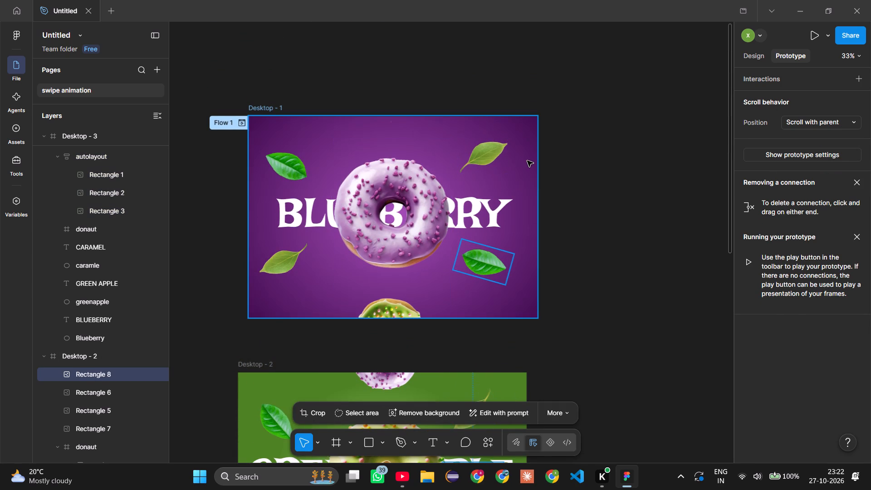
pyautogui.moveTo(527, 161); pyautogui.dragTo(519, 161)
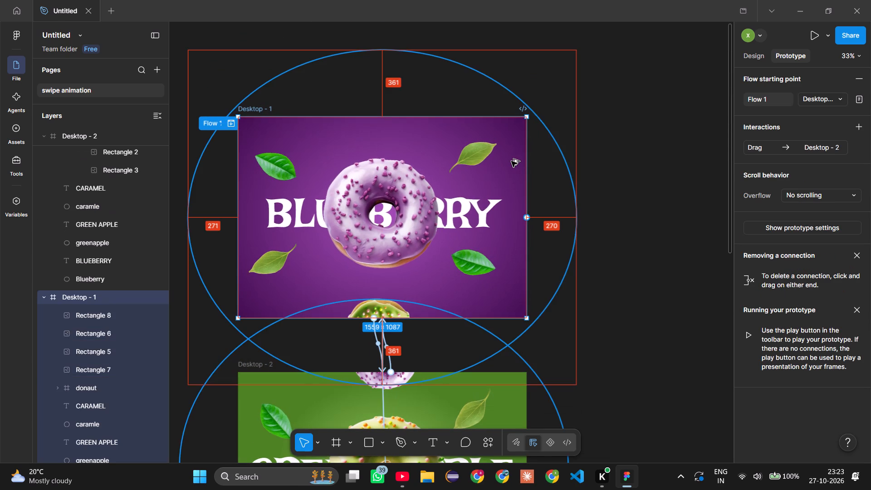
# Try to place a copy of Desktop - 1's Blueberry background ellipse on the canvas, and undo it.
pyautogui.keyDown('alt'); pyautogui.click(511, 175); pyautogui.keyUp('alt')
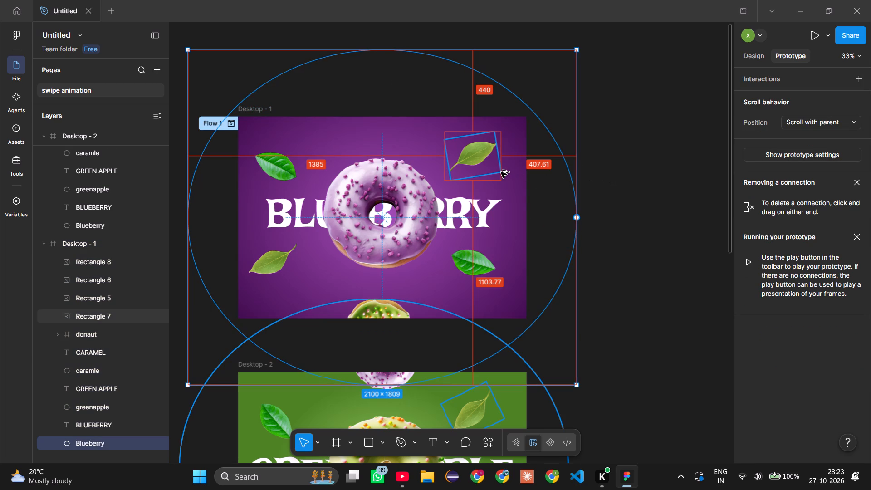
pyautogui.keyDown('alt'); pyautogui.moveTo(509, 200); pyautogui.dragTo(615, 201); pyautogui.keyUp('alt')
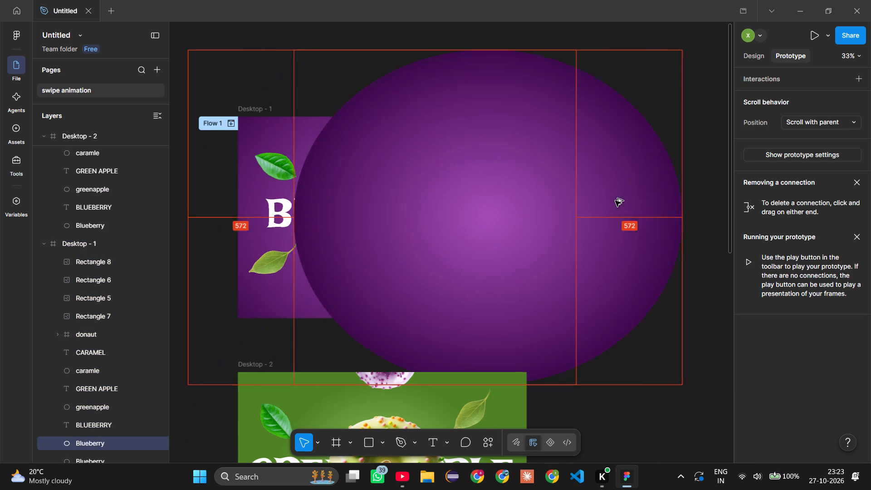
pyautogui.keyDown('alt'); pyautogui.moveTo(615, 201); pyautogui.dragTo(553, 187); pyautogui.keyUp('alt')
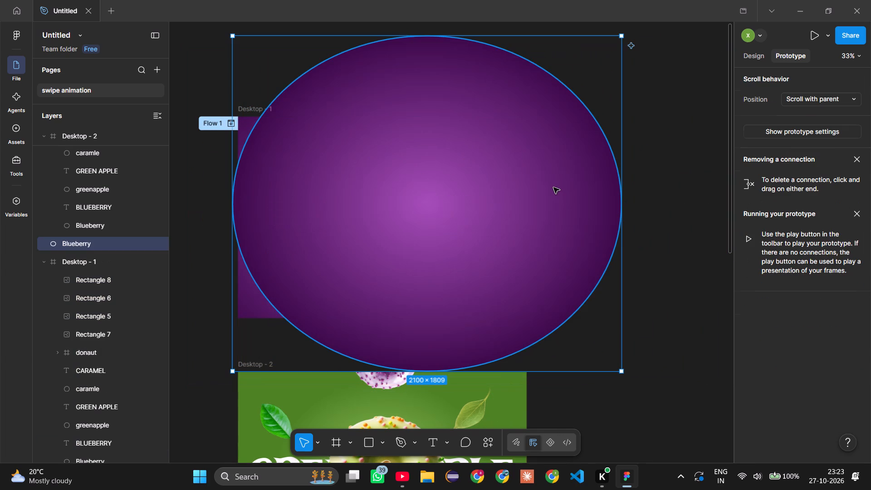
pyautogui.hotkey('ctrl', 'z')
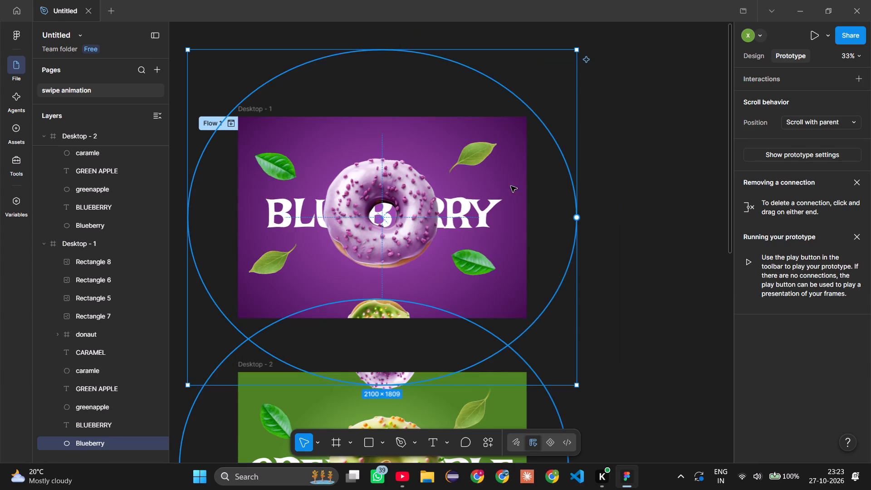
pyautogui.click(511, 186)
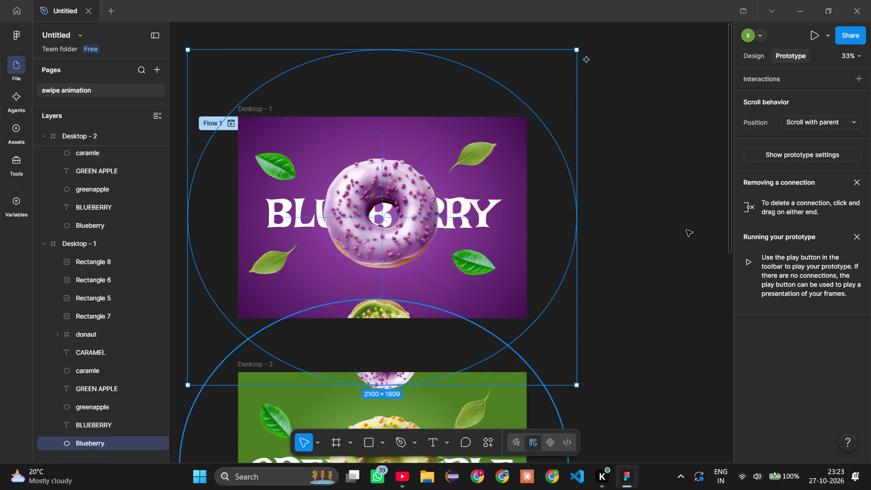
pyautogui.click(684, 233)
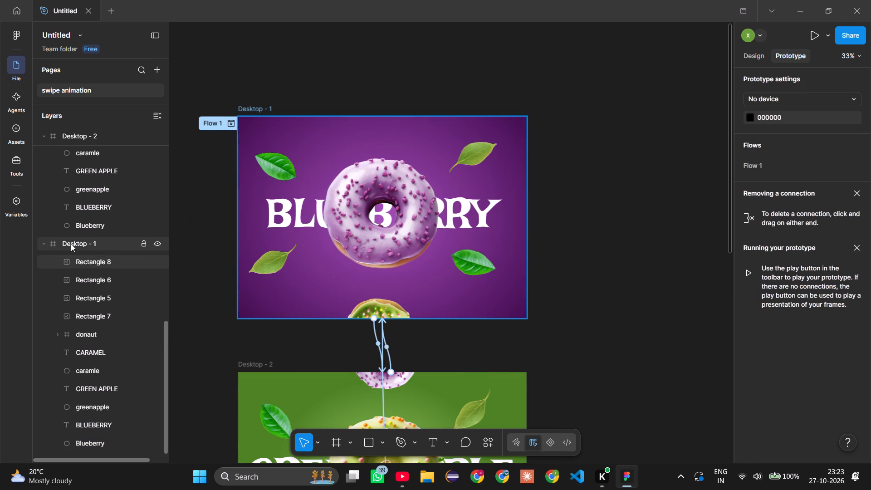
# Duplicate the whole Desktop - 1 Blueberry frame and place the copy beside the original.
pyautogui.click(71, 244)
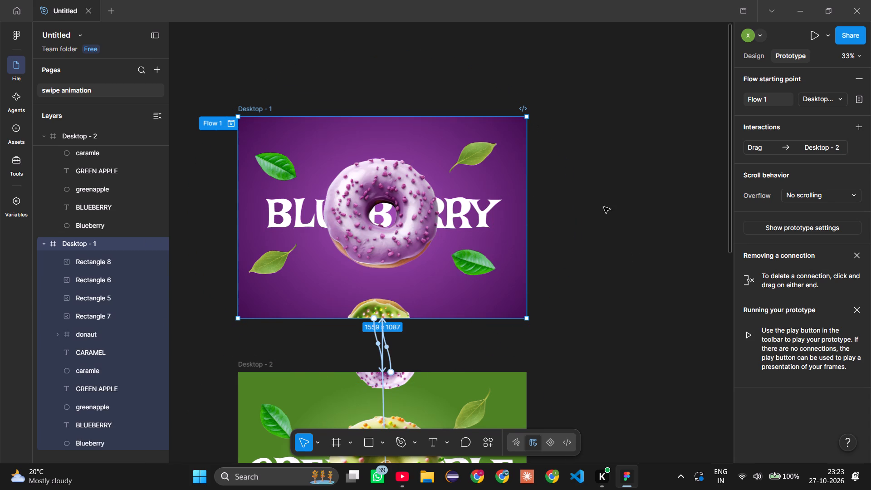
pyautogui.keyDown('alt'); pyautogui.moveTo(511, 159); pyautogui.dragTo(695, 177); pyautogui.keyUp('alt')
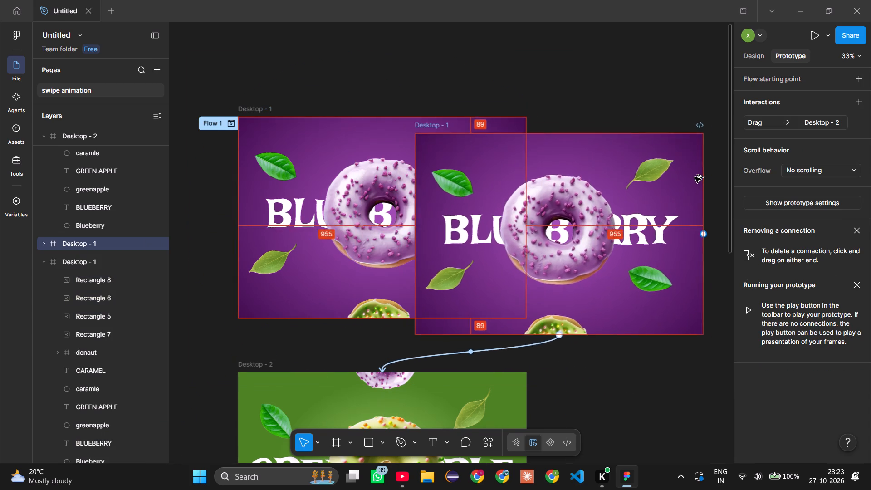
pyautogui.keyDown('alt'); pyautogui.moveTo(695, 177); pyautogui.dragTo(707, 169); pyautogui.keyUp('alt')
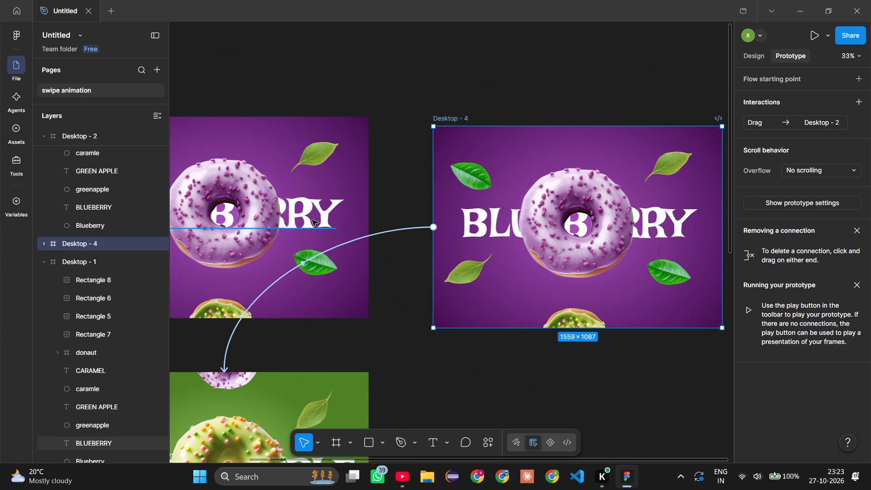
# Delete the drag connection from the copied frame Desktop - 4 to Desktop - 2.
pyautogui.click(351, 169)
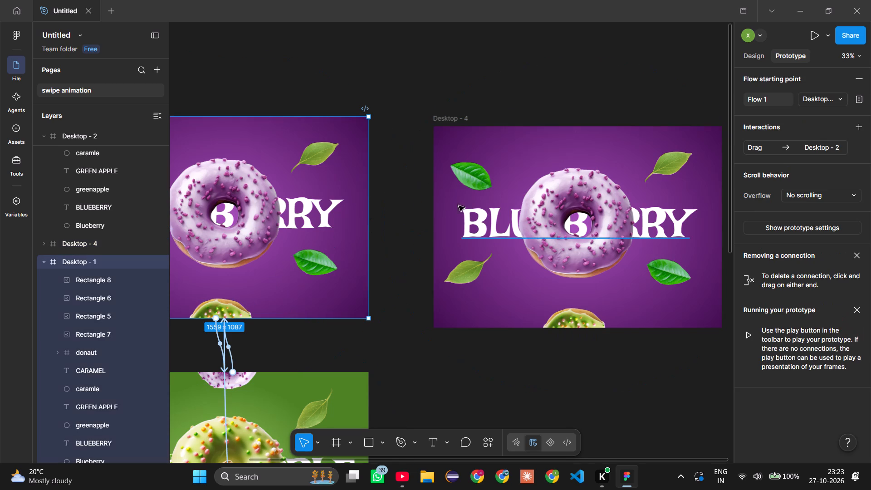
pyautogui.click(435, 211)
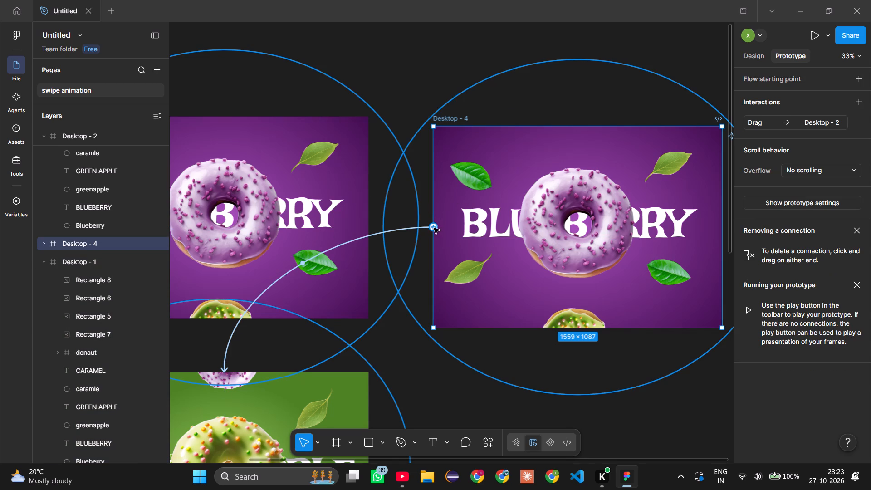
pyautogui.click(401, 228)
pyautogui.press('Delete')
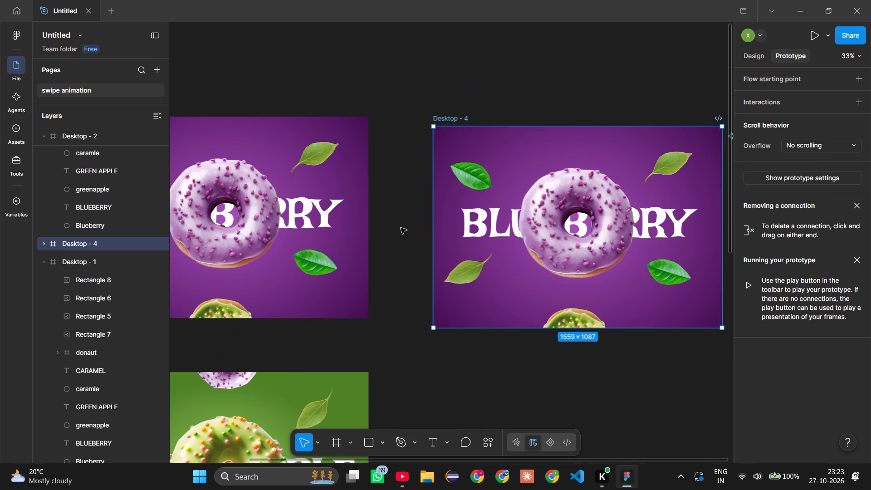
# Move the Desktop - 4 frame below Desktop - 3 and line it up with the column of frames.
pyautogui.scroll(-1, 518, 247)
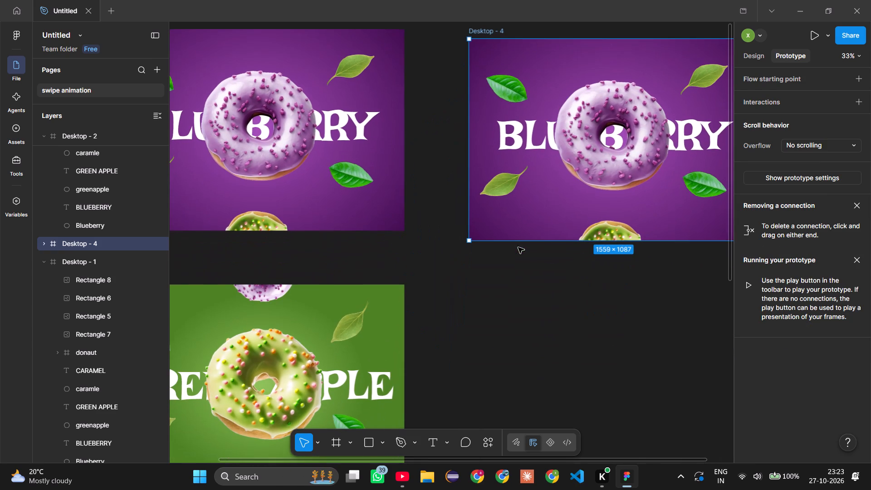
pyautogui.moveTo(533, 57); pyautogui.dragTo(545, 183)
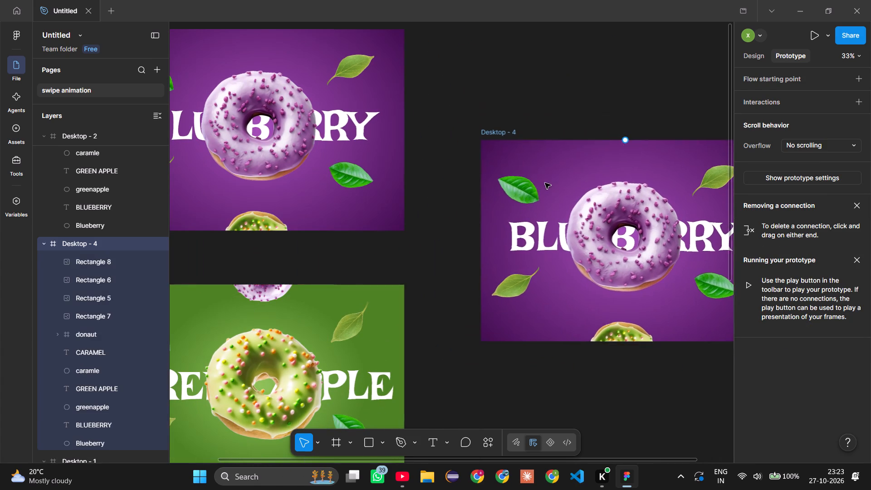
pyautogui.moveTo(545, 183); pyautogui.dragTo(448, 477)
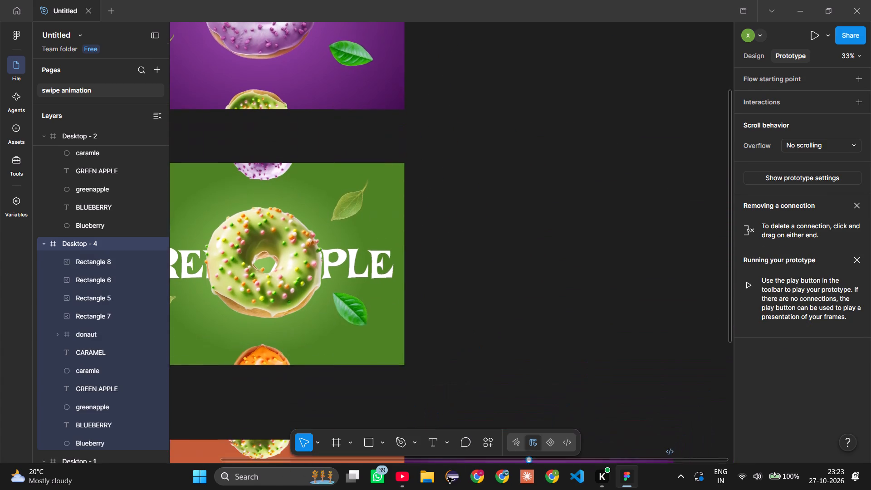
pyautogui.moveTo(448, 477); pyautogui.dragTo(202, 399)
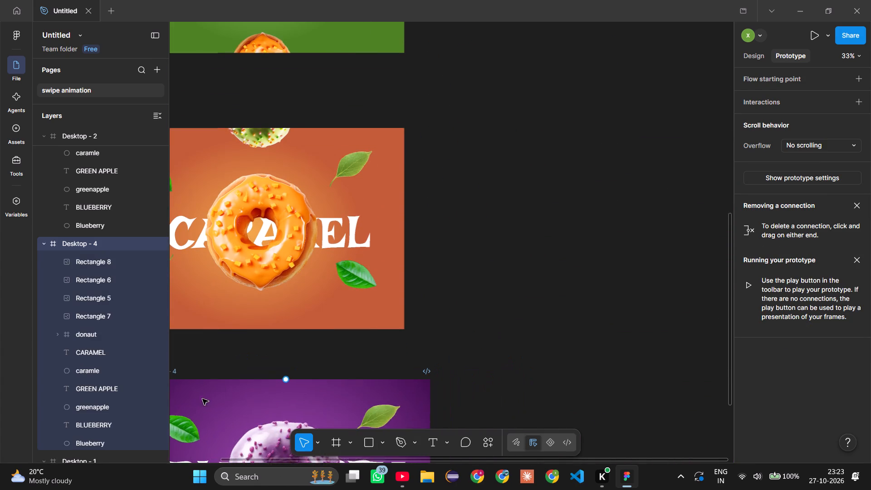
pyautogui.moveTo(202, 399); pyautogui.dragTo(200, 398)
pyautogui.hscroll(3, 343, 348)
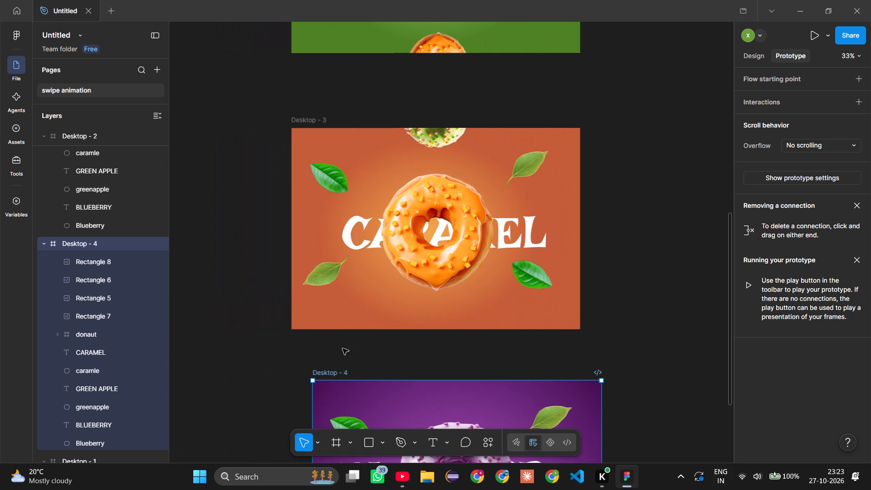
pyautogui.scroll(-2, 353, 343)
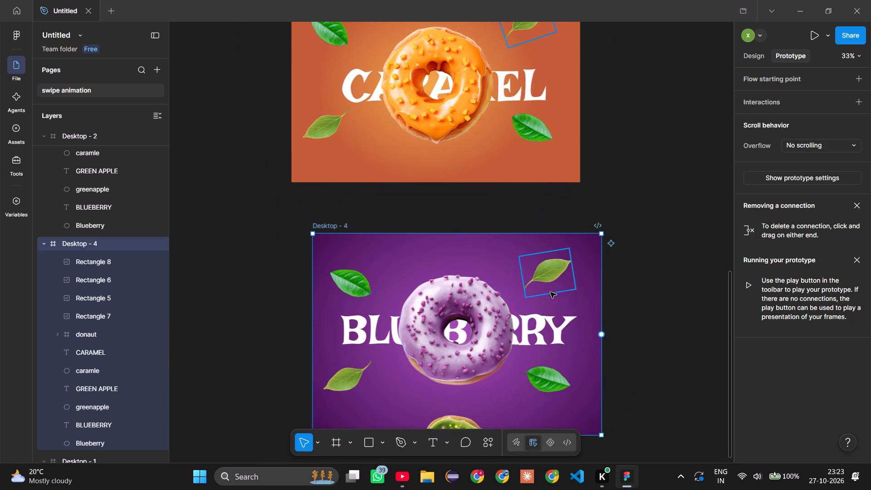
pyautogui.moveTo(367, 260); pyautogui.dragTo(345, 259)
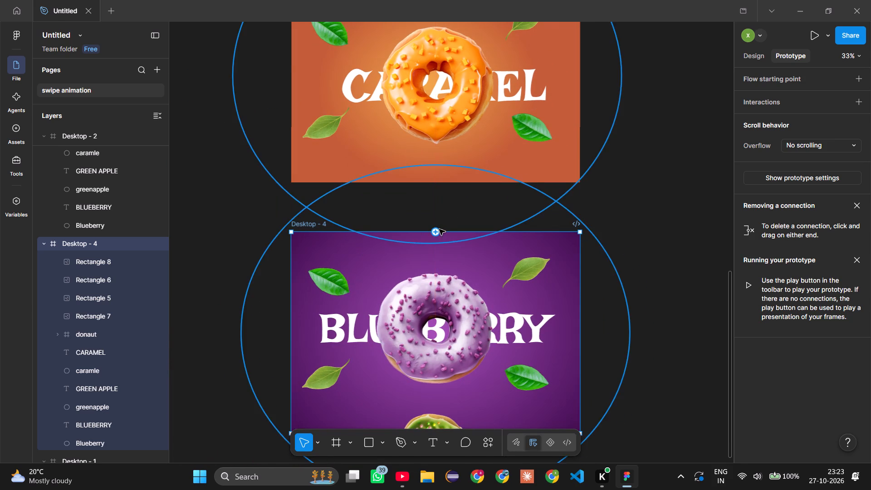
# Delete the Hover and Click scroll-to interactions targeting caramle from the Desktop - 3 Caramel frame.
pyautogui.scroll(5, 439, 229)
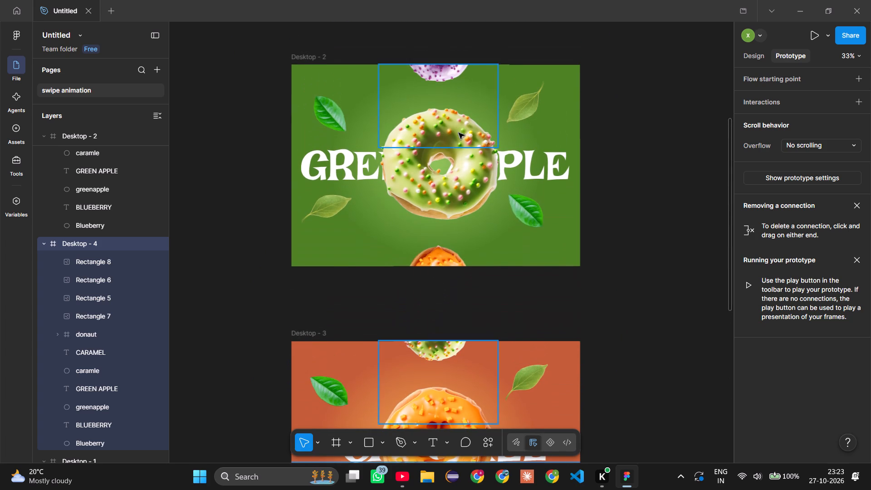
pyautogui.click(563, 141)
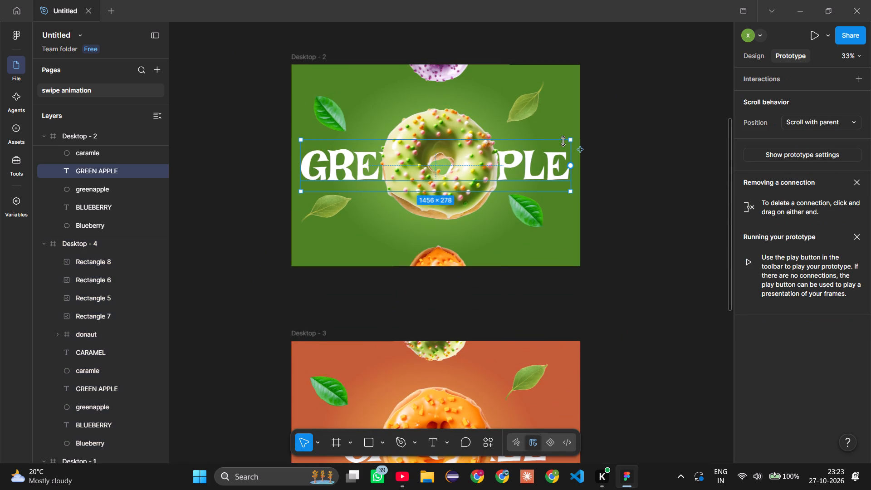
pyautogui.click(573, 109)
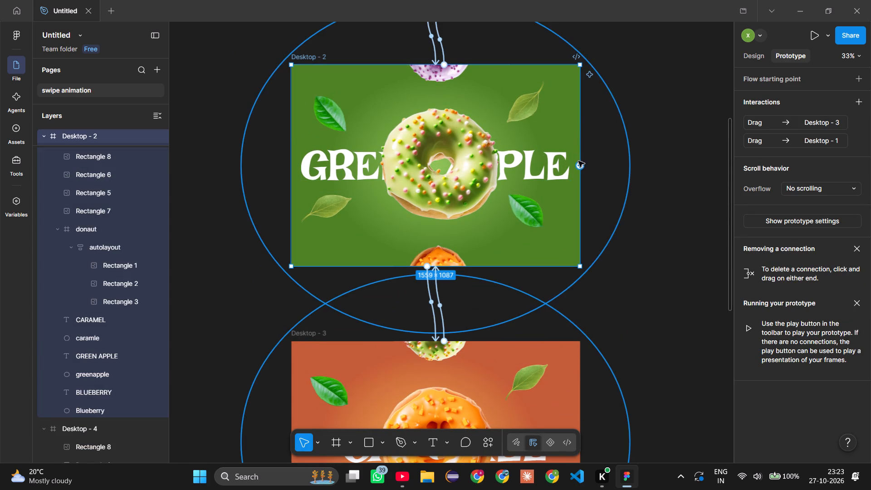
pyautogui.scroll(-2, 575, 204)
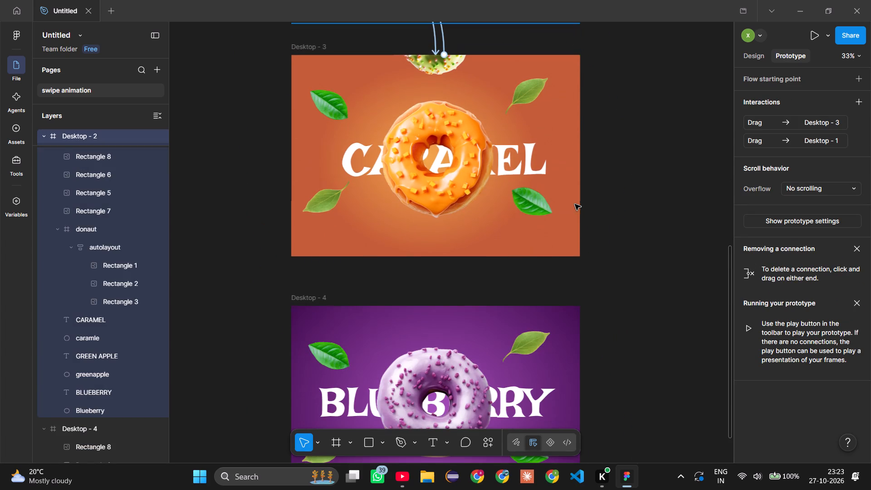
pyautogui.scroll(-1, 575, 204)
pyautogui.click(581, 149)
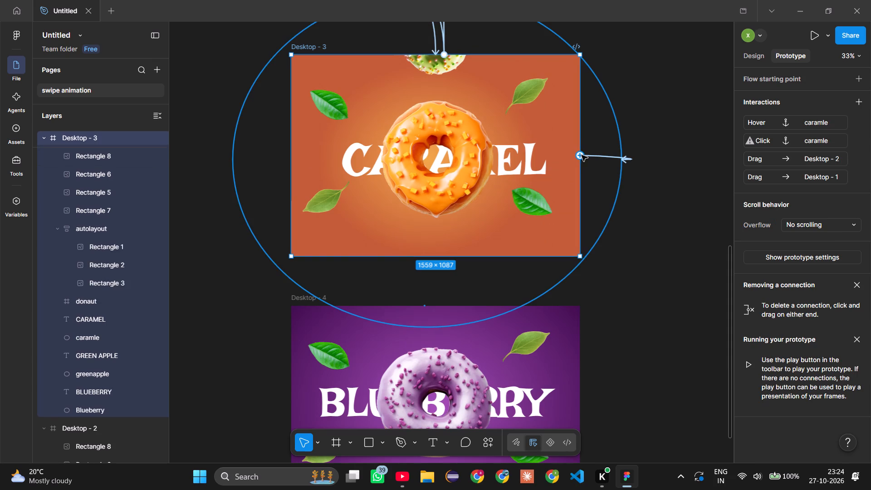
pyautogui.click(598, 156)
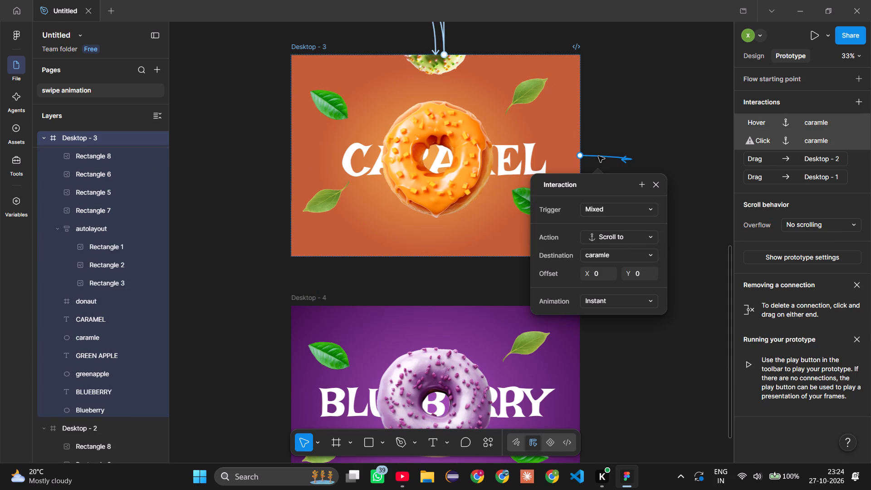
pyautogui.press('Delete')
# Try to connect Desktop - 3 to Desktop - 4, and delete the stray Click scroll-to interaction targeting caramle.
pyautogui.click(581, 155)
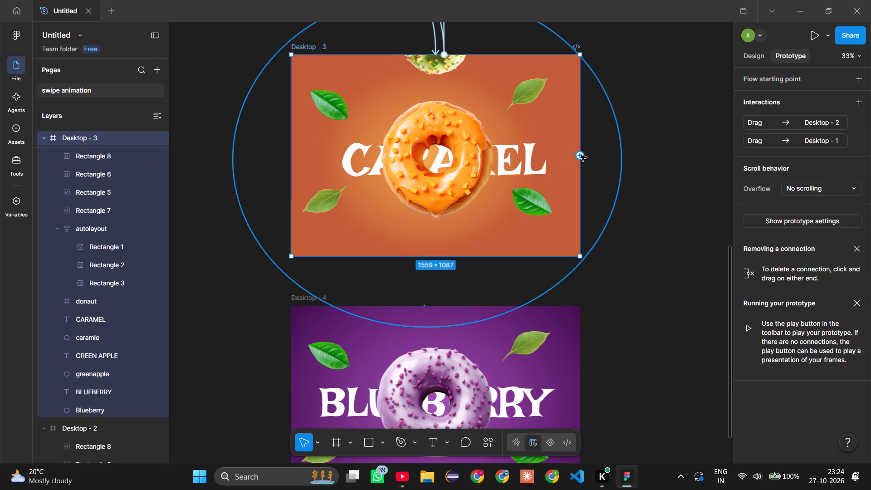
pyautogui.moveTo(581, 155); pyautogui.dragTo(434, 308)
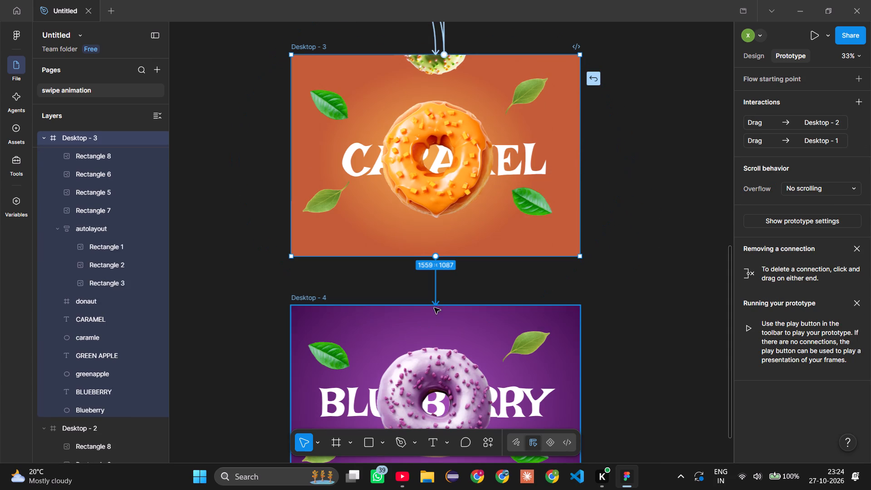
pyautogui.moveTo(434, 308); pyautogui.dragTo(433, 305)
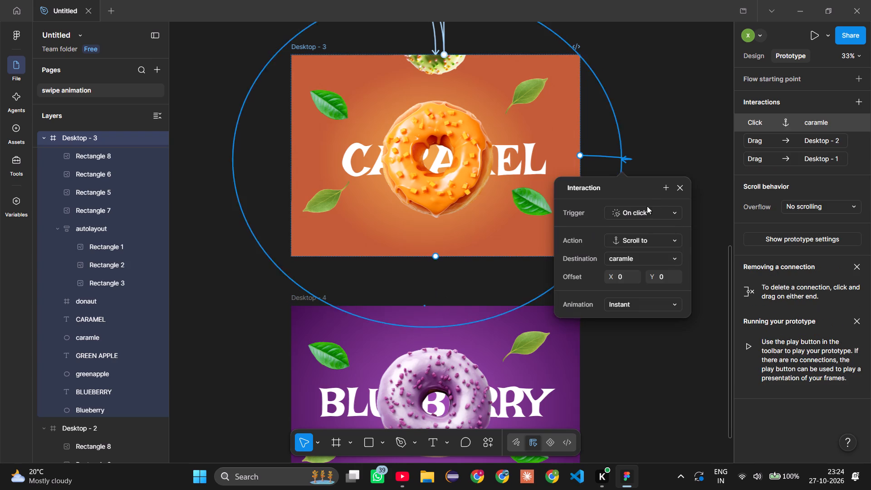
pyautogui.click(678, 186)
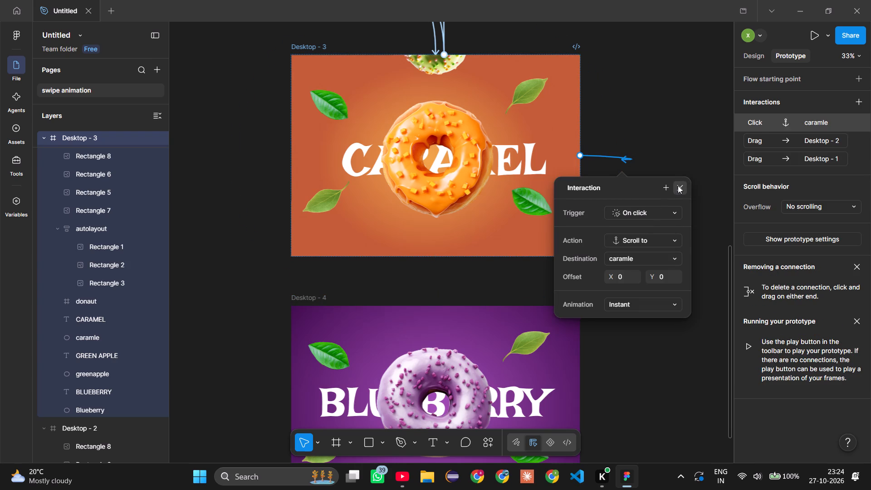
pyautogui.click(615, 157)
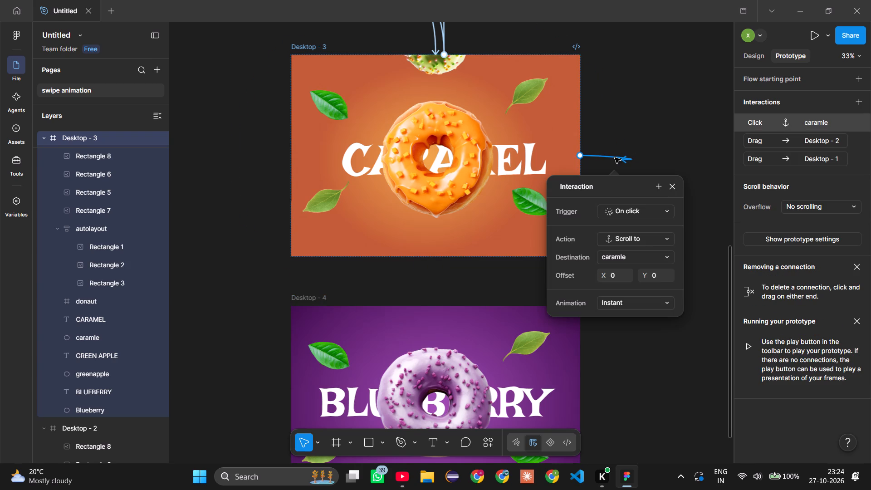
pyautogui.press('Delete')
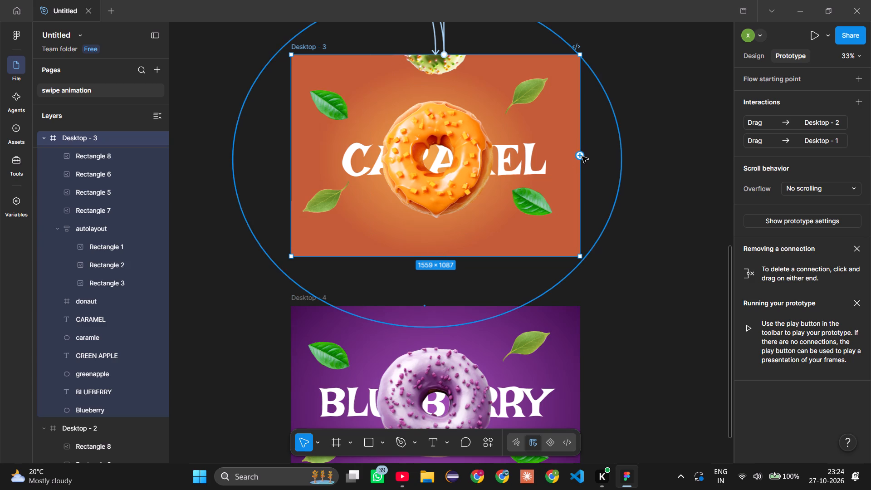
# Connect Desktop - 3 to the Desktop - 4 Blueberry frame with a Navigate to interaction triggered On drag.
pyautogui.moveTo(582, 157); pyautogui.dragTo(426, 307)
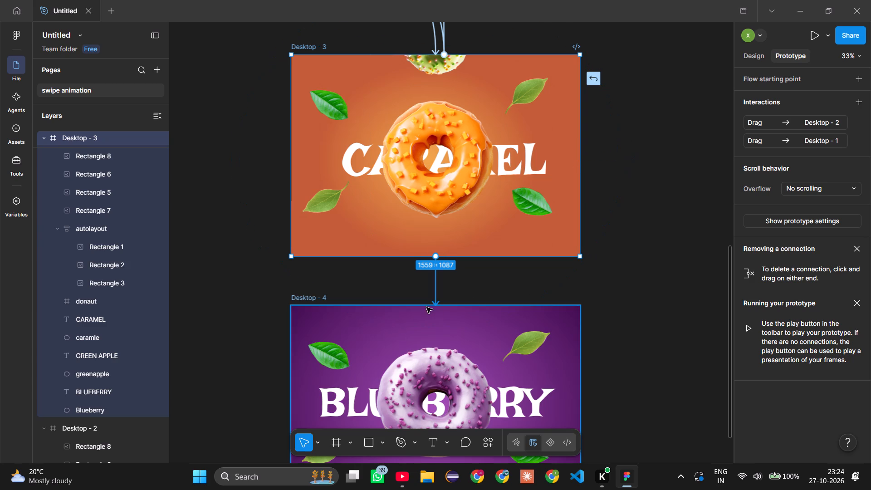
pyautogui.moveTo(426, 307); pyautogui.dragTo(425, 314)
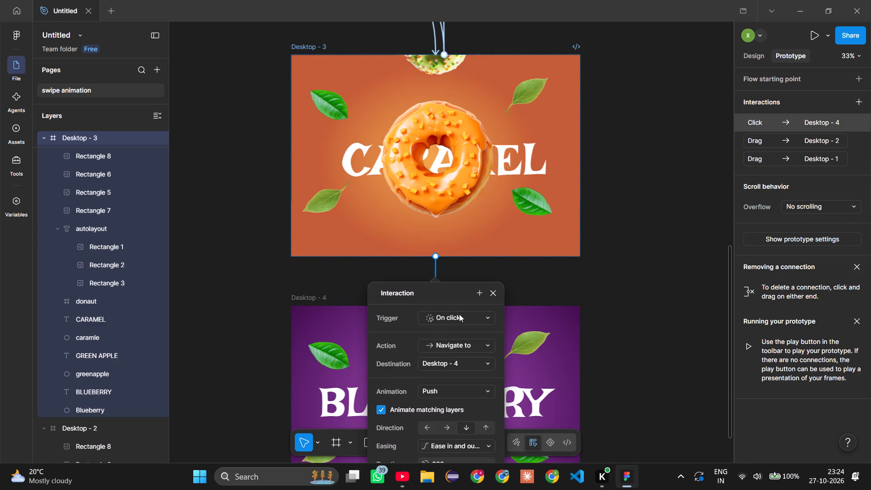
pyautogui.click(459, 314)
pyautogui.click(466, 337)
pyautogui.scroll(-1, 466, 337)
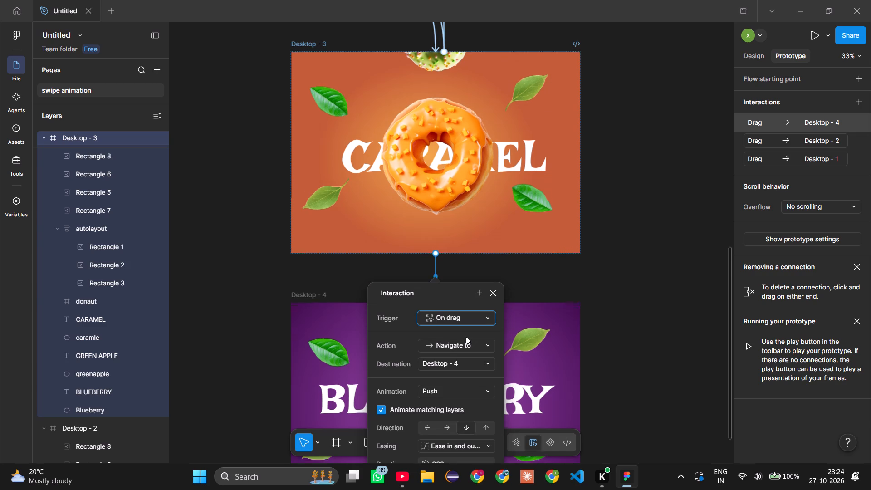
pyautogui.scroll(-1, 466, 337)
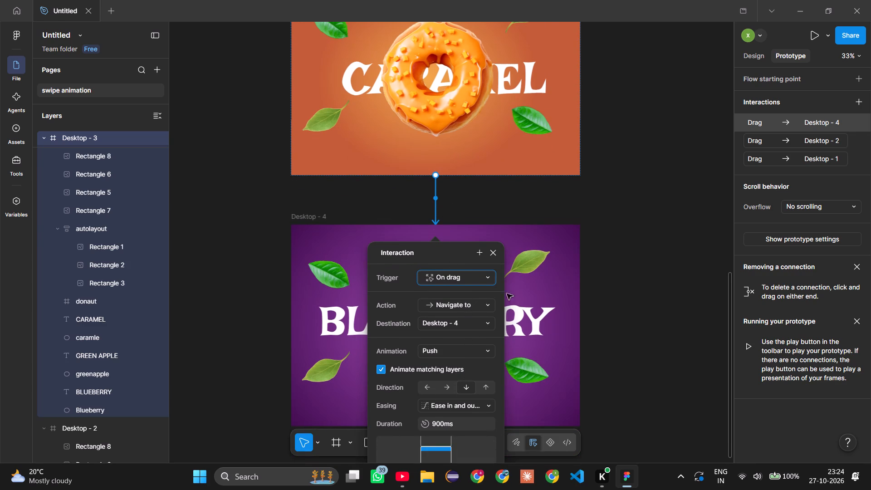
# Set the Push direction of the Desktop - 3 to Desktop - 2 drag interaction to up.
pyautogui.scroll(2, 524, 242)
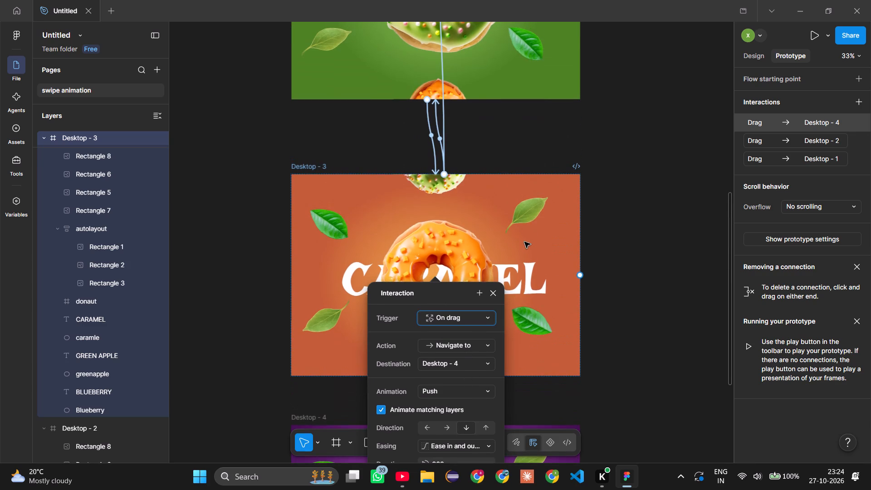
pyautogui.click(441, 142)
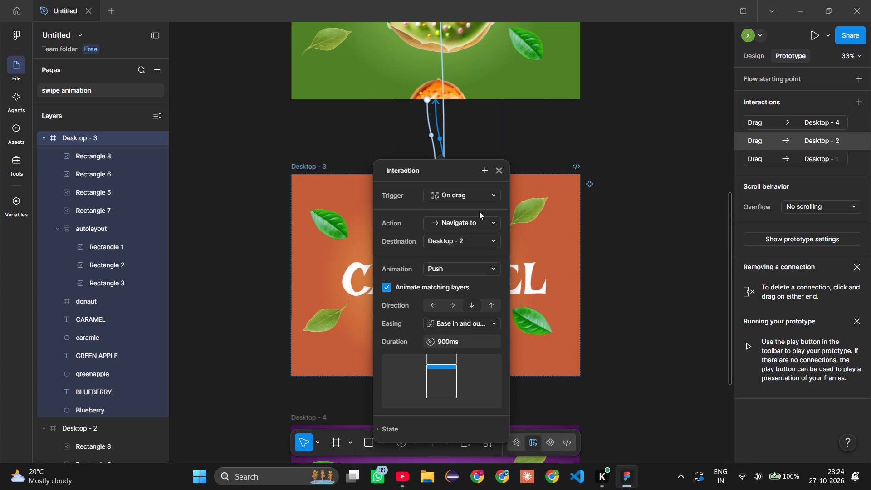
pyautogui.click(491, 304)
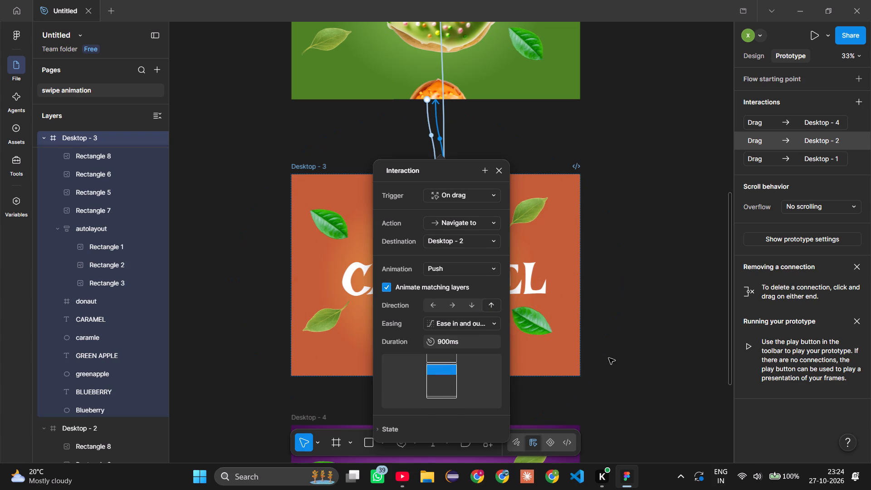
pyautogui.scroll(-3, 605, 359)
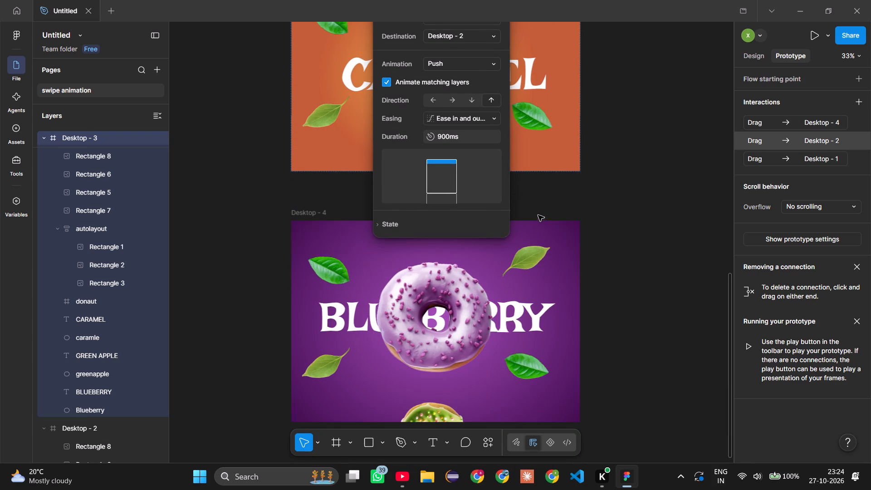
pyautogui.click(574, 202)
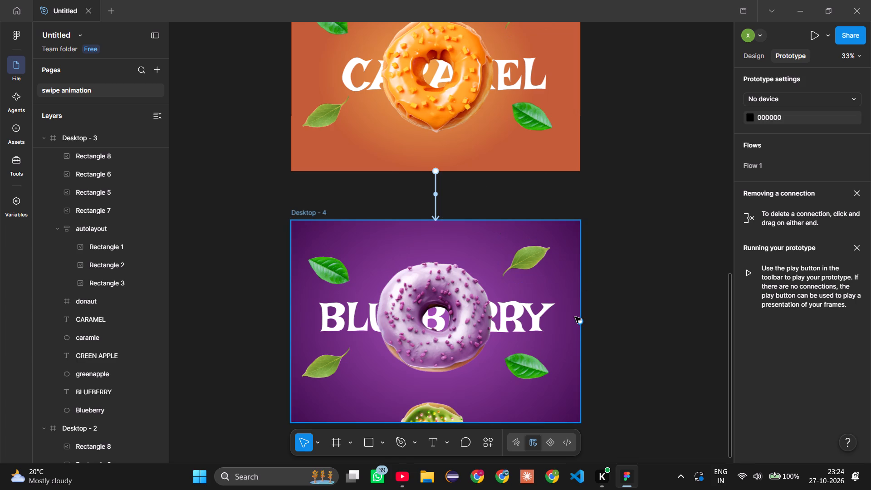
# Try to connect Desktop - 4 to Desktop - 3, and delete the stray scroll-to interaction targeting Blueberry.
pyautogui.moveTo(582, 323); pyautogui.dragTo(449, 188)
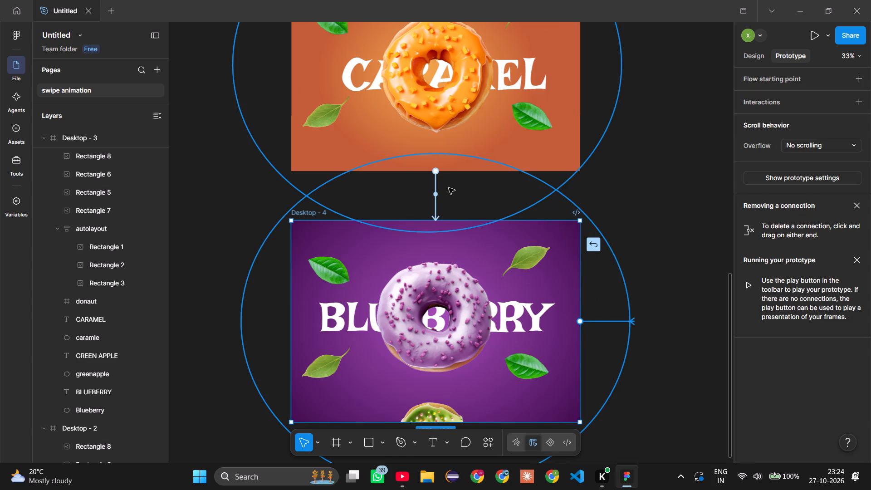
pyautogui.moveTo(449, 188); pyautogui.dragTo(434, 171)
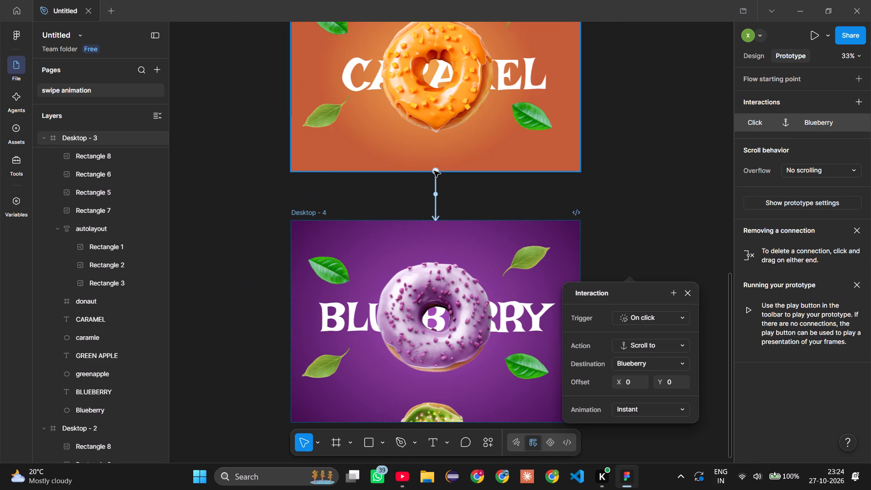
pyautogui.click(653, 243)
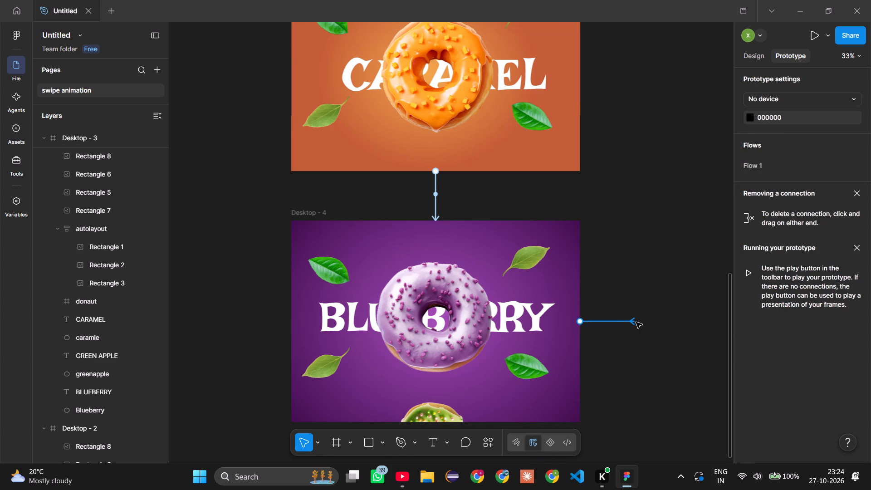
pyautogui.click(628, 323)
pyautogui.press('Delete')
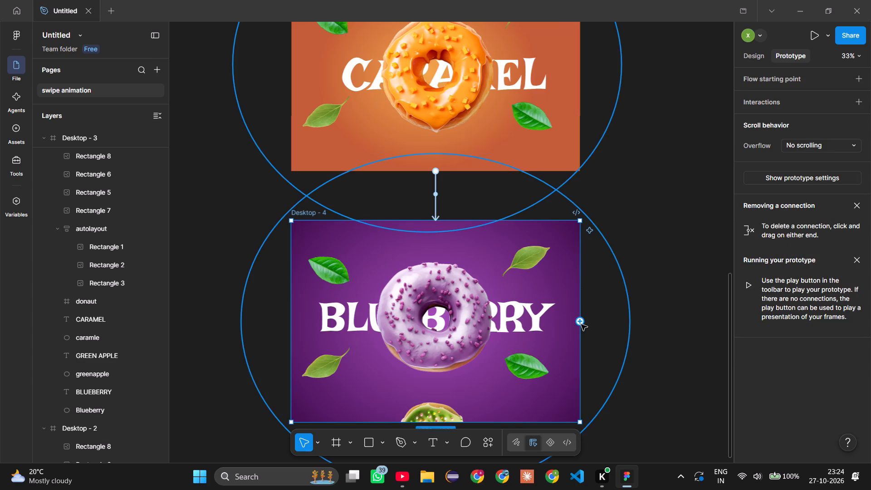
# Connect Desktop - 4 back to Desktop - 3 with an On drag trigger, and review the opposite connection's settings.
pyautogui.moveTo(580, 322); pyautogui.dragTo(435, 181)
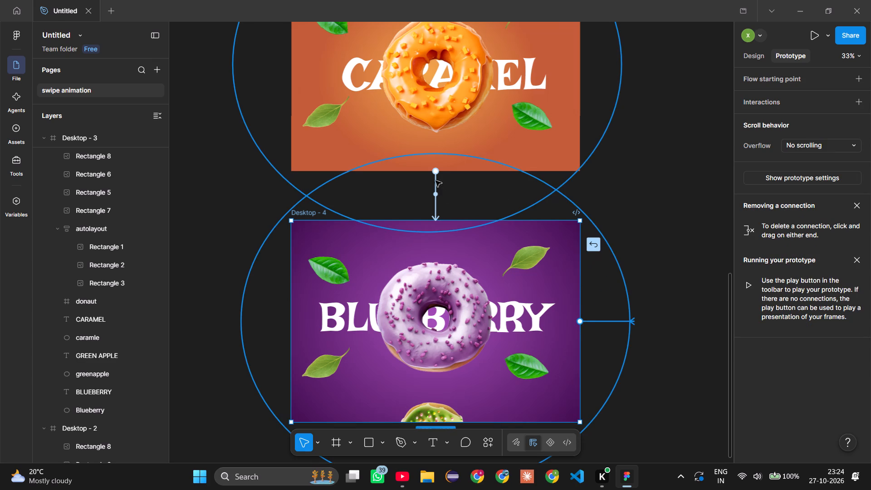
pyautogui.moveTo(435, 181); pyautogui.dragTo(436, 149)
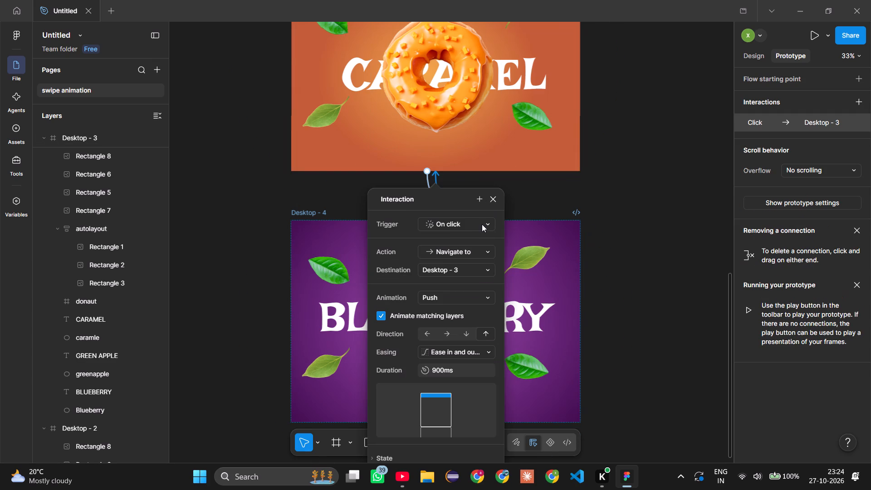
pyautogui.click(482, 224)
pyautogui.click(462, 237)
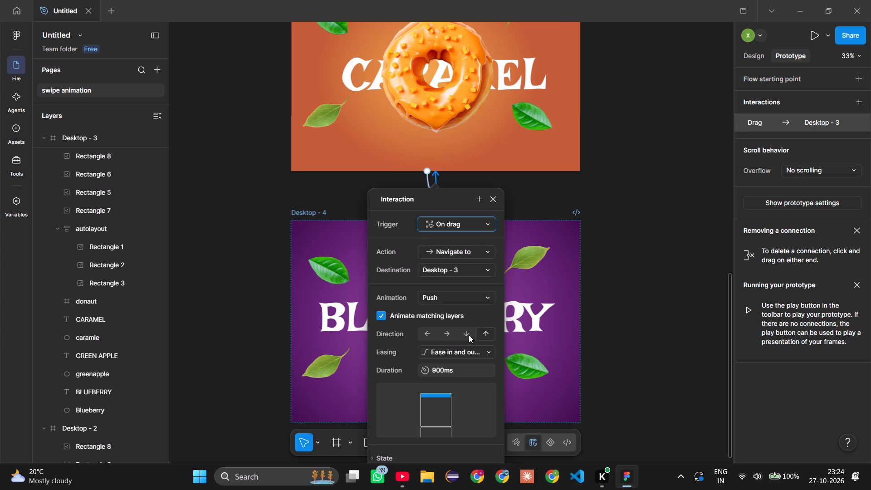
pyautogui.click(518, 199)
pyautogui.click(431, 201)
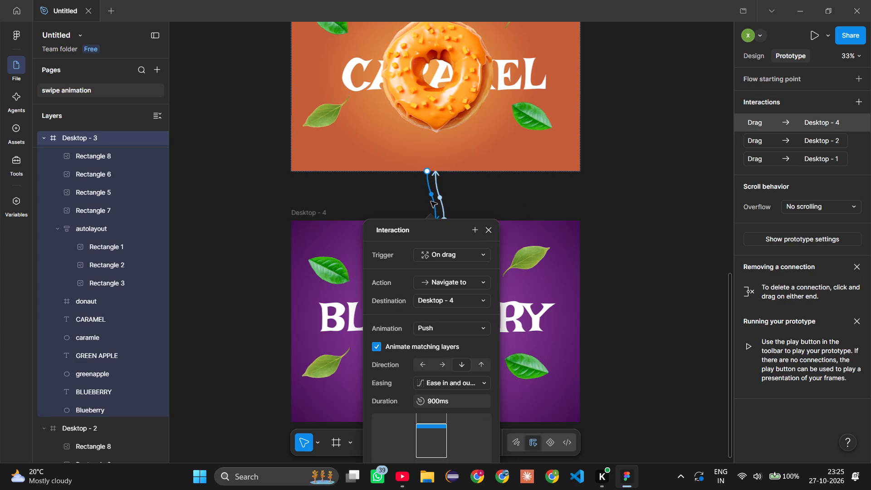
pyautogui.click(545, 194)
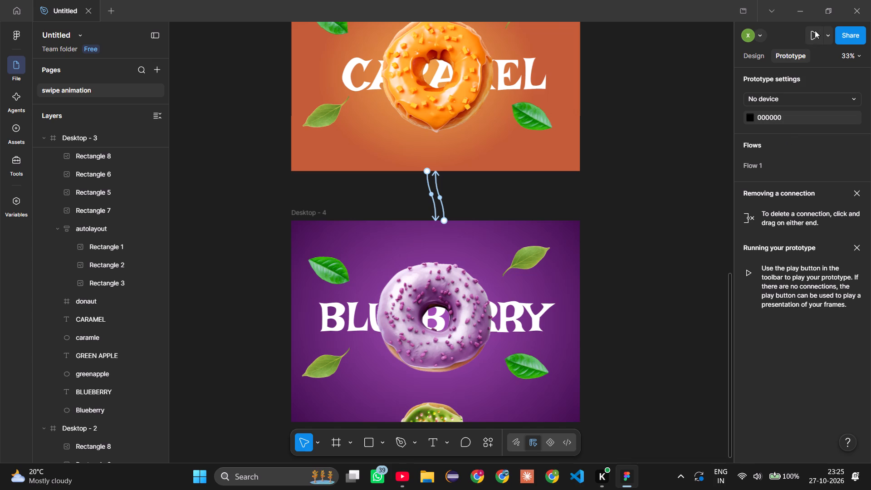
# Preview Flow 1 from the Desktop - 1 Blueberry frame, restart it, and advance repeatedly to check the frame order.
pyautogui.scroll(4, 615, 94)
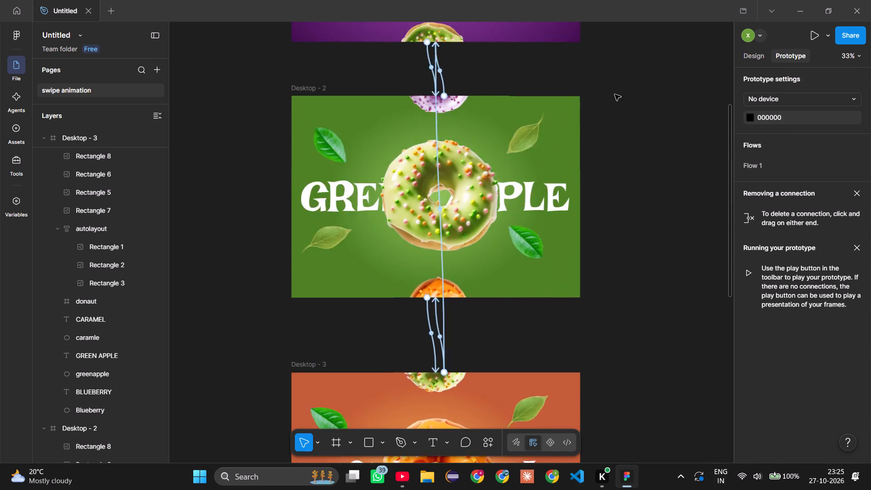
pyautogui.scroll(2, 615, 94)
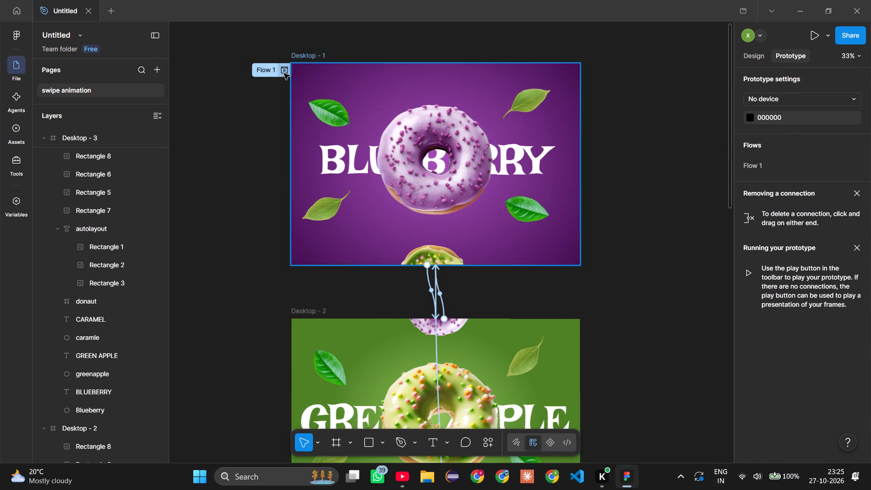
pyautogui.click(284, 73)
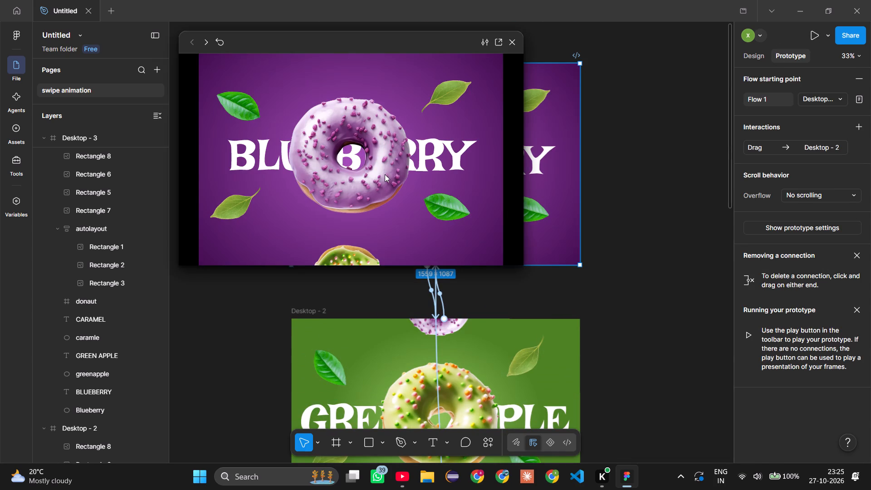
pyautogui.scroll(-1, 443, 166)
pyautogui.click(217, 44)
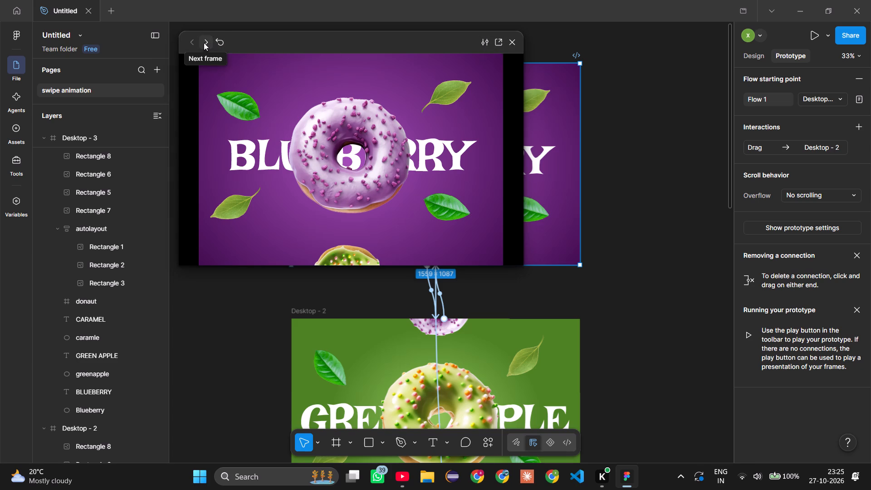
pyautogui.click(204, 43)
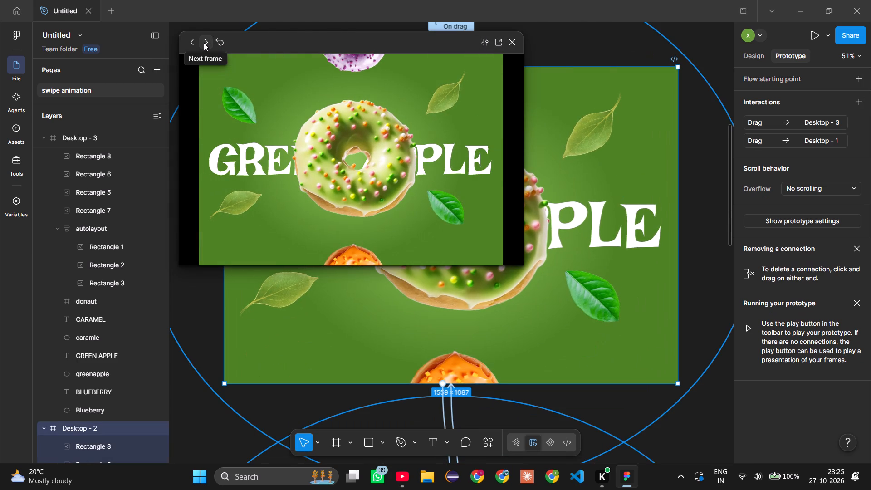
pyautogui.click(204, 43)
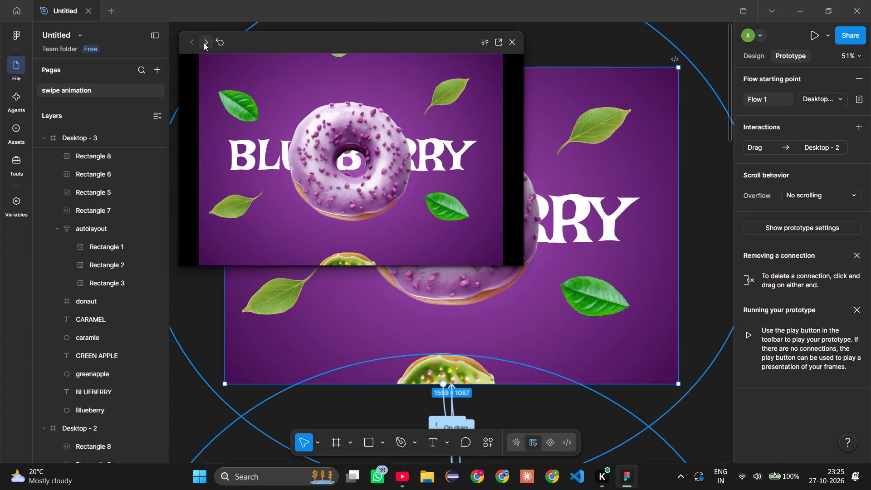
pyautogui.click(204, 43)
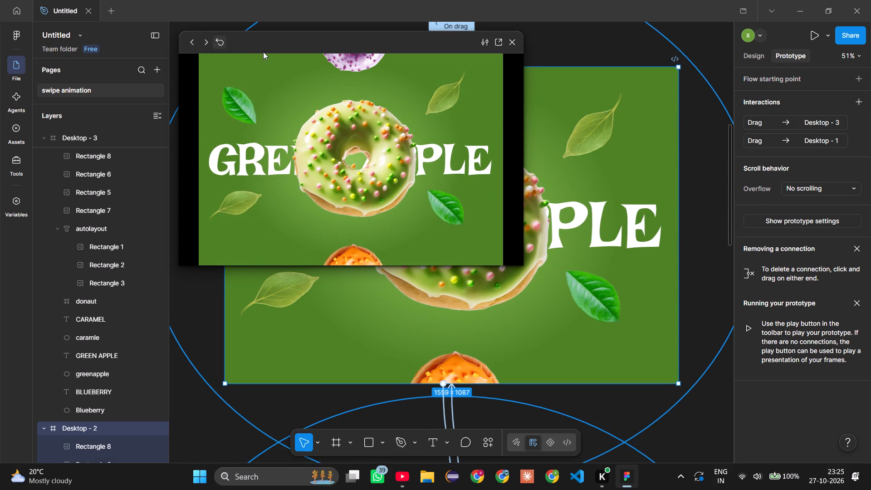
pyautogui.click(206, 39)
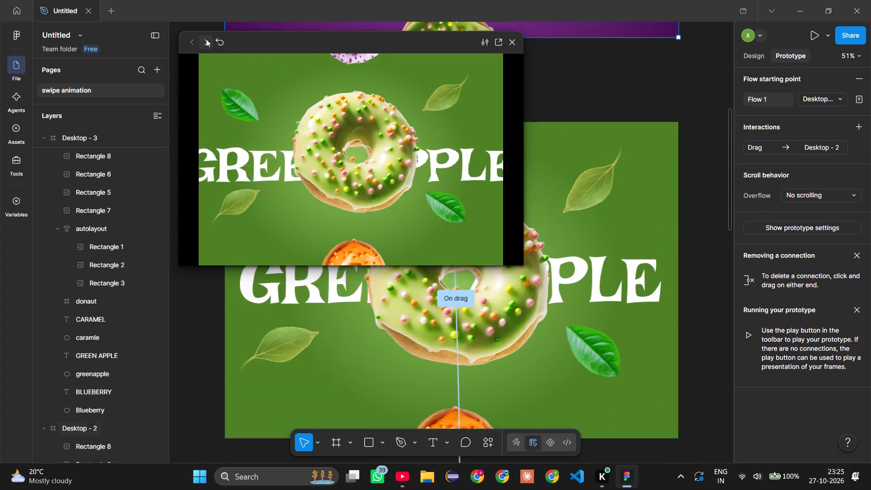
# Close the preview and delete the backward drag connections from Desktop - 2 to Desktop - 1 and from Desktop - 3 to Desktop - 2.
pyautogui.scroll(-1, 560, 304)
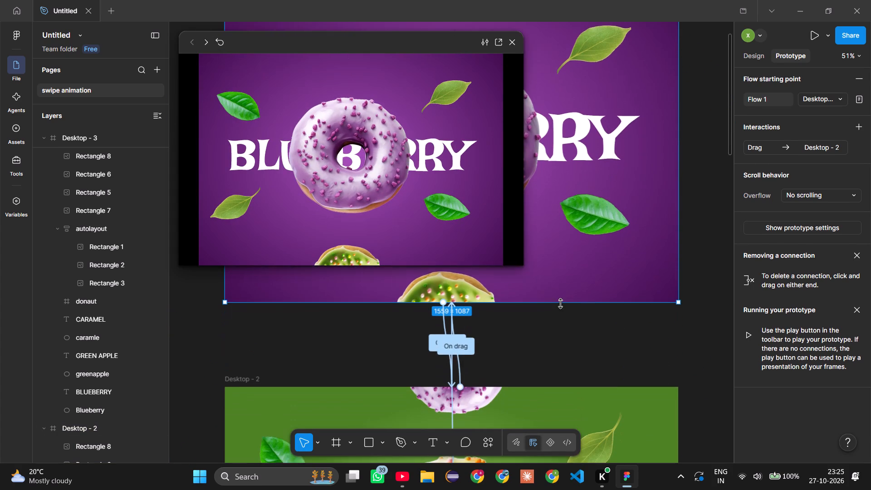
pyautogui.scroll(-1, 560, 304)
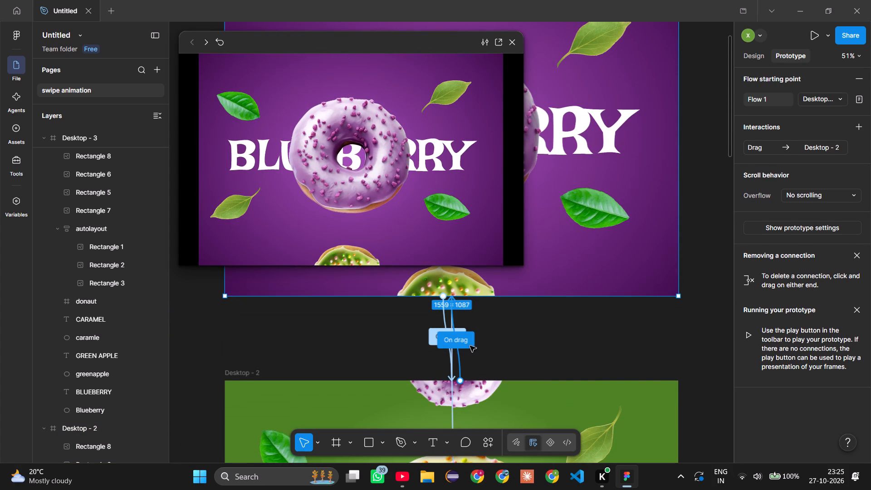
pyautogui.click(470, 346)
pyautogui.scroll(-1, 506, 375)
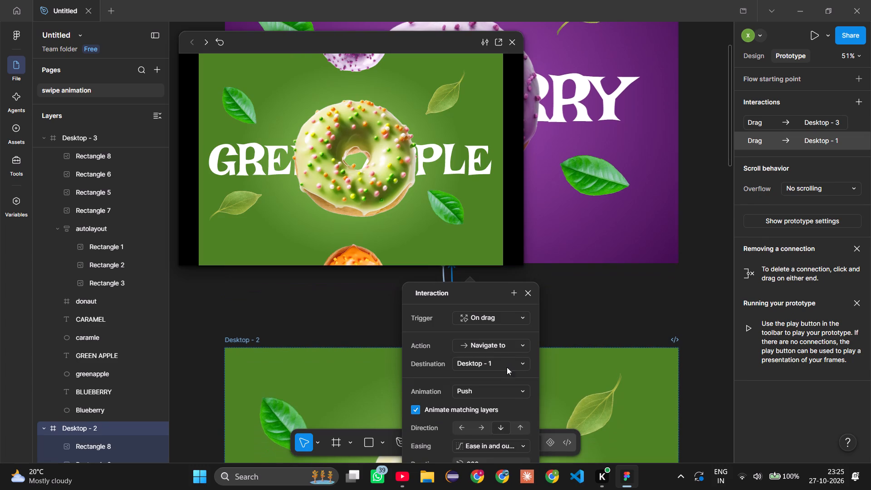
pyautogui.click(529, 295)
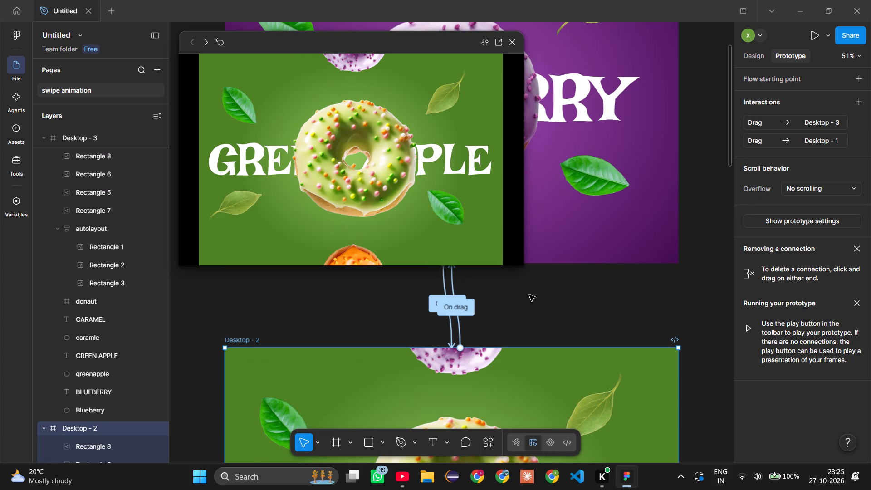
pyautogui.click(513, 40)
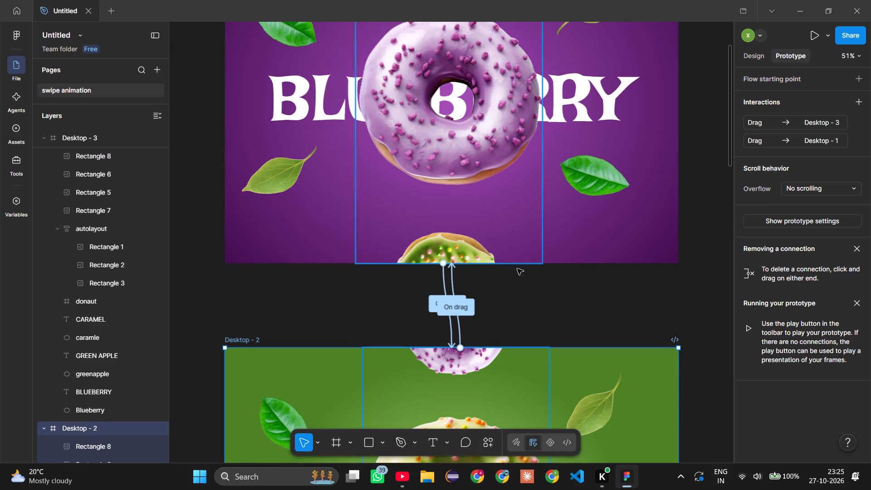
pyautogui.click(452, 281)
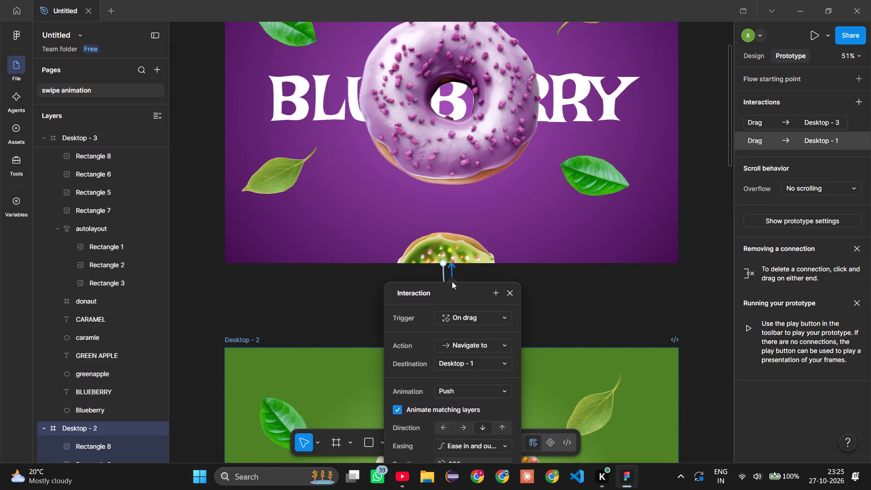
pyautogui.press('Delete')
pyautogui.scroll(-5, 452, 281)
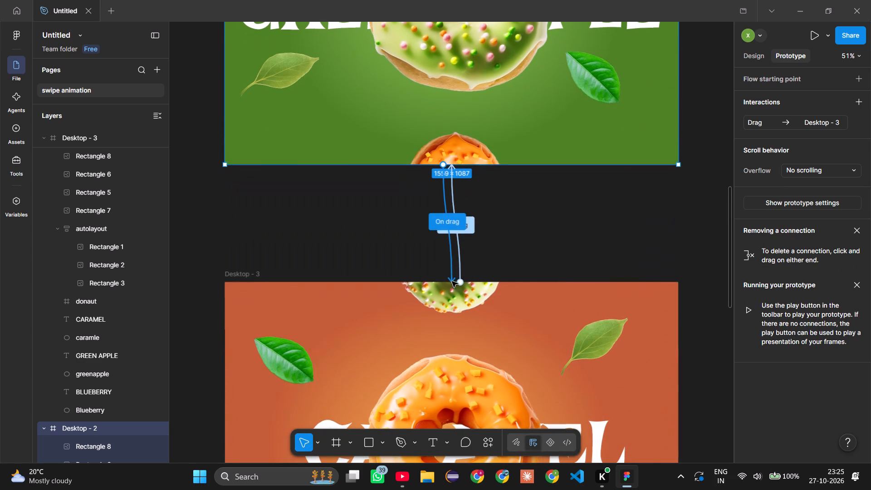
pyautogui.click(461, 266)
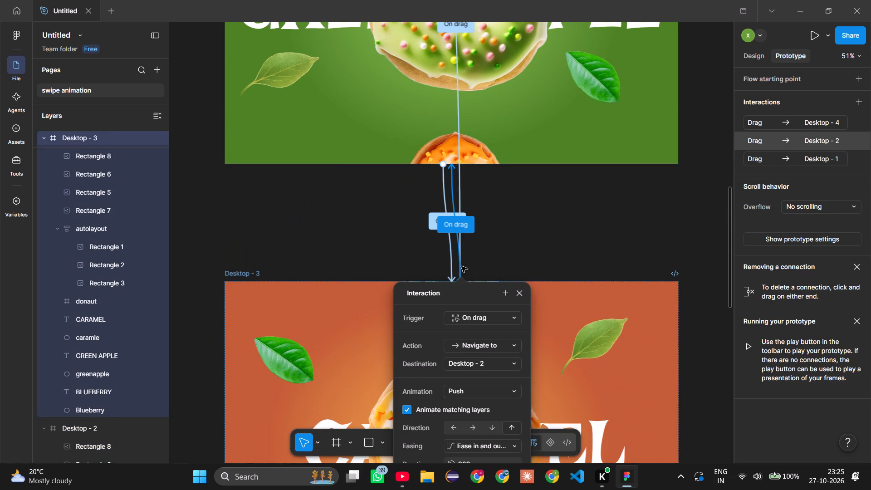
pyautogui.press('Delete')
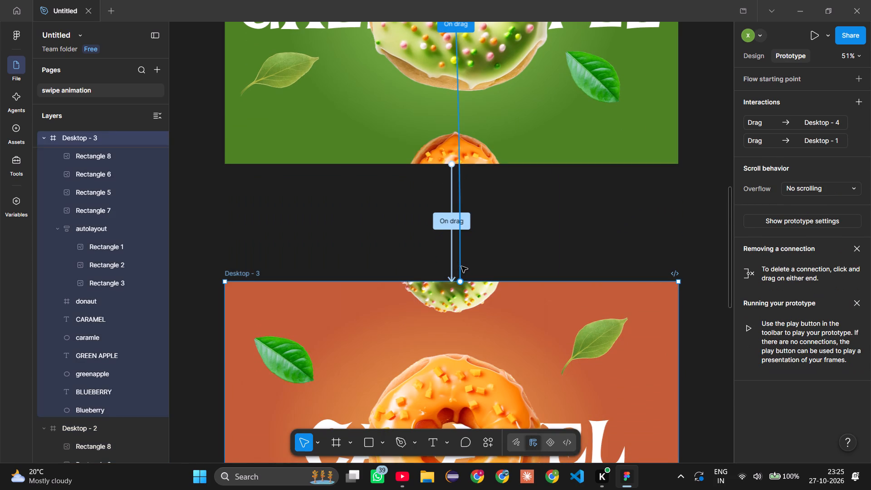
# Examine the settings and path of the drag connection from Desktop - 3 to Desktop - 1.
pyautogui.scroll(-1, 461, 266)
pyautogui.scroll(1, 461, 266)
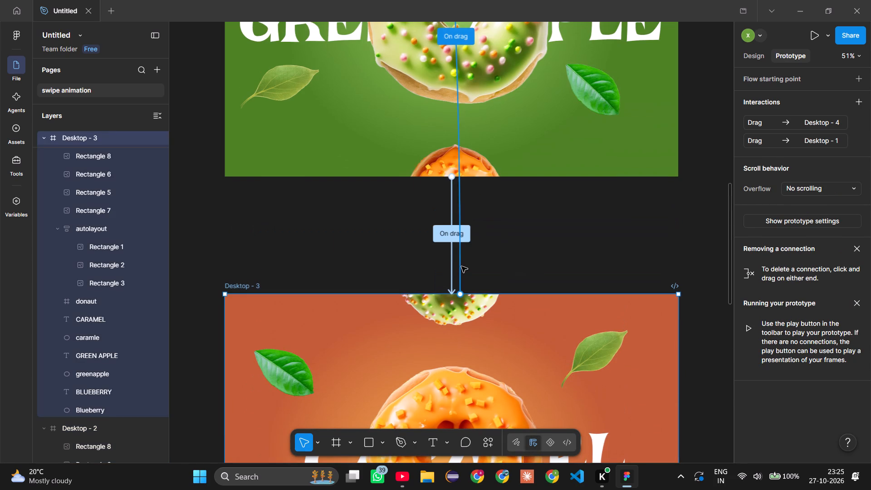
pyautogui.click(460, 202)
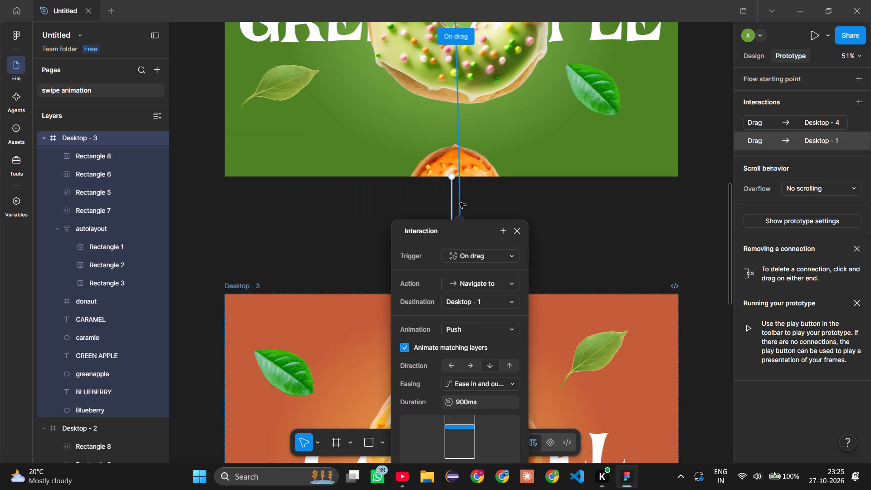
pyautogui.scroll(6, 460, 202)
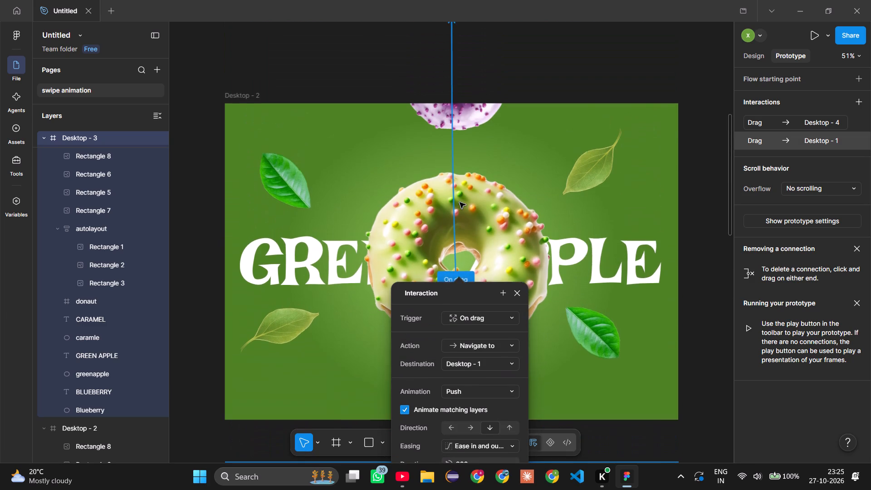
pyautogui.scroll(4, 460, 202)
pyautogui.scroll(-5, 460, 202)
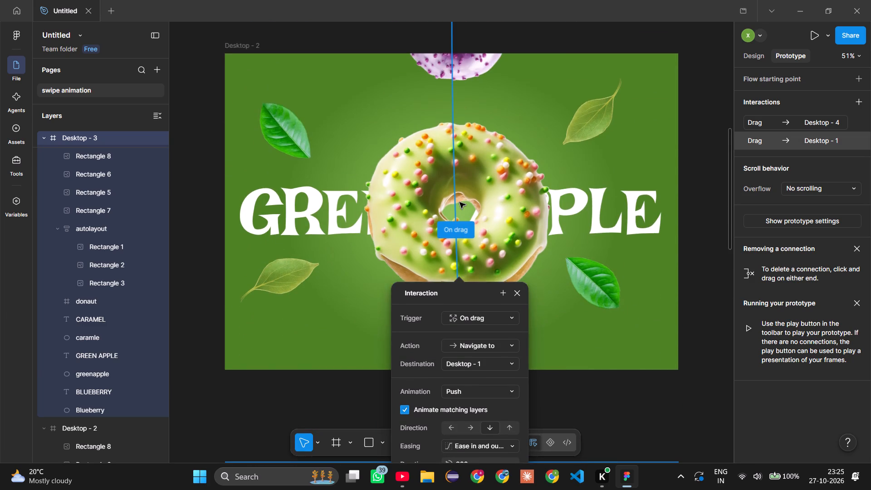
# Delete the duplicated Blueberry frame Desktop - 4 below the Caramel frame.
pyautogui.scroll(-10, 460, 202)
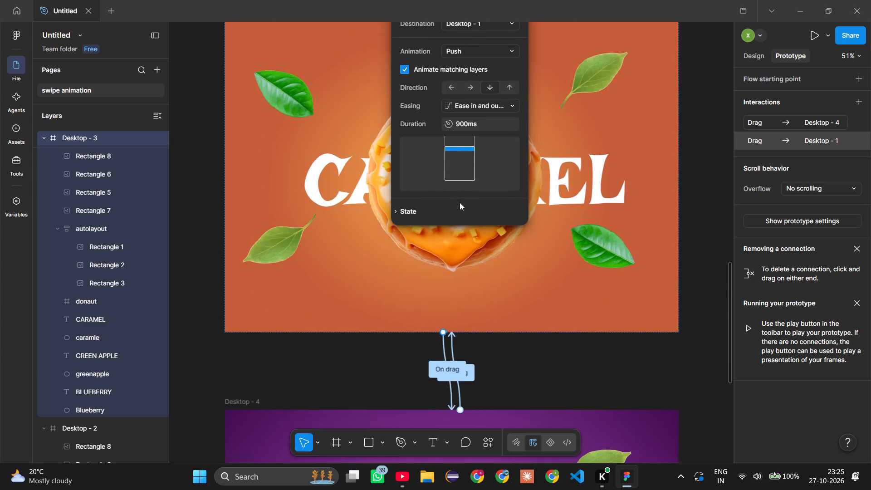
pyautogui.scroll(-3, 460, 202)
pyautogui.click(476, 372)
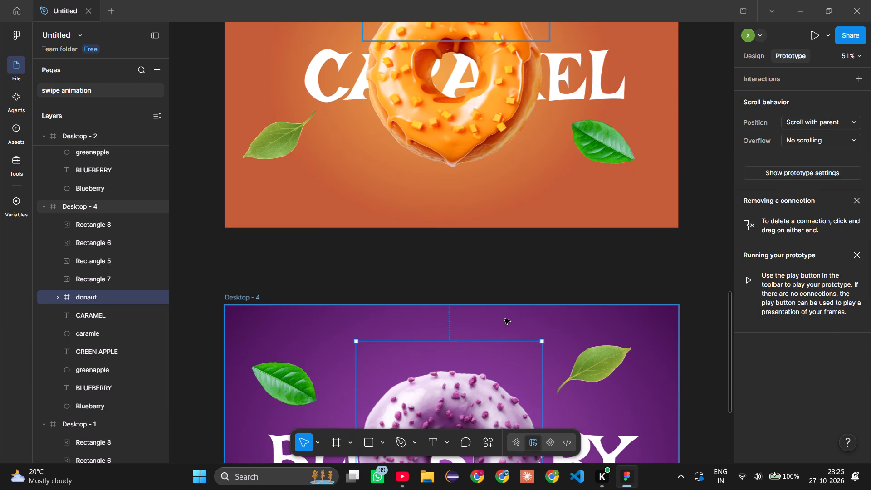
pyautogui.click(504, 318)
pyautogui.press('Delete')
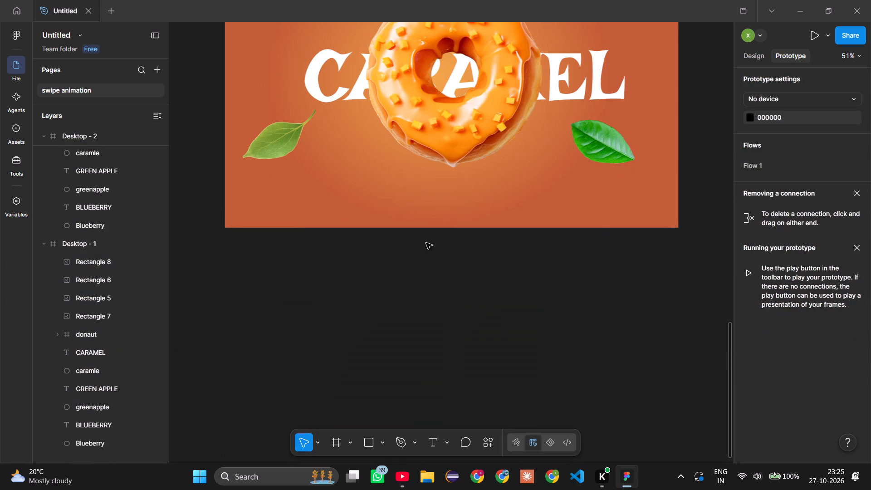
# Preview Flow 1 again from Desktop - 1, advancing through Green Apple and Caramel back to Blueberry, and close the preview.
pyautogui.scroll(13, 460, 184)
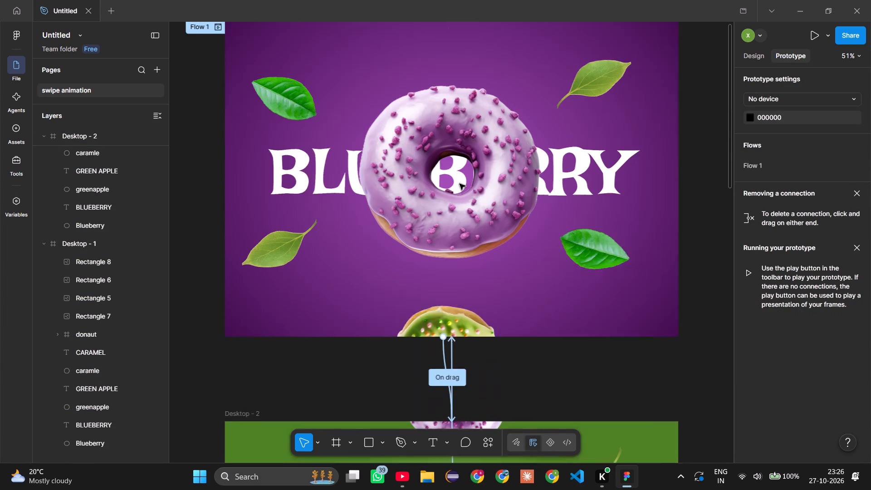
pyautogui.scroll(1, 460, 184)
pyautogui.click(215, 118)
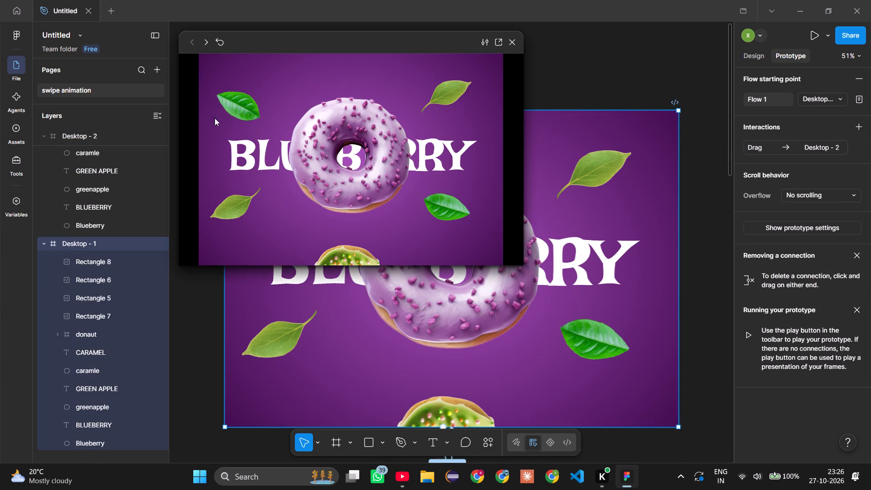
pyautogui.click(204, 40)
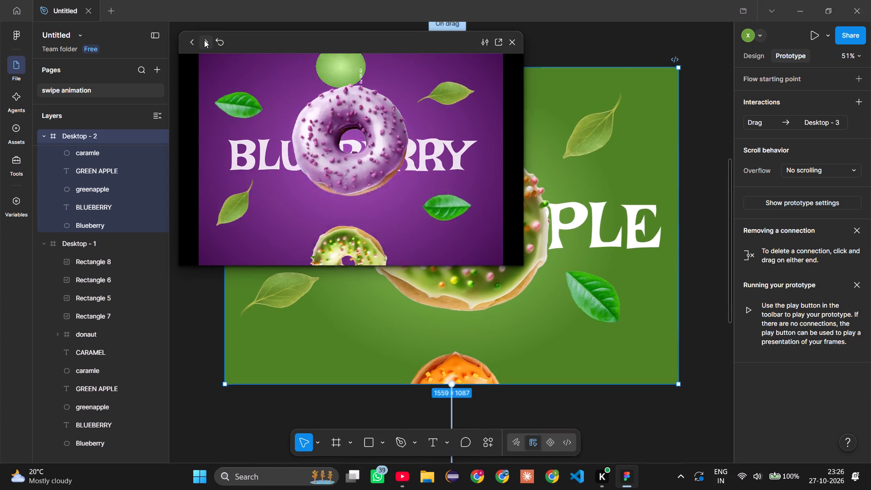
pyautogui.click(204, 40)
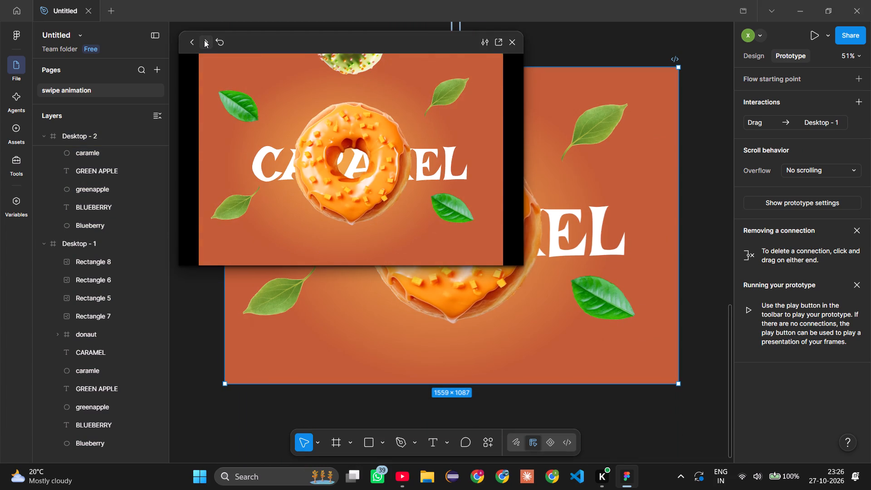
pyautogui.click(206, 39)
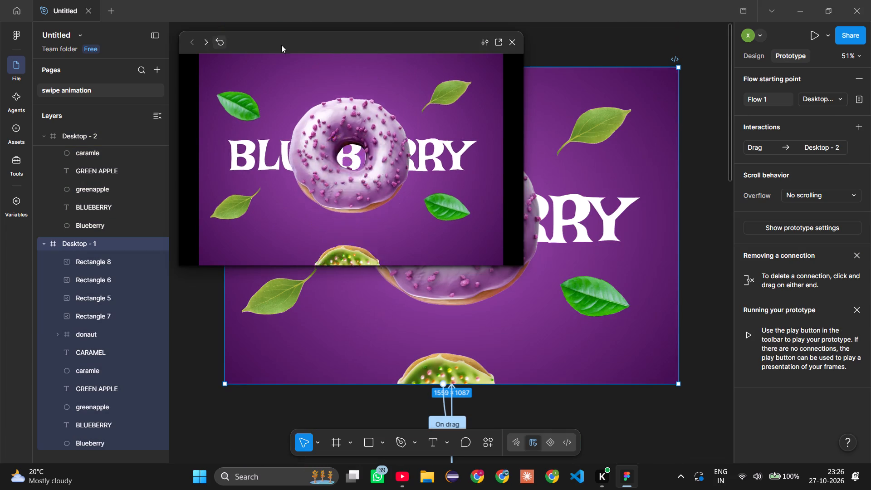
pyautogui.click(216, 44)
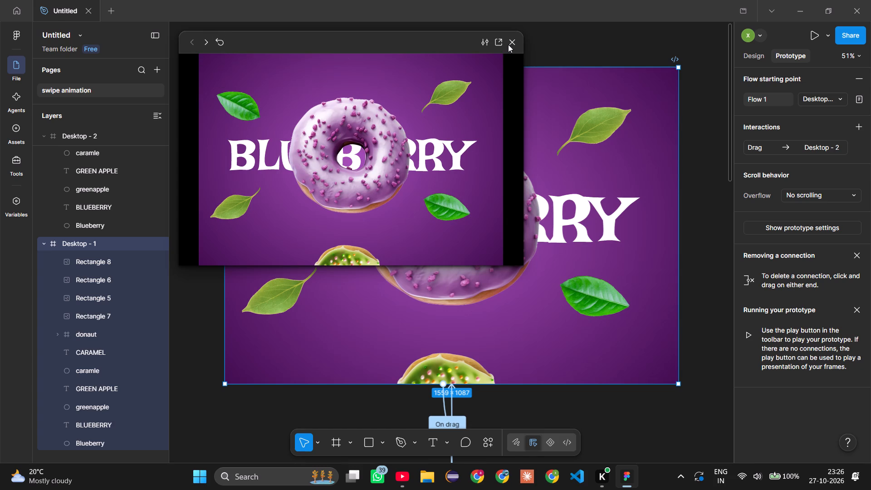
pyautogui.click(508, 44)
# Examine the push animation settings of the drag connections between the Blueberry, Green Apple and Caramel frames, comparing their directions.
pyautogui.scroll(-2, 545, 246)
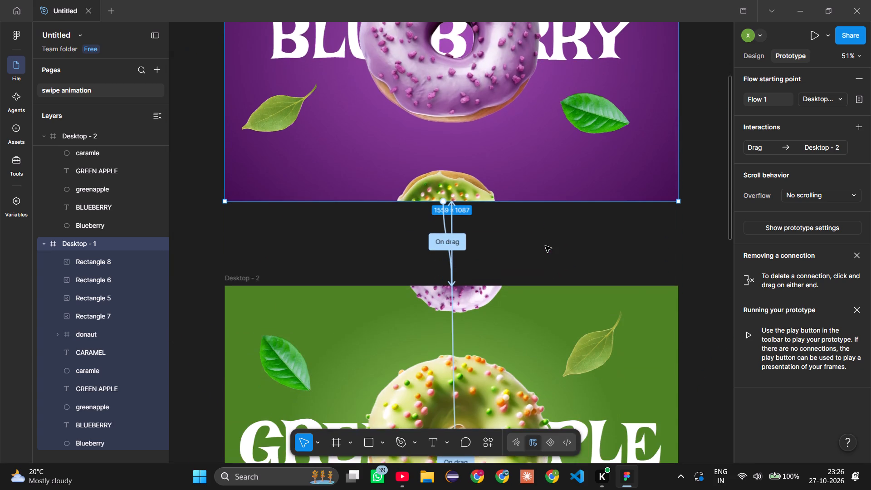
pyautogui.scroll(-5, 545, 246)
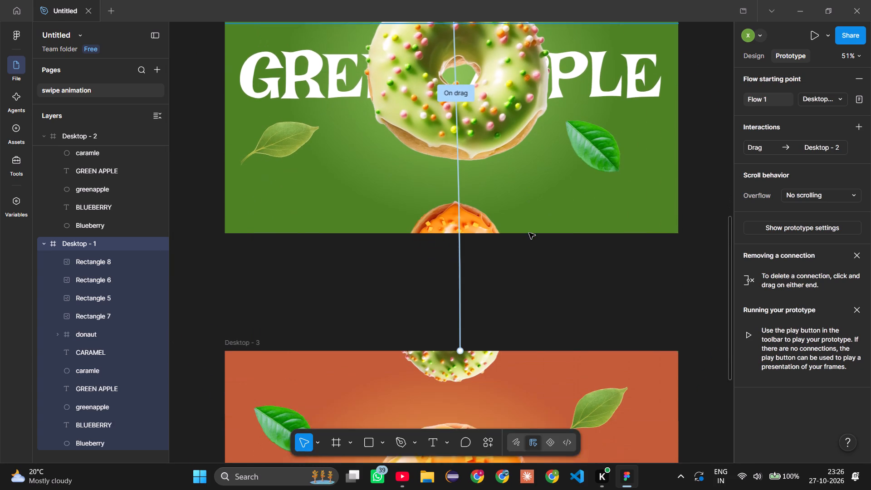
pyautogui.scroll(-1, 529, 233)
pyautogui.click(460, 232)
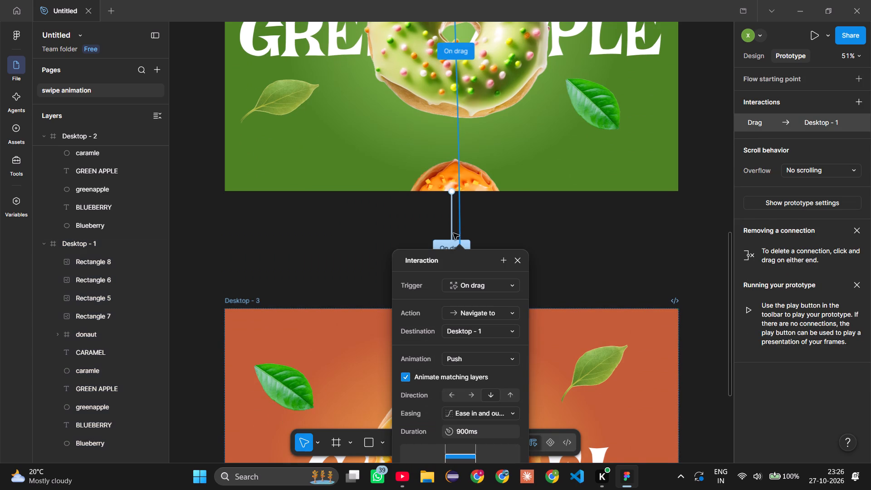
pyautogui.click(451, 233)
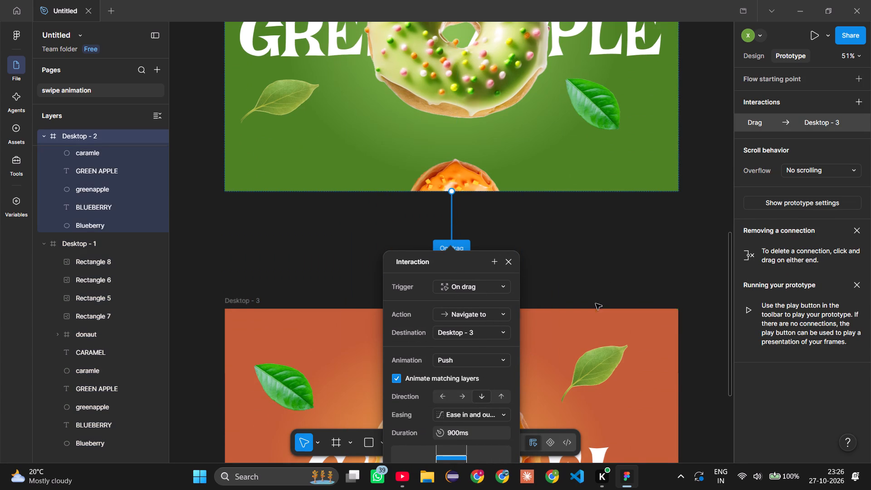
pyautogui.scroll(8, 584, 232)
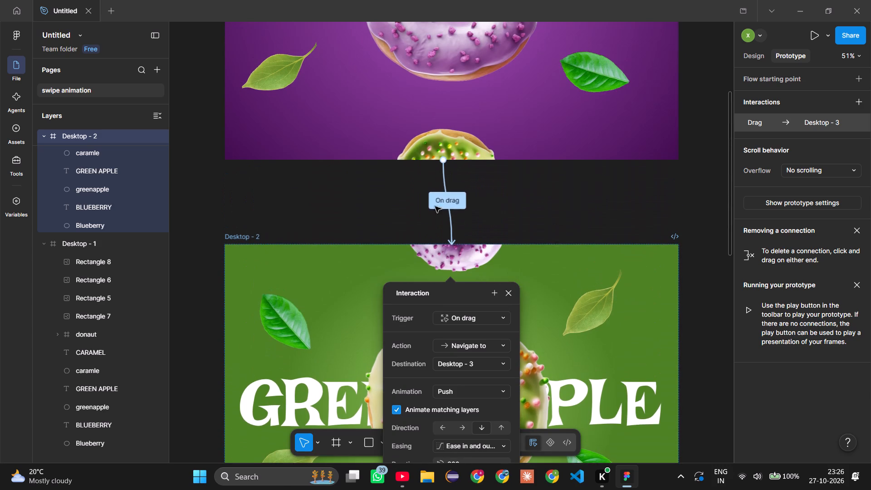
pyautogui.click(449, 198)
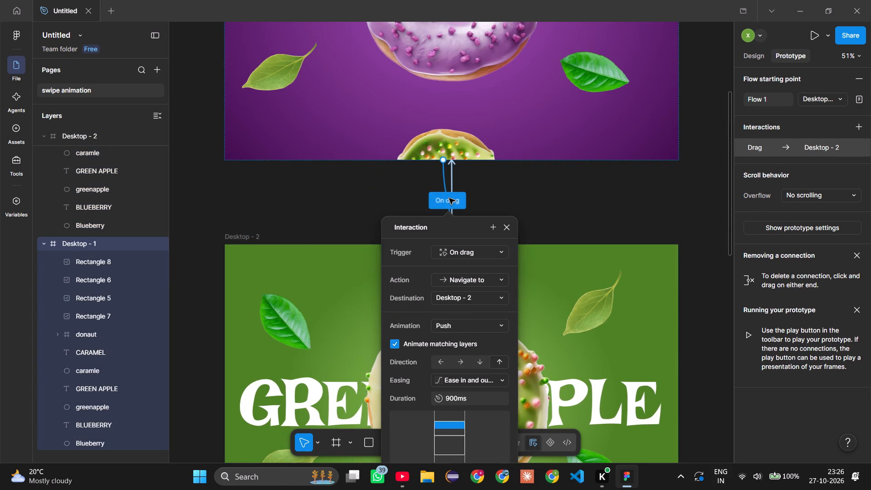
pyautogui.click(567, 219)
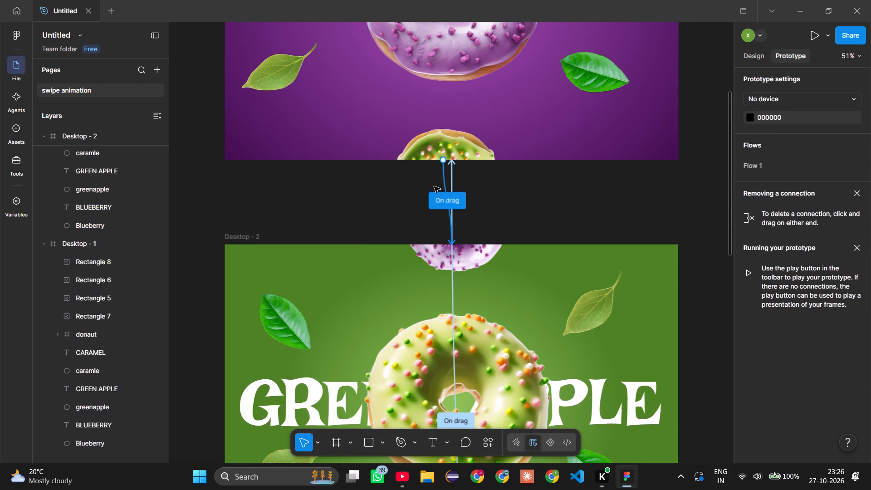
pyautogui.click(442, 179)
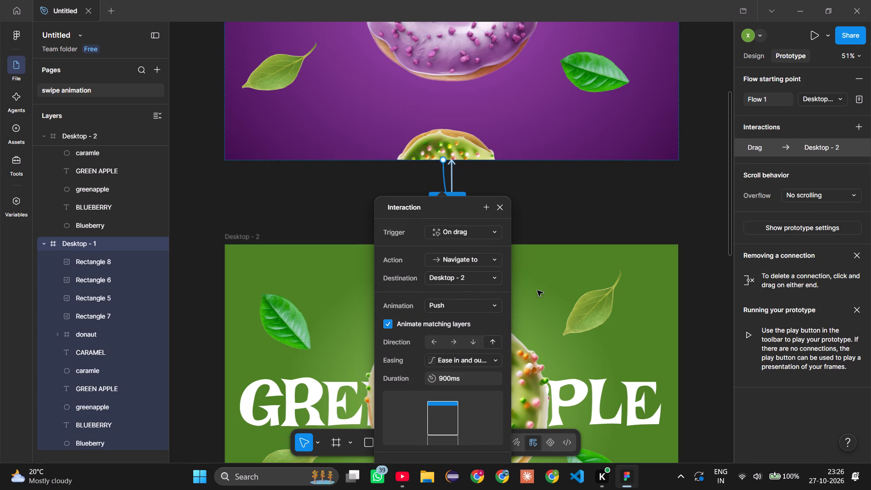
pyautogui.click(577, 215)
# Set the push direction of the drag connection from Desktop - 2 to Desktop - 3 to up.
pyautogui.scroll(-2, 577, 215)
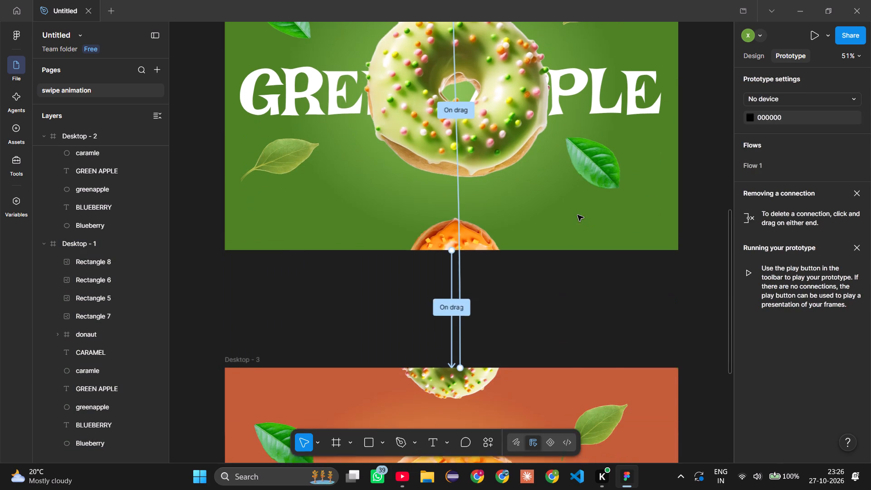
pyautogui.scroll(-2, 577, 215)
pyautogui.click(451, 323)
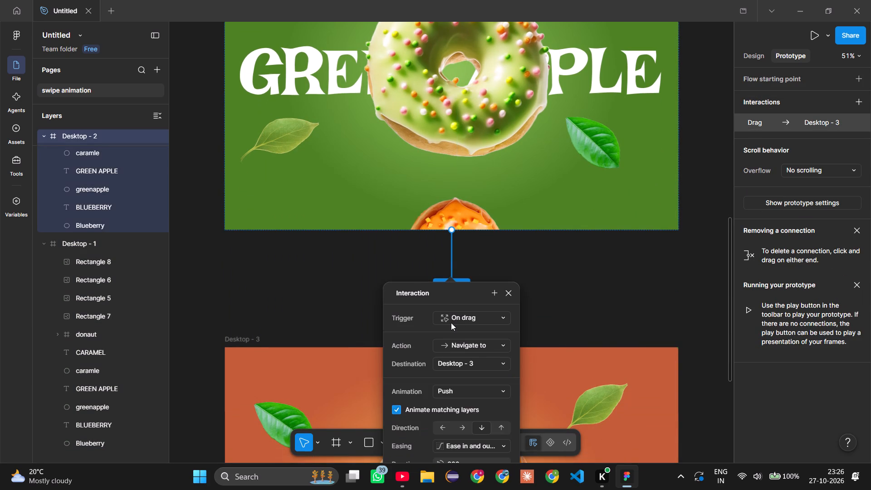
pyautogui.click(503, 431)
pyautogui.click(548, 263)
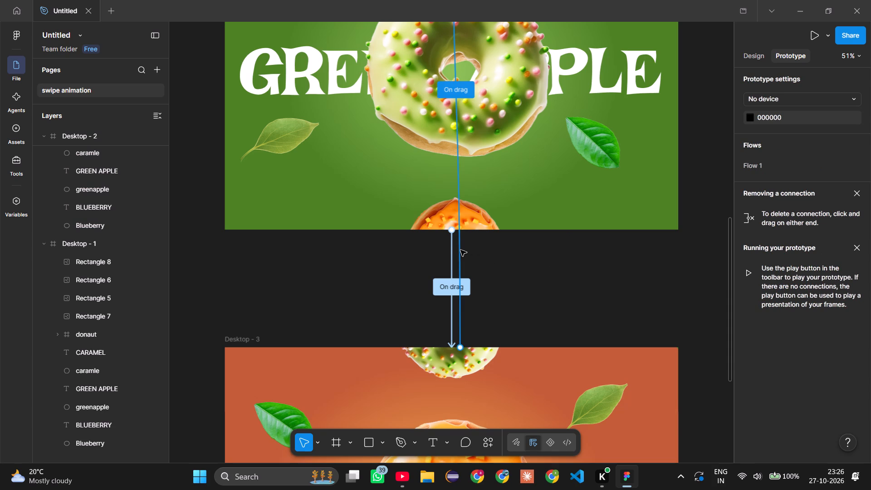
# Set the push direction of the drag connection from Desktop - 3 to Desktop - 1 to up.
pyautogui.click(461, 250)
pyautogui.click(511, 413)
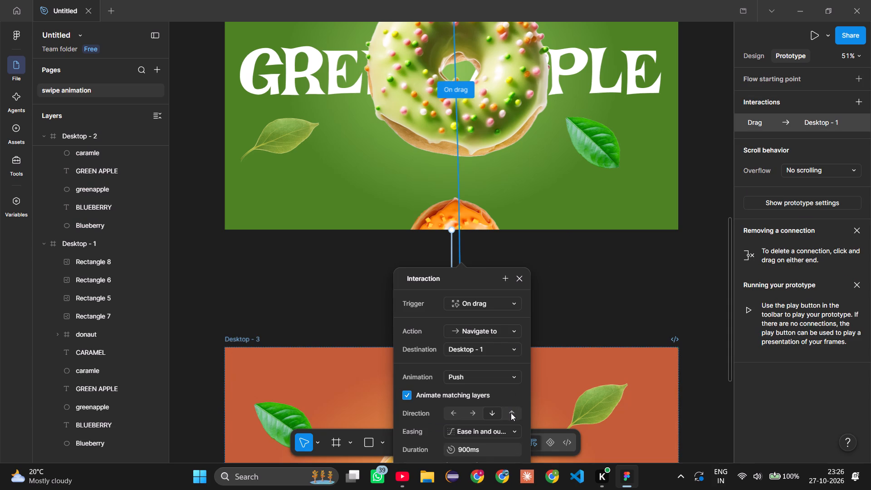
# Preview Flow 1 from Desktop - 1, advancing to Caramel and stepping back to Green Apple, and close the preview.
pyautogui.scroll(7, 429, 208)
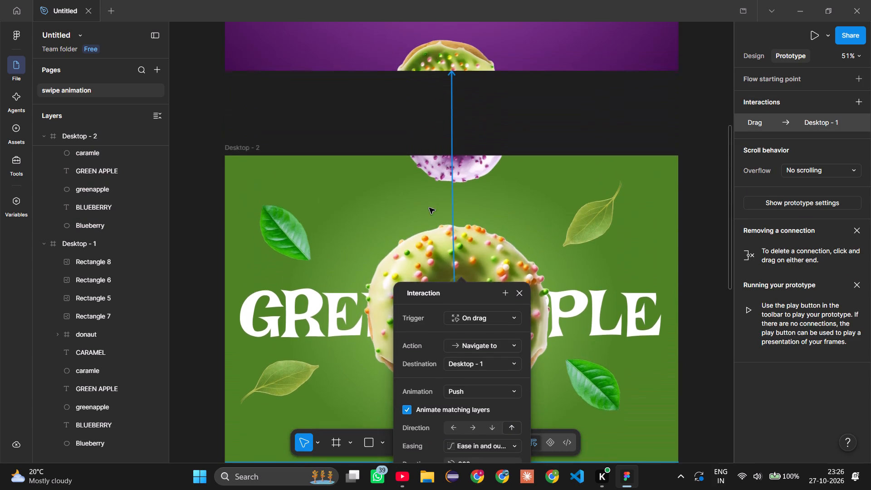
pyautogui.scroll(9, 429, 208)
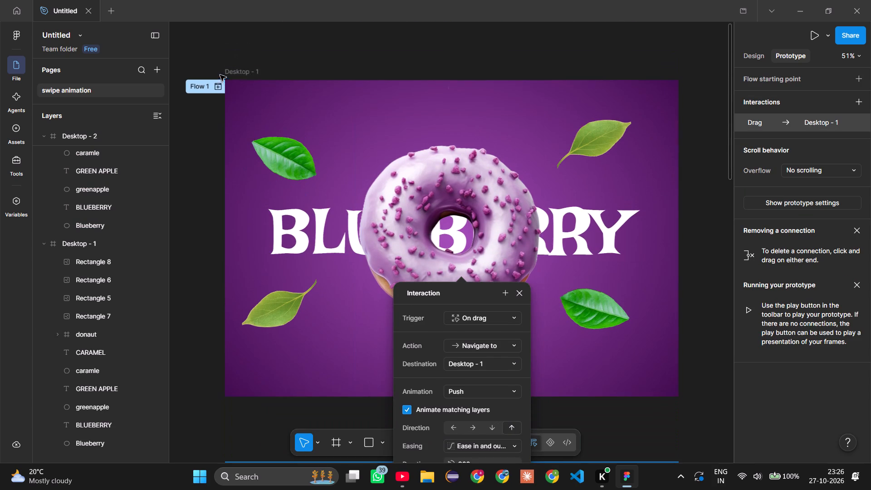
pyautogui.click(218, 85)
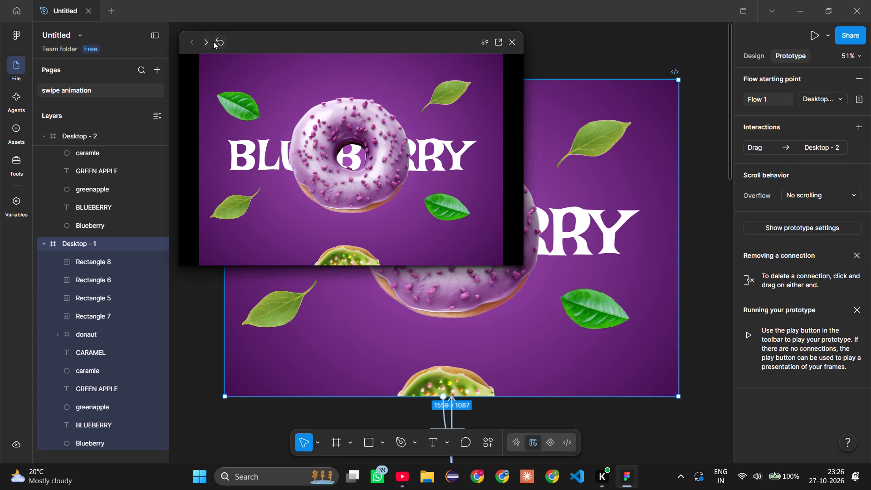
pyautogui.click(206, 41)
pyautogui.click(206, 41)
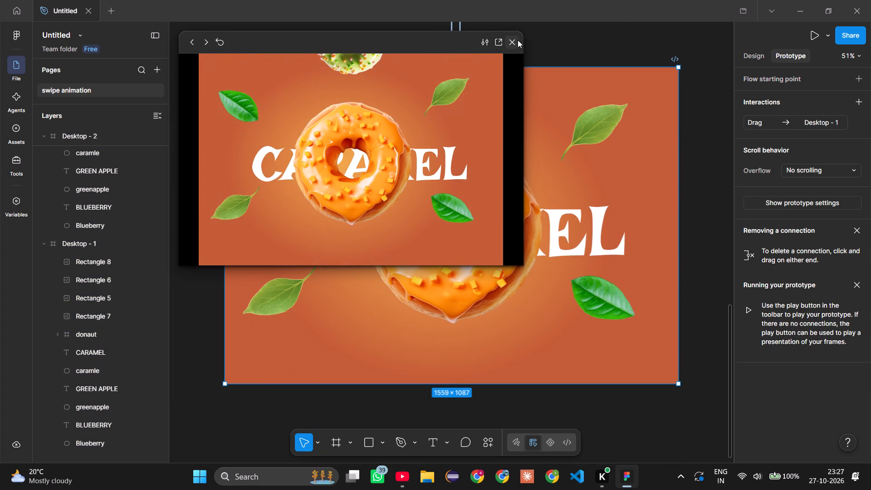
pyautogui.click(191, 46)
pyautogui.click(516, 40)
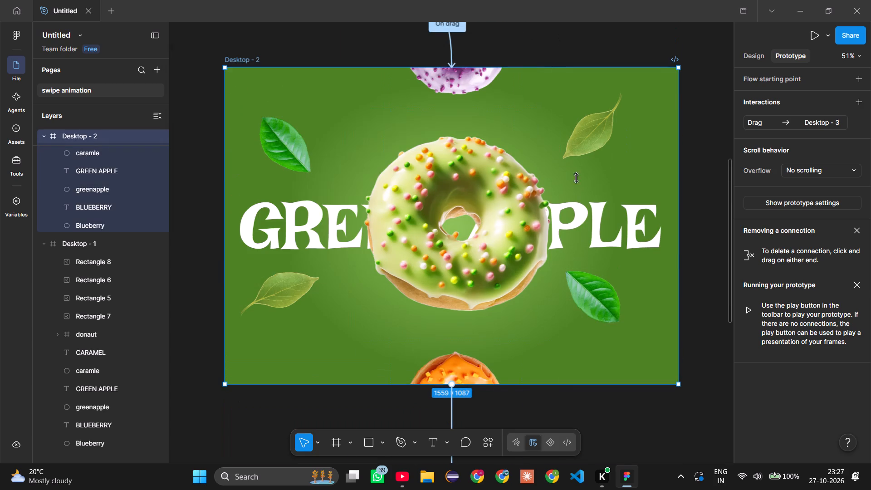
# Open the interaction settings of the drag connection from Desktop - 2 to Desktop - 3.
pyautogui.scroll(-10, 517, 230)
pyautogui.scroll(2, 517, 230)
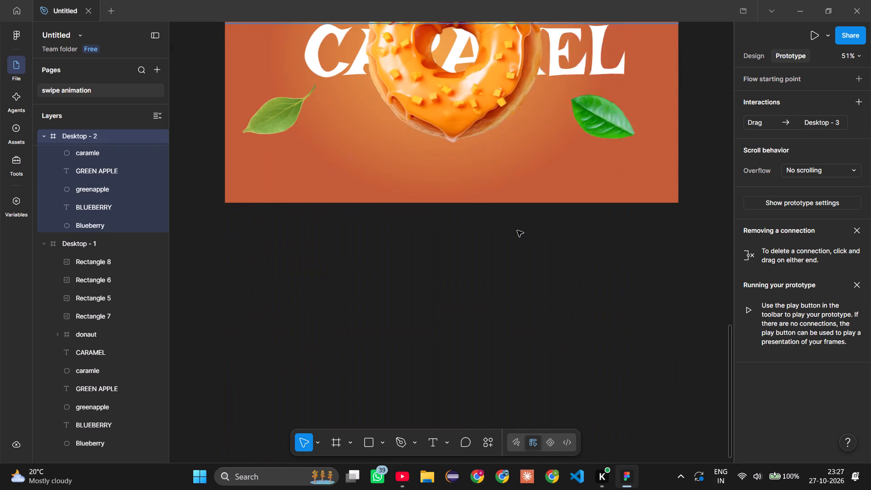
pyautogui.scroll(3, 517, 230)
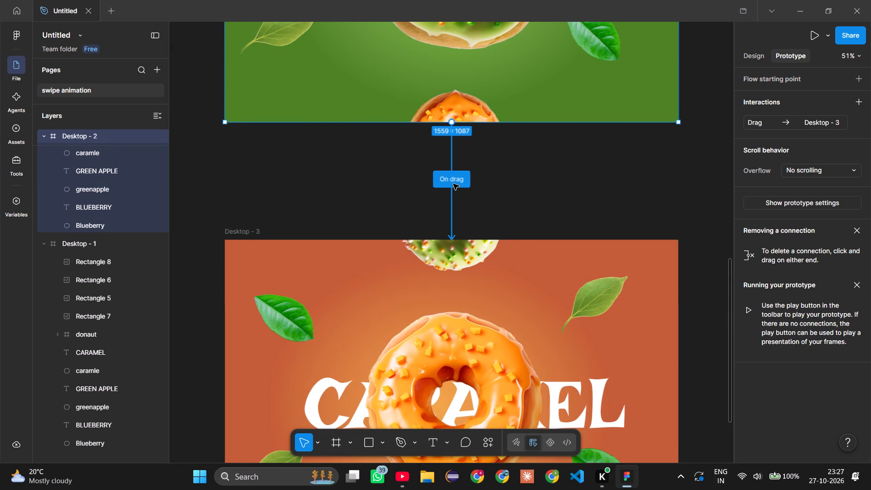
pyautogui.click(453, 183)
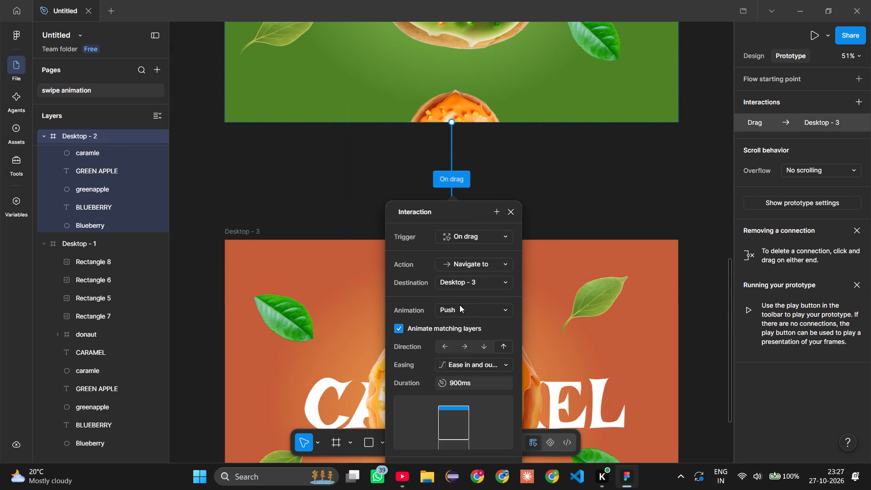
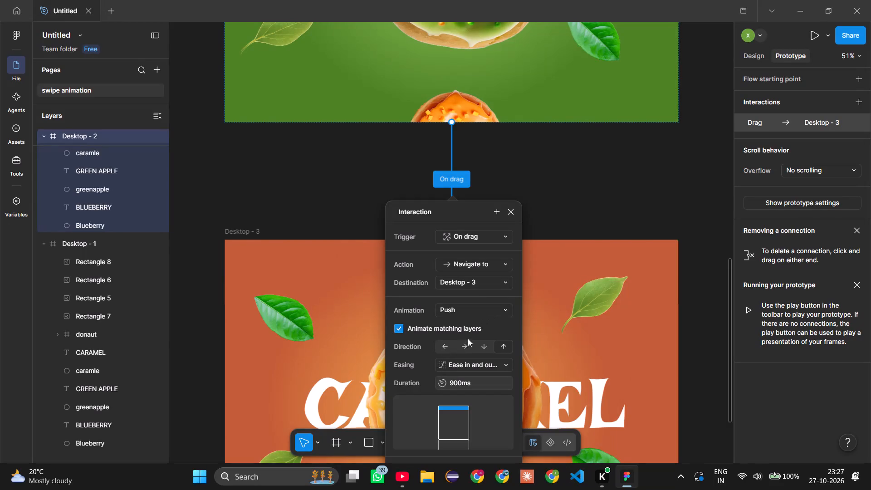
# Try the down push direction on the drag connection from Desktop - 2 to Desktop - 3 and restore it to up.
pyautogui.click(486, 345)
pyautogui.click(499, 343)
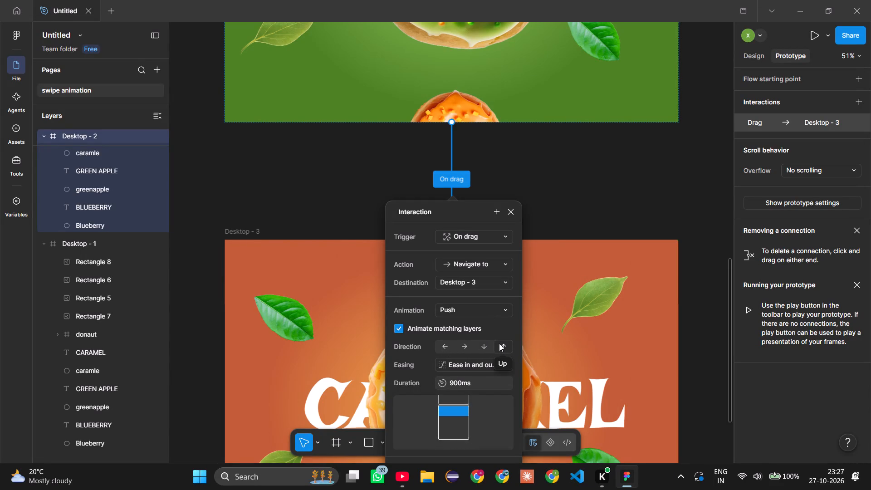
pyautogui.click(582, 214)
# Shorten the caramel donut image at the bottom of Desktop - 2 to about 450 × 152, ending at the frame's lower edge.
pyautogui.scroll(2, 582, 214)
pyautogui.scroll(-1, 582, 214)
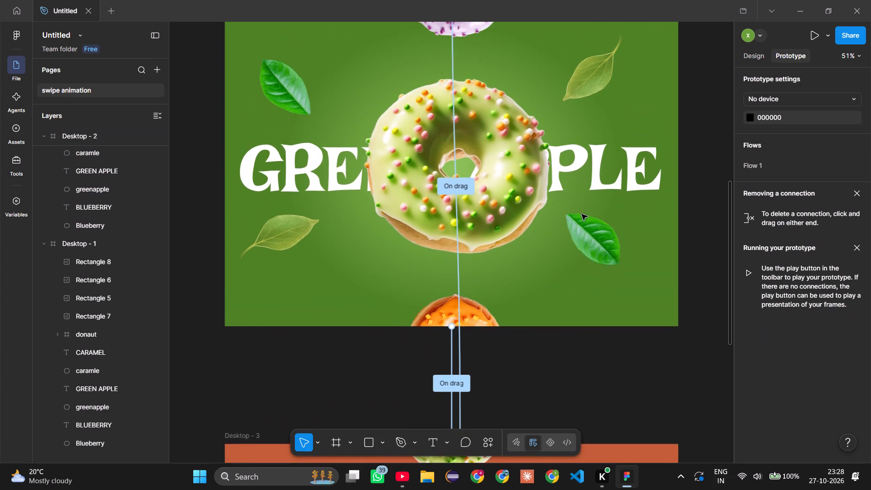
pyautogui.scroll(-1, 582, 214)
pyautogui.scroll(1, 582, 214)
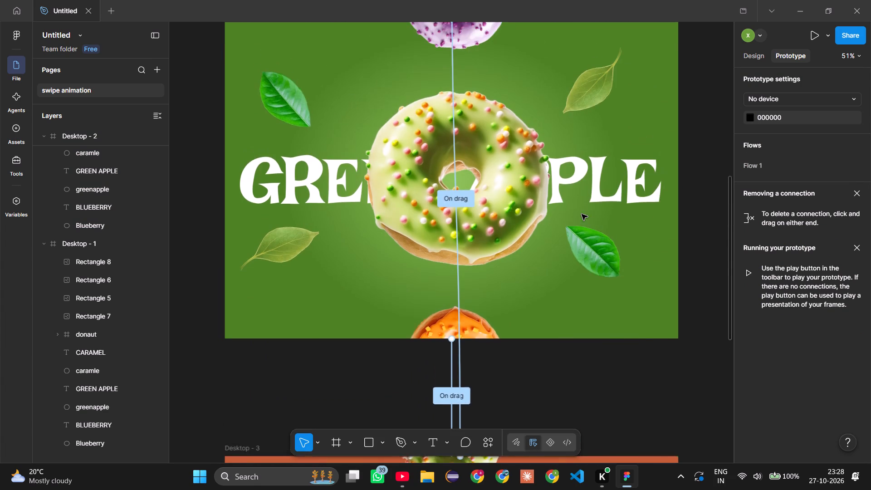
pyautogui.scroll(1, 582, 214)
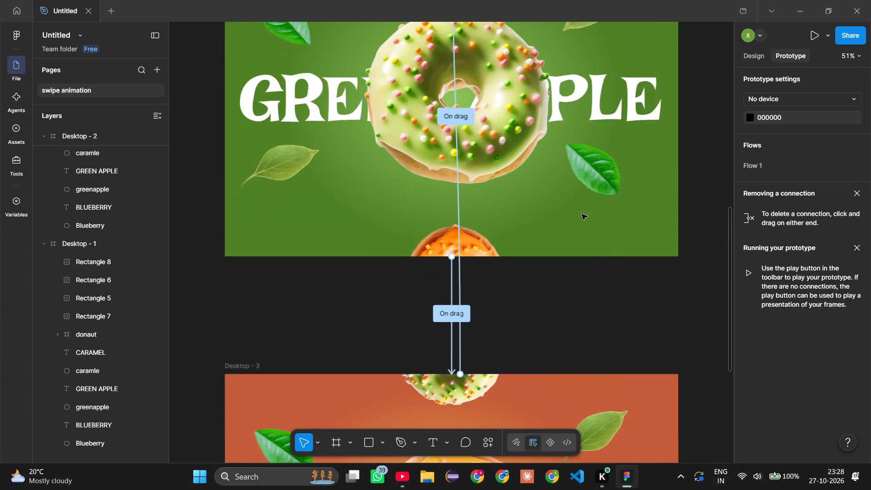
pyautogui.scroll(1, 582, 214)
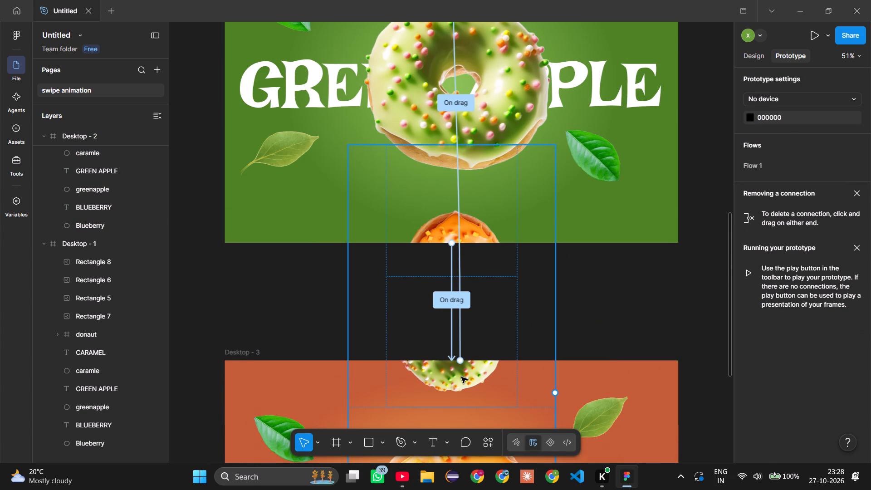
pyautogui.click(461, 377)
pyautogui.click(461, 230)
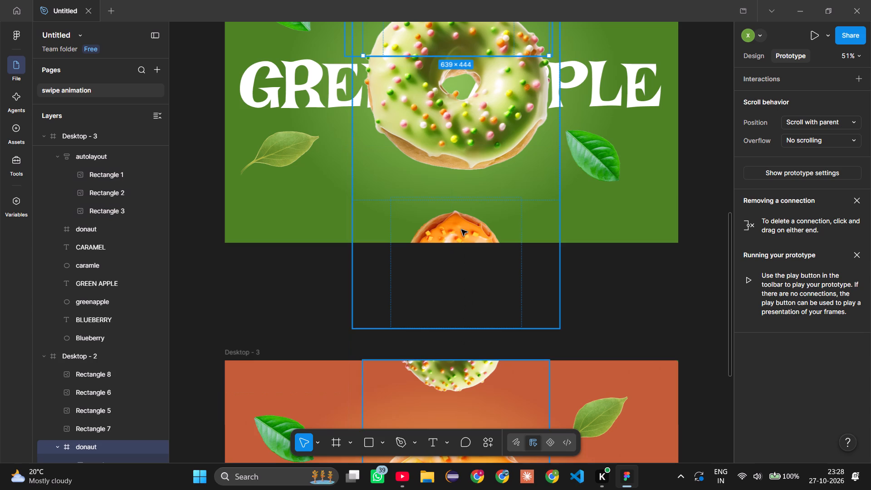
pyautogui.scroll(-1, 92, 425)
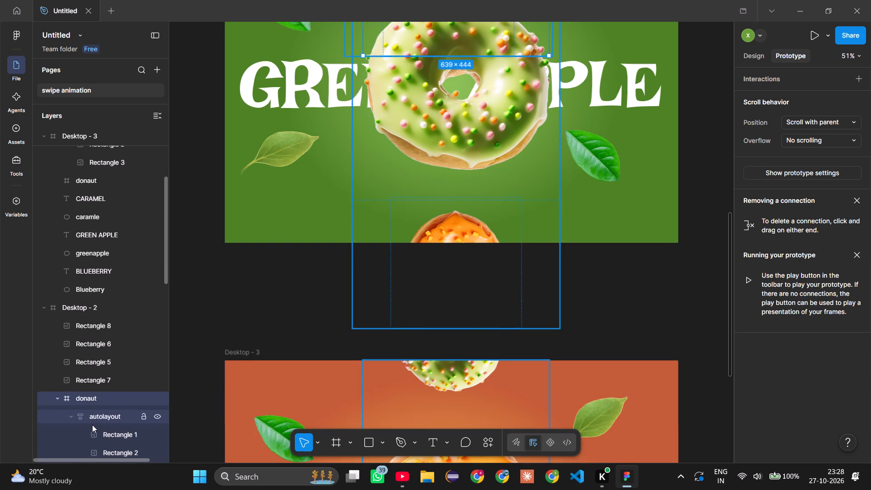
pyautogui.scroll(-1, 92, 425)
pyautogui.click(129, 451)
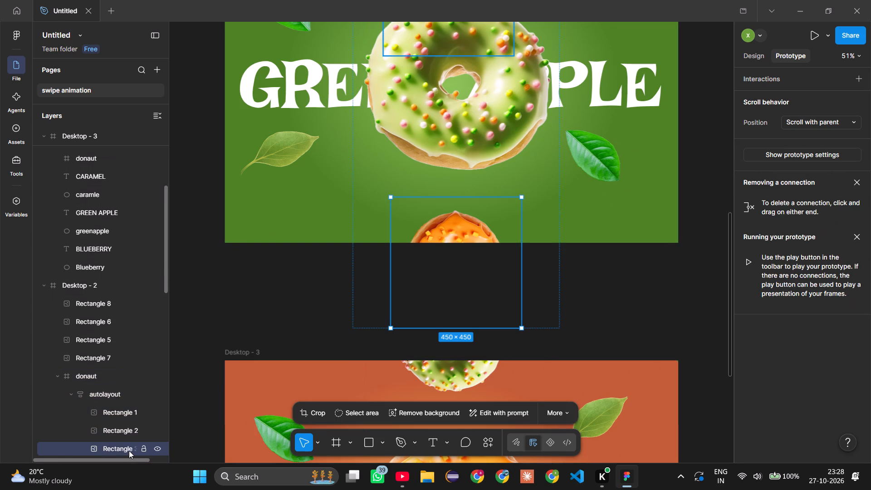
pyautogui.click(755, 59)
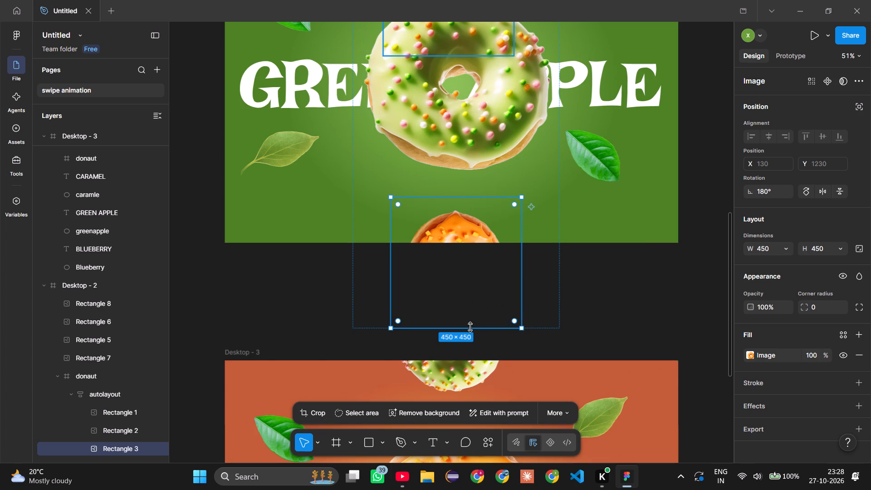
pyautogui.keyDown('ctrl'); pyautogui.moveTo(470, 327); pyautogui.dragTo(466, 243); pyautogui.keyUp('ctrl')
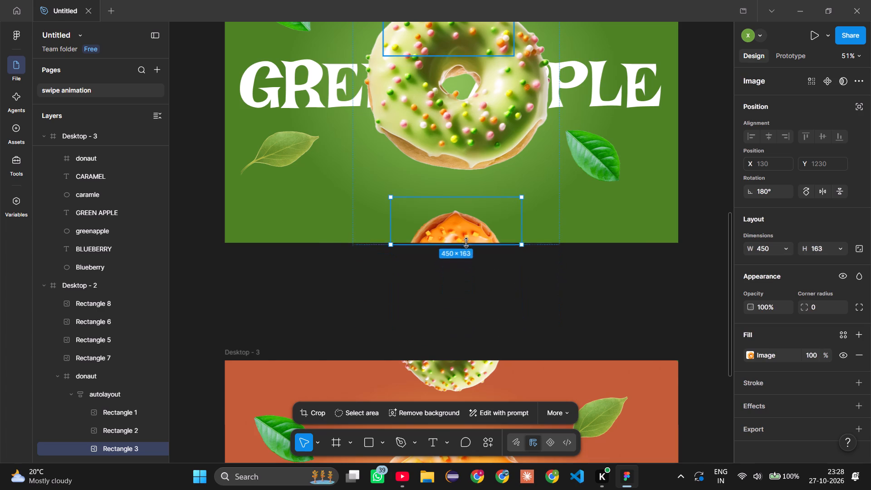
pyautogui.keyDown('ctrl'); pyautogui.moveTo(466, 243); pyautogui.dragTo(466, 241); pyautogui.keyUp('ctrl')
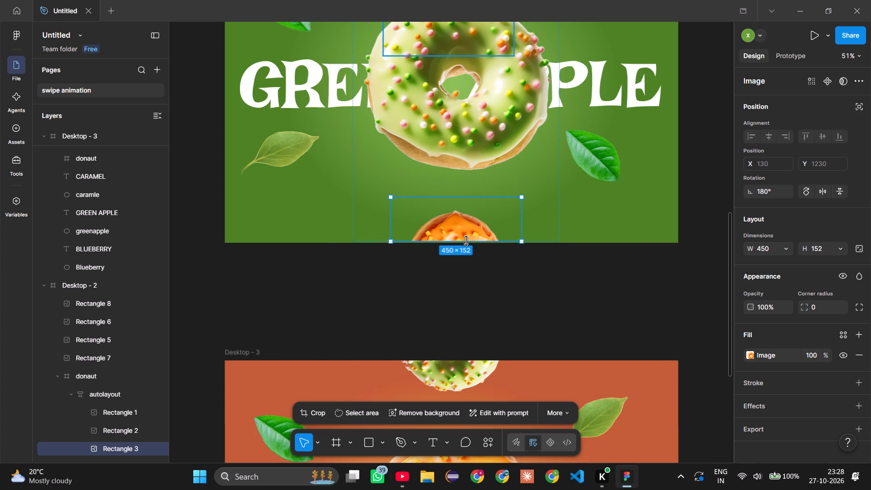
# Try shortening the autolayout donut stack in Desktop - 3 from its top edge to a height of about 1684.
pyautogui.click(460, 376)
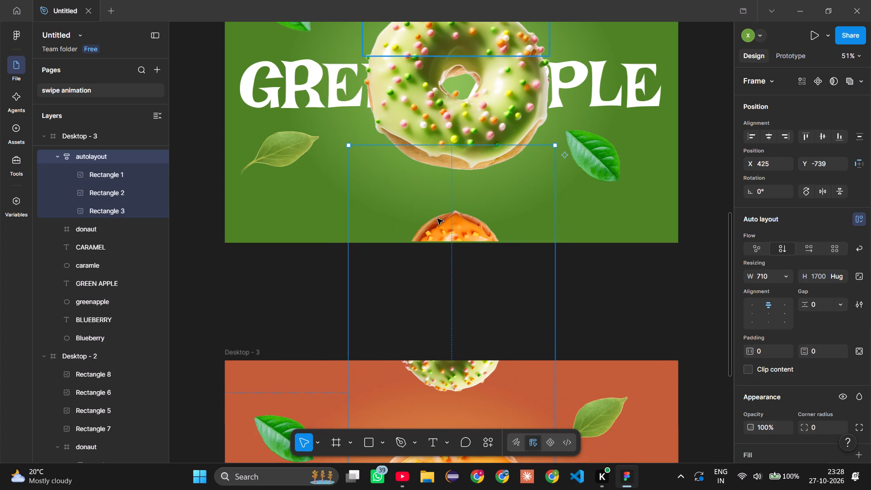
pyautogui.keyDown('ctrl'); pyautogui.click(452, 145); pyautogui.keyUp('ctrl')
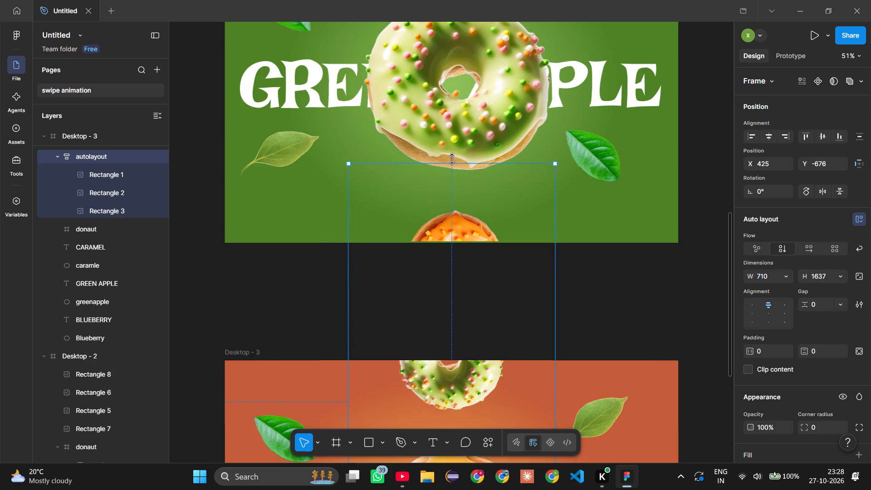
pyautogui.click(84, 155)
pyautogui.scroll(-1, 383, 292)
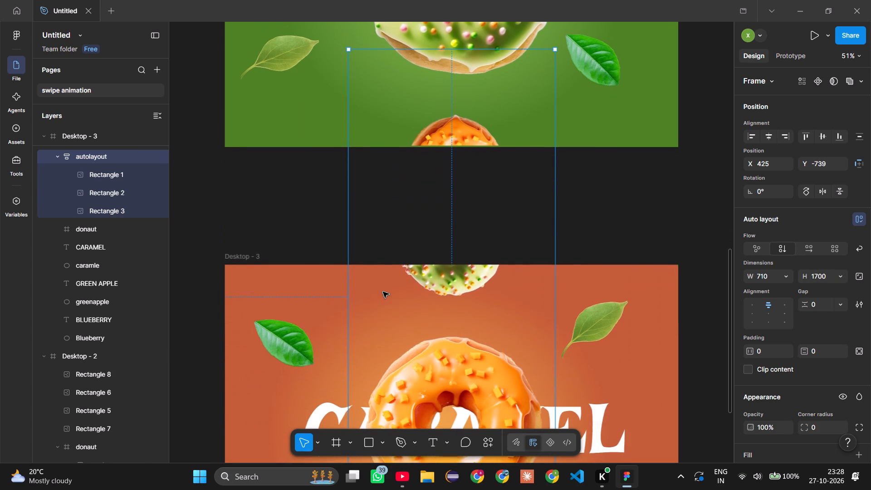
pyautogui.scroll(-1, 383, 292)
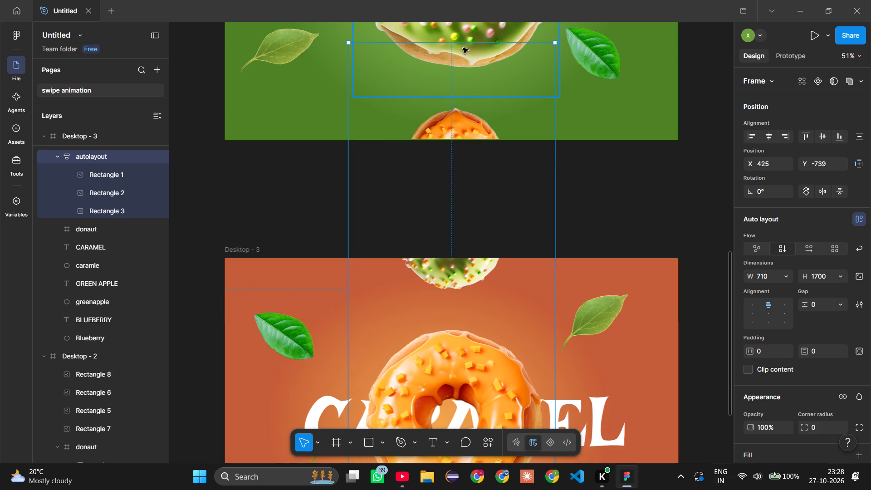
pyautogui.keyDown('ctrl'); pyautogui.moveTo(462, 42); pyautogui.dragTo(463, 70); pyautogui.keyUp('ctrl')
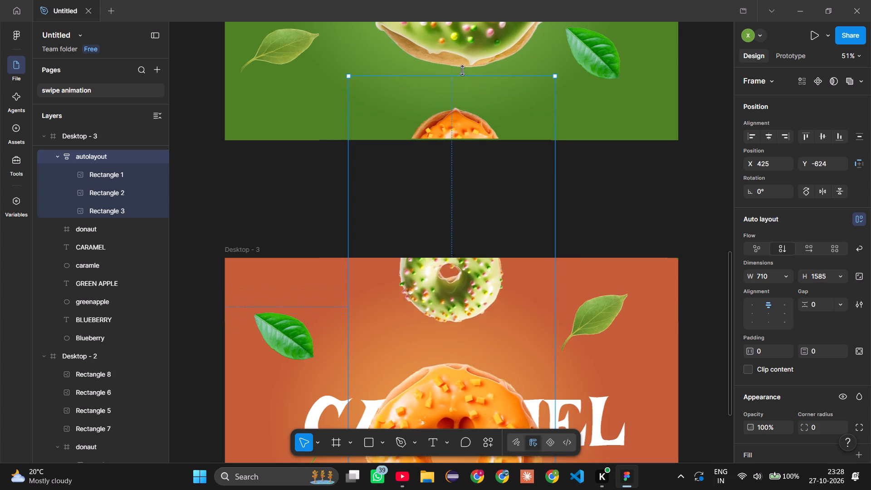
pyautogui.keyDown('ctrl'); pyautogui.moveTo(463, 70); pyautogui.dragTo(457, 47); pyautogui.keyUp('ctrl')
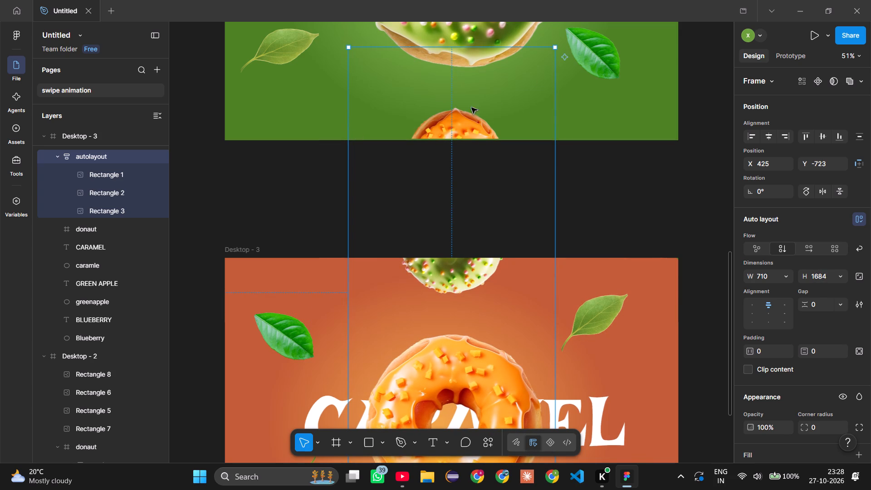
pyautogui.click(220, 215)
# Shorten the autolayout donut stack in Desktop - 3 to a height of 961, with its top edge at Y 0.
pyautogui.scroll(1, 109, 216)
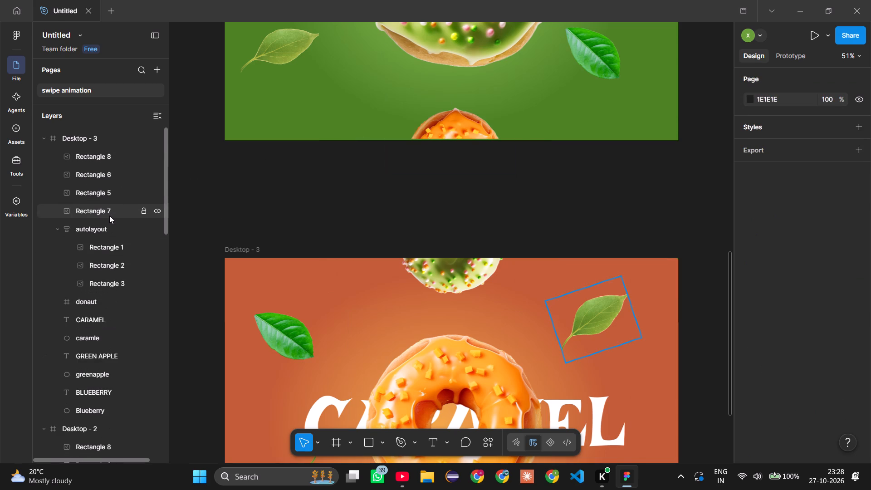
pyautogui.scroll(2, 109, 216)
pyautogui.click(69, 154)
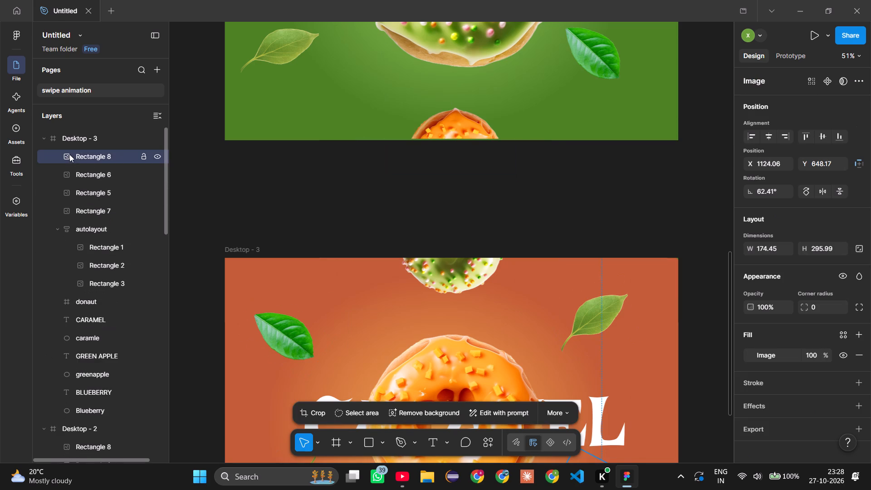
pyautogui.click(82, 176)
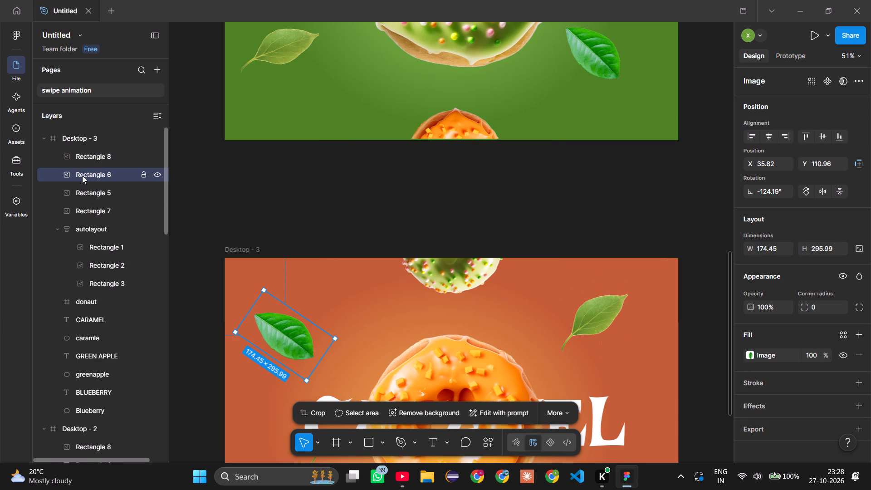
pyautogui.click(240, 207)
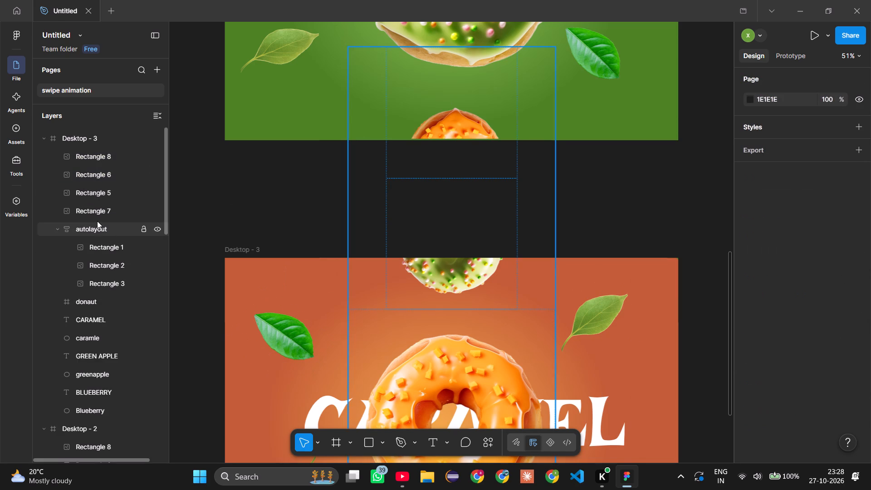
pyautogui.click(95, 232)
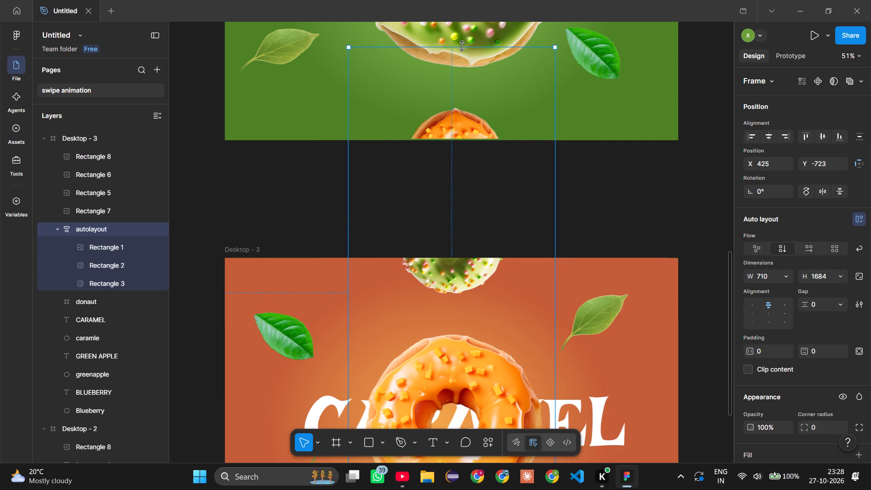
pyautogui.keyDown('ctrl'); pyautogui.moveTo(462, 47); pyautogui.dragTo(470, 247); pyautogui.keyUp('ctrl')
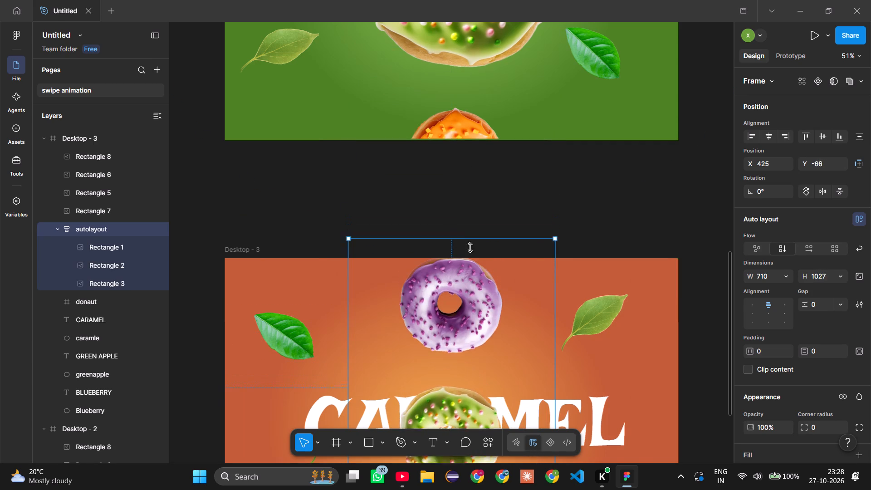
pyautogui.keyDown('ctrl'); pyautogui.moveTo(470, 247); pyautogui.dragTo(468, 259); pyautogui.keyUp('ctrl')
# Move the autolayout donut stack up within Desktop - 3 to about X 414, Y -600, with the caramel donut over the CARAMEL text.
pyautogui.scroll(-3, 468, 259)
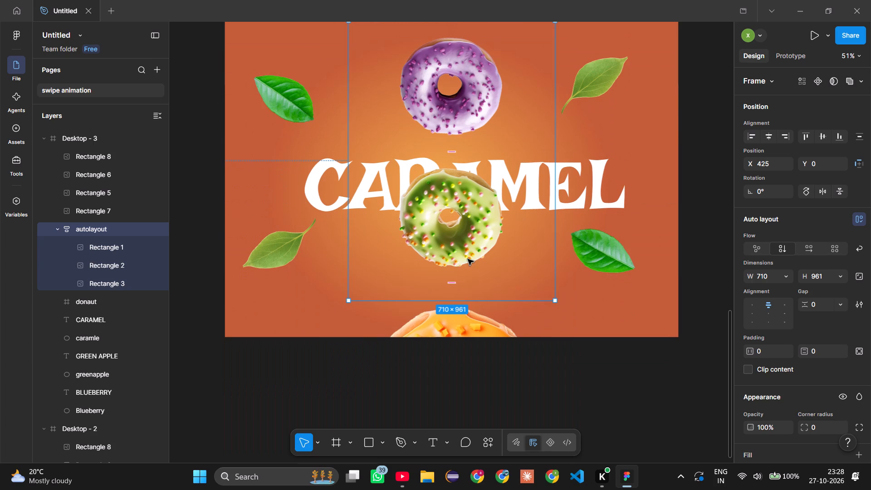
pyautogui.moveTo(452, 236); pyautogui.dragTo(452, 121)
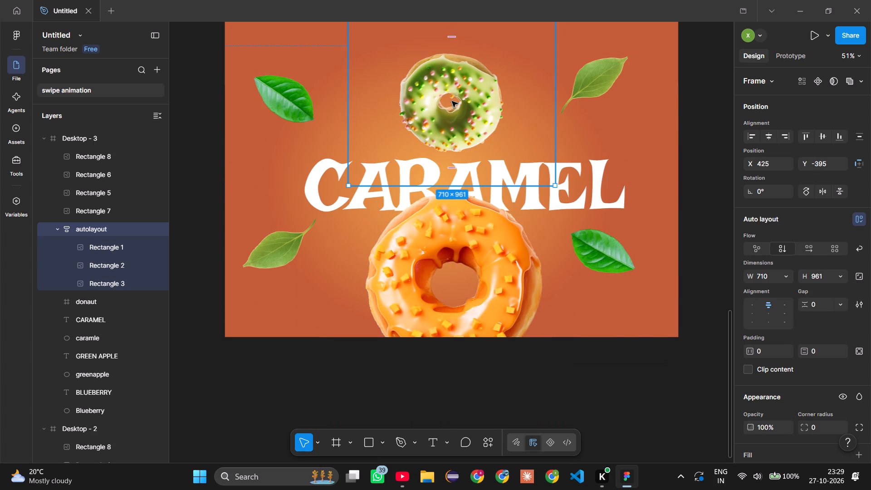
pyautogui.moveTo(453, 98); pyautogui.dragTo(457, 6)
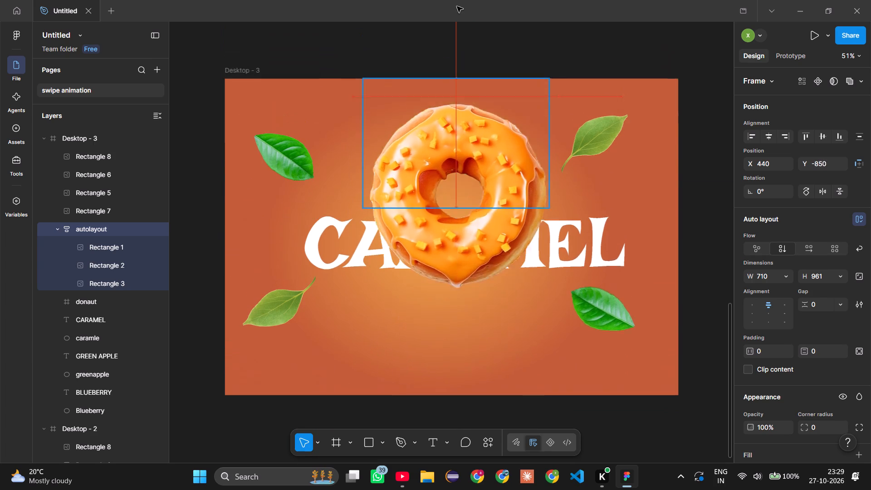
pyautogui.moveTo(457, 6); pyautogui.dragTo(450, 173)
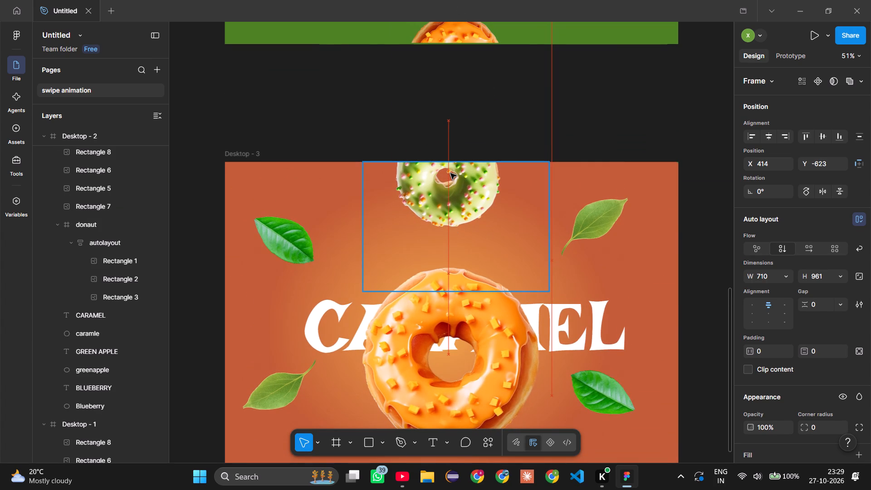
pyautogui.moveTo(450, 173); pyautogui.dragTo(453, 153)
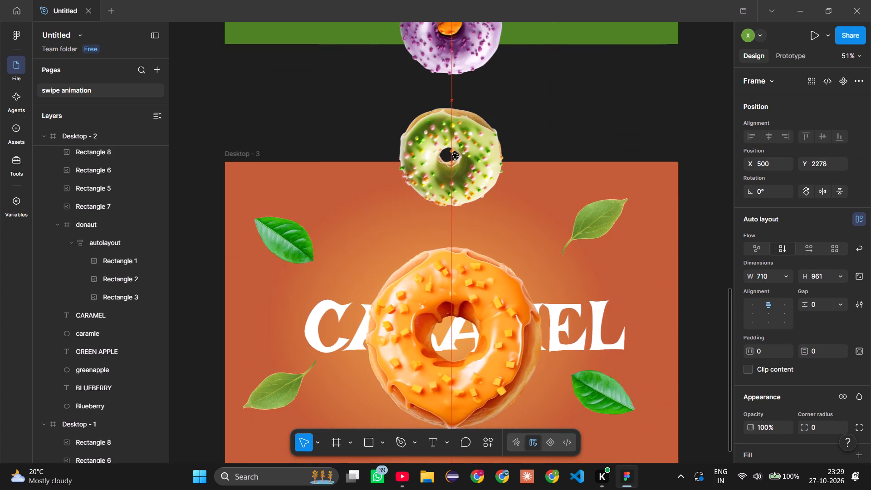
pyautogui.moveTo(453, 153); pyautogui.dragTo(450, 175)
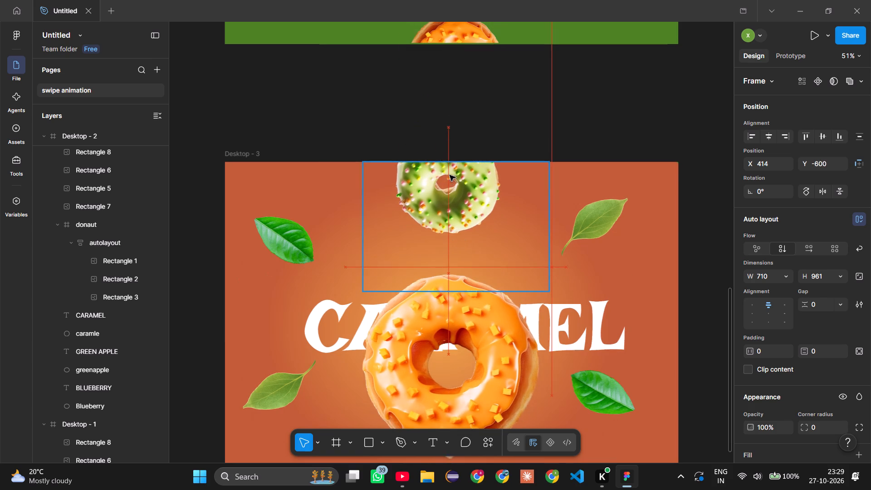
pyautogui.moveTo(450, 175); pyautogui.dragTo(450, 179)
pyautogui.moveTo(450, 179); pyautogui.dragTo(450, 178)
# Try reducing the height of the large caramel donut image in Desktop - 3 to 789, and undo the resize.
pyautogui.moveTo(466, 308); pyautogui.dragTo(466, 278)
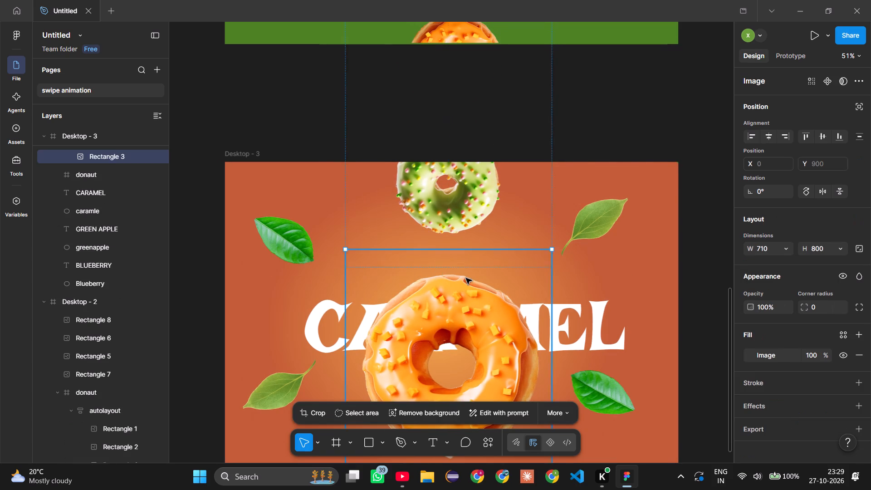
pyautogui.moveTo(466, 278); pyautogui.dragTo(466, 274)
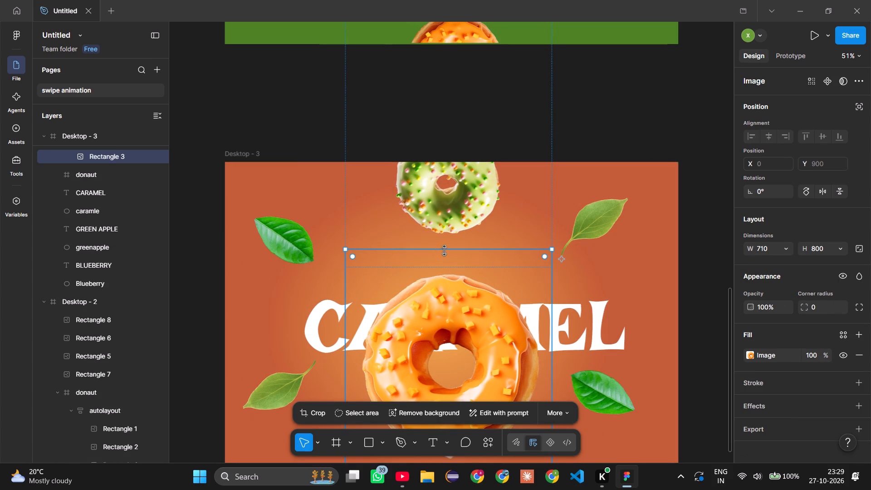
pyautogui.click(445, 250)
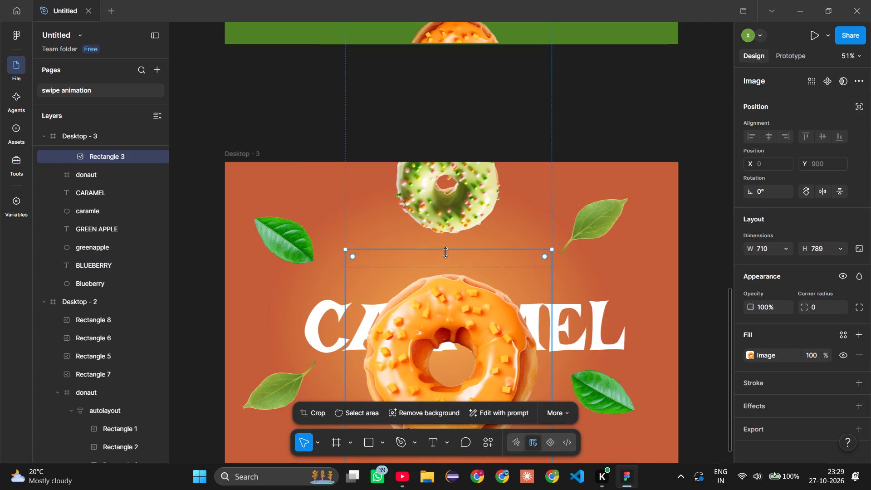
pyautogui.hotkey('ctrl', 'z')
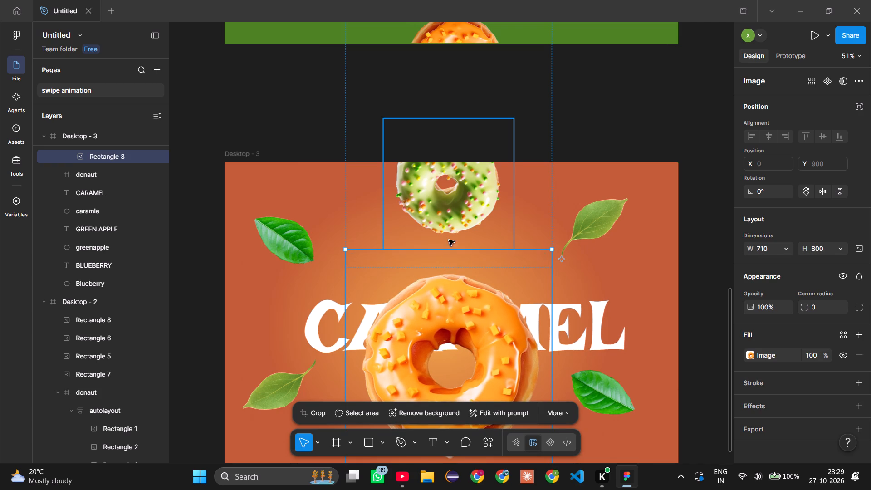
# Reduce the gap between the donuts in Desktop - 3's autolayout stack to -57.
pyautogui.click(451, 230)
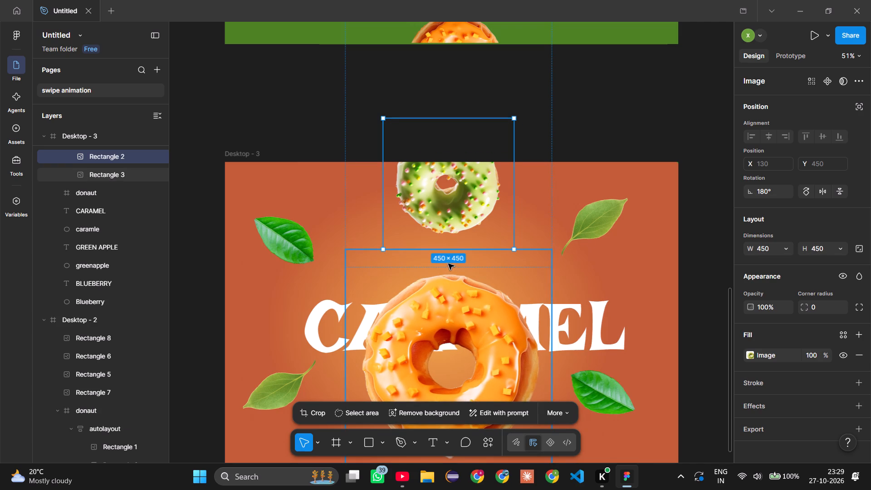
pyautogui.click(443, 106)
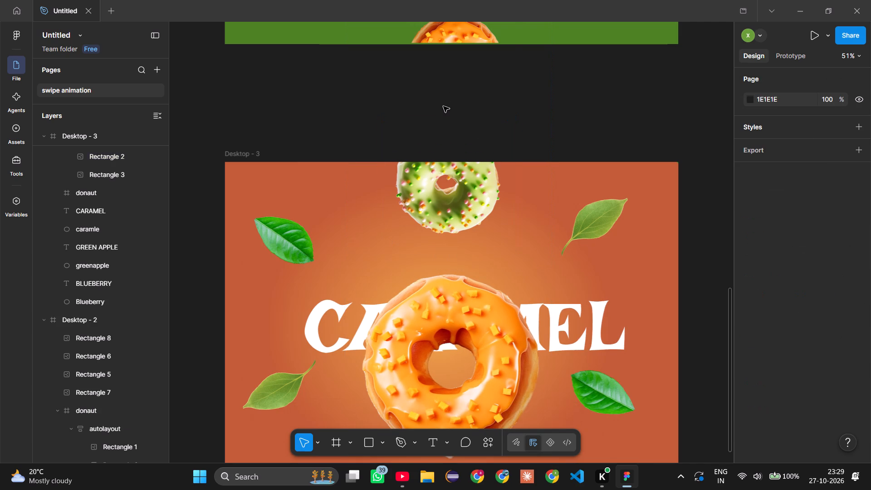
pyautogui.click(450, 201)
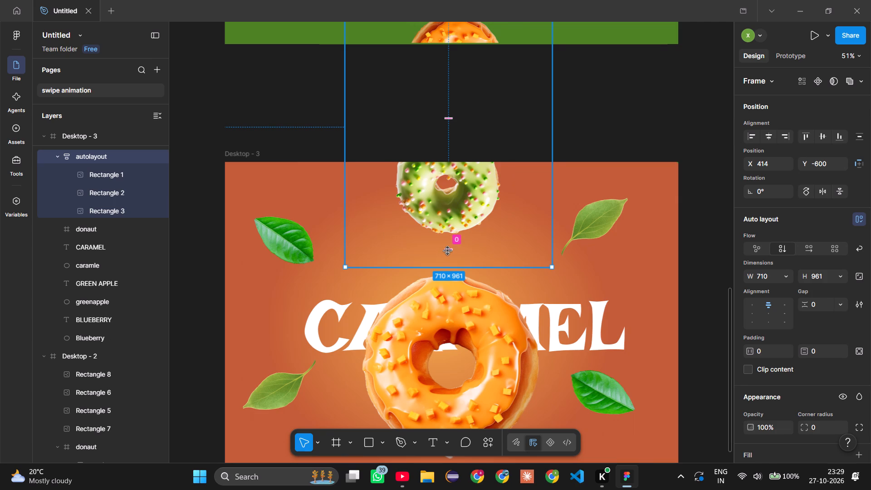
pyautogui.moveTo(447, 251); pyautogui.dragTo(449, 242)
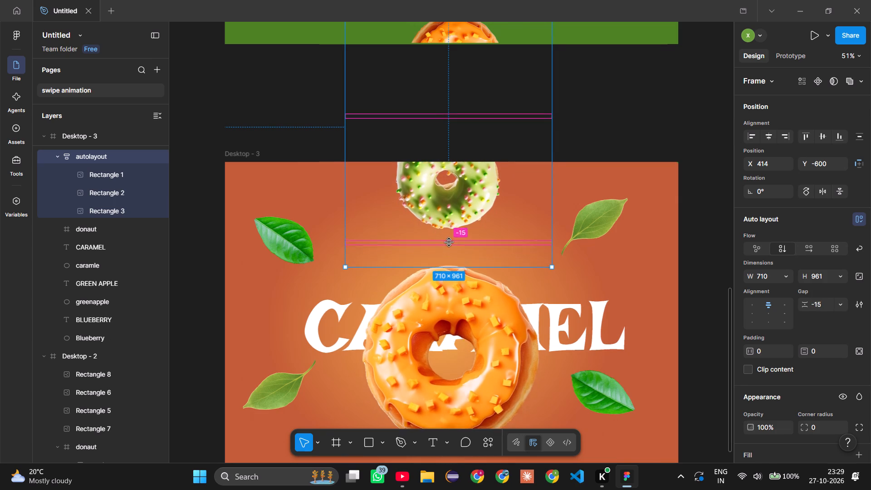
pyautogui.moveTo(449, 242); pyautogui.dragTo(449, 225)
# Move the autolayout donut stack up within Desktop - 3 to about Y -666, keeping X at 414.
pyautogui.moveTo(449, 191); pyautogui.dragTo(449, 172)
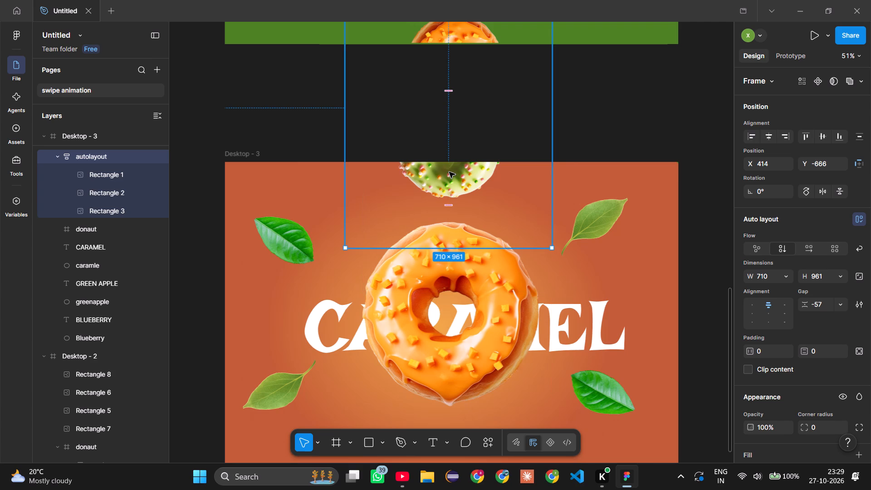
pyautogui.click(647, 201)
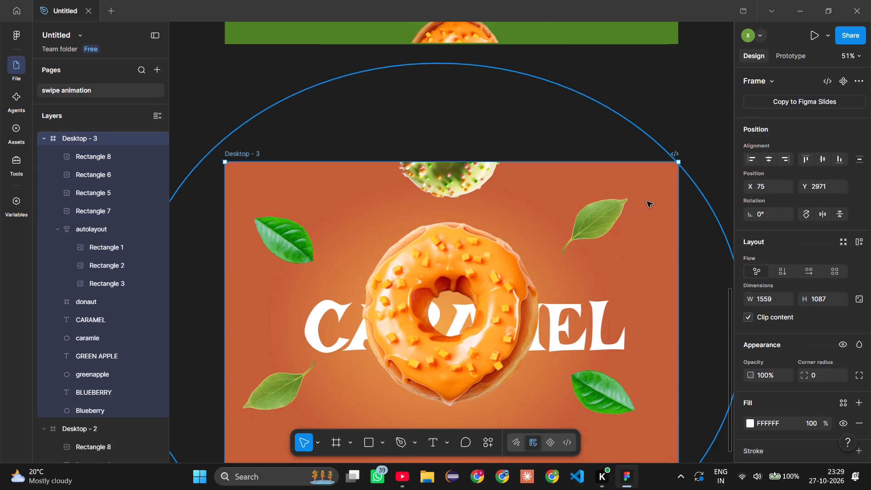
# Inspect the prototype drag connections running between Desktop - 1, Desktop - 2 and Desktop - 3.
pyautogui.scroll(-2, 647, 201)
pyautogui.scroll(4, 647, 201)
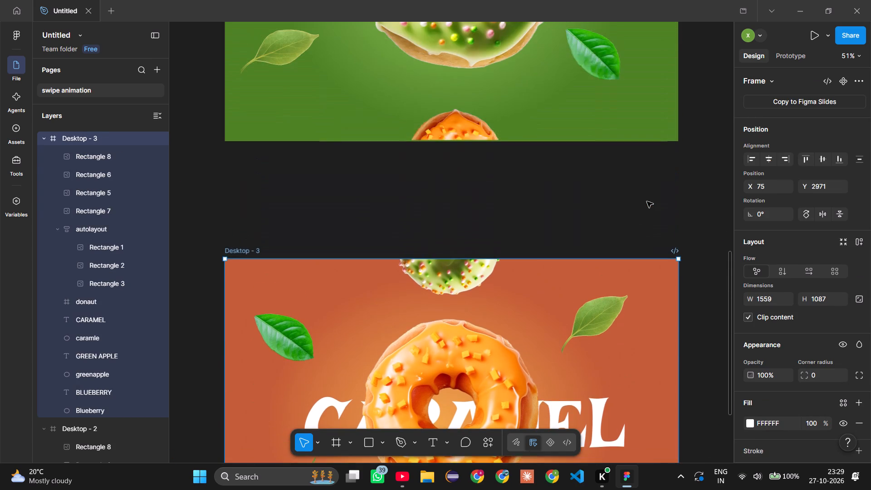
pyautogui.scroll(7, 647, 201)
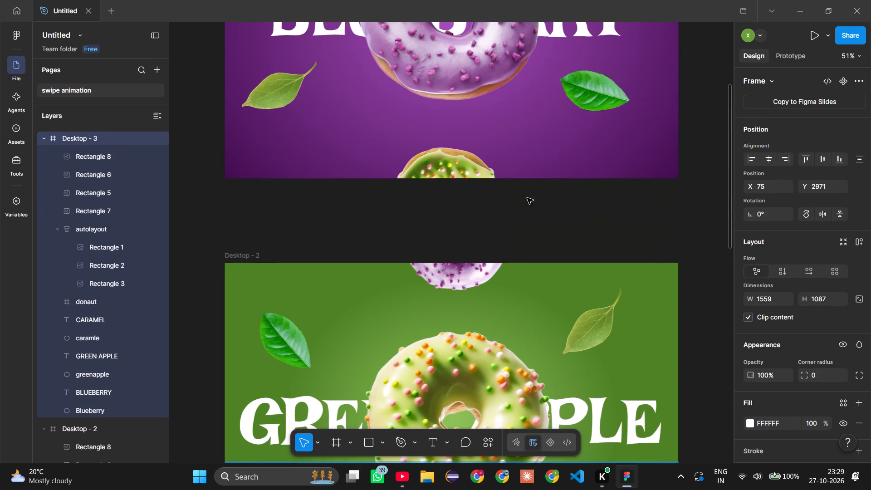
pyautogui.click(802, 49)
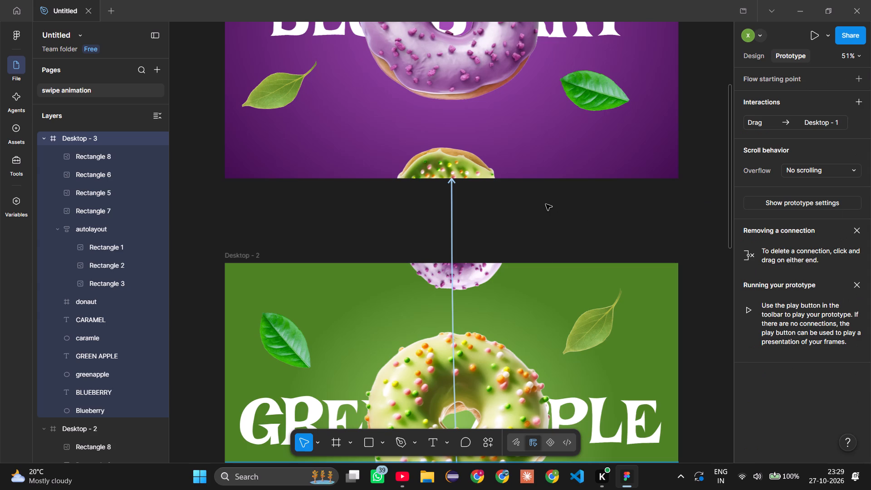
pyautogui.scroll(-4, 546, 204)
pyautogui.scroll(3, 546, 204)
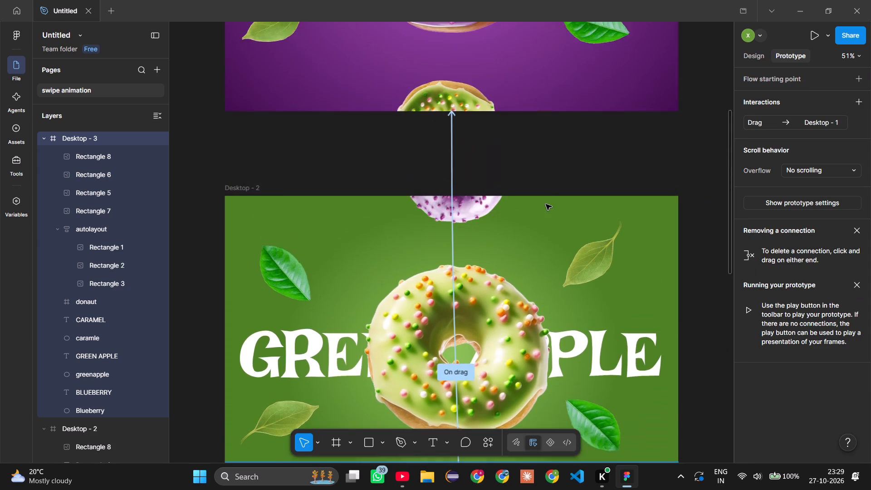
pyautogui.scroll(3, 546, 204)
pyautogui.click(480, 222)
pyautogui.click(629, 301)
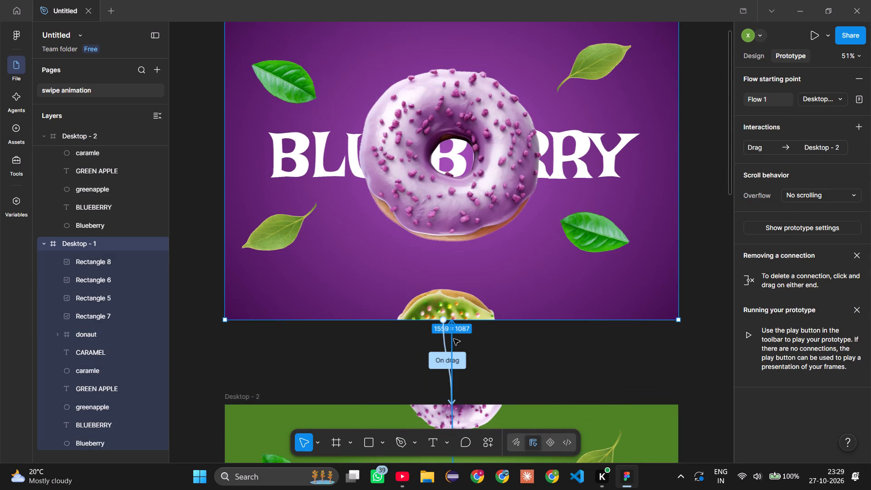
pyautogui.scroll(-4, 498, 339)
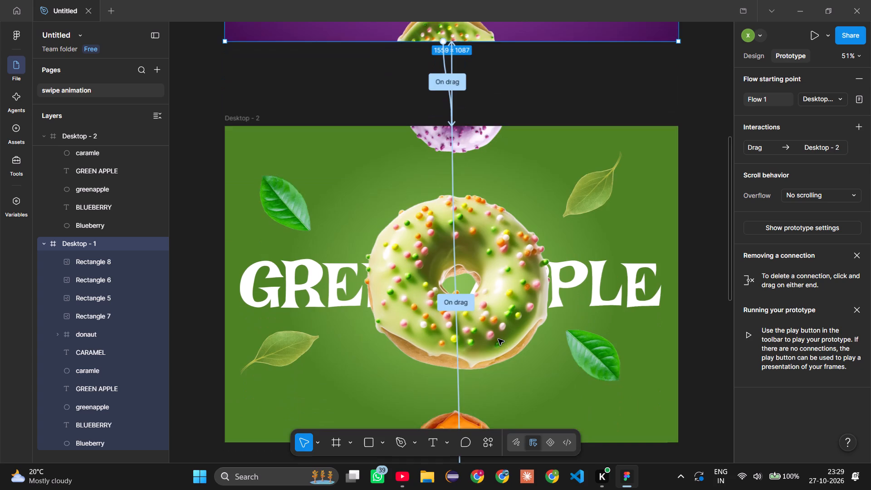
pyautogui.scroll(-3, 498, 339)
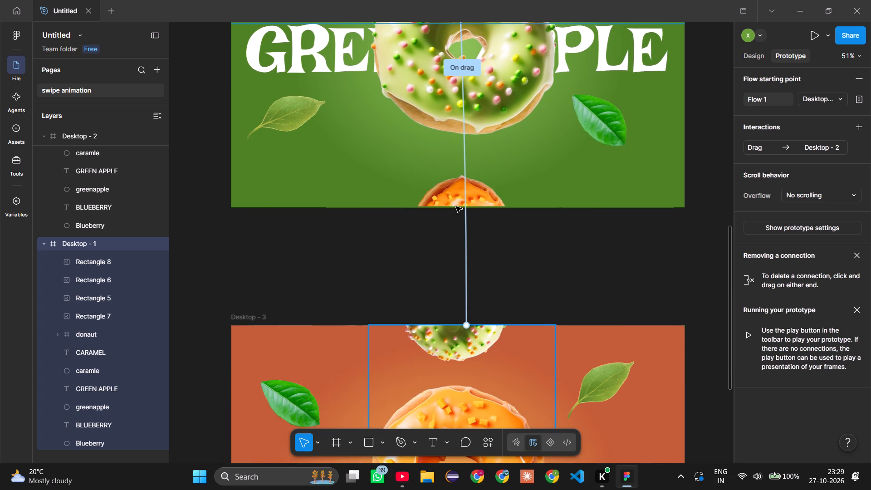
pyautogui.scroll(2, 456, 206)
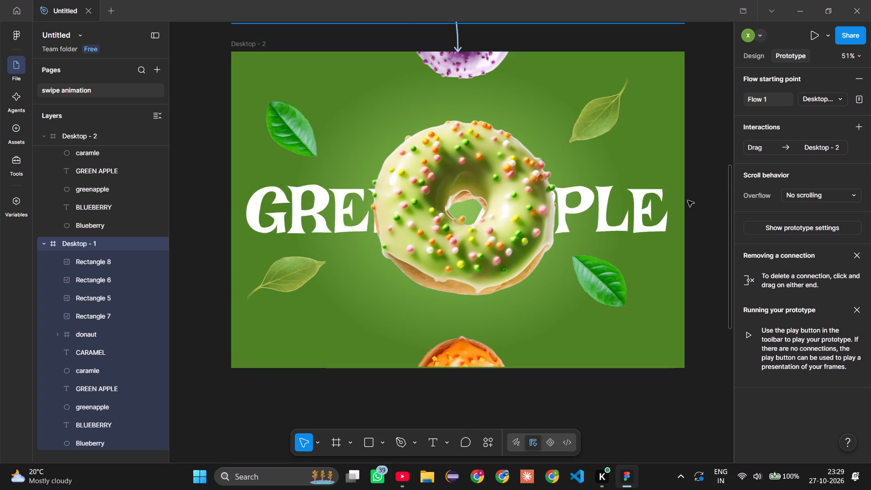
pyautogui.click(686, 199)
pyautogui.scroll(-1, 617, 271)
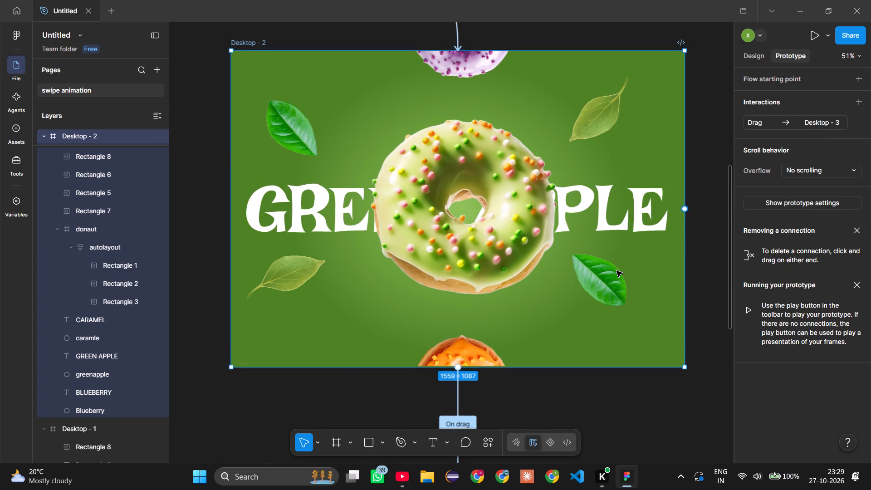
pyautogui.scroll(-1, 617, 271)
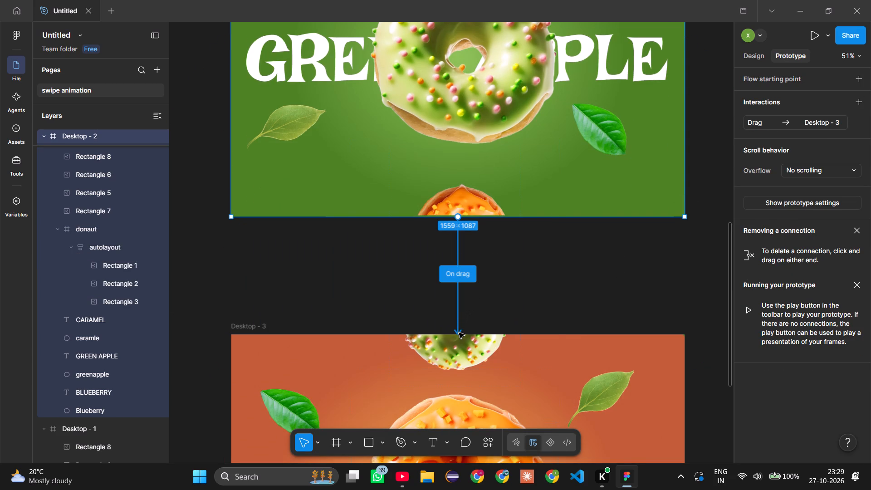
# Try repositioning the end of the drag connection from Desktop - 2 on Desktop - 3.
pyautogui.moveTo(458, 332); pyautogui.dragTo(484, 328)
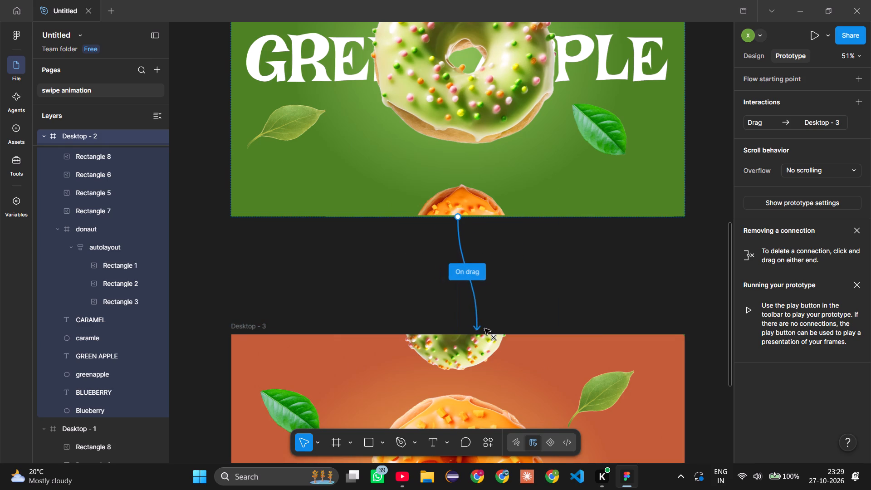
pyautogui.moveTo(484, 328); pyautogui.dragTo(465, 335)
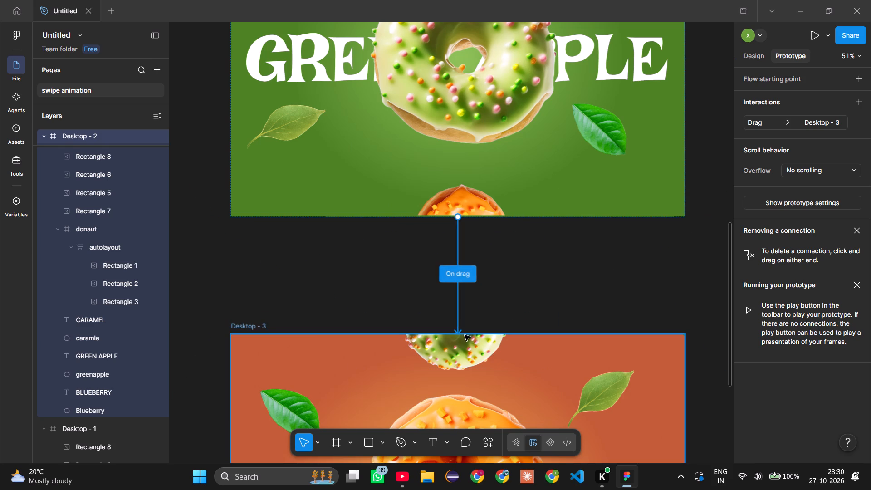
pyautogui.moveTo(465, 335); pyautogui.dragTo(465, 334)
# Move the Desktop - 3 frame up closer to Desktop - 2, keeping it horizontally aligned.
pyautogui.moveTo(566, 352); pyautogui.dragTo(568, 318)
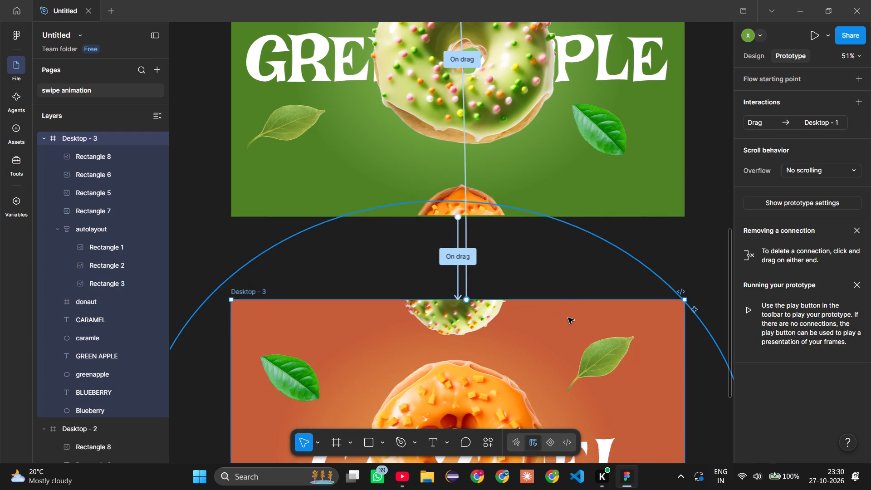
pyautogui.click(562, 273)
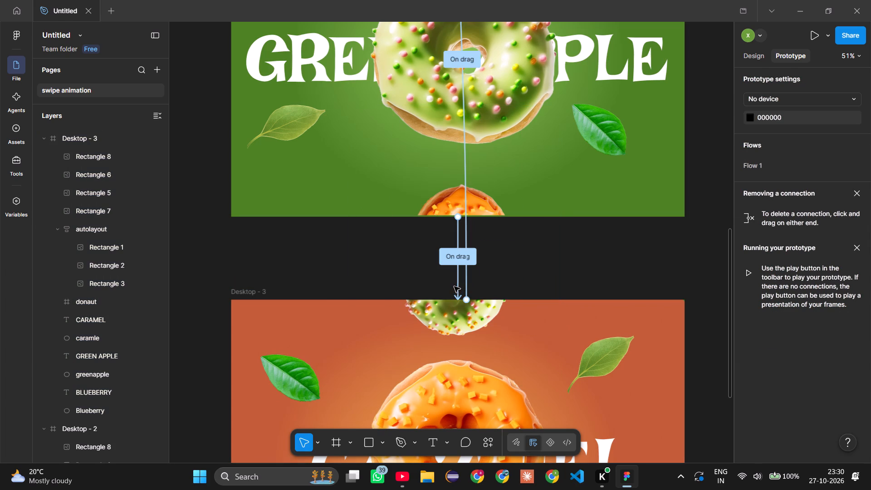
# Detach the on-drag connection of Desktop - 2 and reconnect it to Desktop - 3.
pyautogui.moveTo(459, 286); pyautogui.dragTo(462, 298)
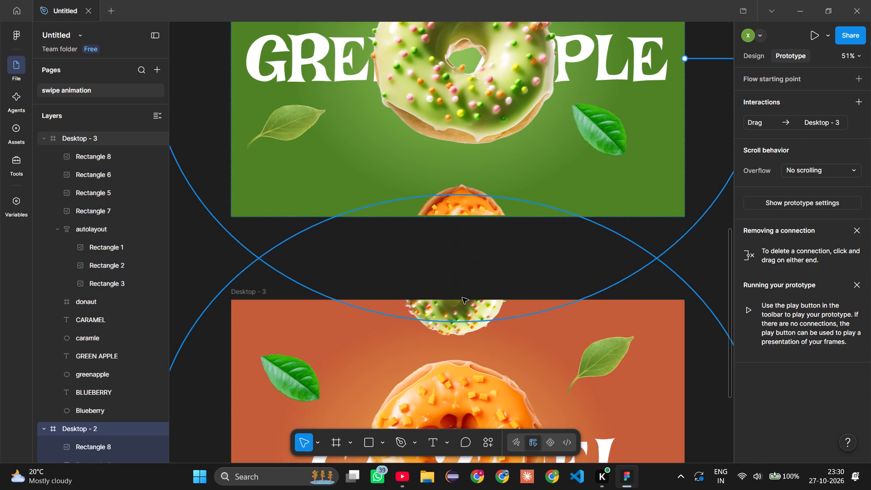
pyautogui.moveTo(462, 298); pyautogui.dragTo(440, 292)
pyautogui.moveTo(440, 292); pyautogui.dragTo(448, 299)
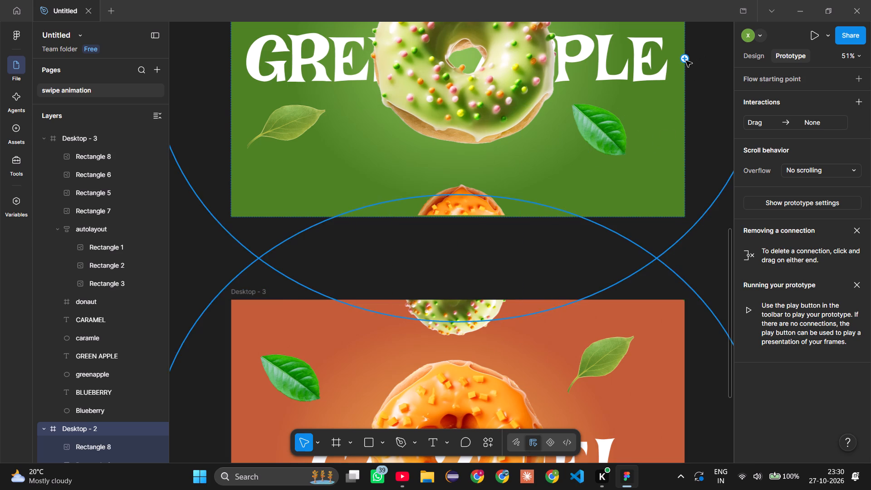
pyautogui.moveTo(686, 61); pyautogui.dragTo(445, 233)
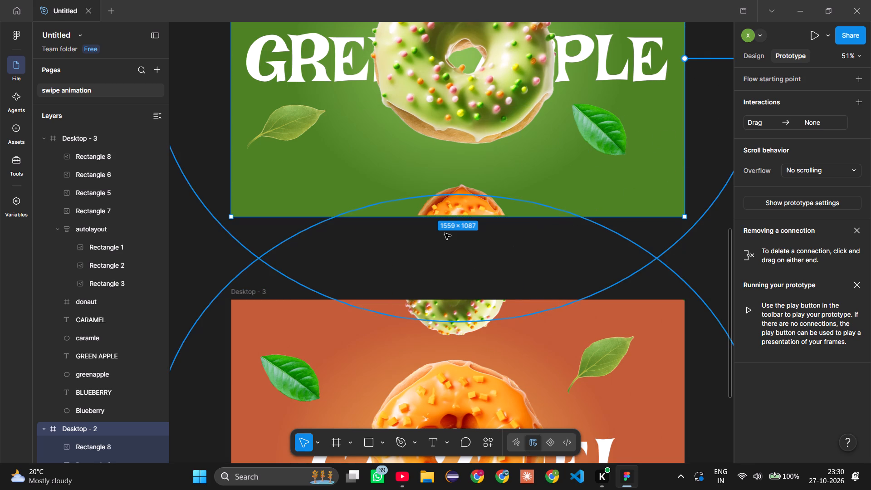
pyautogui.moveTo(445, 233); pyautogui.dragTo(461, 294)
pyautogui.moveTo(461, 294); pyautogui.dragTo(455, 302)
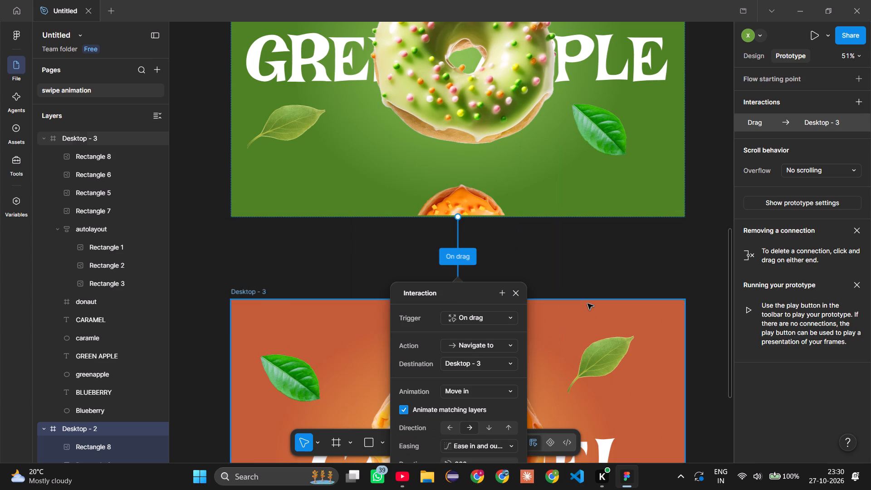
# Move the Desktop - 3 frame further up toward Desktop - 2 and slightly to the right.
pyautogui.moveTo(588, 305); pyautogui.dragTo(593, 279)
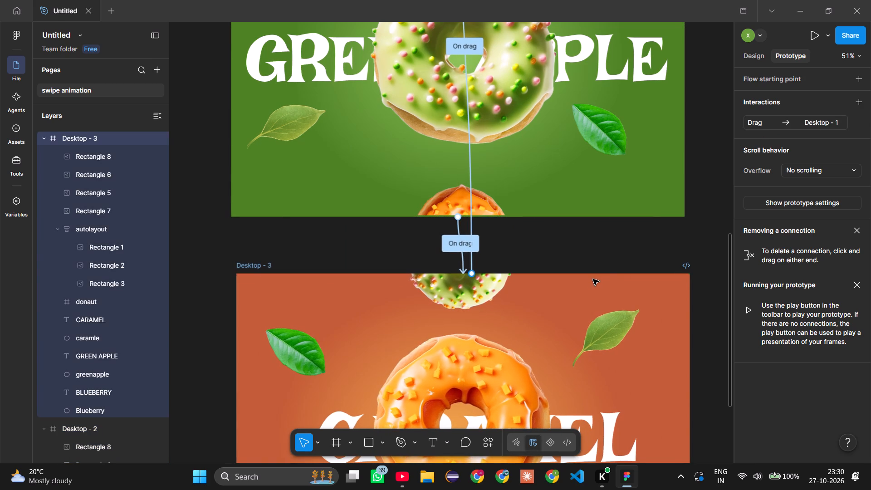
pyautogui.moveTo(593, 279); pyautogui.dragTo(591, 279)
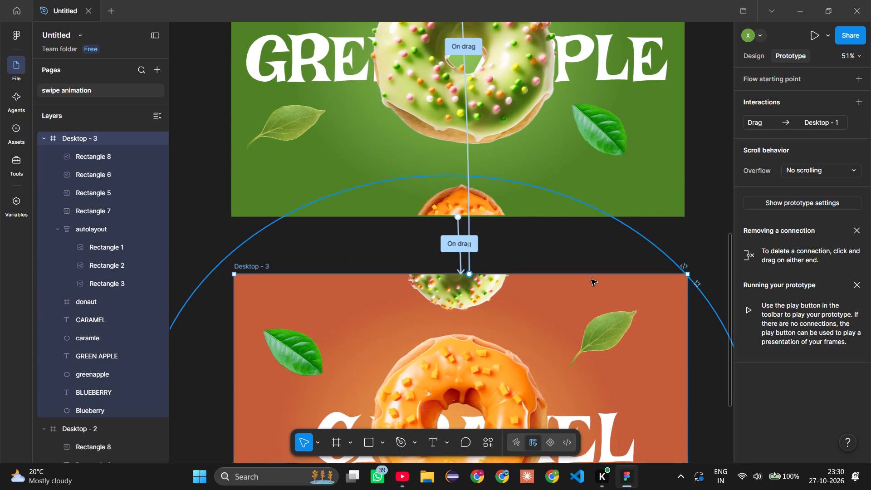
pyautogui.click(588, 246)
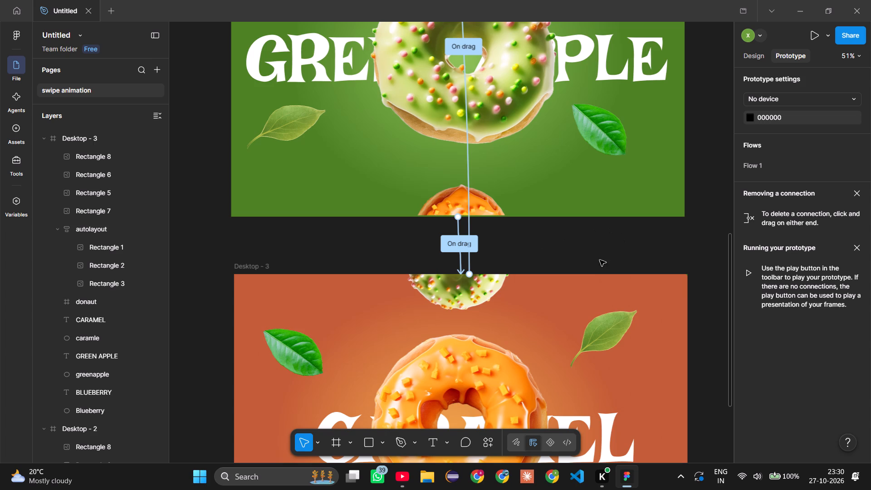
# Review the frame connections and the animation settings of the drag interaction from Desktop - 3 to Desktop - 1.
pyautogui.scroll(5, 600, 259)
pyautogui.scroll(-1, 600, 259)
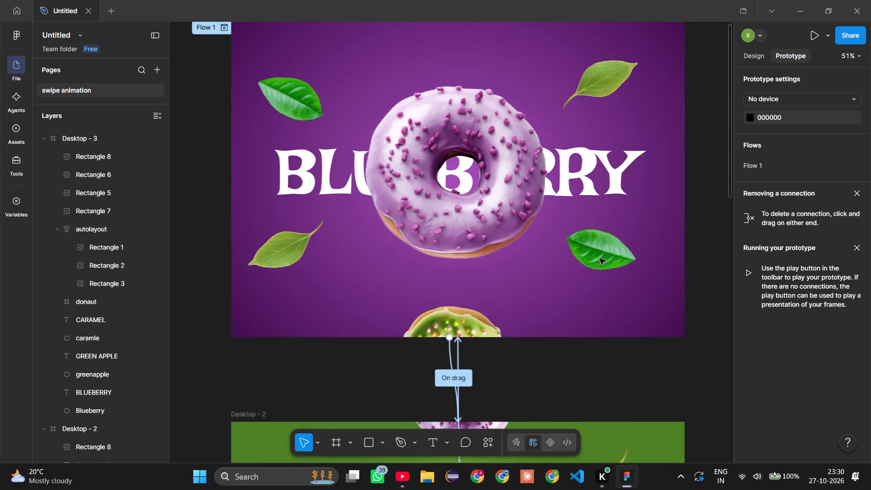
pyautogui.scroll(-3, 600, 259)
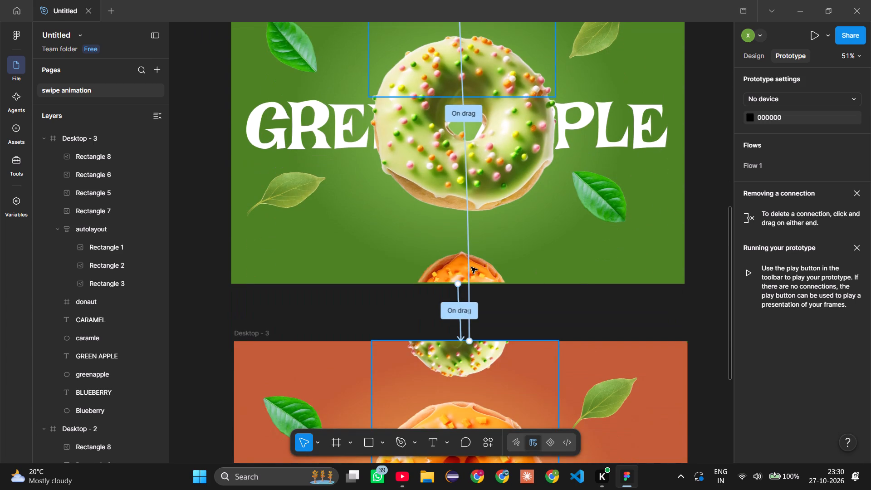
pyautogui.click(468, 265)
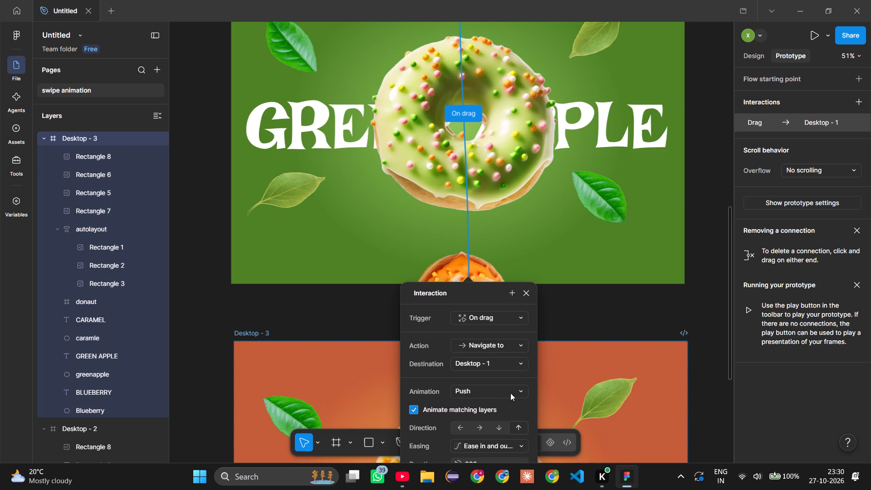
pyautogui.scroll(-1, 480, 393)
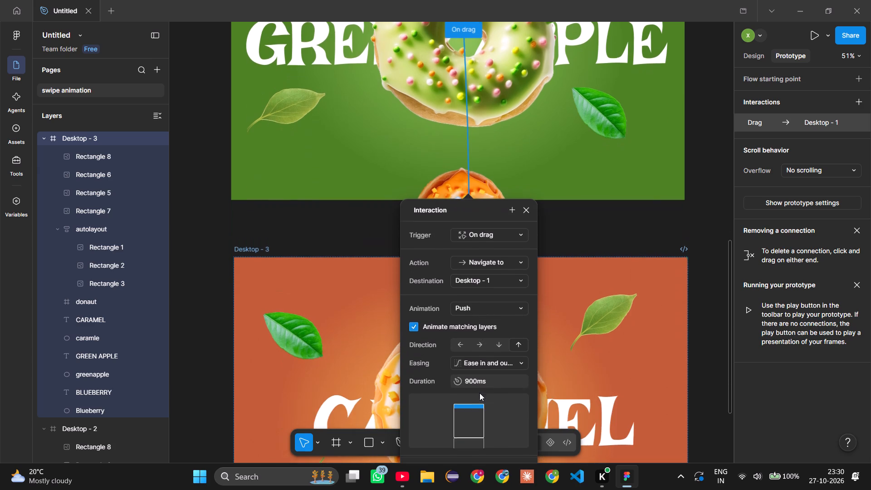
pyautogui.scroll(-1, 480, 393)
pyautogui.scroll(1, 480, 393)
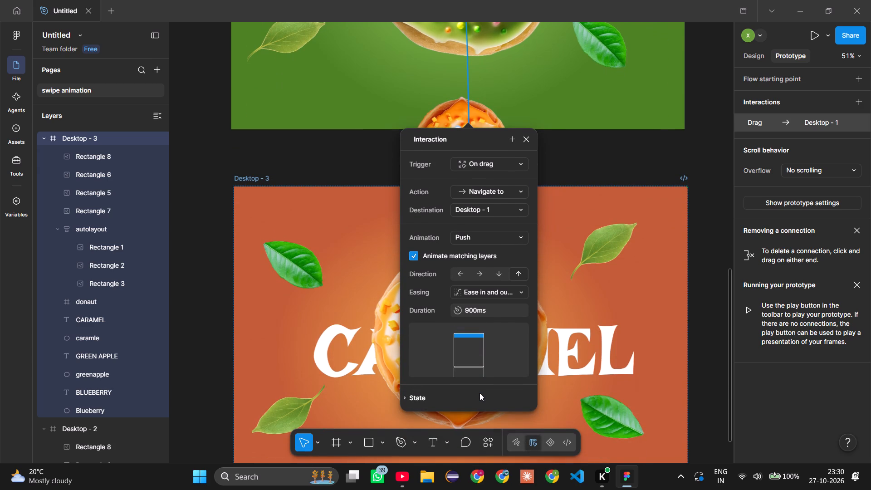
pyautogui.scroll(4, 480, 393)
pyautogui.scroll(11, 307, 283)
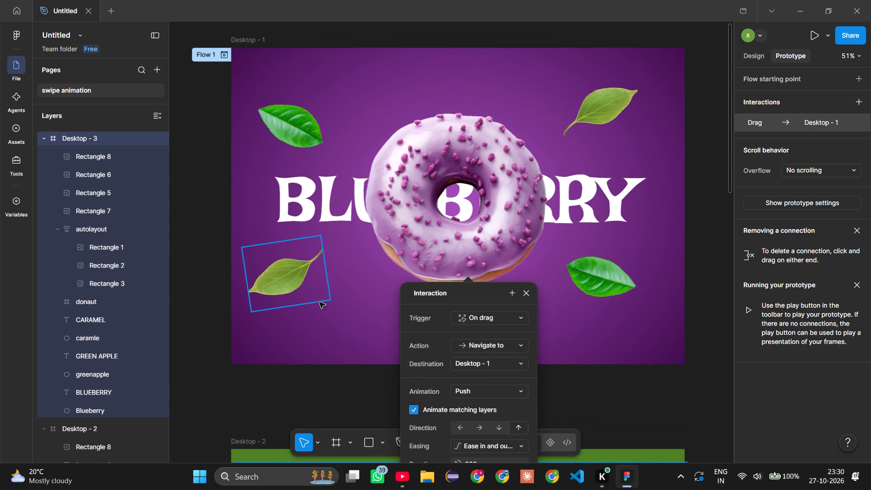
# Move the Desktop - 2 frame up closer to Desktop - 1, keeping it nearly aligned horizontally.
pyautogui.scroll(-2, 316, 264)
pyautogui.moveTo(339, 341); pyautogui.dragTo(341, 333)
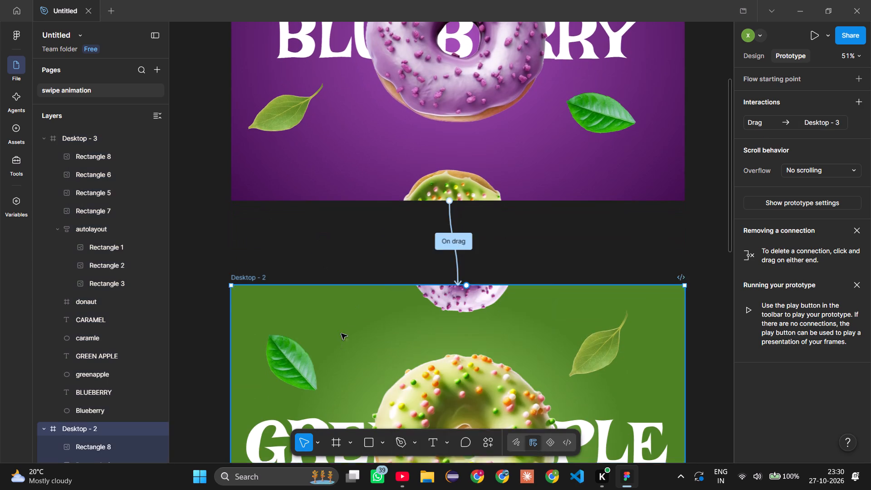
pyautogui.moveTo(341, 333); pyautogui.dragTo(340, 318)
# Move the Desktop - 3 frame up closer to Desktop - 2 and align its side edges with the frames above.
pyautogui.scroll(-2, 340, 318)
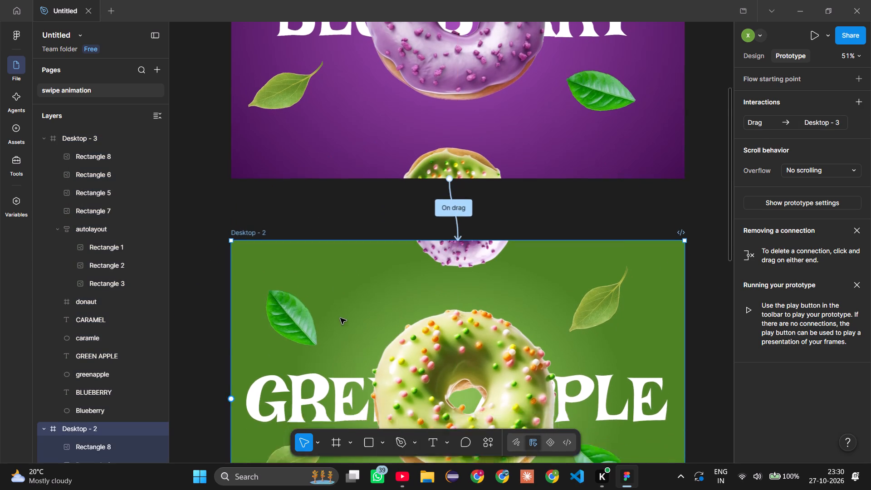
pyautogui.scroll(-3, 340, 318)
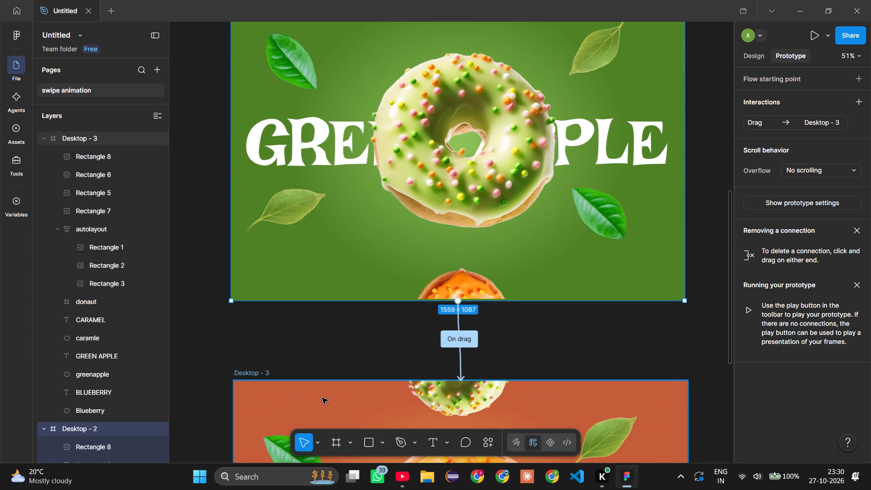
pyautogui.moveTo(323, 398); pyautogui.dragTo(318, 364)
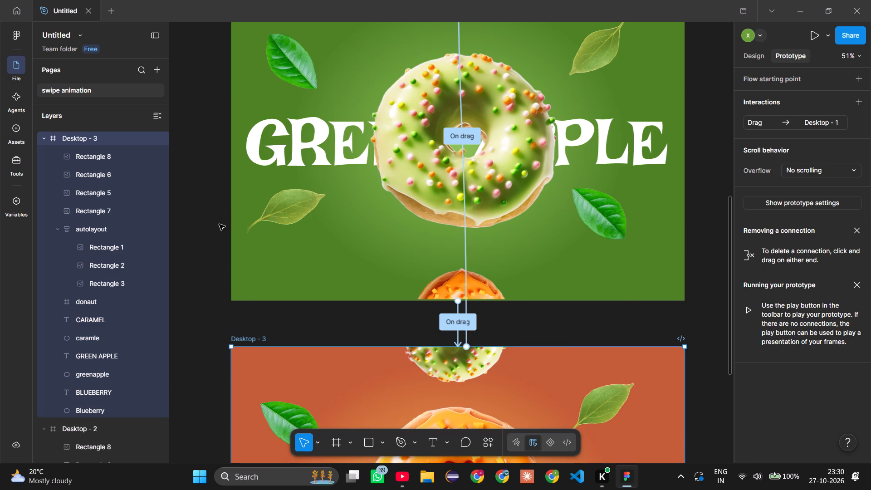
pyautogui.click(218, 225)
# Preview Flow 1 from Desktop - 1 through all three flavour frames and check the drag interaction settings of Desktop - 3.
pyautogui.scroll(1, 218, 225)
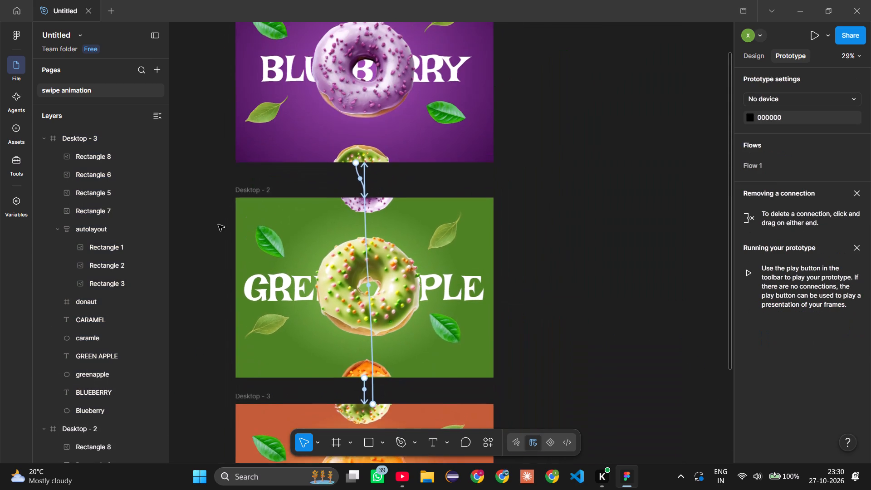
pyautogui.scroll(1, 218, 225)
pyautogui.hscroll(1, 218, 225)
pyautogui.scroll(2, 218, 225)
pyautogui.rightClick(218, 225)
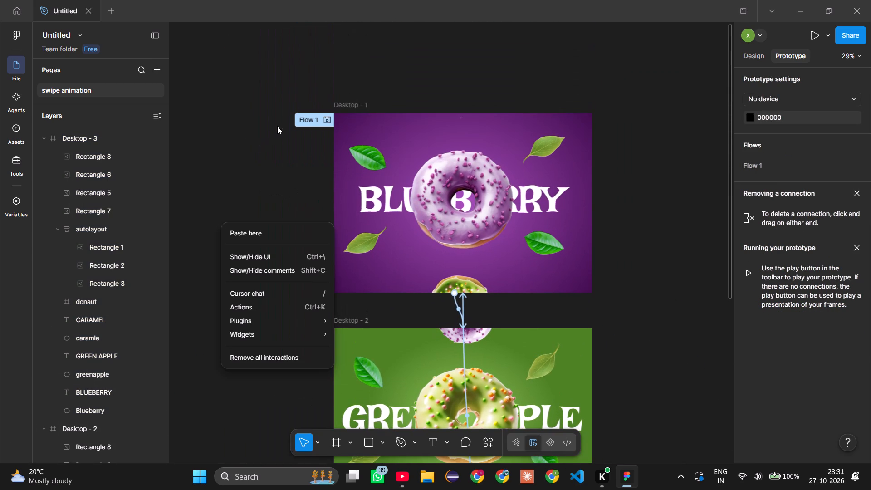
pyautogui.click(325, 118)
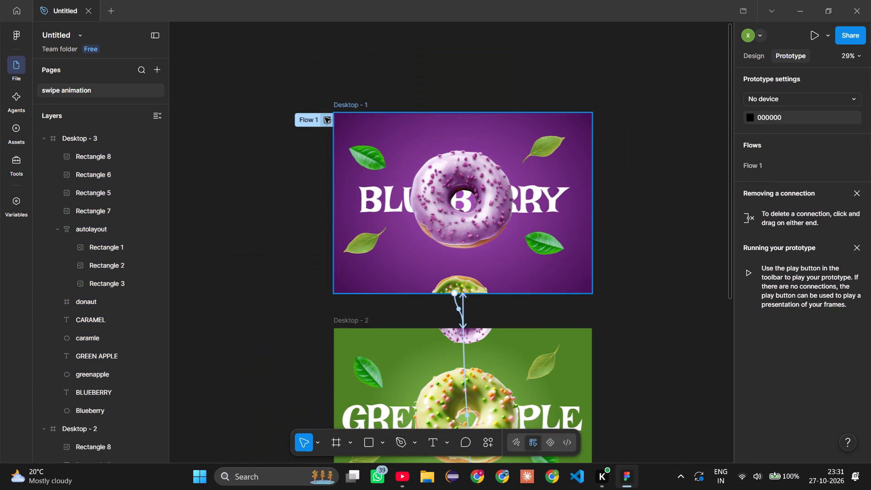
pyautogui.click(318, 122)
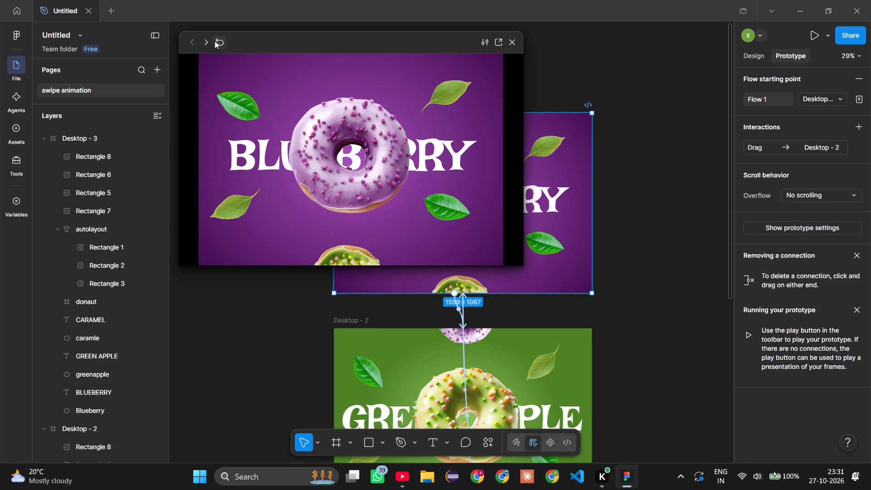
pyautogui.click(206, 43)
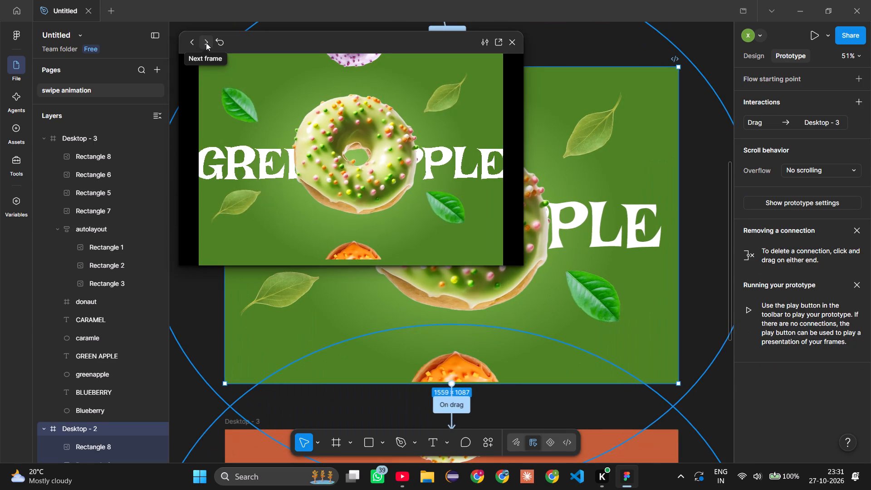
pyautogui.click(206, 43)
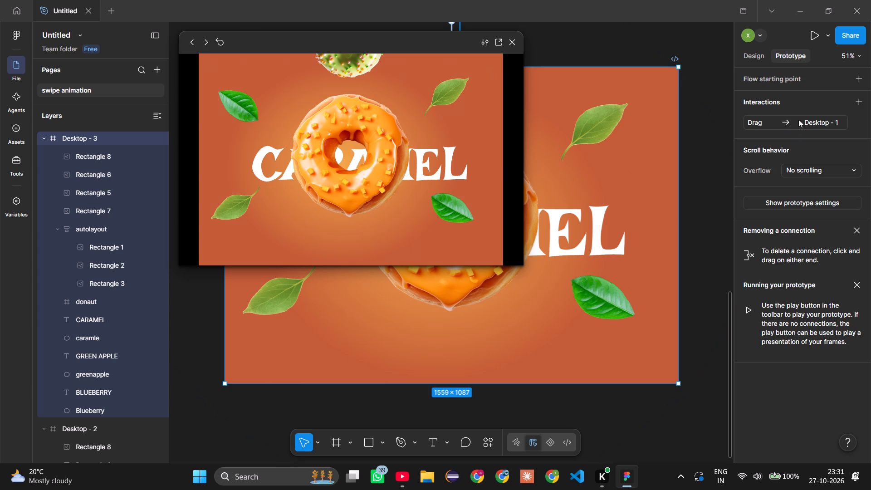
pyautogui.click(785, 122)
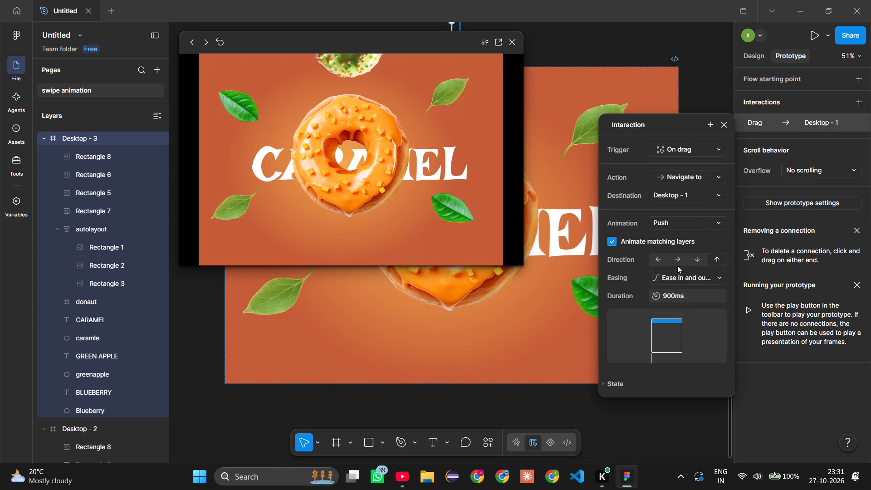
pyautogui.click(373, 161)
pyautogui.click(206, 41)
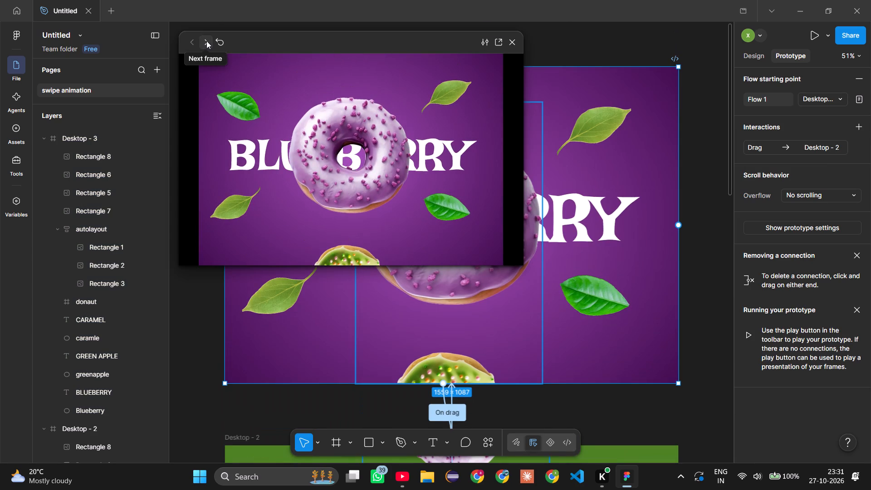
pyautogui.click(206, 41)
pyautogui.click(206, 41)
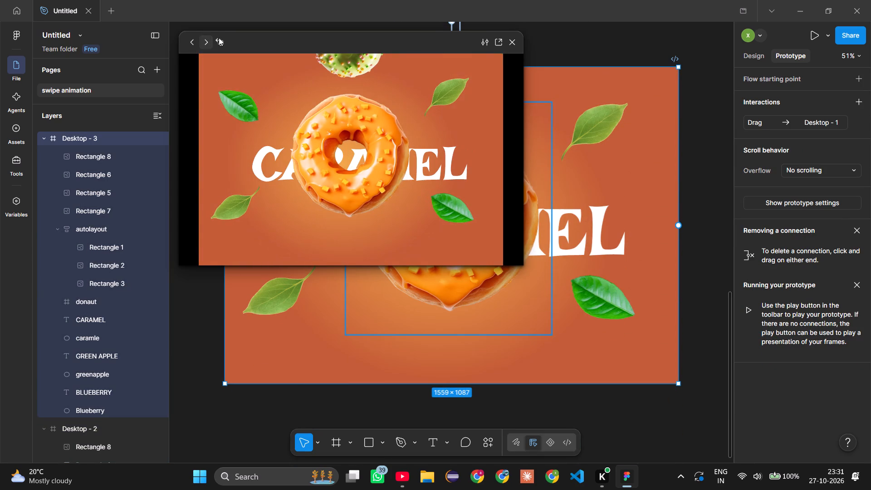
pyautogui.click(514, 42)
# Delete the on-drag Move in connection from Desktop - 2 to Desktop - 3.
pyautogui.scroll(1, 652, 250)
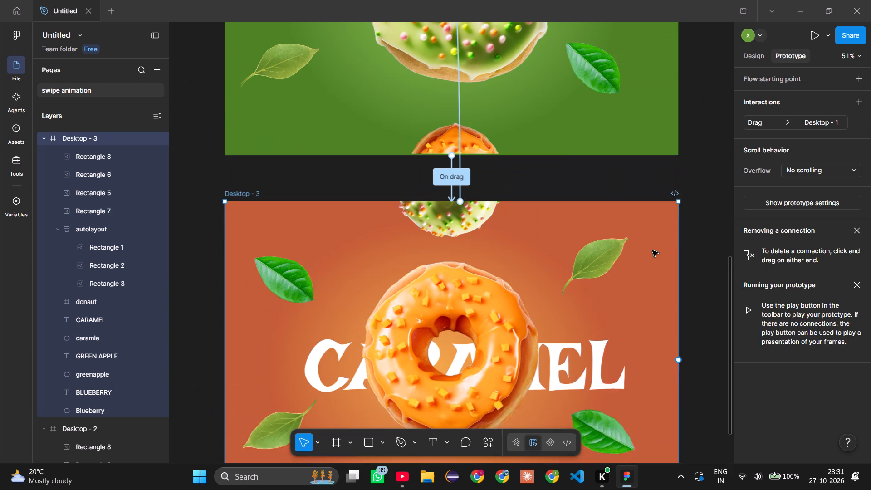
pyautogui.scroll(1, 652, 250)
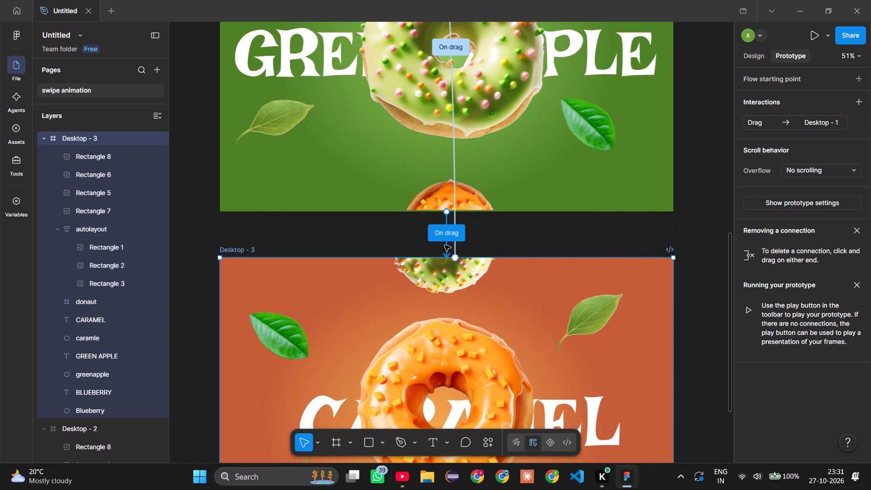
pyautogui.click(447, 245)
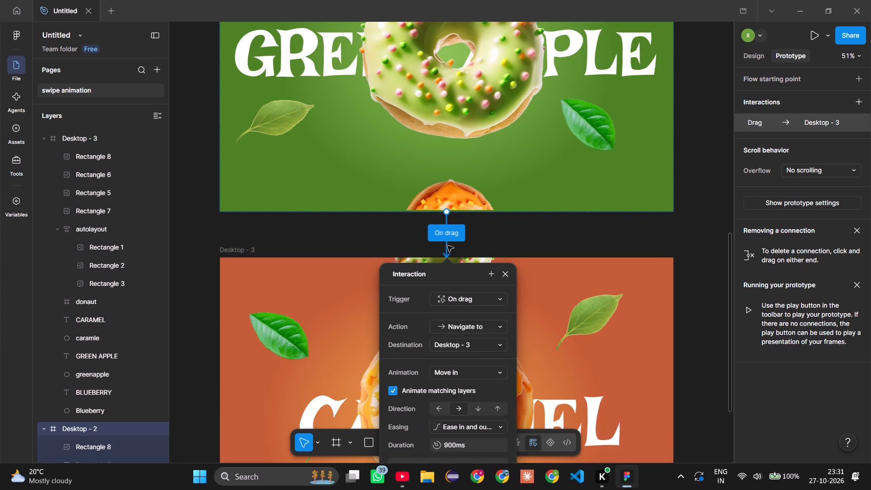
pyautogui.press('Delete')
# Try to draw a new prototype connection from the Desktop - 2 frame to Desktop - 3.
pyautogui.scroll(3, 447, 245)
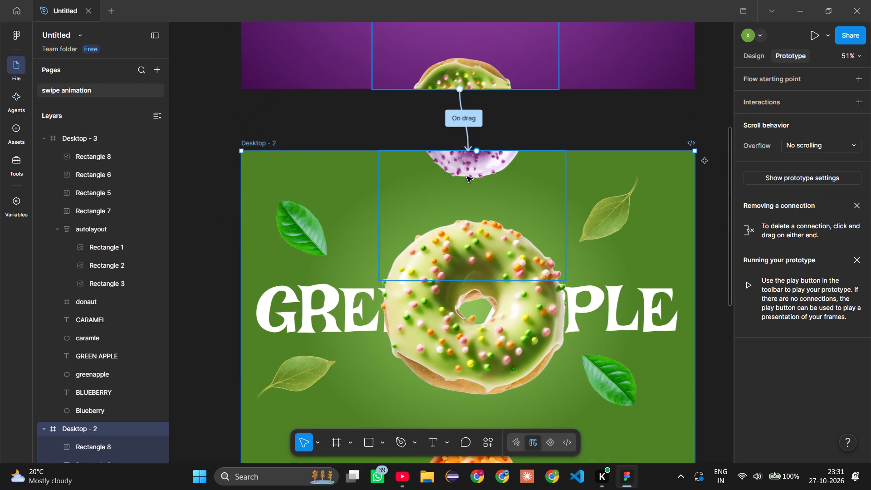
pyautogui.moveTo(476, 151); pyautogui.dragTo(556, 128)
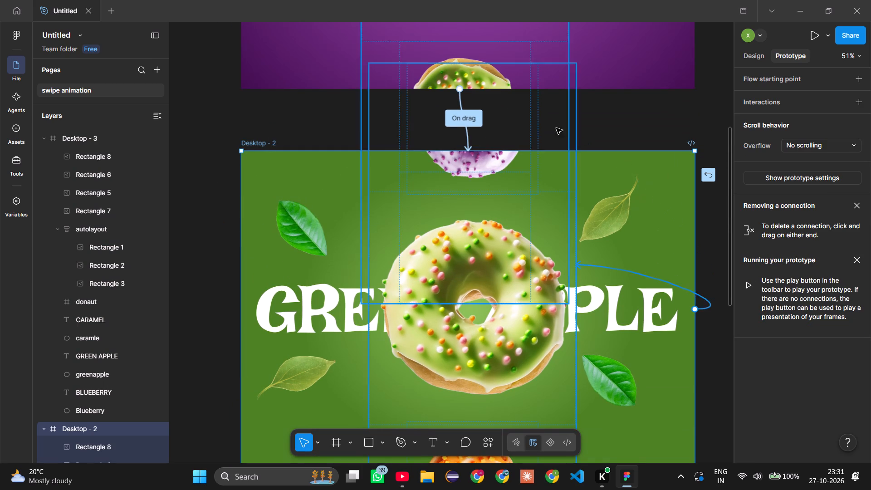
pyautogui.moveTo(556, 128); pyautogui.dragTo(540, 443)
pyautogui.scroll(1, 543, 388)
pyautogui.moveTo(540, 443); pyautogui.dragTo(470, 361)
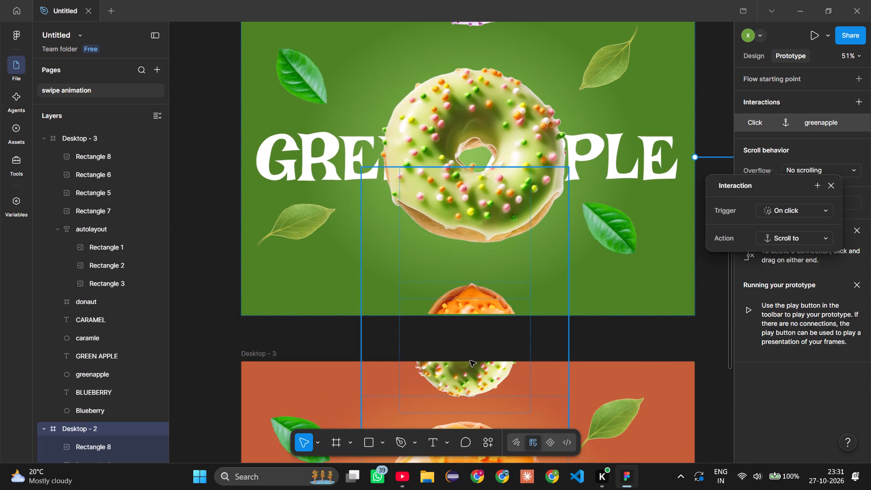
# Connect the bottom edge of Desktop - 2 to Desktop - 3 with an on-drag, upward Push interaction that animates matching layers.
pyautogui.scroll(1, 484, 242)
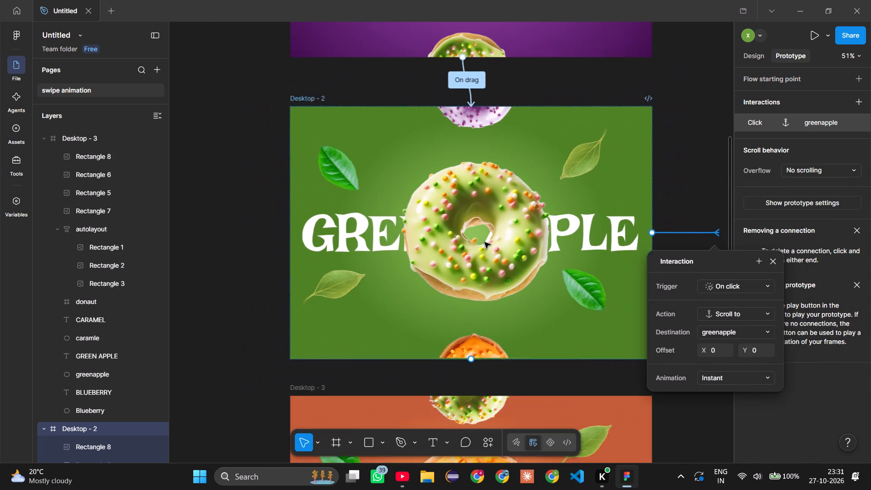
pyautogui.moveTo(482, 135); pyautogui.dragTo(567, 211)
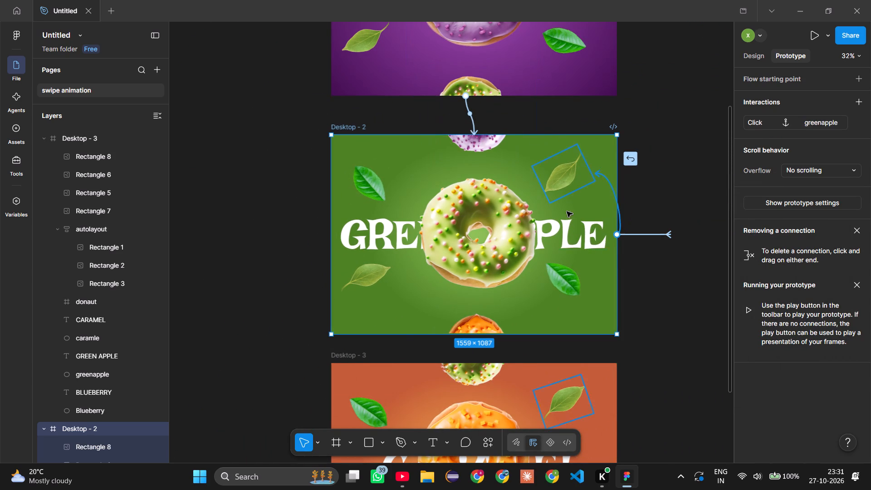
pyautogui.moveTo(567, 211); pyautogui.dragTo(477, 364)
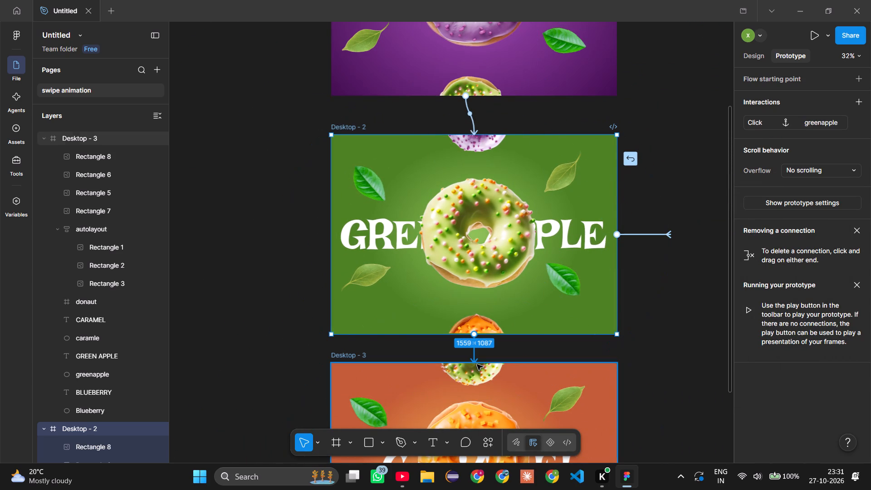
pyautogui.moveTo(477, 364); pyautogui.dragTo(480, 364)
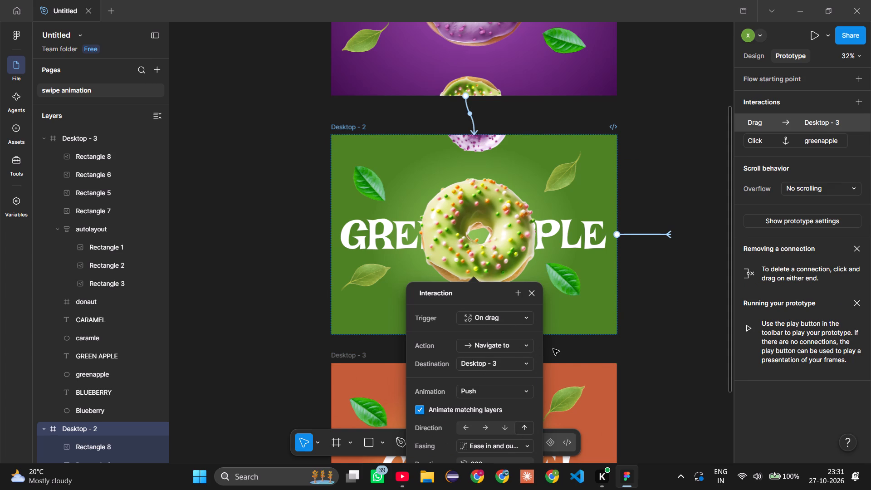
pyautogui.click(576, 347)
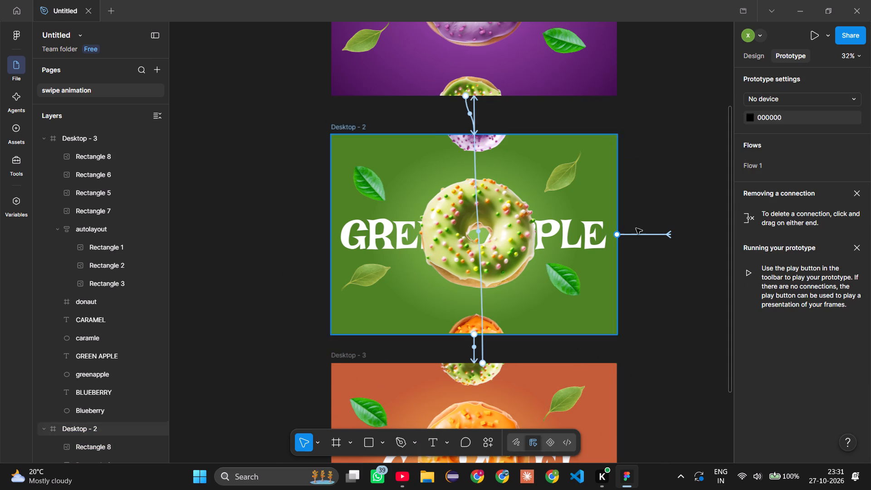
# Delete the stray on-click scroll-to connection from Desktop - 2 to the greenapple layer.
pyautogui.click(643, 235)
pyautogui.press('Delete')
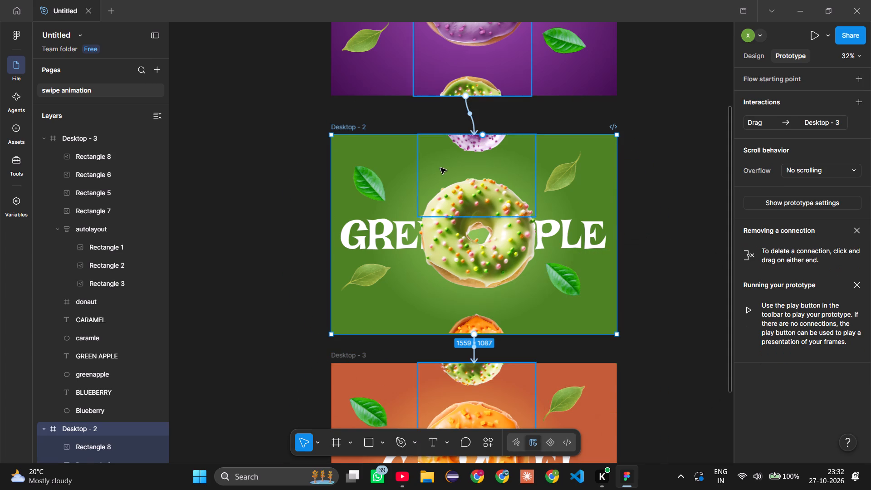
# Preview Flow 1 again, stepping forward and back between the green apple and caramel frames to check the transition.
pyautogui.scroll(2, 440, 168)
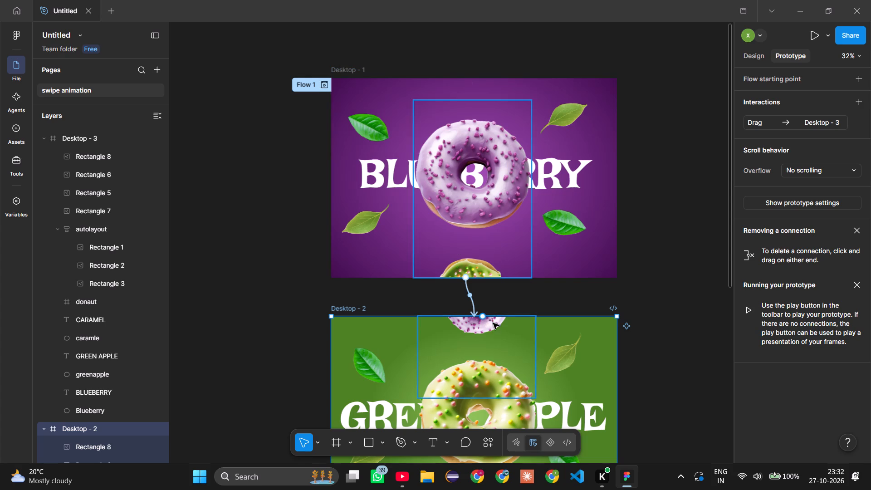
pyautogui.click(485, 316)
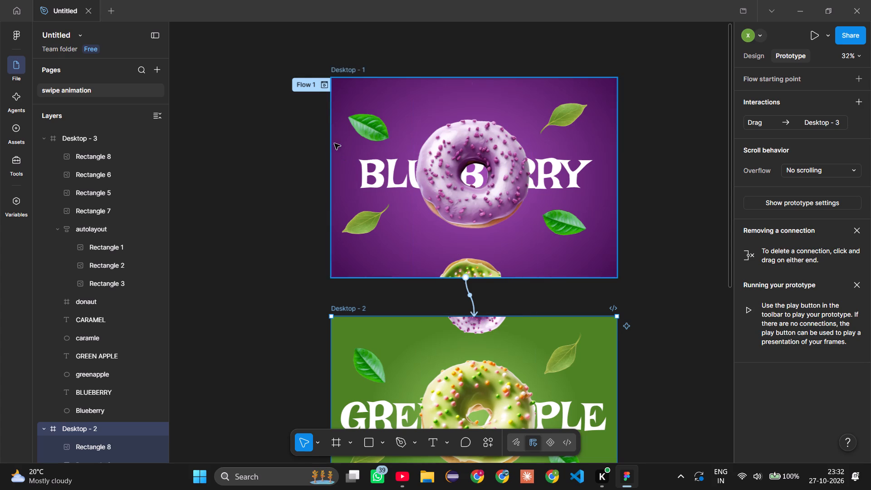
pyautogui.click(323, 83)
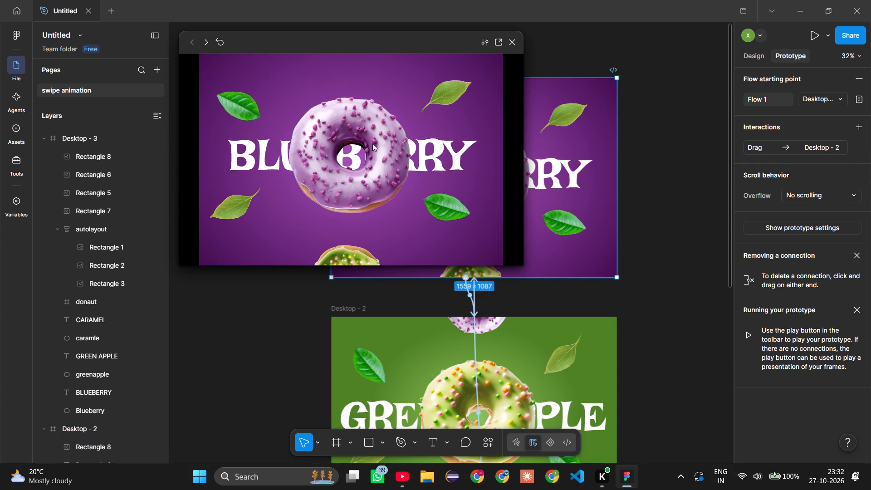
pyautogui.click(204, 40)
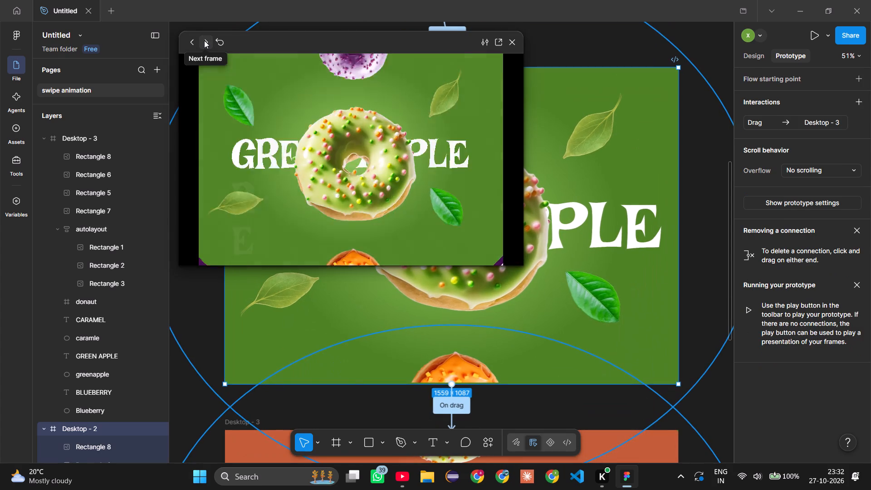
pyautogui.click(204, 40)
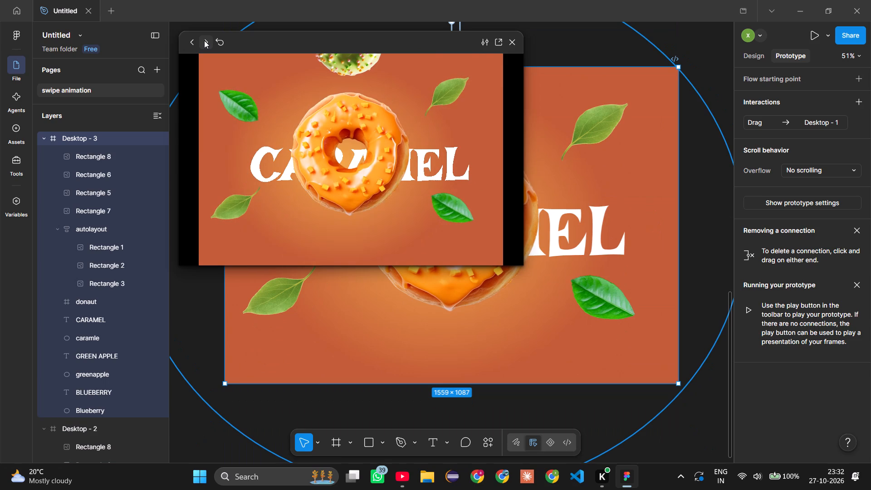
pyautogui.scroll(1, 359, 127)
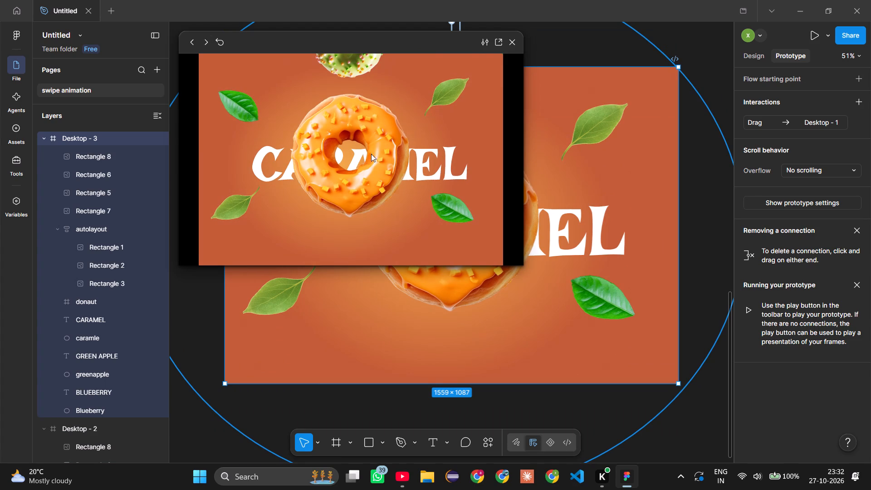
pyautogui.click(195, 41)
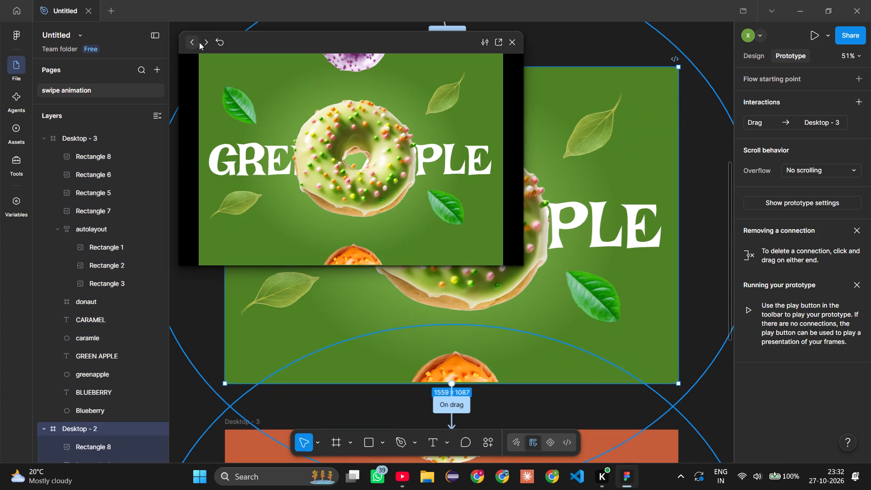
pyautogui.click(205, 42)
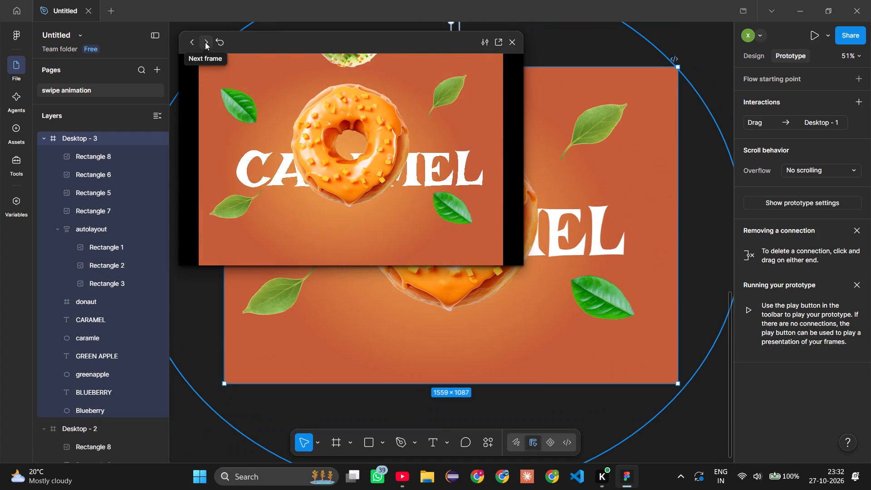
pyautogui.click(186, 44)
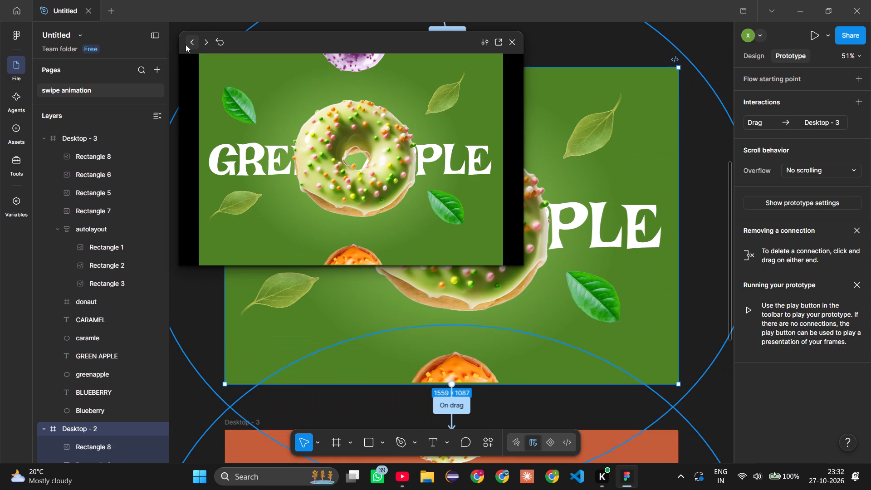
# Preview the flow back and forth through the blueberry, green apple and caramel frames to check the donut transitions, and close the preview.
pyautogui.click(186, 44)
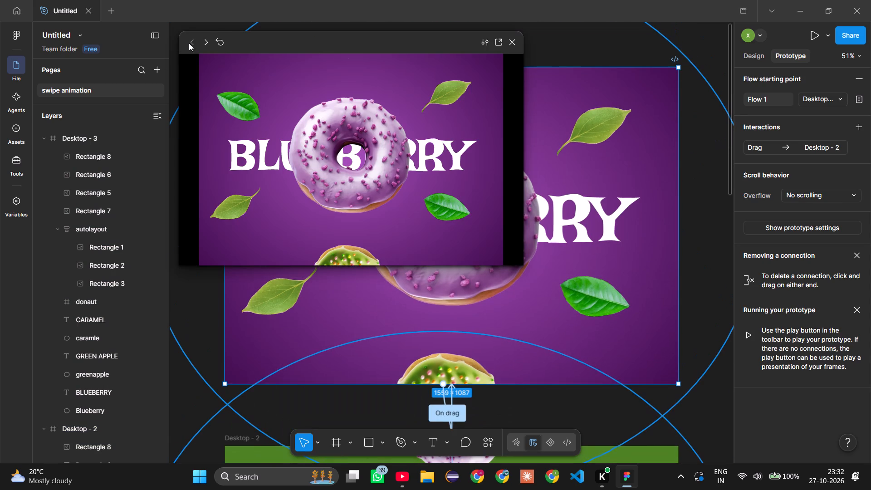
pyautogui.click(203, 39)
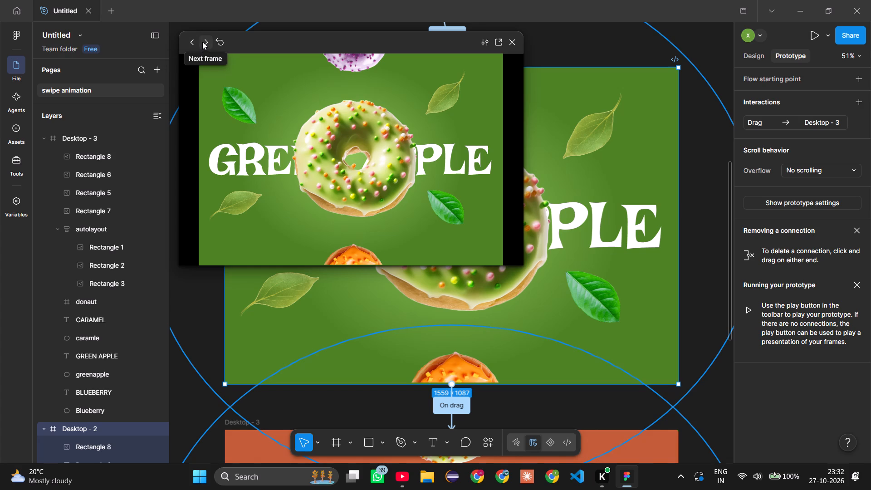
pyautogui.click(202, 42)
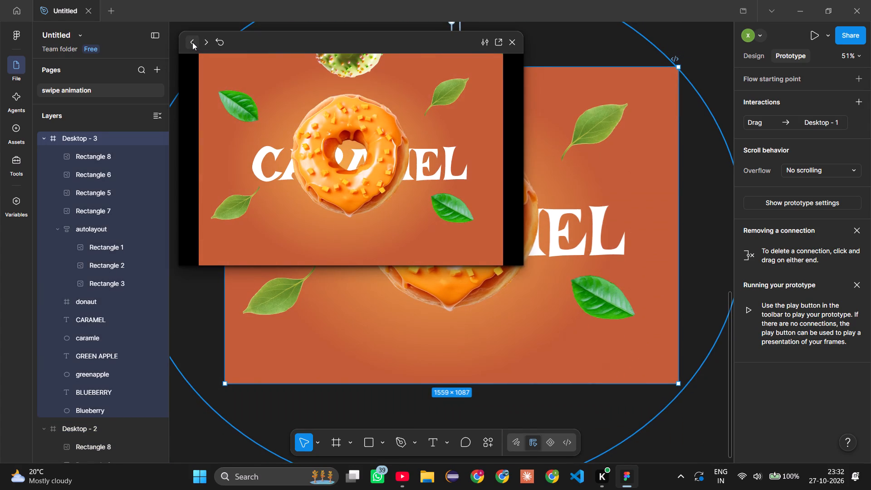
pyautogui.click(192, 42)
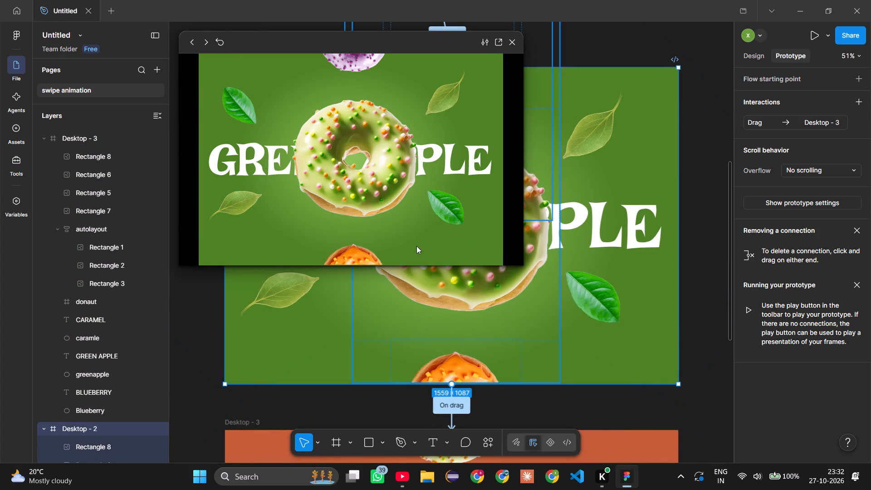
pyautogui.click(206, 39)
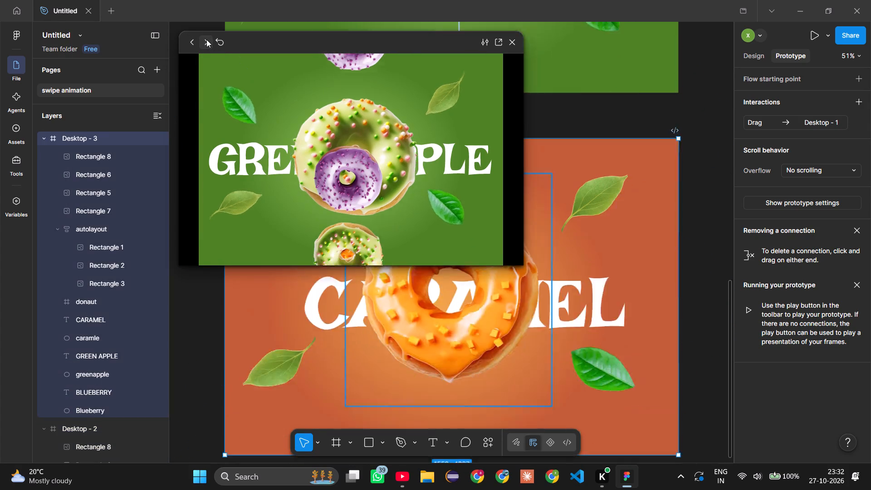
pyautogui.click(700, 147)
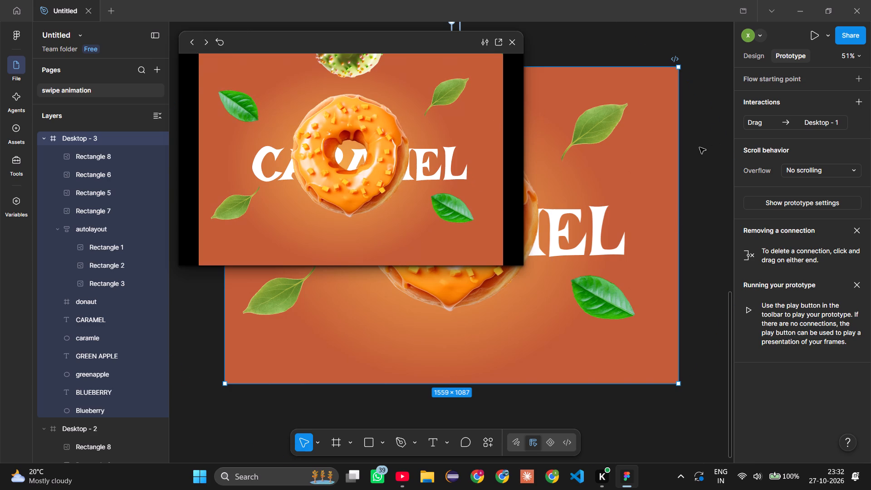
pyautogui.click(469, 276)
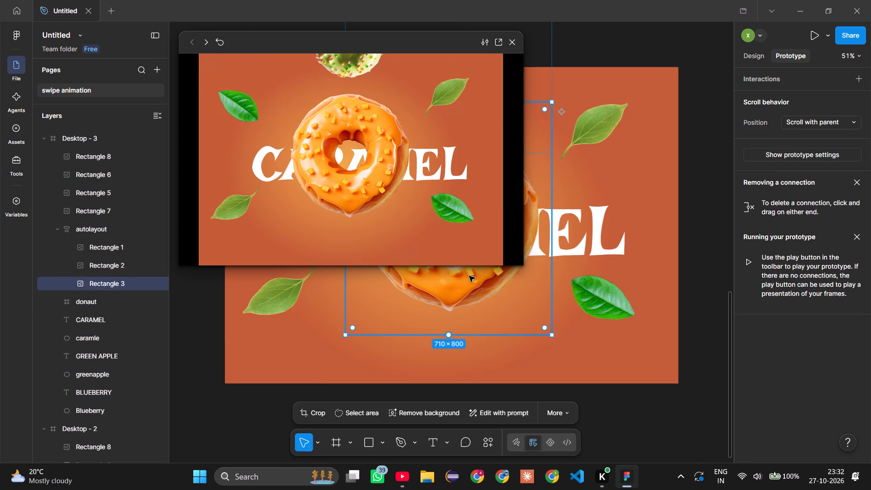
pyautogui.click(516, 46)
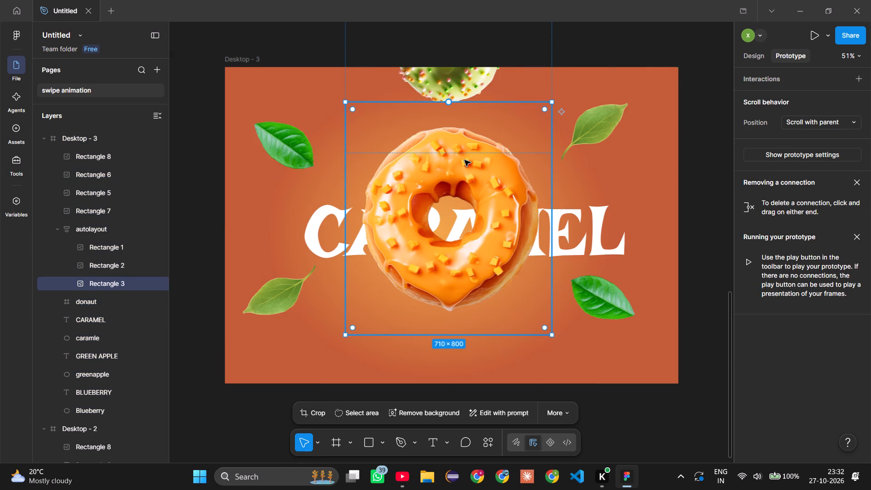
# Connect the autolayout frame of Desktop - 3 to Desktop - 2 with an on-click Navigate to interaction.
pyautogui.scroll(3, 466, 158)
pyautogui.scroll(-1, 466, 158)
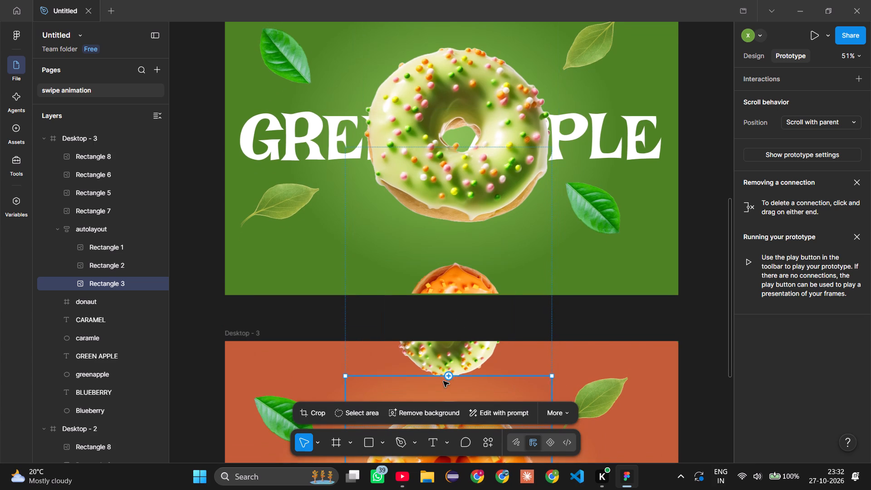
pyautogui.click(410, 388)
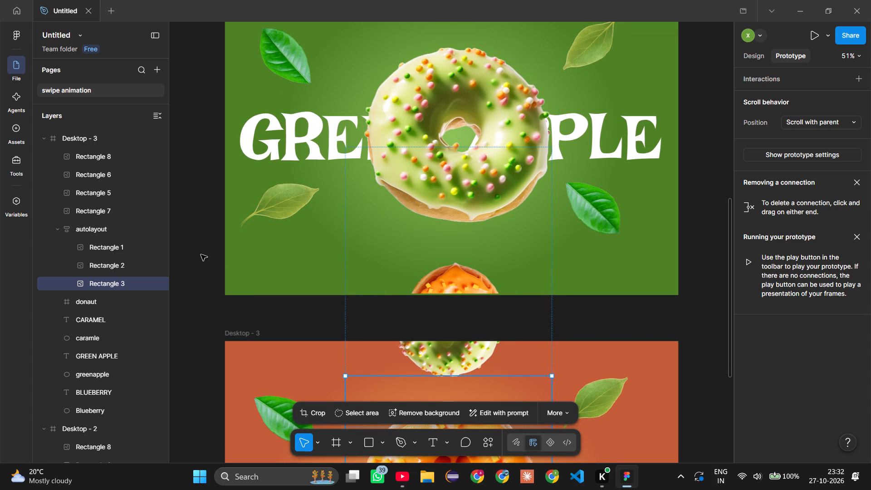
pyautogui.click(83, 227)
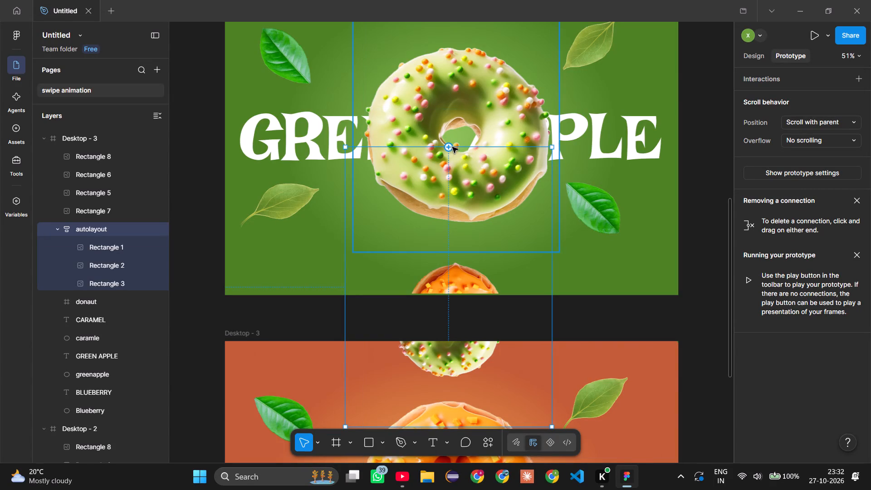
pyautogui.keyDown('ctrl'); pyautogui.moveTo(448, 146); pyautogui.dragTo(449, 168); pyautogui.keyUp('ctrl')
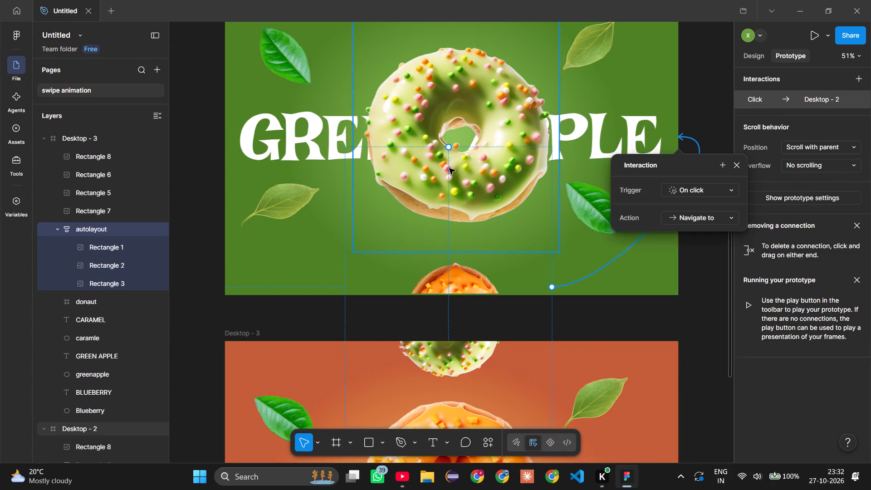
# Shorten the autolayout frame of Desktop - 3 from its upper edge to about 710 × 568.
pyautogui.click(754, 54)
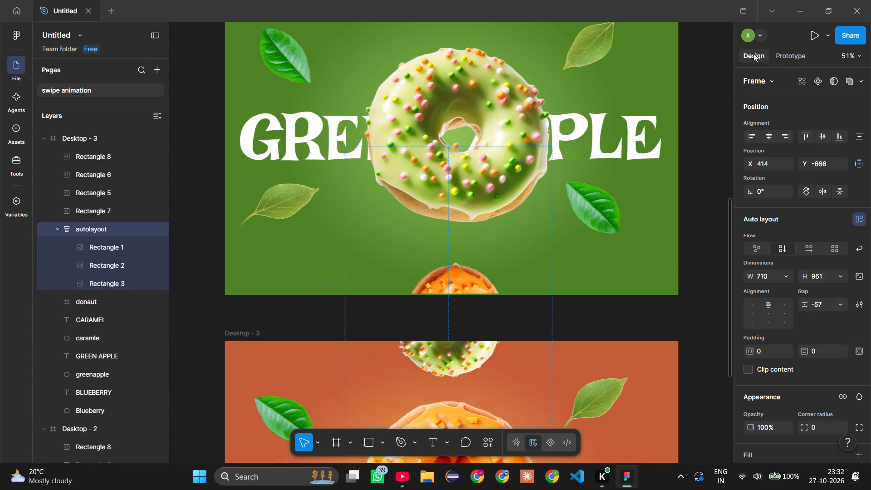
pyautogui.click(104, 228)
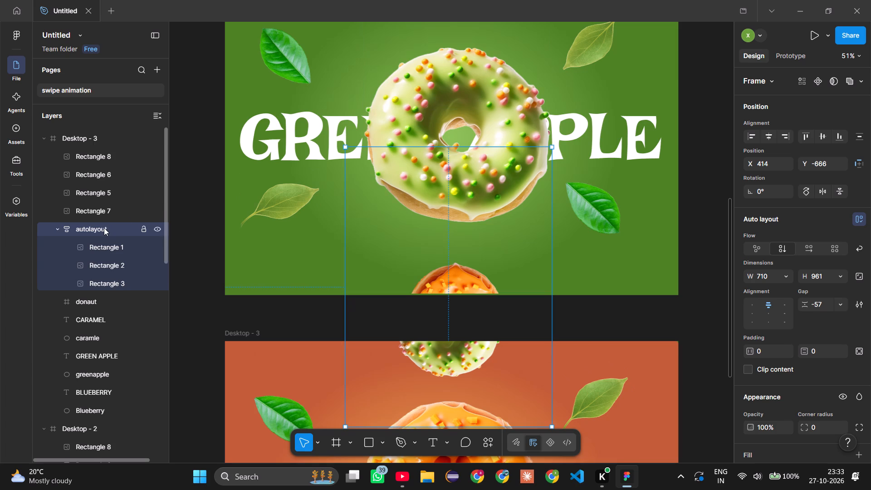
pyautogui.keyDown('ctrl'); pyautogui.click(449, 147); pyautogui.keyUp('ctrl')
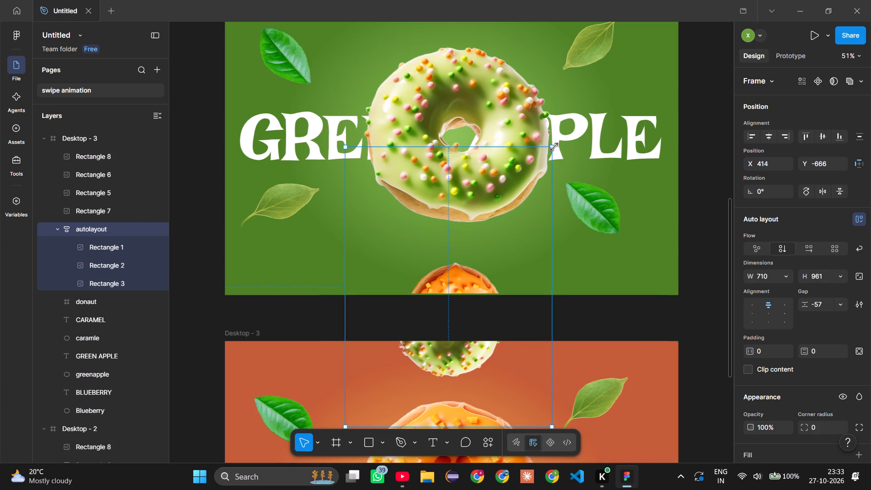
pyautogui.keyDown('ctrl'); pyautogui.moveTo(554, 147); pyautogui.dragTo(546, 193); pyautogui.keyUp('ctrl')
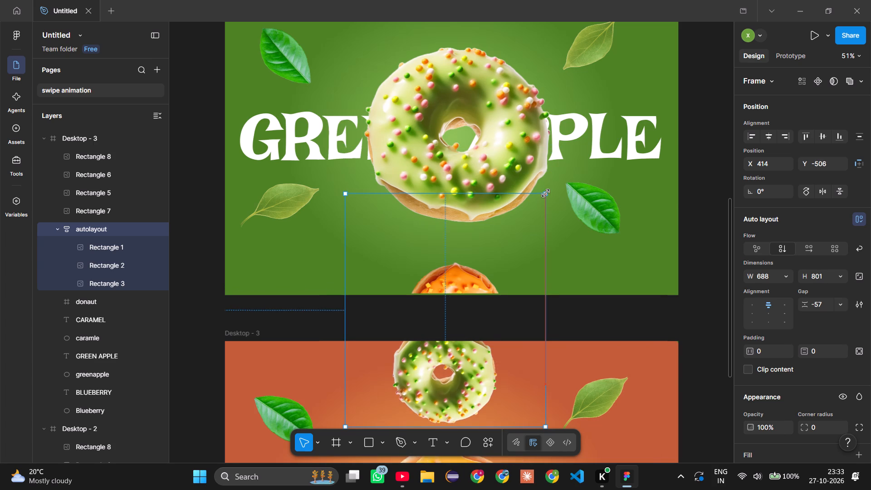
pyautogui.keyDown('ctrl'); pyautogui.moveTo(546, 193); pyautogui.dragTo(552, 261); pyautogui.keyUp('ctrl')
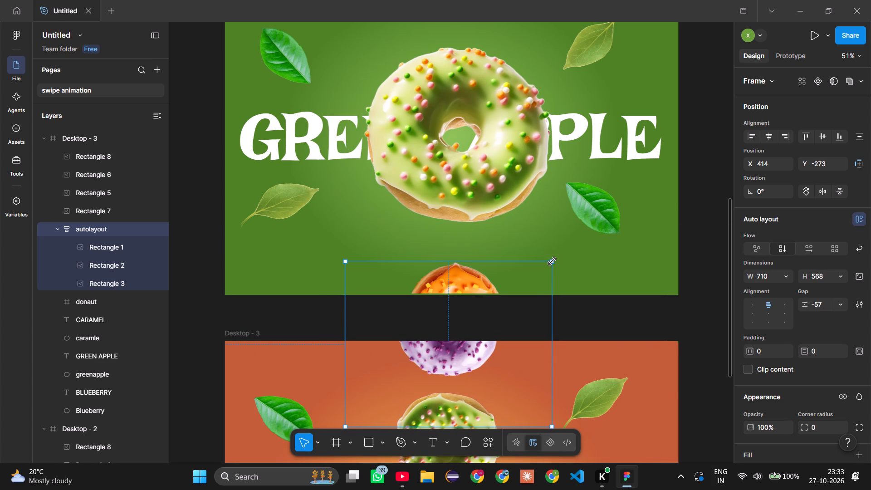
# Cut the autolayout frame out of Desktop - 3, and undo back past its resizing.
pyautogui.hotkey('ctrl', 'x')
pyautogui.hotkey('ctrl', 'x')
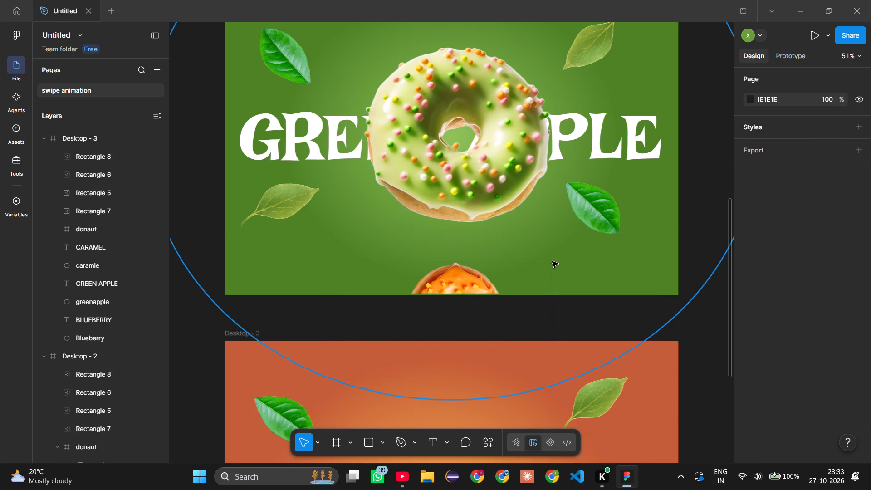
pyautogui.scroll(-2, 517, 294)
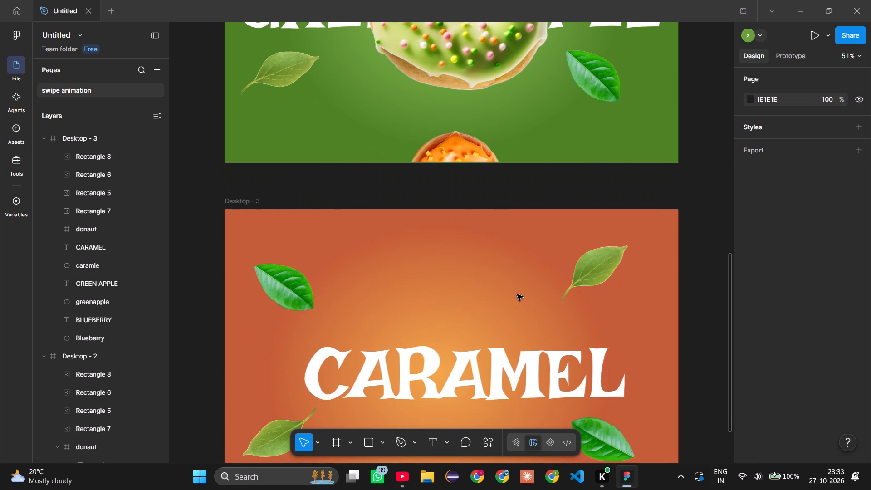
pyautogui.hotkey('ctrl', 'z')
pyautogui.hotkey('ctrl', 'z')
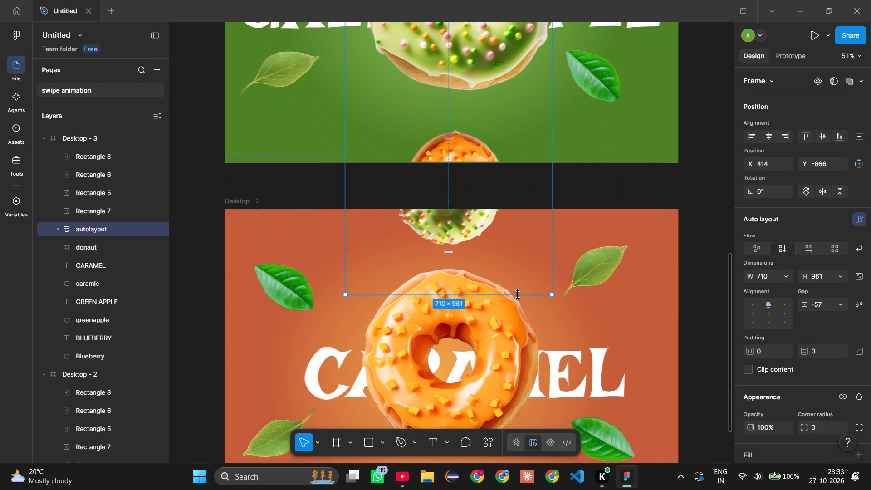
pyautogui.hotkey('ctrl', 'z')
# Move the Desktop - 3 frame farther down below Desktop - 2, to about X 98, Y 3329.
pyautogui.scroll(1, 517, 294)
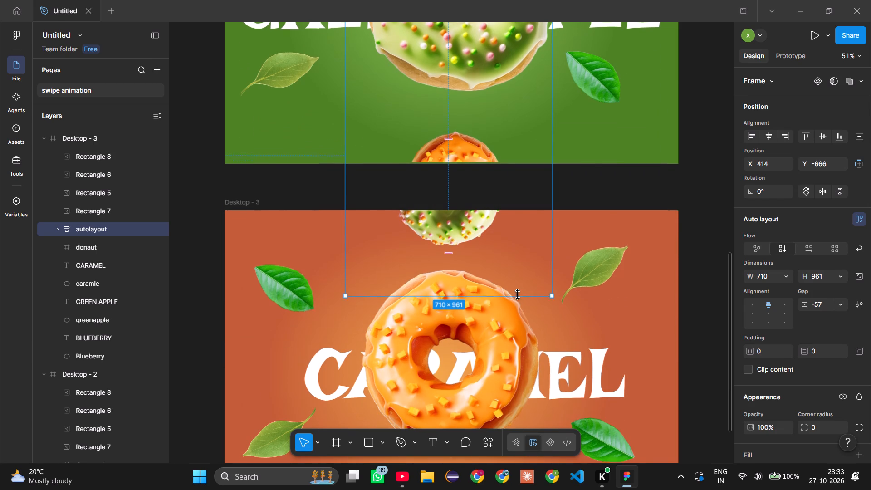
pyautogui.scroll(1, 517, 294)
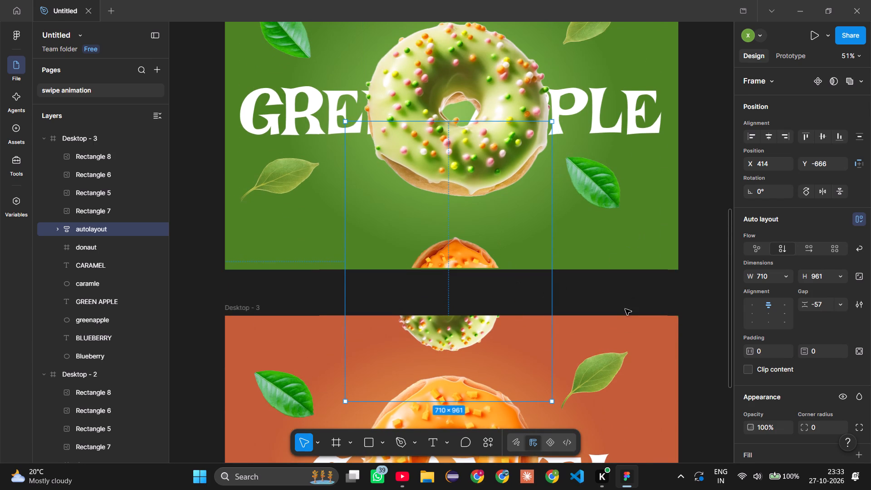
pyautogui.scroll(-3, 621, 299)
pyautogui.moveTo(631, 261); pyautogui.dragTo(631, 300)
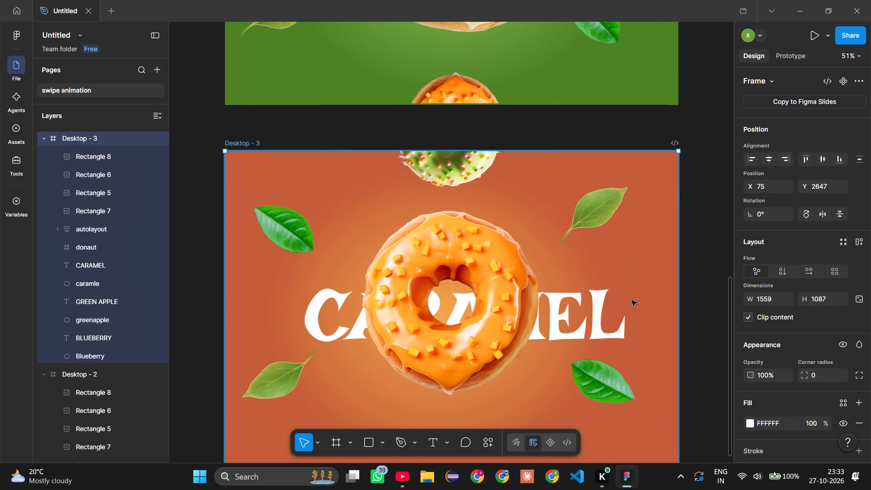
pyautogui.moveTo(631, 300); pyautogui.dragTo(632, 402)
pyautogui.scroll(-2, 613, 214)
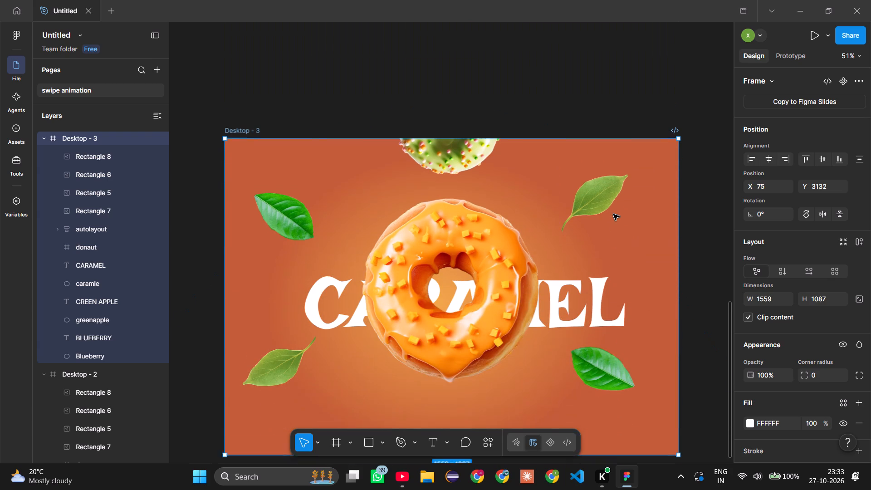
pyautogui.scroll(-1, 613, 214)
pyautogui.click(500, 257)
pyautogui.scroll(2, 500, 257)
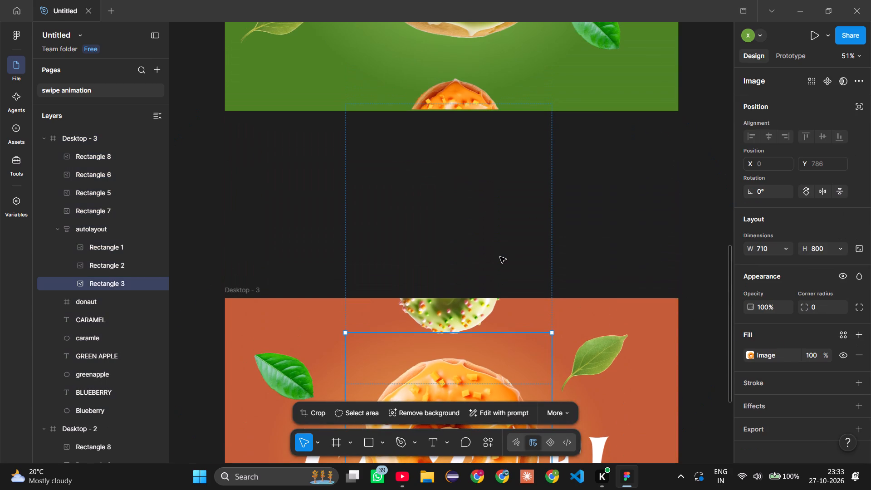
pyautogui.scroll(-4, 643, 257)
pyautogui.moveTo(640, 261); pyautogui.dragTo(646, 318)
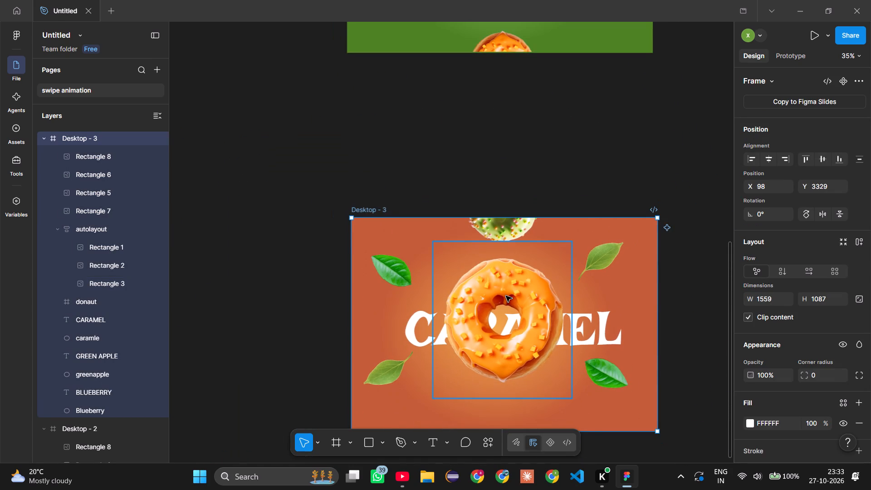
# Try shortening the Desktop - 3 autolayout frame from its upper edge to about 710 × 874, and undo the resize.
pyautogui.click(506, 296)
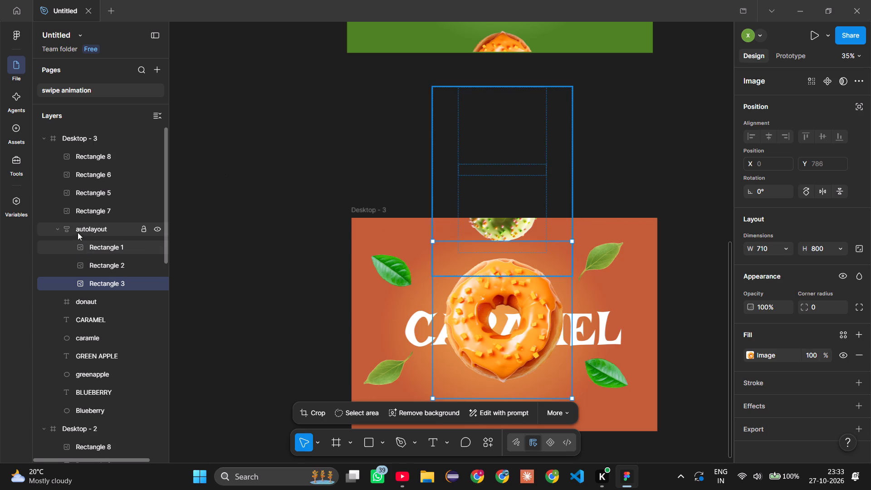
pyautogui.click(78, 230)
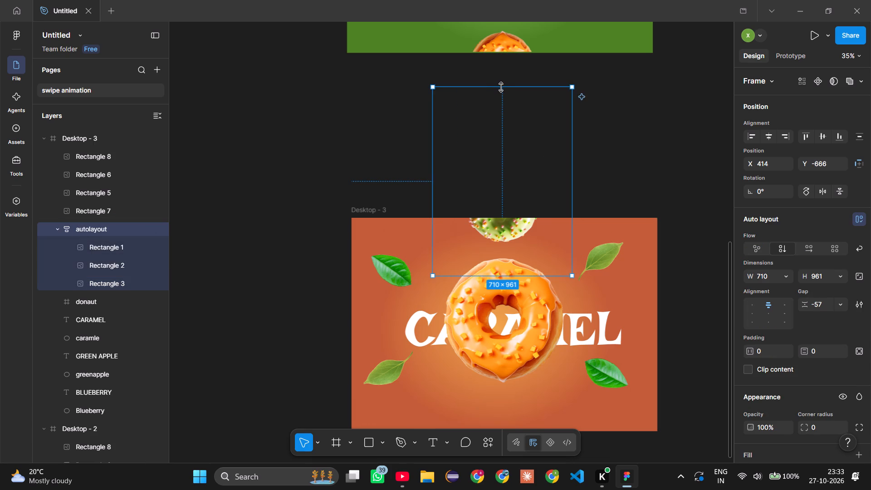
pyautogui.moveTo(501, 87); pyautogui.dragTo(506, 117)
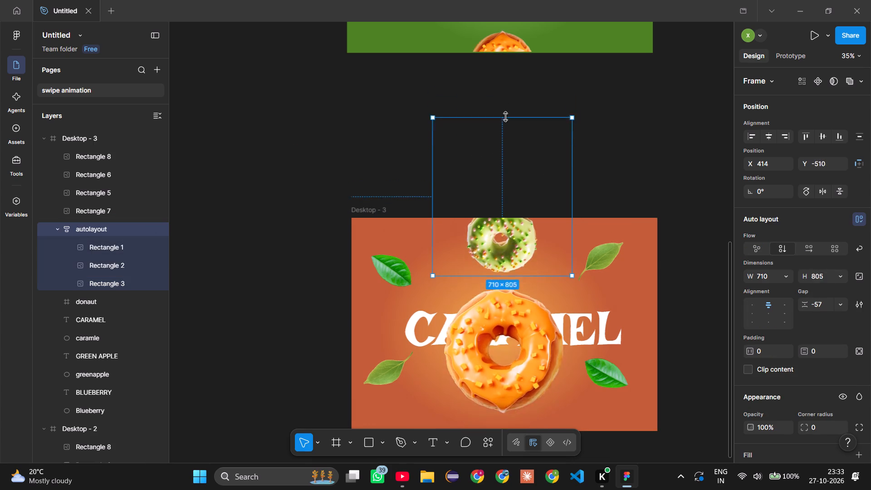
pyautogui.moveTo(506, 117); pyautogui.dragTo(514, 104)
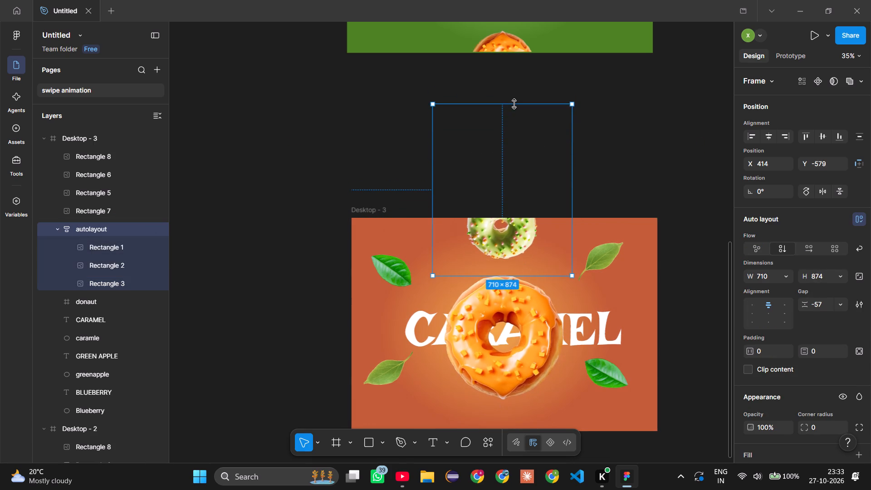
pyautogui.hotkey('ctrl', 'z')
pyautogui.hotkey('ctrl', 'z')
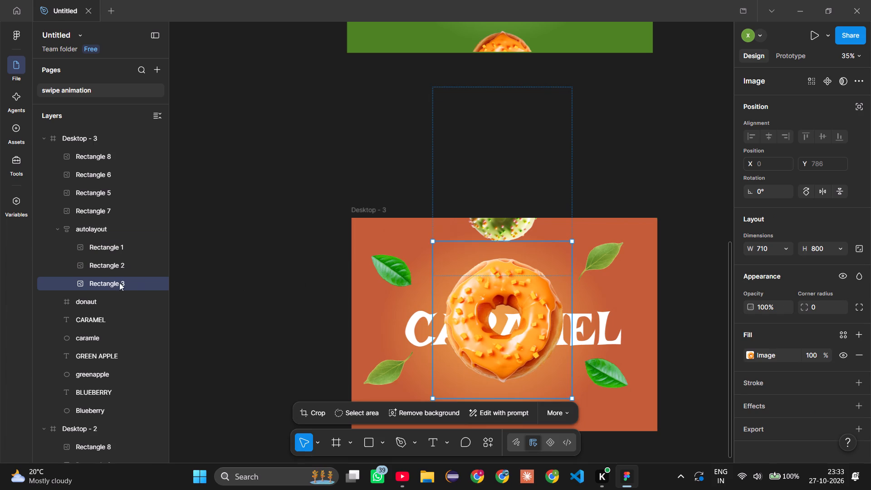
# Resize the autolayout frame of Desktop - 3 from its upper edge to about 710 × 935.
pyautogui.click(77, 226)
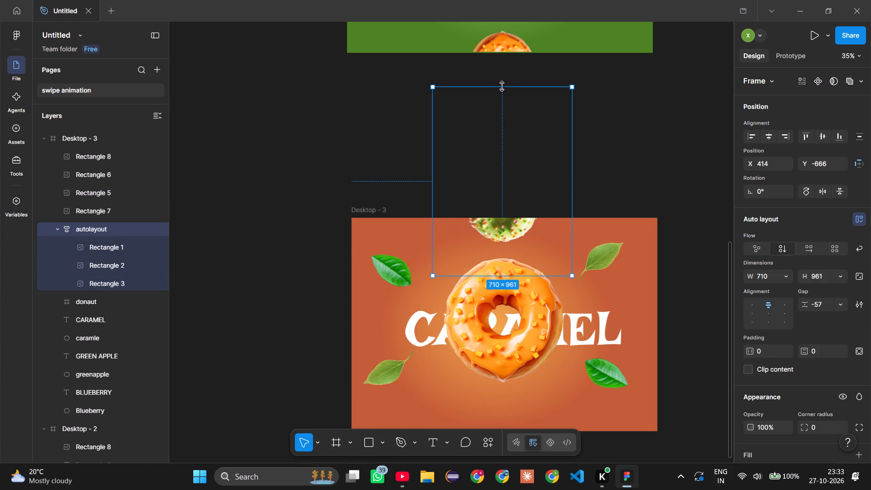
pyautogui.keyDown('ctrl'); pyautogui.moveTo(502, 86); pyautogui.dragTo(510, 205); pyautogui.keyUp('ctrl')
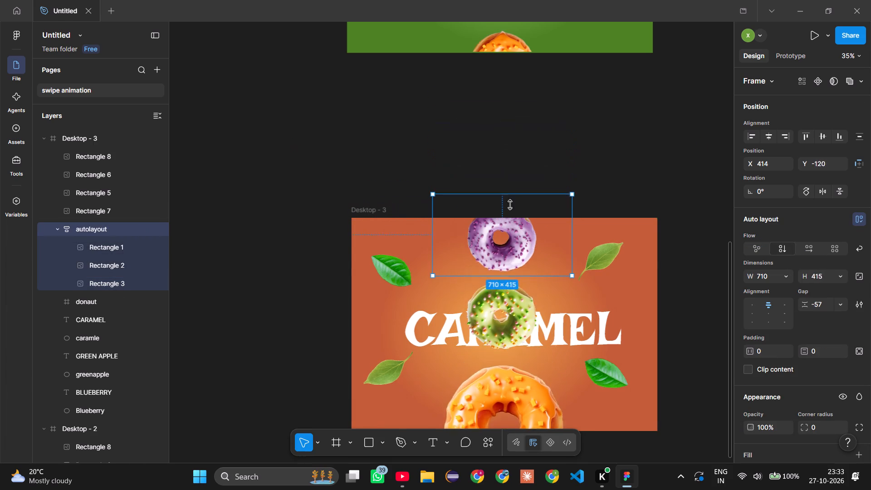
pyautogui.keyDown('ctrl'); pyautogui.moveTo(510, 205); pyautogui.dragTo(515, 128); pyautogui.keyUp('ctrl')
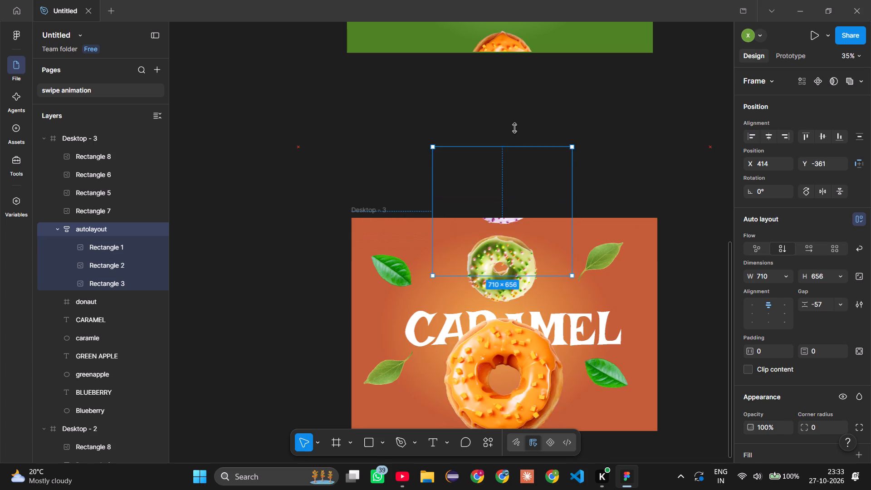
pyautogui.keyDown('ctrl'); pyautogui.moveTo(515, 128); pyautogui.dragTo(503, 171); pyautogui.keyUp('ctrl')
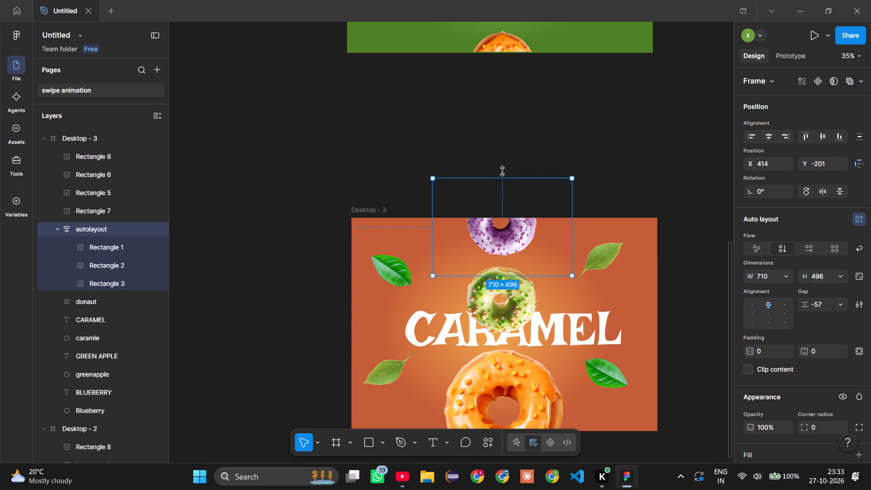
pyautogui.keyDown('ctrl'); pyautogui.moveTo(503, 171); pyautogui.dragTo(525, 110); pyautogui.keyUp('ctrl')
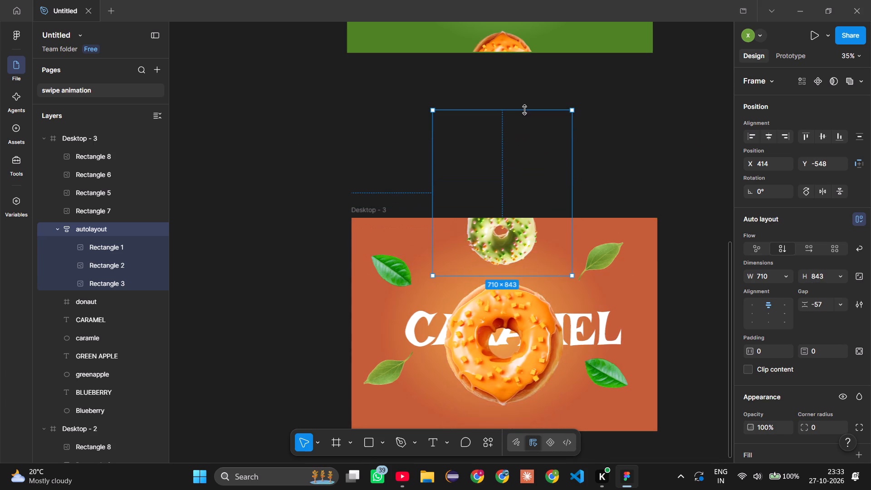
pyautogui.keyDown('ctrl'); pyautogui.moveTo(525, 110); pyautogui.dragTo(528, 81); pyautogui.keyUp('ctrl')
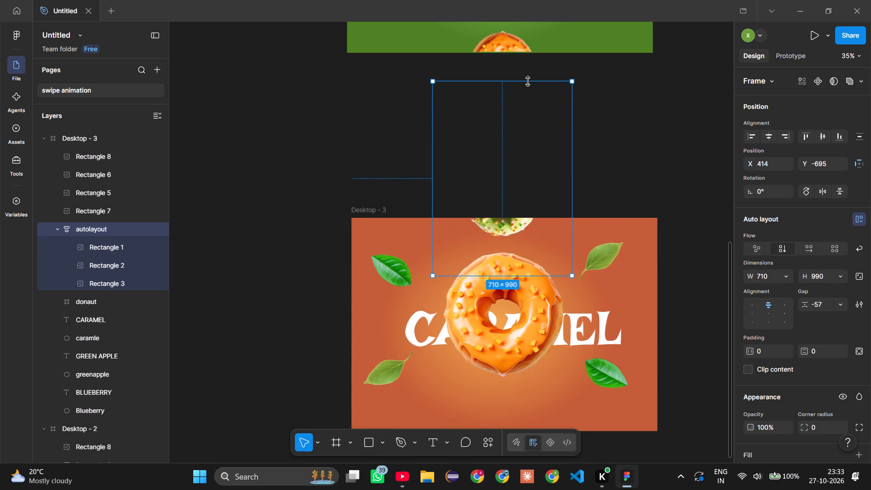
pyautogui.keyDown('ctrl'); pyautogui.moveTo(528, 81); pyautogui.dragTo(528, 92); pyautogui.keyUp('ctrl')
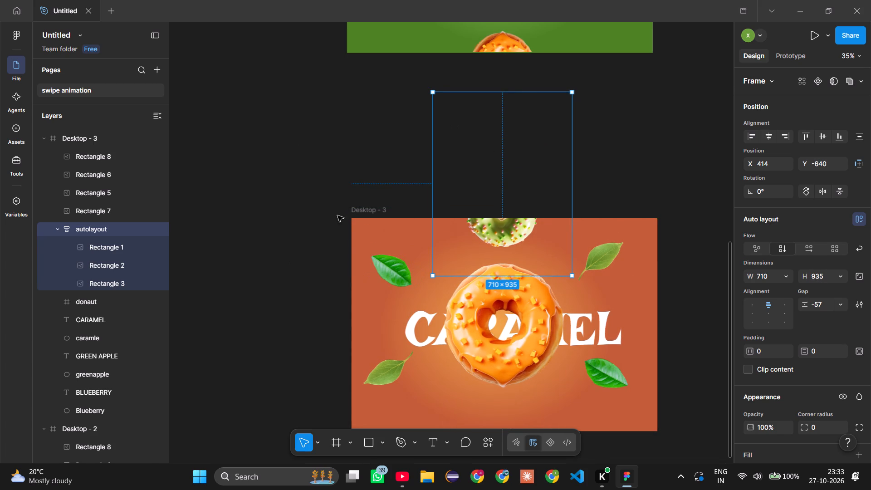
# Delete the blueberry donut image, Rectangle 1, from the autolayout of Desktop - 3.
pyautogui.scroll(1, 86, 217)
pyautogui.scroll(-1, 86, 217)
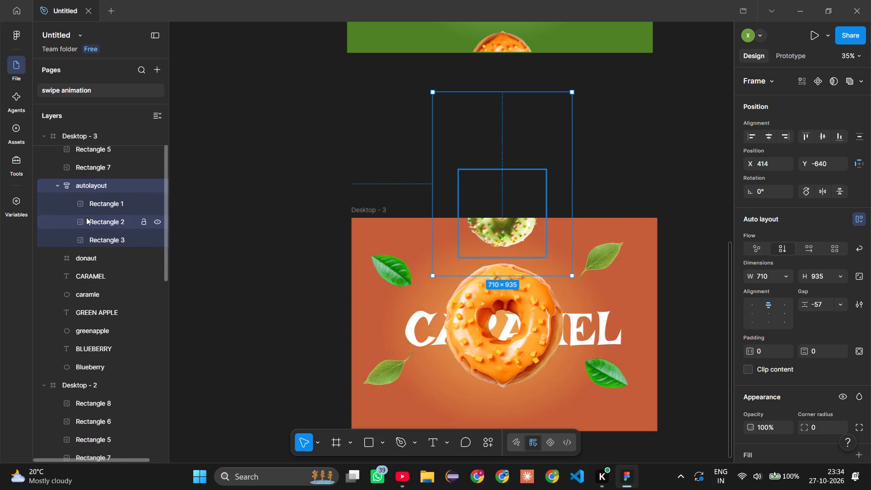
pyautogui.scroll(-1, 86, 217)
pyautogui.click(81, 258)
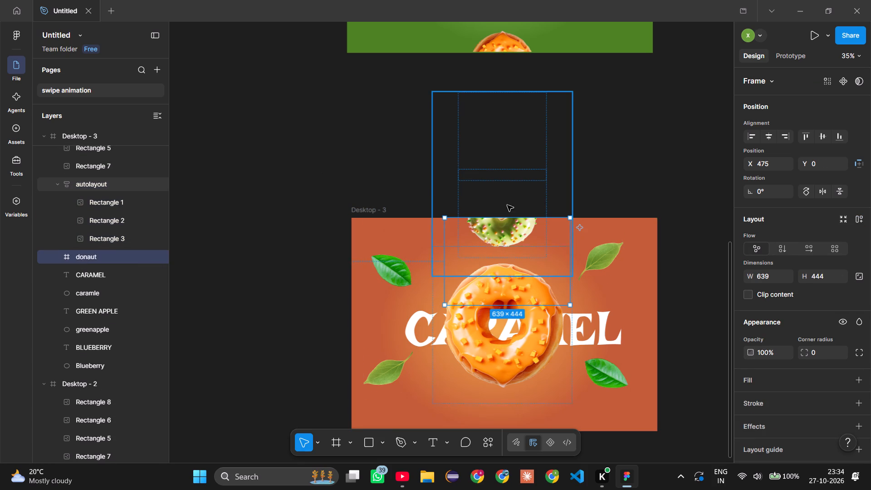
pyautogui.click(497, 242)
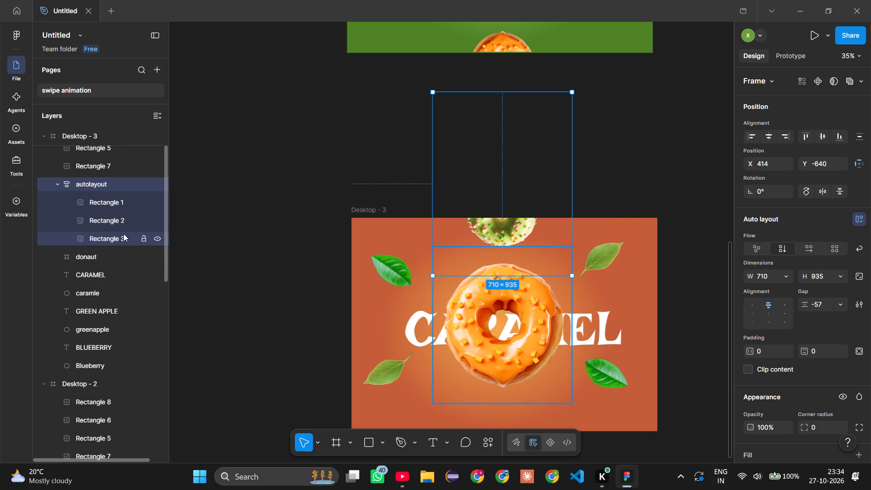
pyautogui.click(105, 201)
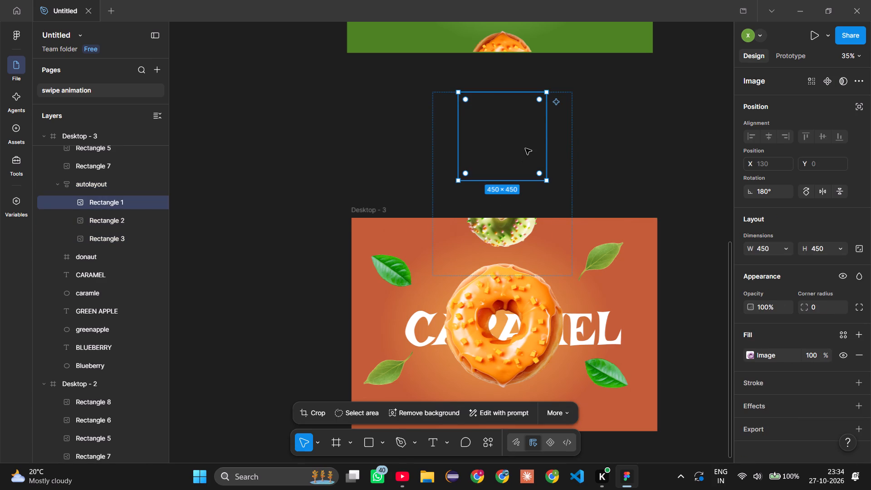
pyautogui.press('Delete')
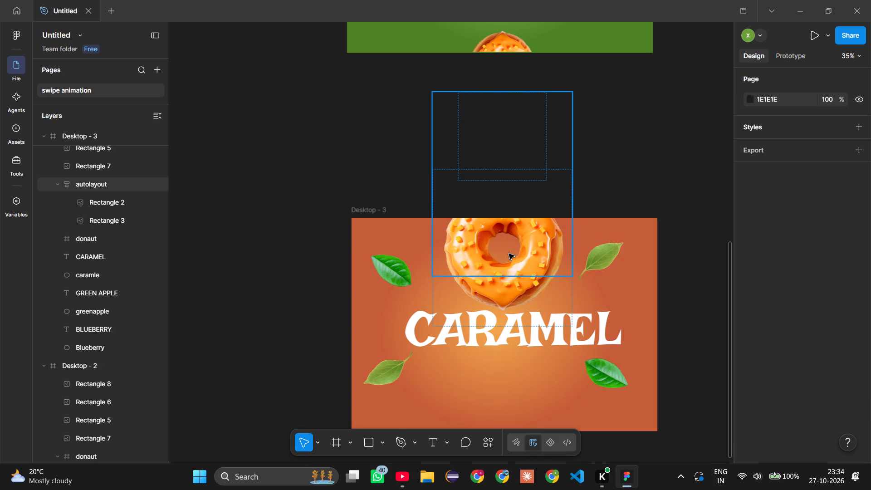
# Move the autolayout down within Desktop - 3 to about X 425, Y -246, keeping its size at 710 × 935.
pyautogui.moveTo(503, 255); pyautogui.dragTo(509, 306)
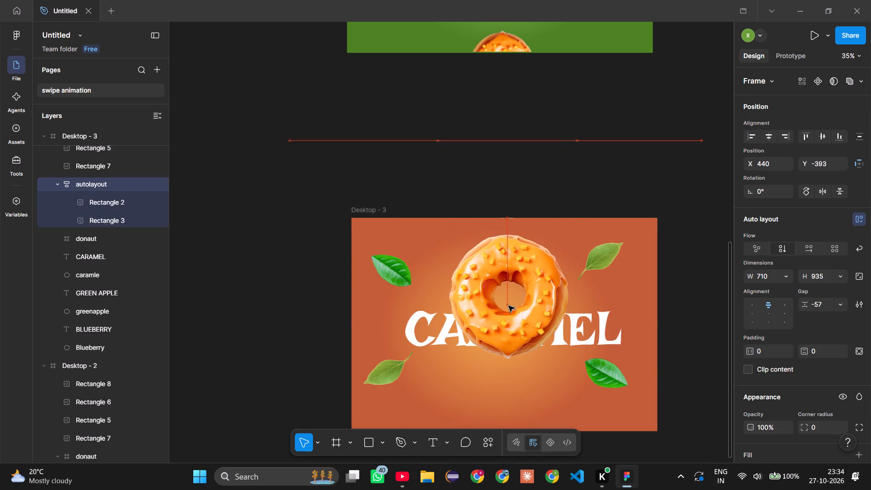
pyautogui.moveTo(509, 306); pyautogui.dragTo(505, 329)
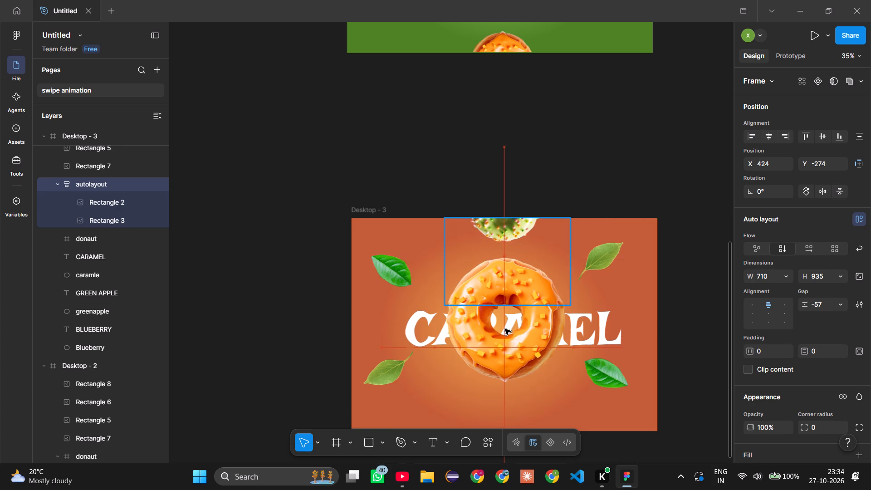
pyautogui.moveTo(505, 329); pyautogui.dragTo(505, 329)
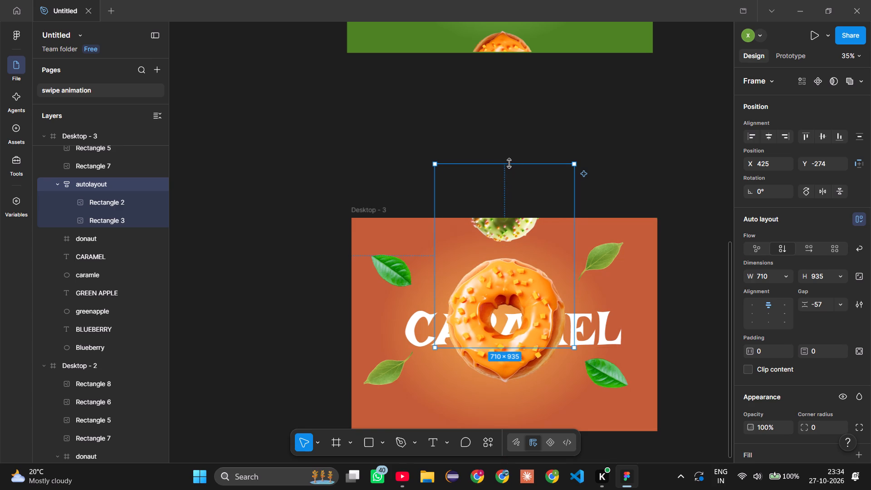
pyautogui.keyDown('ctrl'); pyautogui.moveTo(509, 163); pyautogui.dragTo(513, 172); pyautogui.keyUp('ctrl')
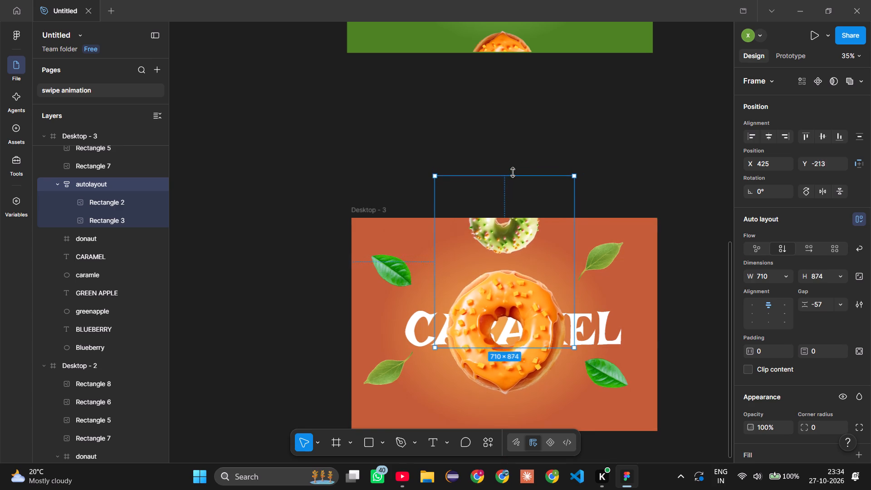
pyautogui.keyDown('ctrl'); pyautogui.moveTo(513, 172); pyautogui.dragTo(515, 163); pyautogui.keyUp('ctrl')
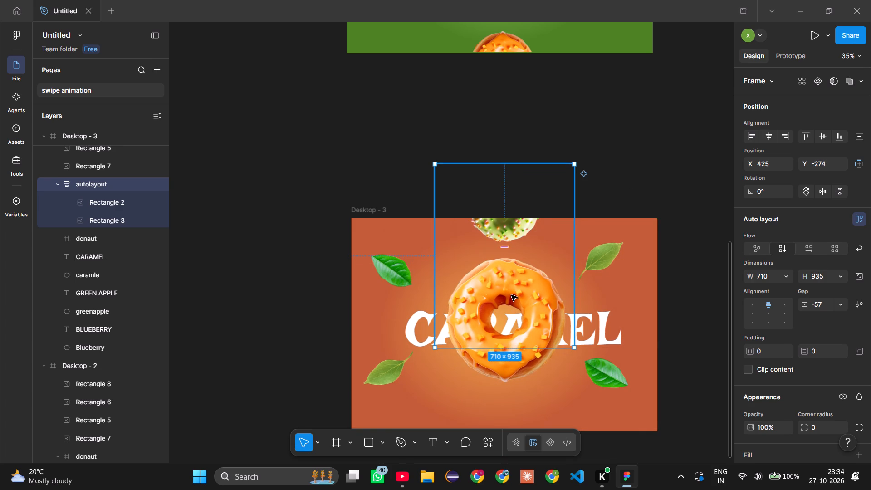
pyautogui.moveTo(511, 295); pyautogui.dragTo(513, 301)
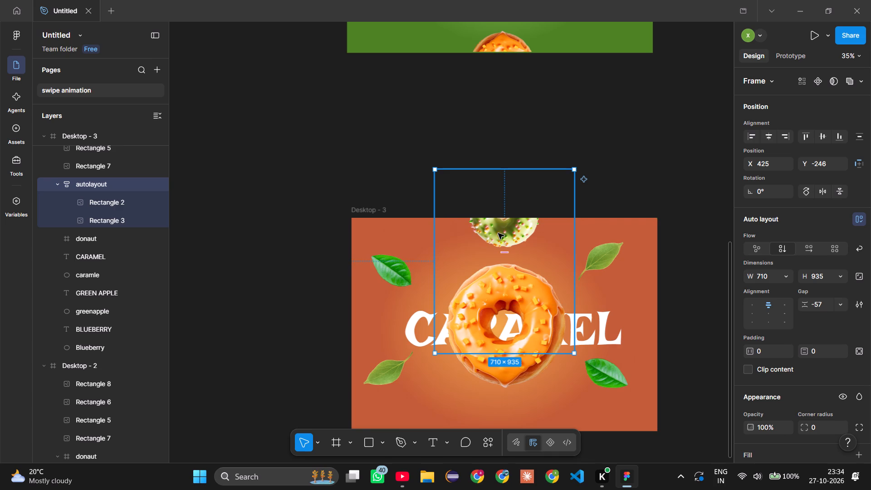
# Widen the gap between the two donuts in Desktop - 3's autolayout to 17.
pyautogui.moveTo(503, 251); pyautogui.dragTo(504, 252)
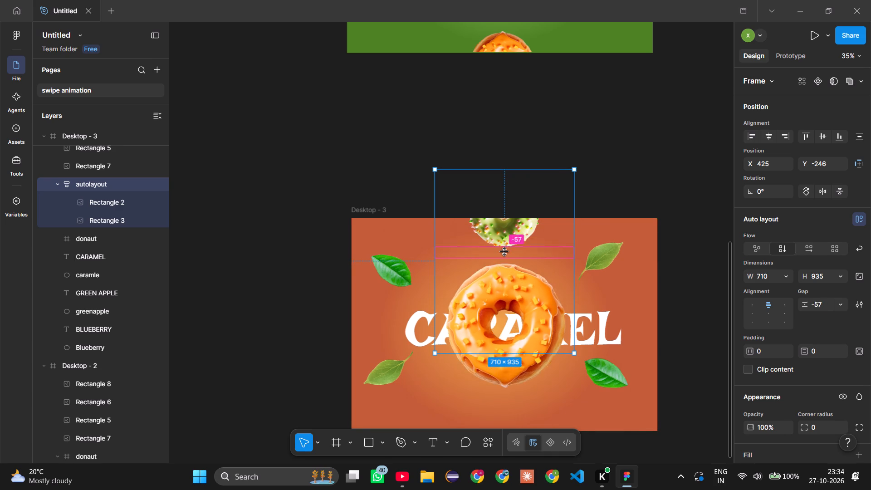
pyautogui.moveTo(504, 252); pyautogui.dragTo(504, 255)
pyautogui.click(504, 255)
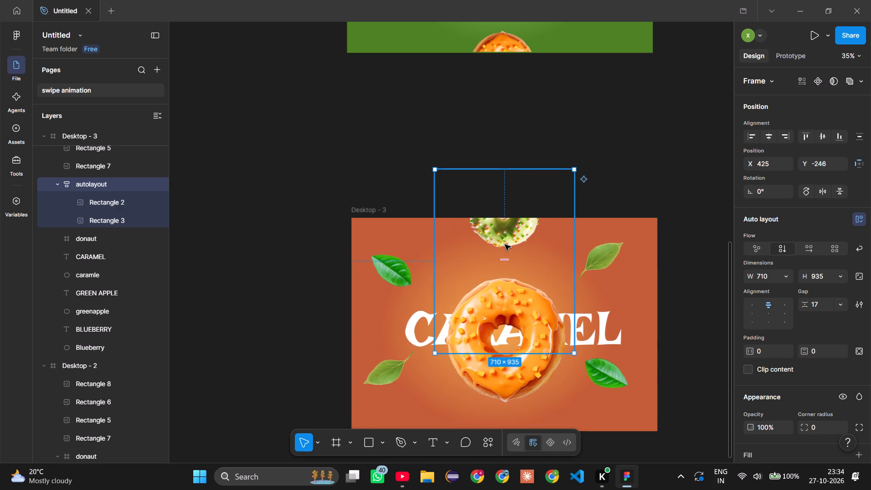
# Shift the autolayout slightly up within Desktop - 3, to about X 440, Y -281.
pyautogui.moveTo(505, 245); pyautogui.dragTo(506, 238)
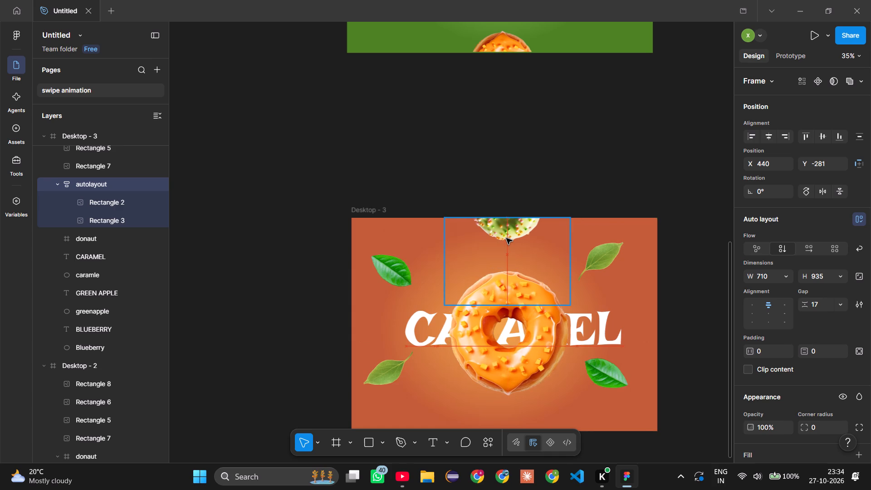
pyautogui.moveTo(506, 238); pyautogui.dragTo(507, 238)
# Move the Desktop - 3 frame back up beneath Desktop - 2, aligned with it at X 75, Y 2734.
pyautogui.click(645, 229)
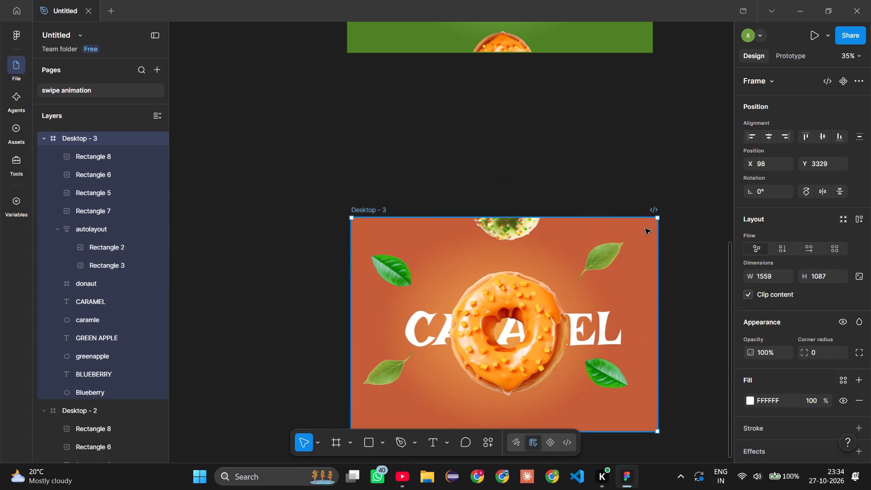
pyautogui.moveTo(645, 229); pyautogui.dragTo(644, 112)
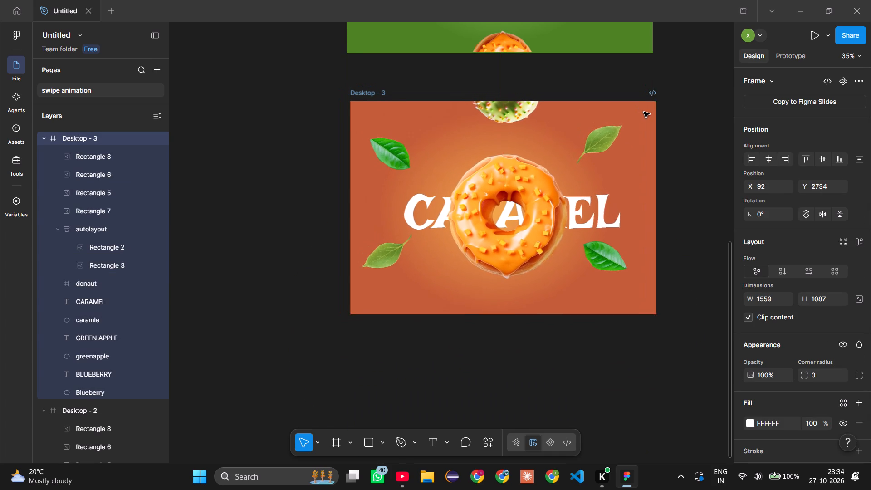
pyautogui.moveTo(644, 112); pyautogui.dragTo(643, 112)
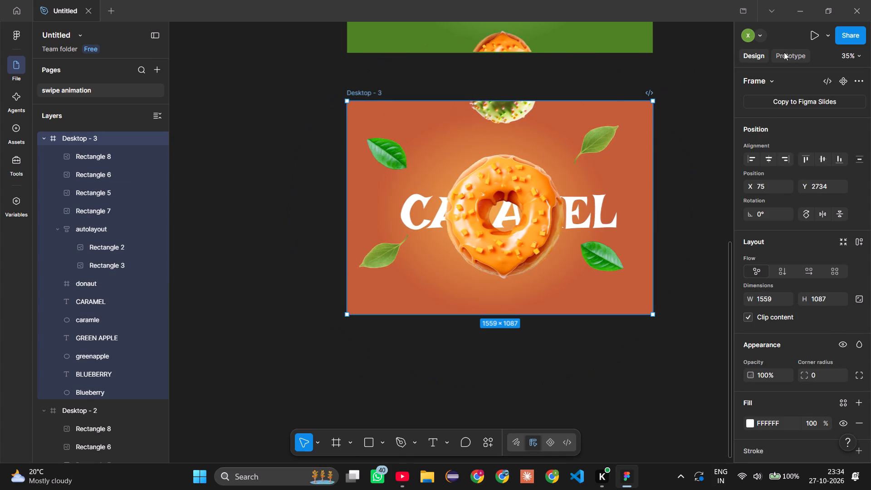
# Delete the on-click prototype connection from Desktop - 3's autolayout to Desktop - 2.
pyautogui.click(784, 53)
pyautogui.scroll(1, 686, 110)
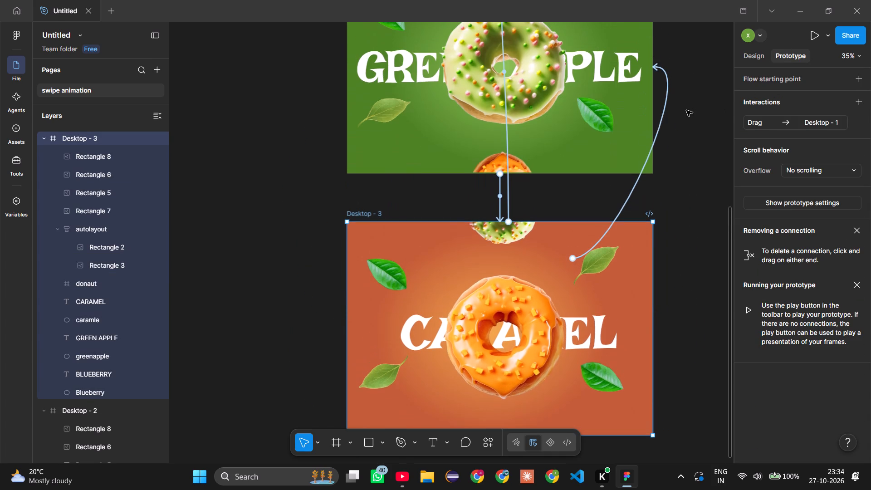
pyautogui.scroll(1, 686, 110)
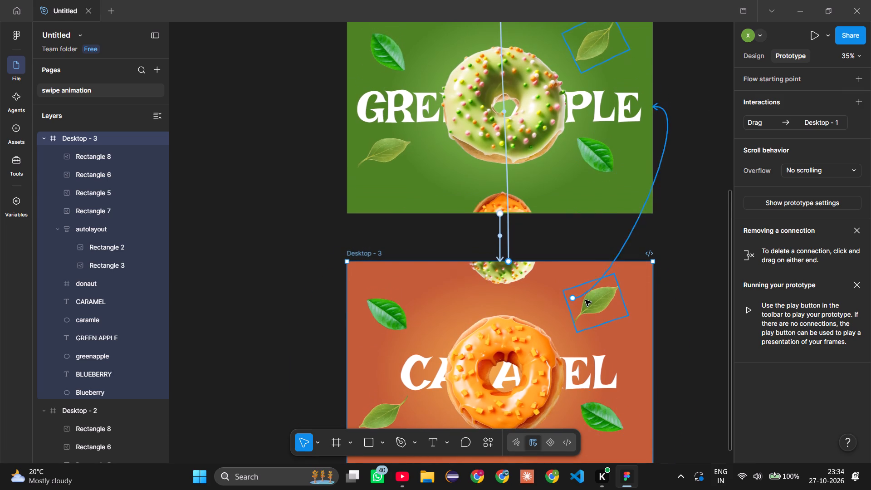
pyautogui.click(604, 276)
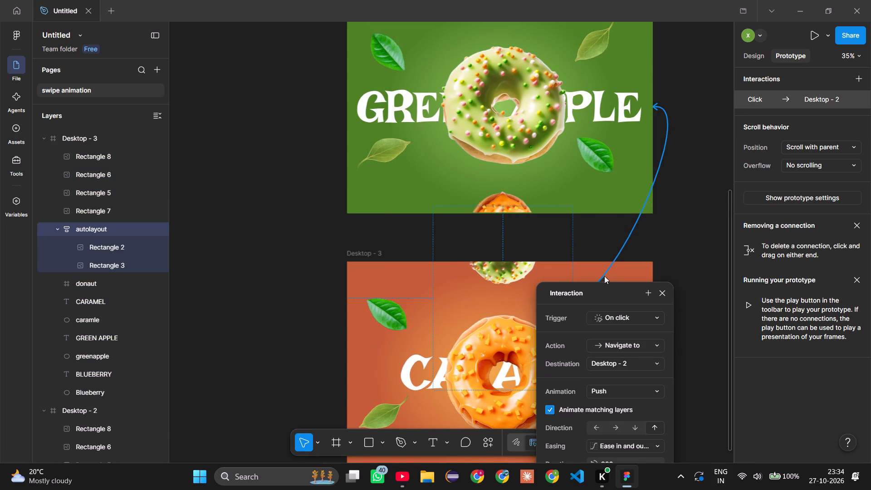
pyautogui.press('Delete')
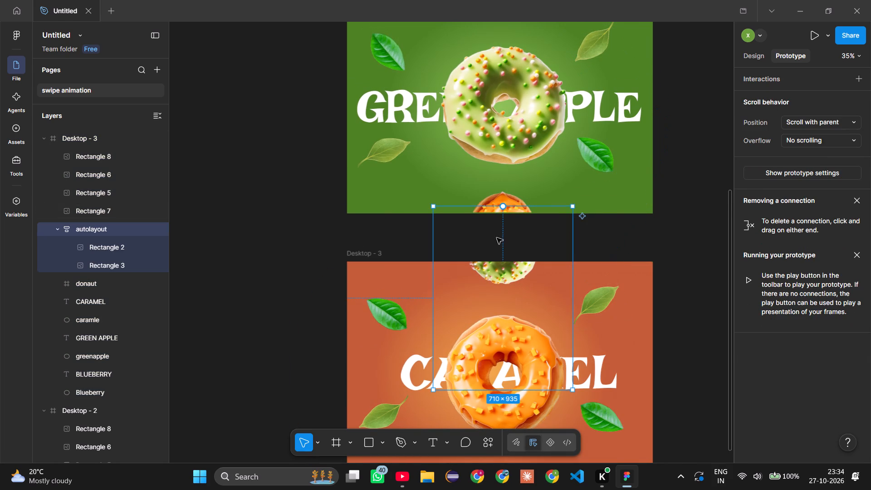
# Preview Flow 1 and go forward and back through the three flavour frames to examine the transitions.
pyautogui.scroll(6, 571, 242)
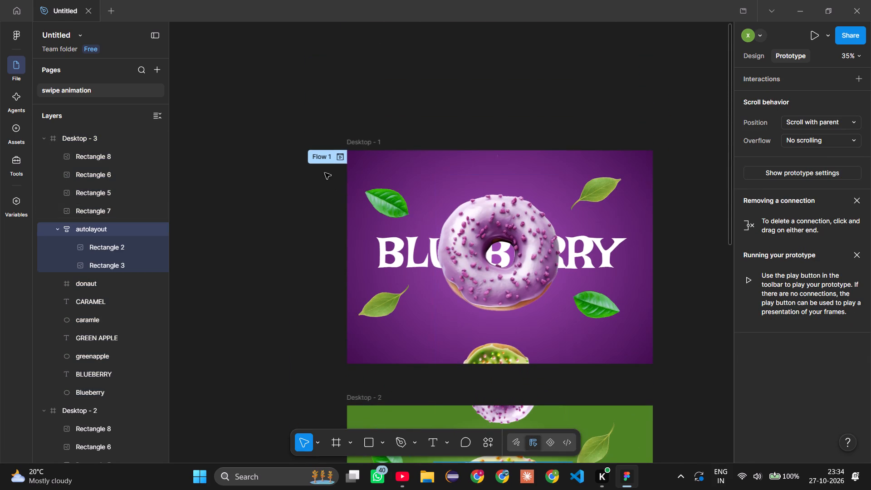
pyautogui.click(320, 158)
pyautogui.click(338, 157)
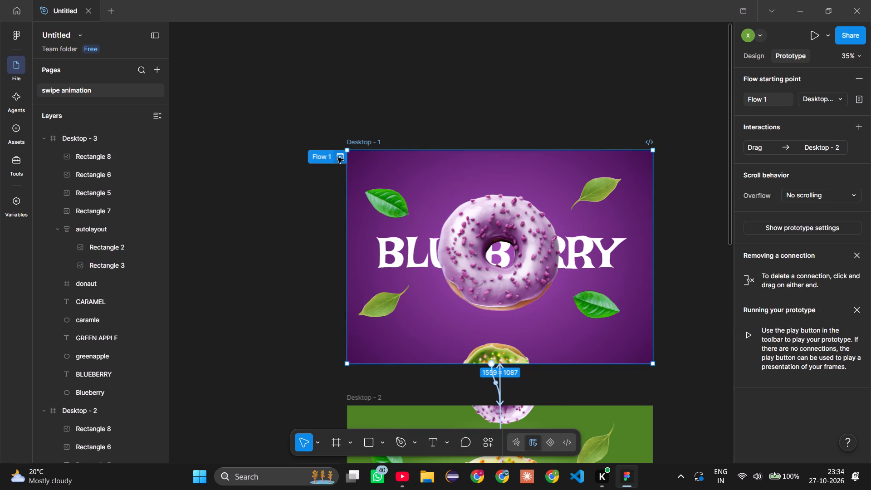
pyautogui.click(207, 38)
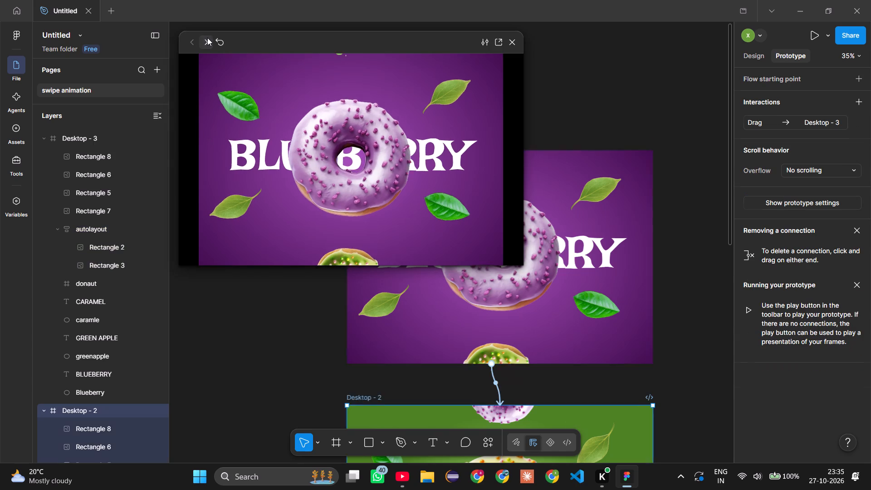
pyautogui.click(207, 38)
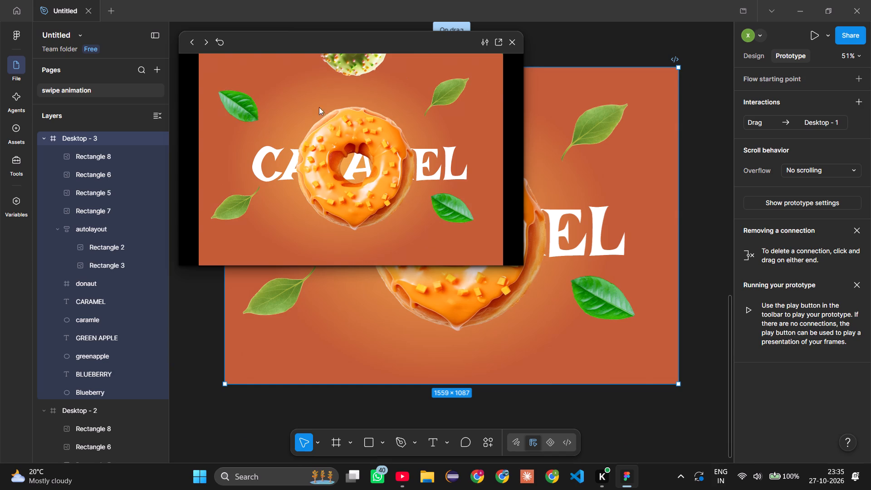
pyautogui.click(188, 39)
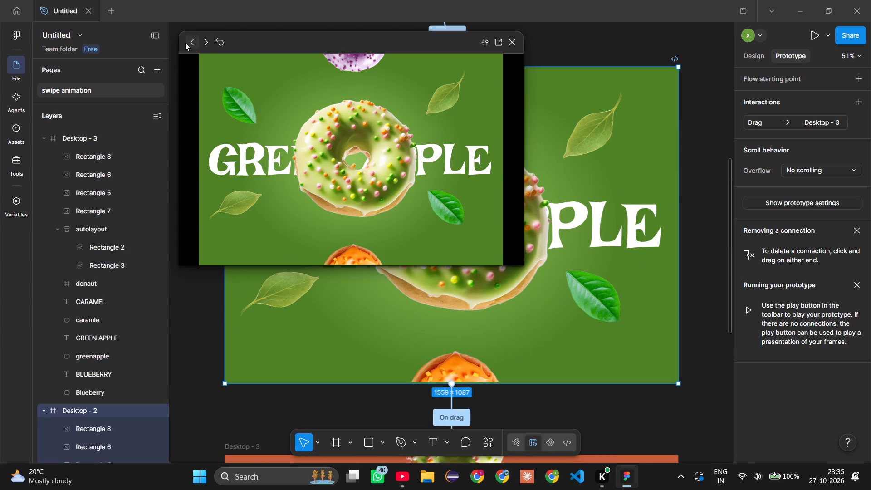
pyautogui.click(186, 42)
pyautogui.click(202, 41)
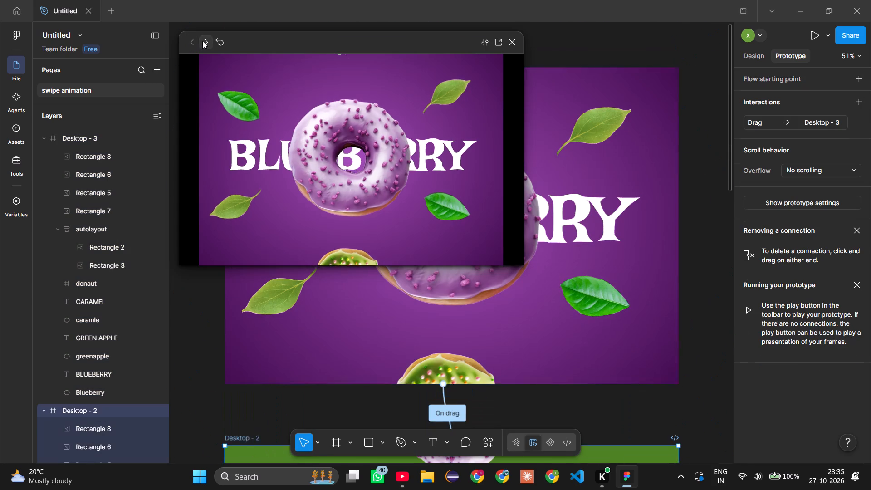
pyautogui.click(202, 41)
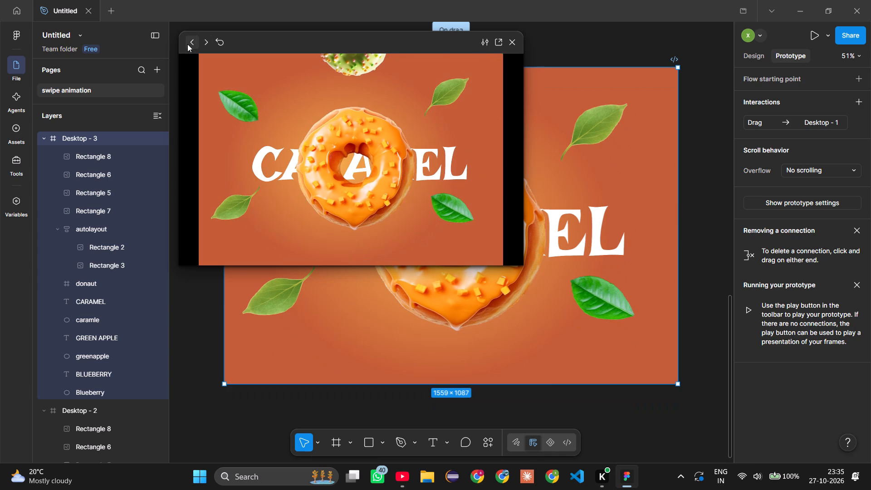
# Step back and forward between the Green Apple and Caramel frames in the preview to check the transition, and close it.
pyautogui.doubleClick(187, 44)
pyautogui.click(205, 42)
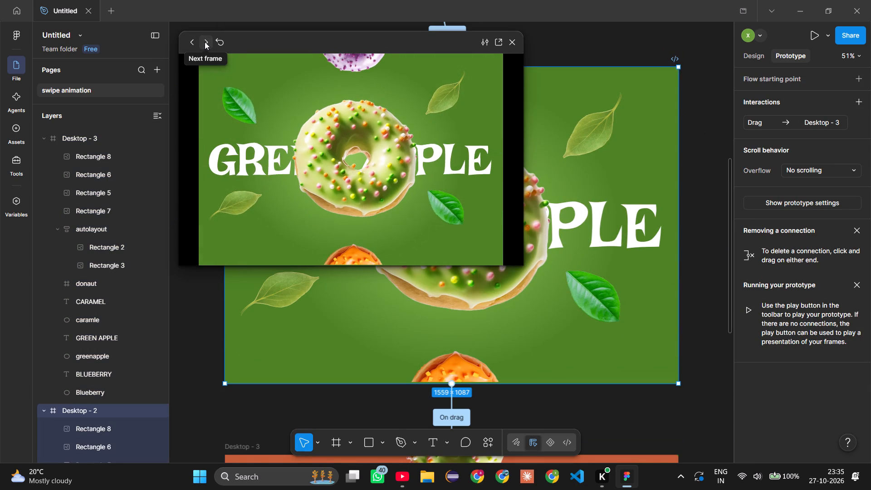
pyautogui.click(205, 42)
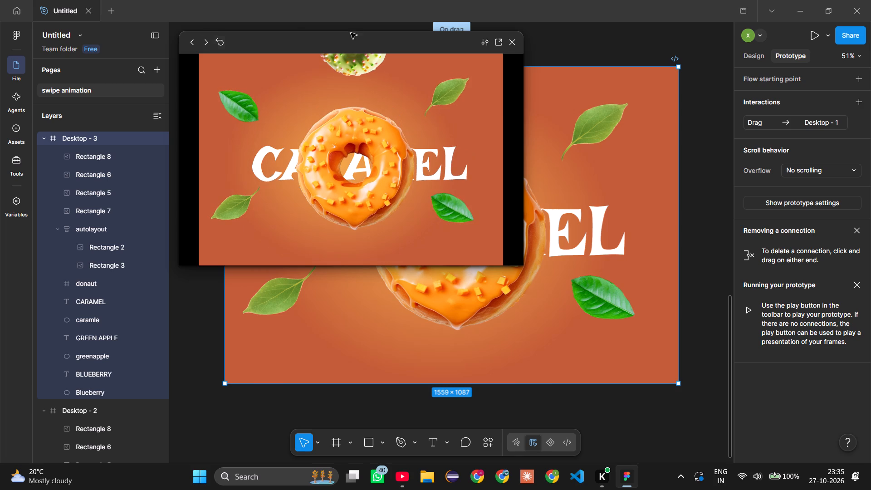
pyautogui.click(512, 39)
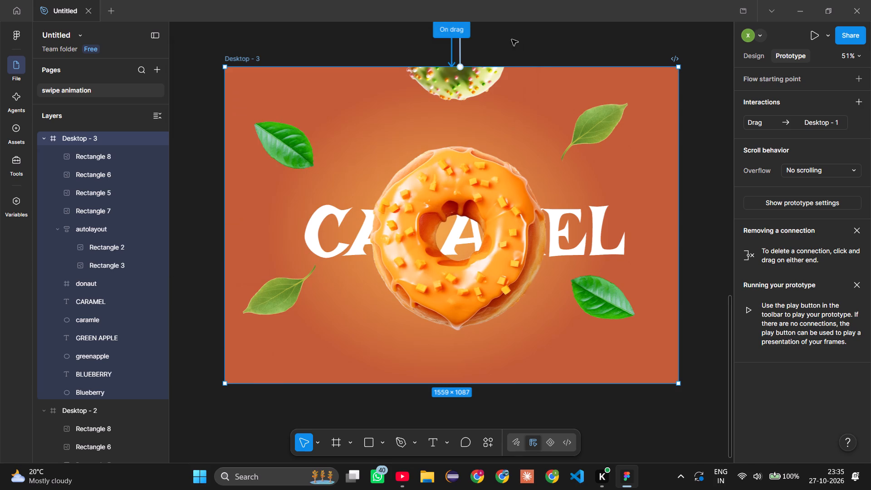
# Set the opacity of the GREEN APPLE text in Desktop - 3 to 0%, and check the other flavour text layers.
pyautogui.click(470, 89)
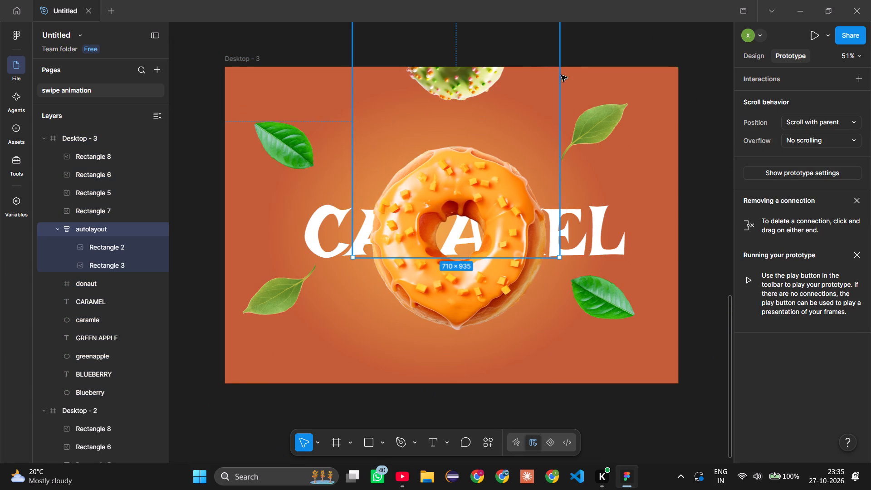
pyautogui.click(762, 57)
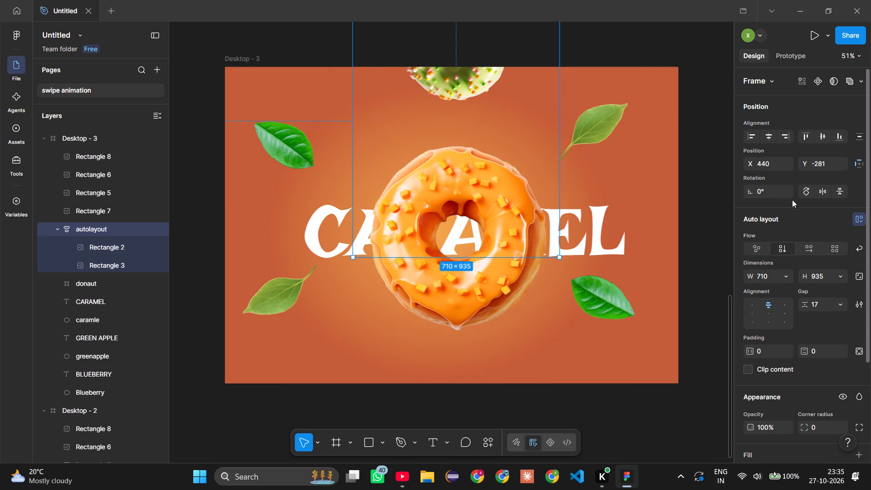
pyautogui.click(764, 192)
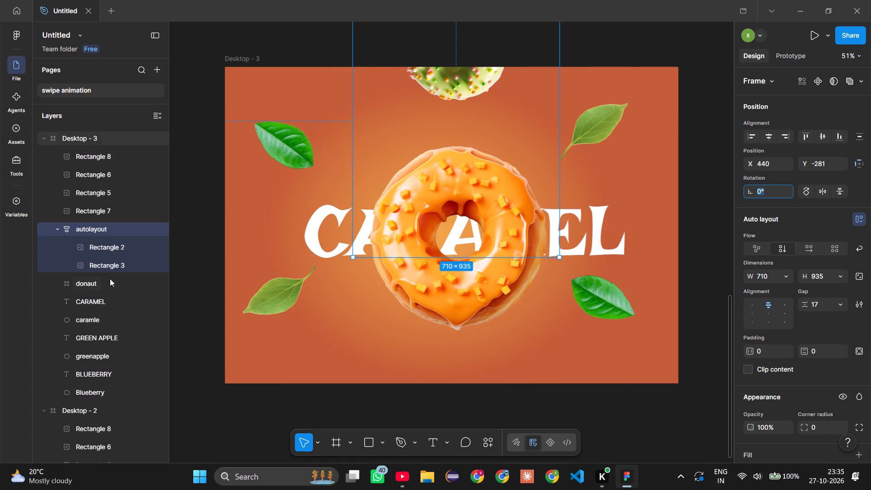
pyautogui.click(110, 247)
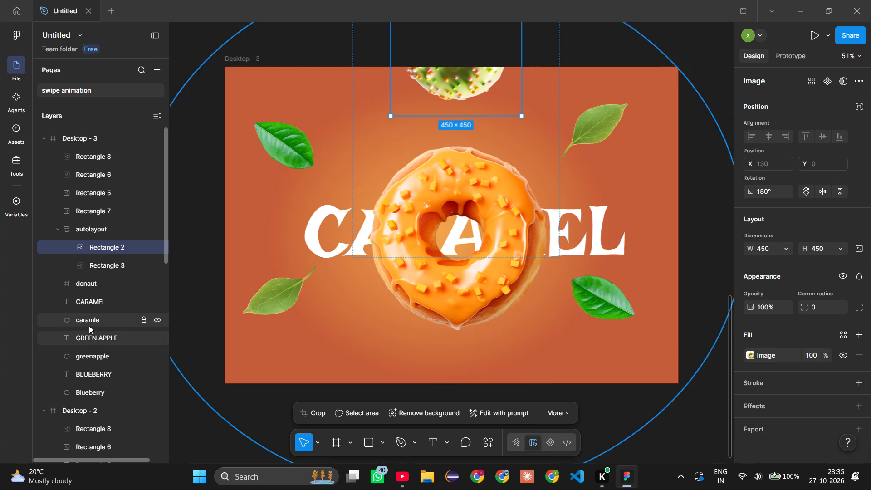
pyautogui.click(95, 338)
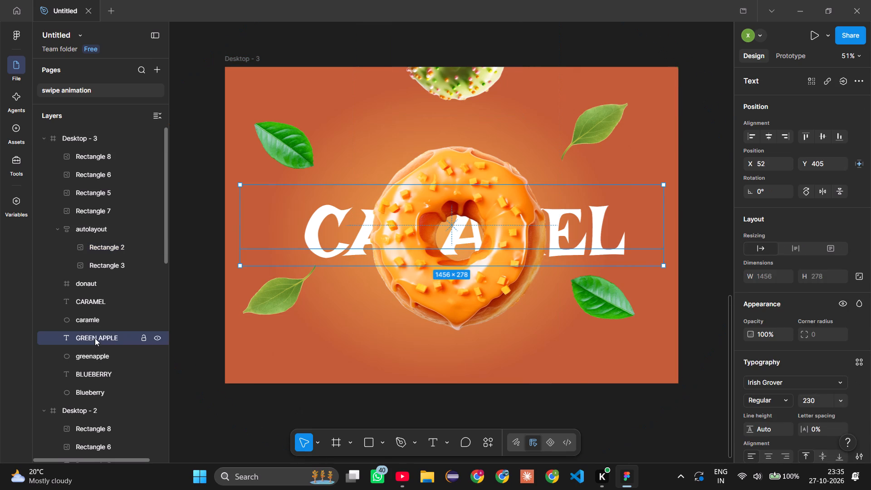
pyautogui.click(766, 331)
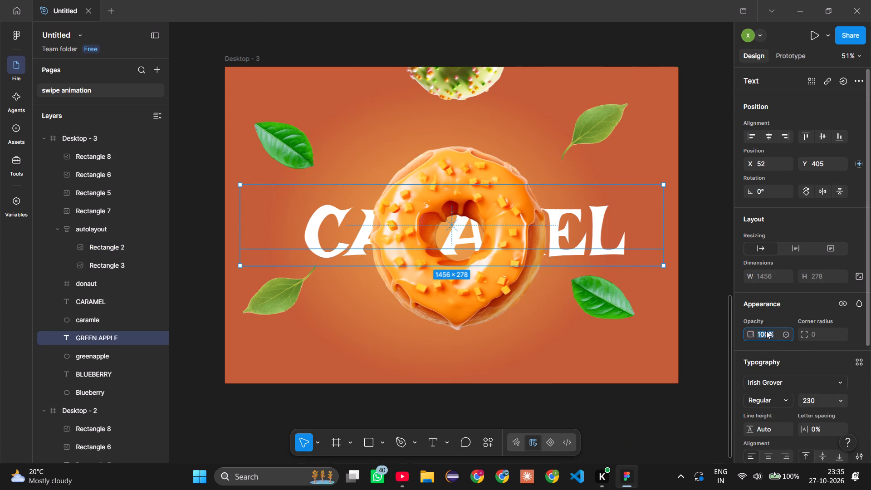
pyautogui.press('0')
pyautogui.press('Return')
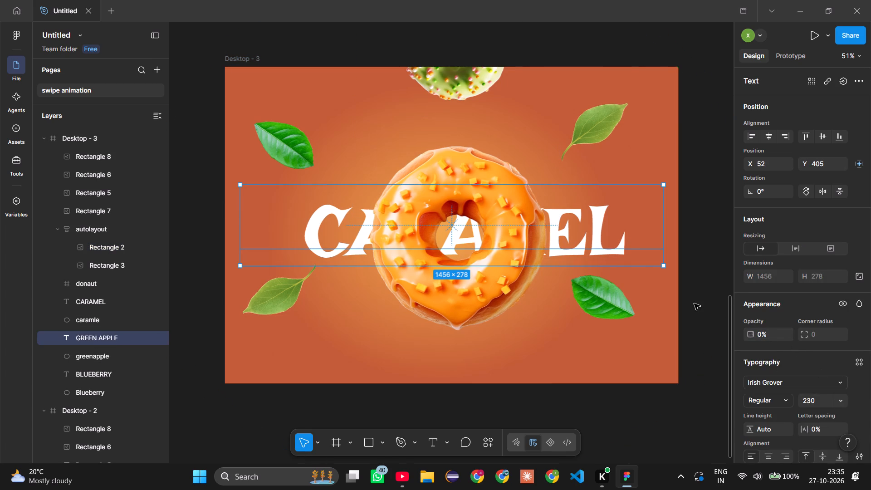
pyautogui.click(93, 372)
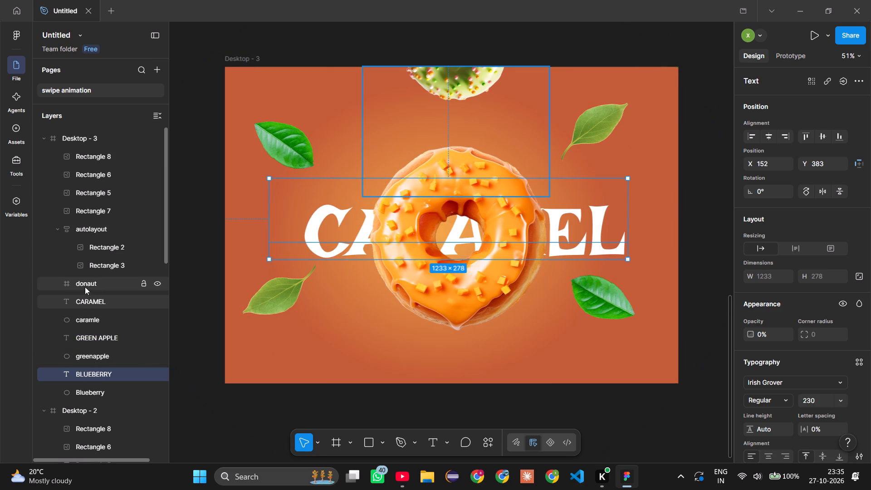
pyautogui.click(103, 338)
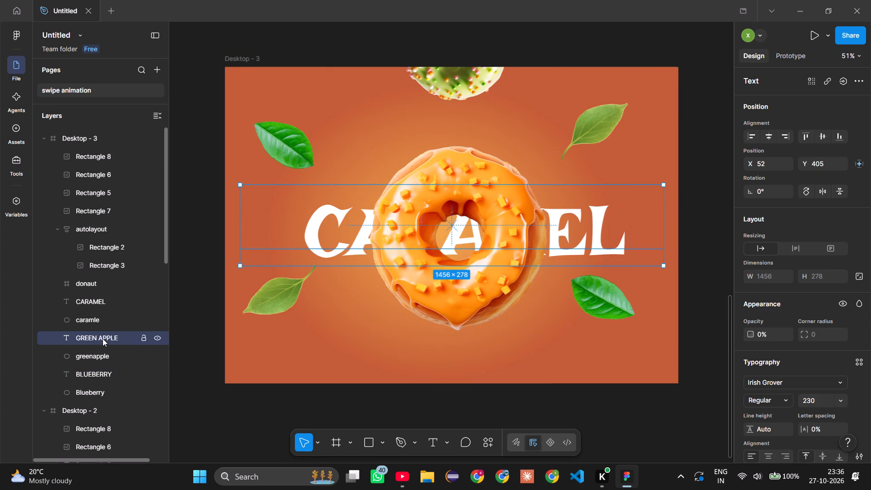
pyautogui.click(78, 304)
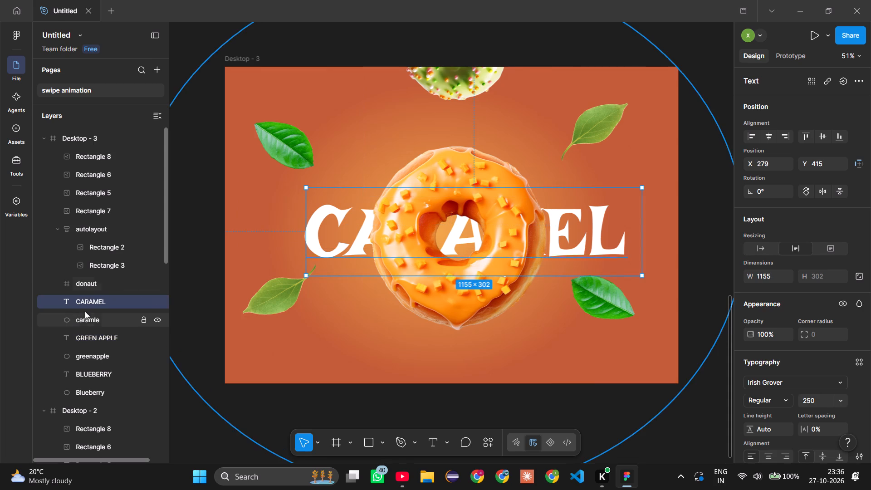
pyautogui.click(88, 319)
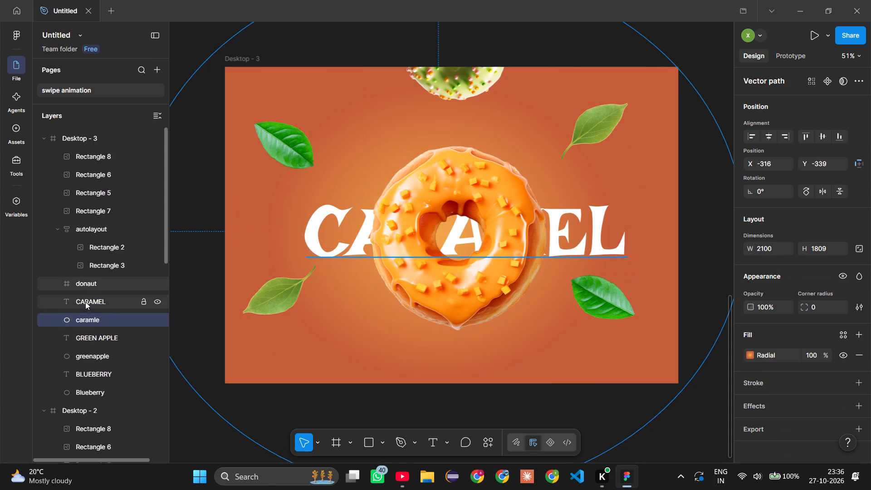
pyautogui.click(86, 303)
# Move Desktop - 3's donaut frame above the autolayout in the layer order and nest the autolayout inside it, as in Desktop - 2.
pyautogui.moveTo(83, 285); pyautogui.dragTo(63, 220)
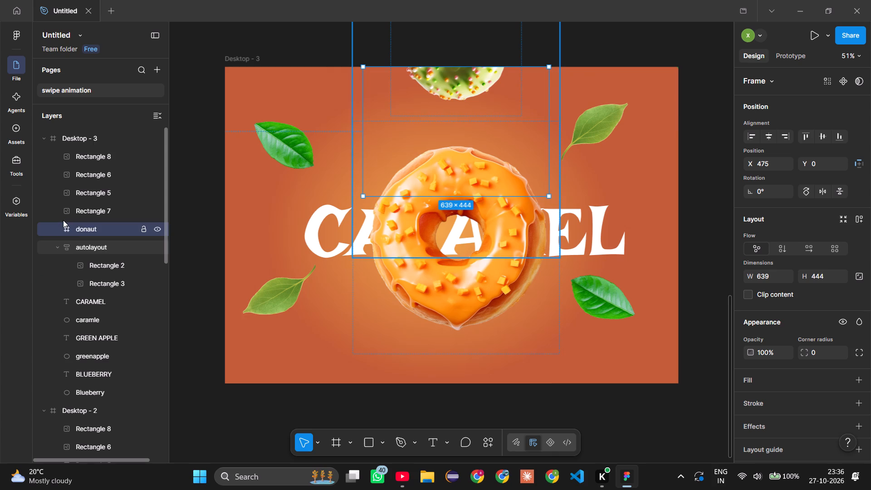
pyautogui.click(65, 229)
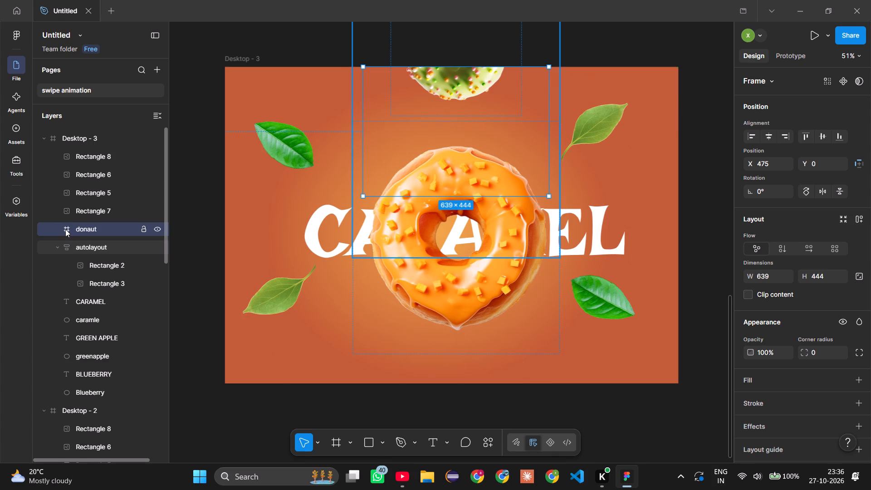
pyautogui.click(65, 229)
pyautogui.scroll(-1, 73, 297)
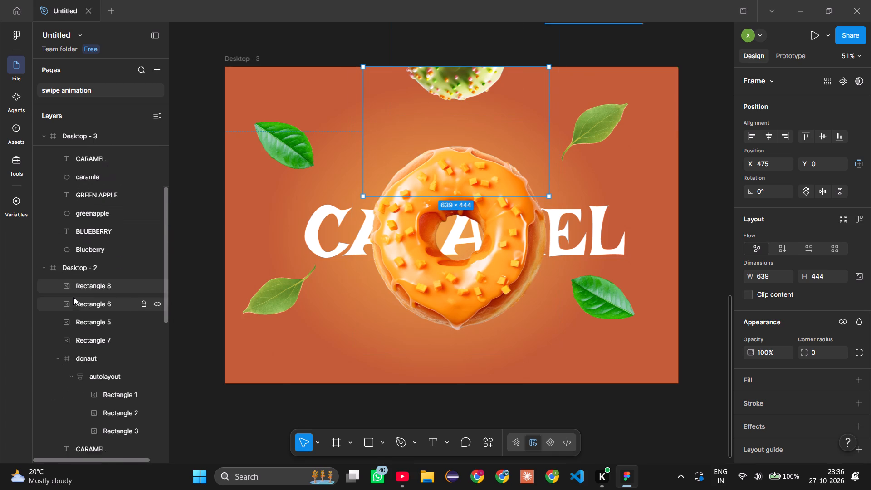
pyautogui.scroll(-2, 73, 297)
pyautogui.click(52, 336)
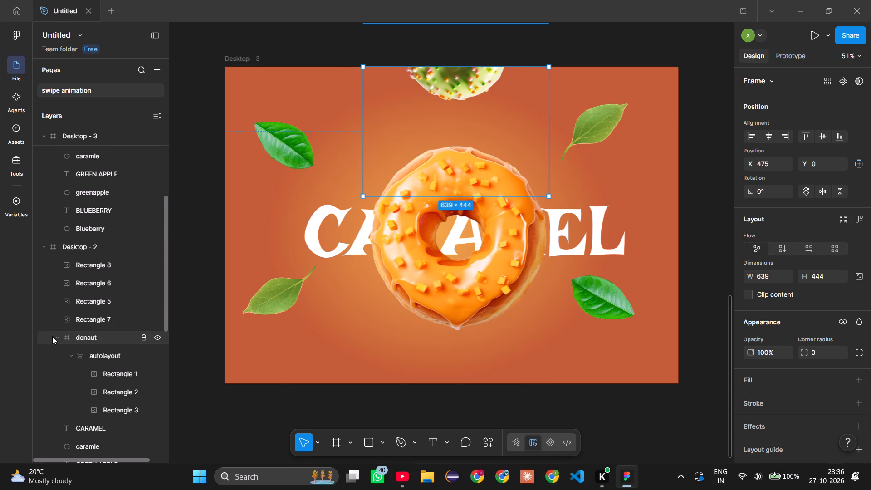
pyautogui.click(54, 337)
pyautogui.scroll(1, 54, 337)
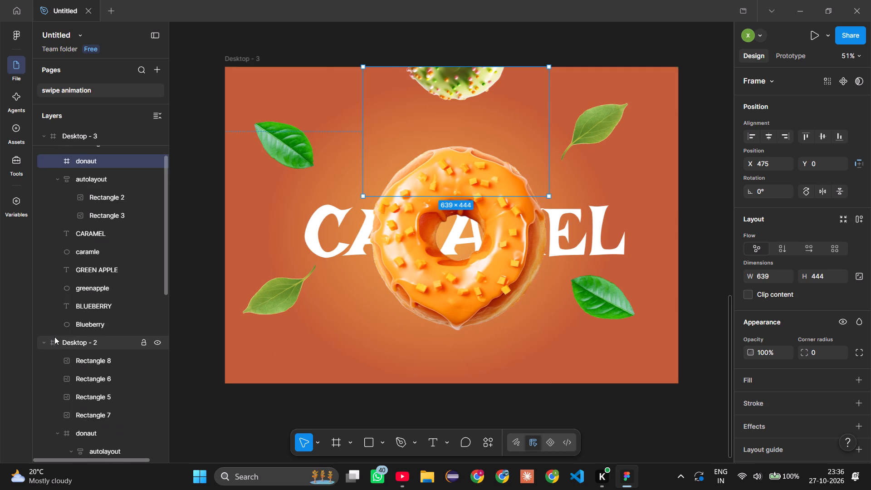
pyautogui.scroll(2, 54, 337)
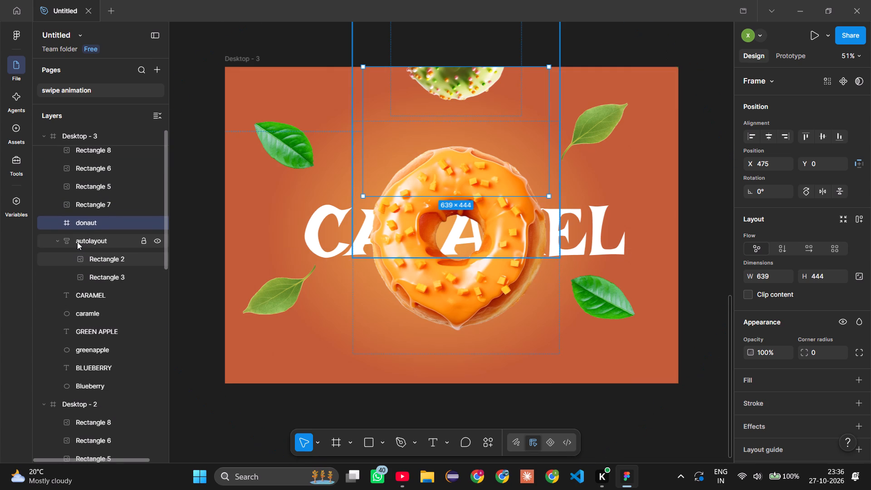
pyautogui.moveTo(77, 242); pyautogui.dragTo(83, 229)
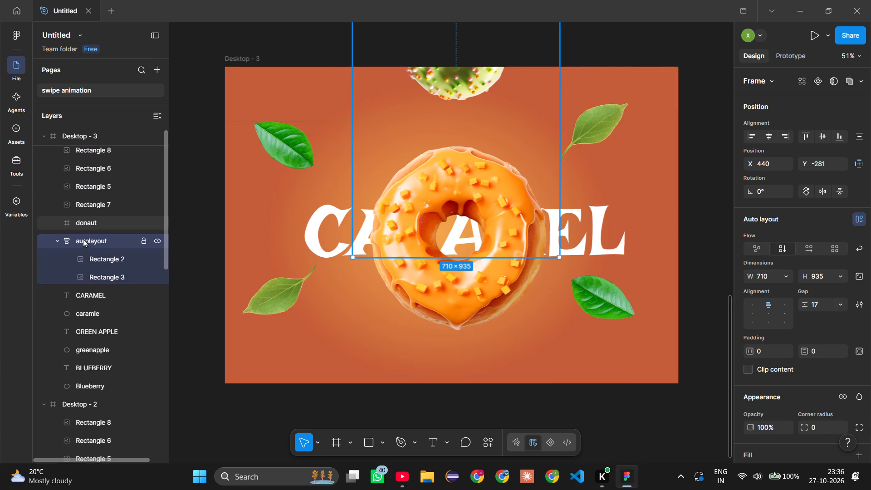
pyautogui.moveTo(84, 240); pyautogui.dragTo(89, 223)
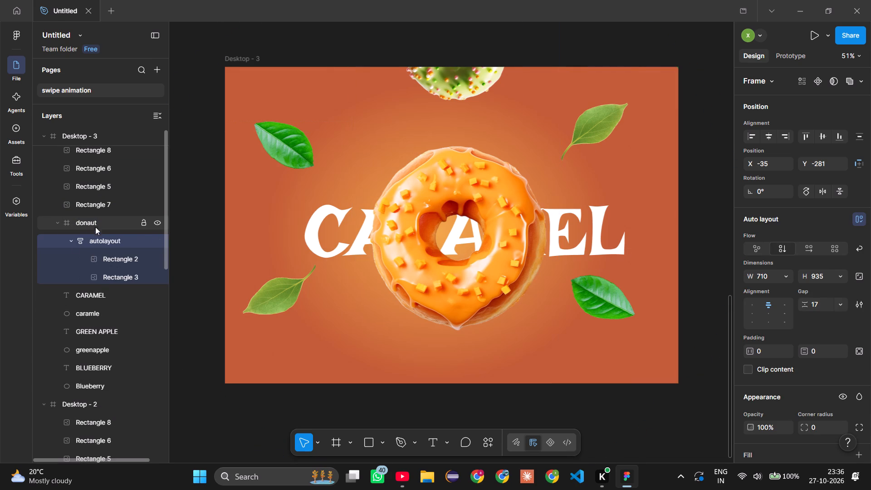
pyautogui.click(70, 240)
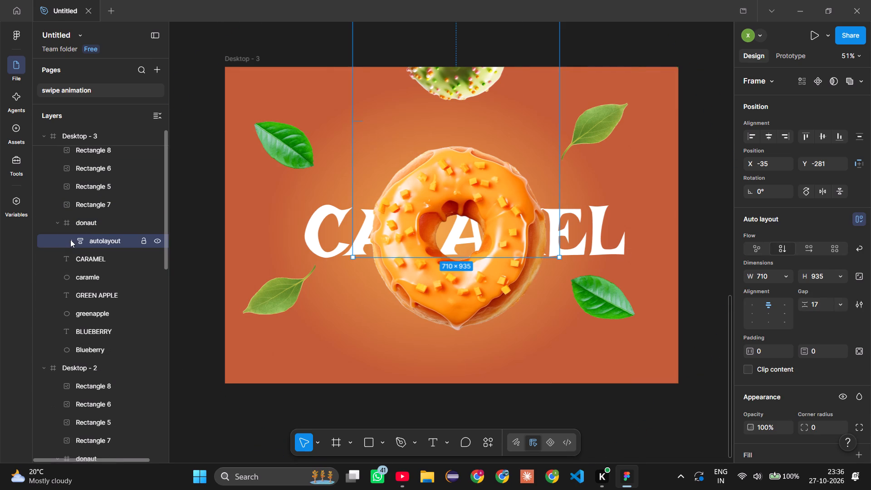
pyautogui.click(70, 240)
pyautogui.click(57, 222)
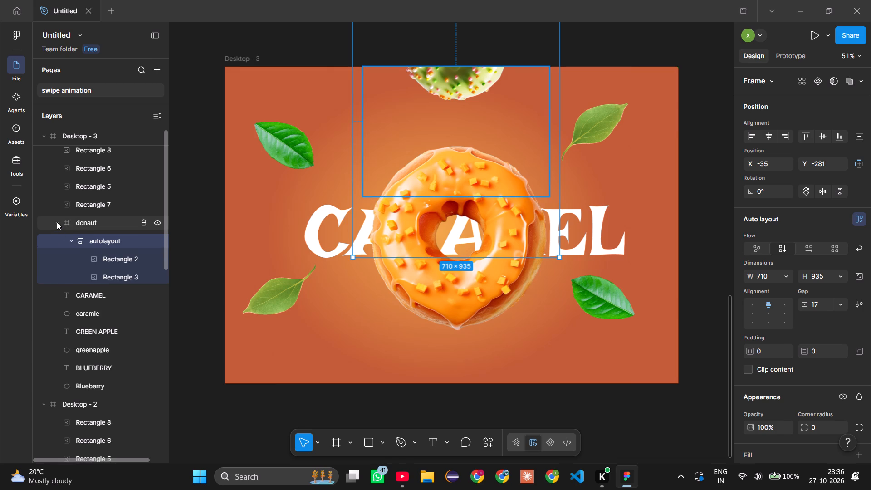
pyautogui.click(58, 221)
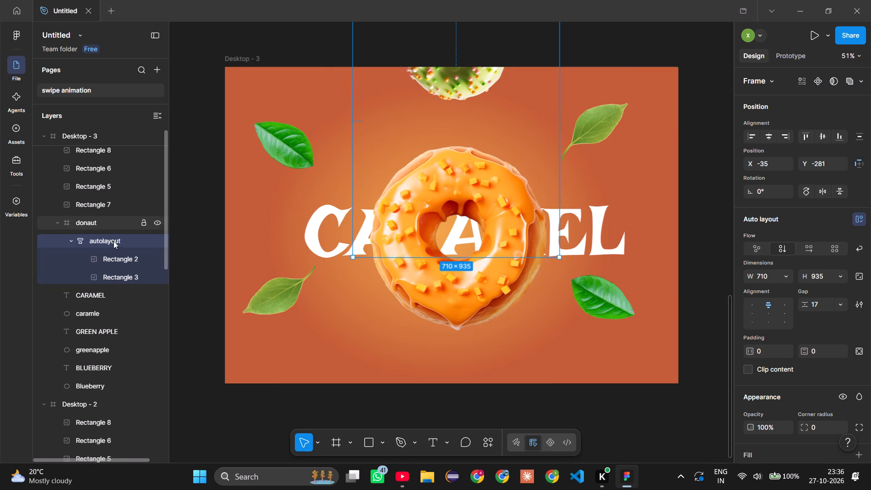
# Compare the donaut frame's position, size and nested layers in Desktop - 3 with those in Desktop - 2.
pyautogui.scroll(1, 118, 248)
pyautogui.scroll(2, 205, 227)
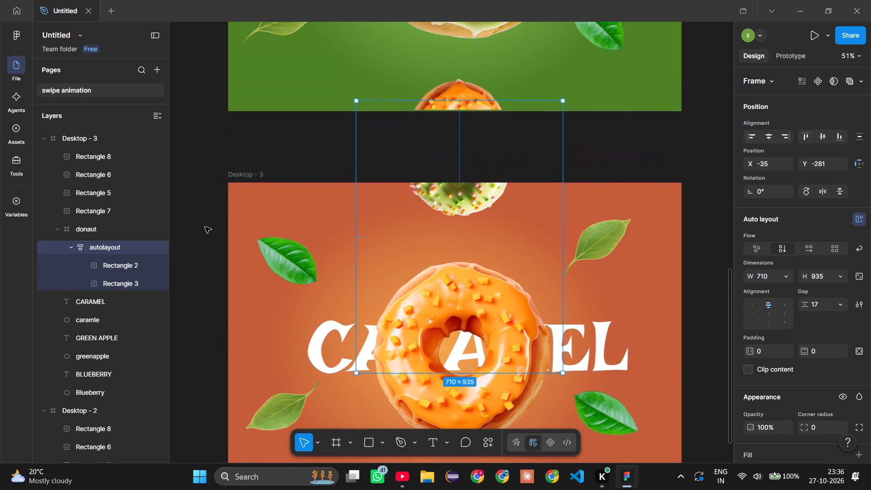
pyautogui.click(96, 230)
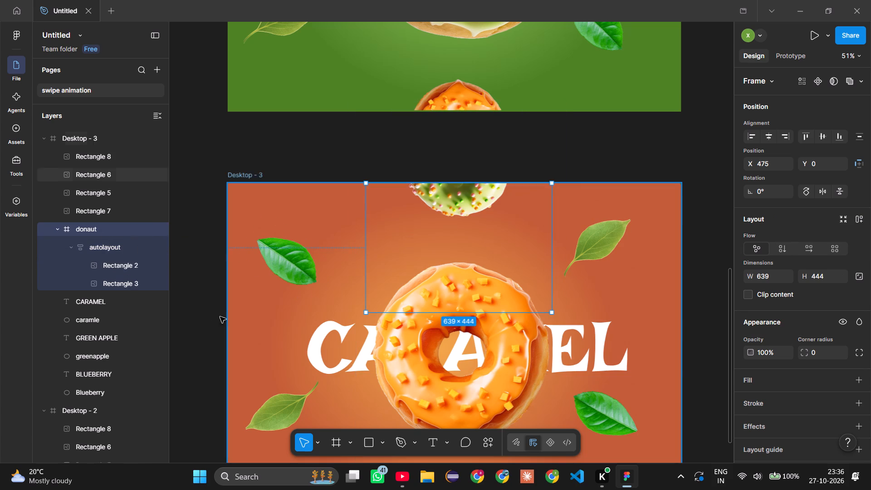
pyautogui.scroll(-1, 206, 309)
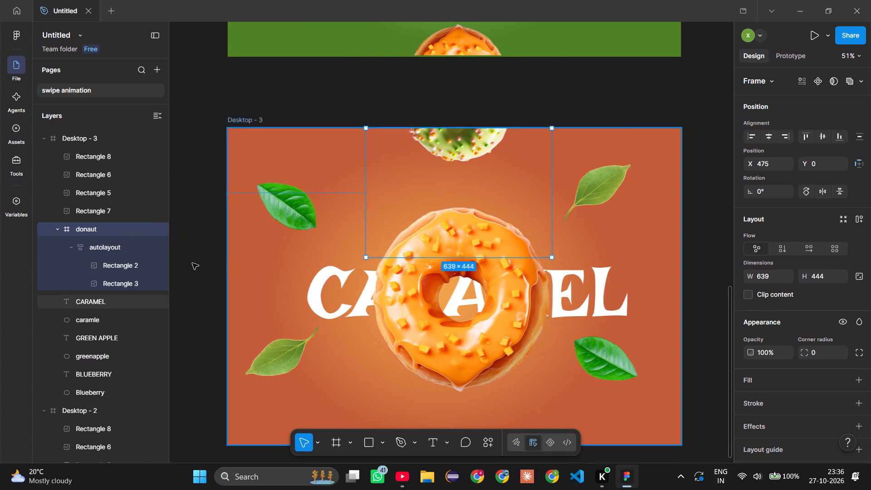
pyautogui.click(98, 227)
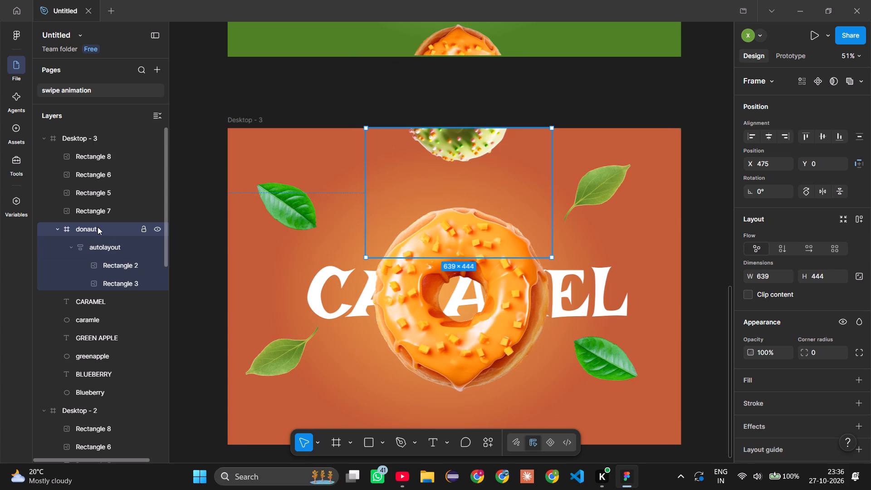
pyautogui.scroll(-2, 106, 318)
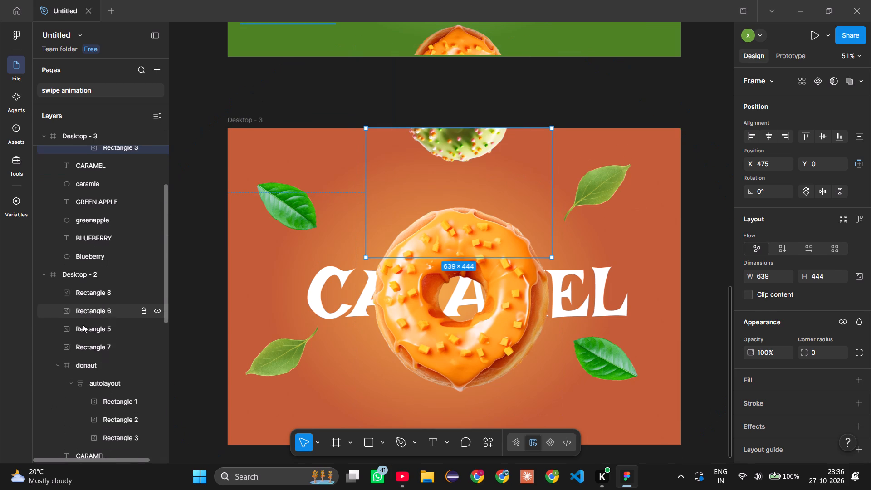
pyautogui.click(85, 362)
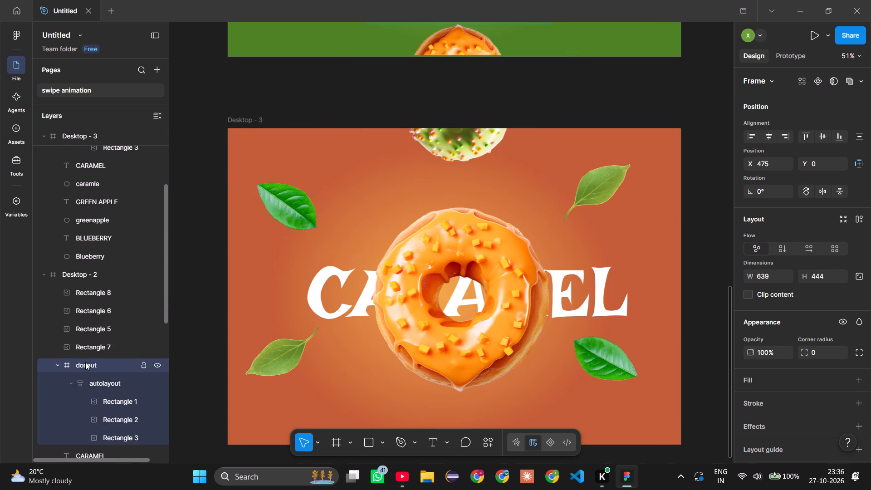
pyautogui.click(85, 362)
pyautogui.scroll(3, 85, 362)
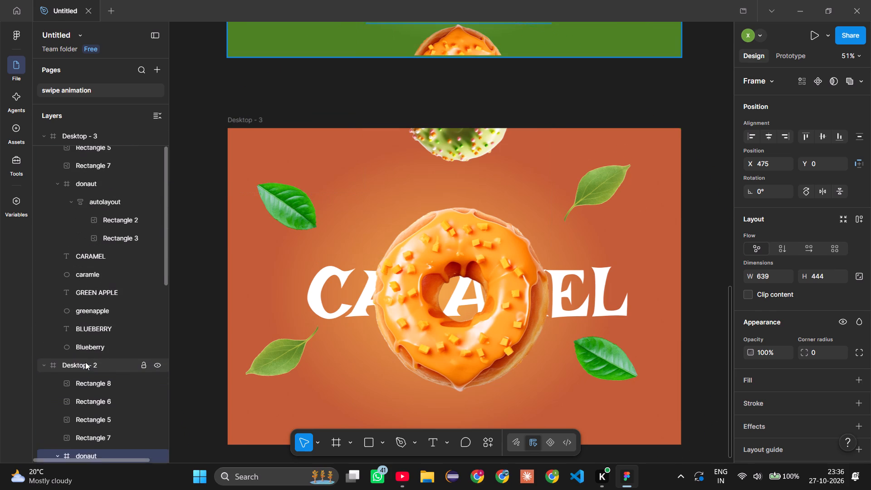
pyautogui.scroll(1, 85, 362)
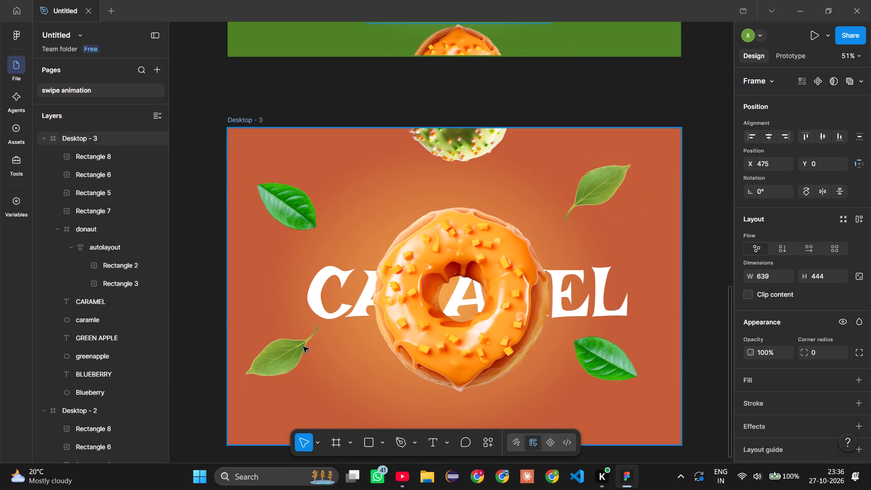
# Move the lower-left leaf, Rectangle 5, in Desktop - 3 slightly right and down to about X 94, Y 661.
pyautogui.moveTo(294, 350); pyautogui.dragTo(312, 357)
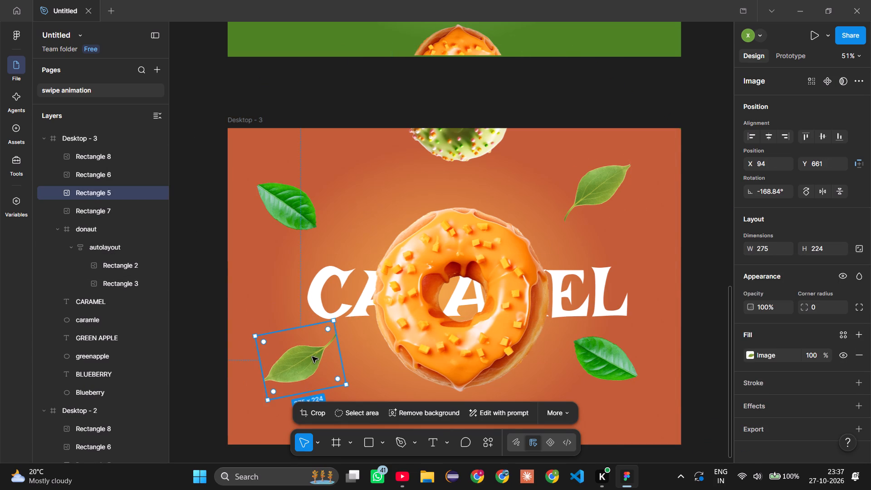
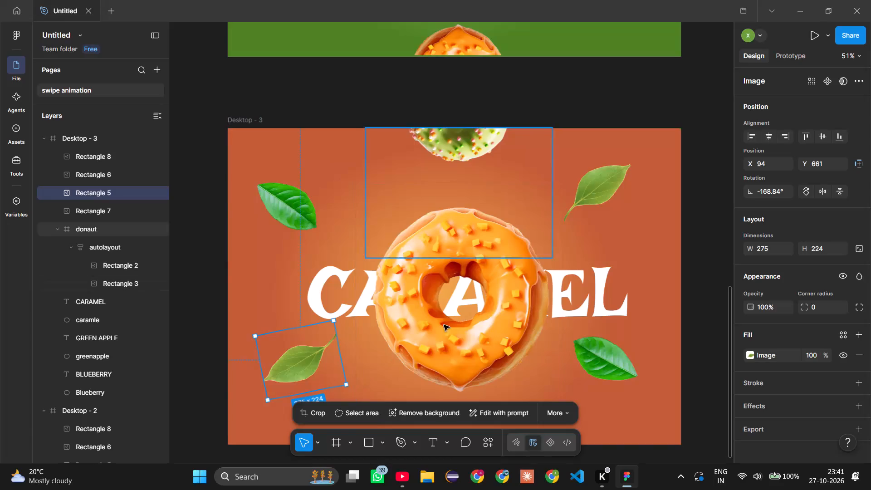
# Move the upper-left leaf, Rectangle 6, in Desktop - 3 right and down to about X 94, Y 133.
pyautogui.click(304, 228)
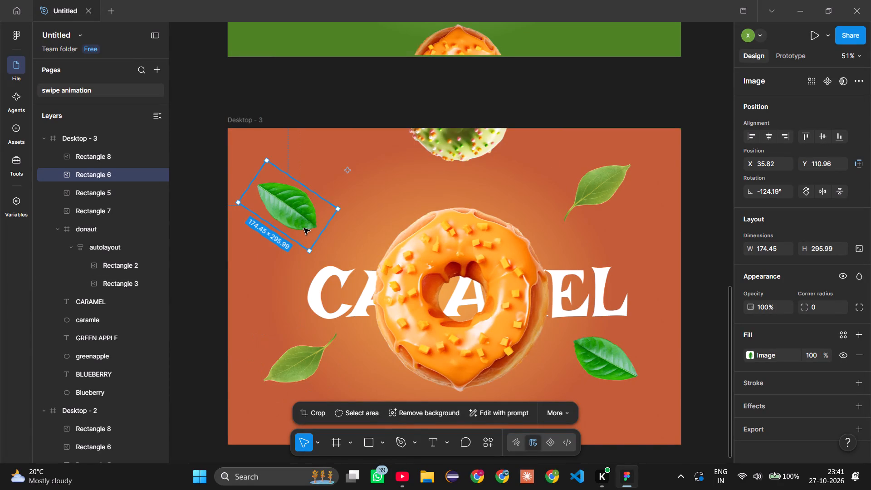
pyautogui.moveTo(304, 228); pyautogui.dragTo(318, 231)
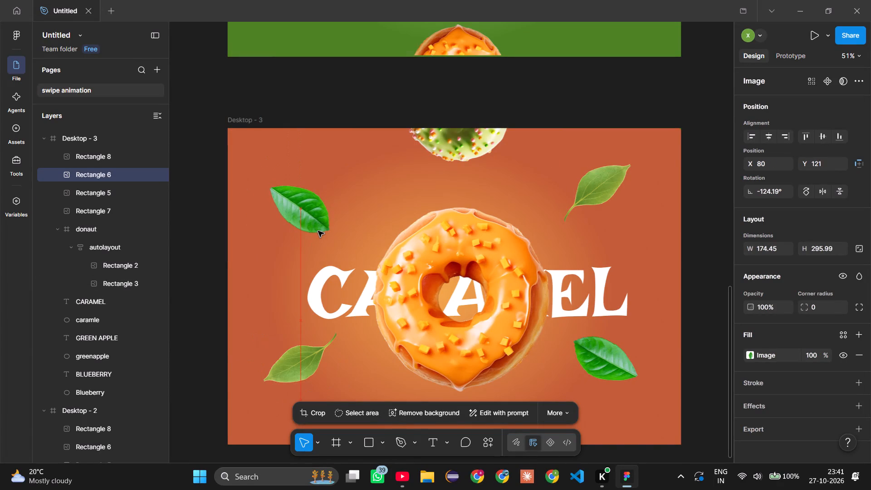
pyautogui.moveTo(318, 231); pyautogui.dragTo(321, 233)
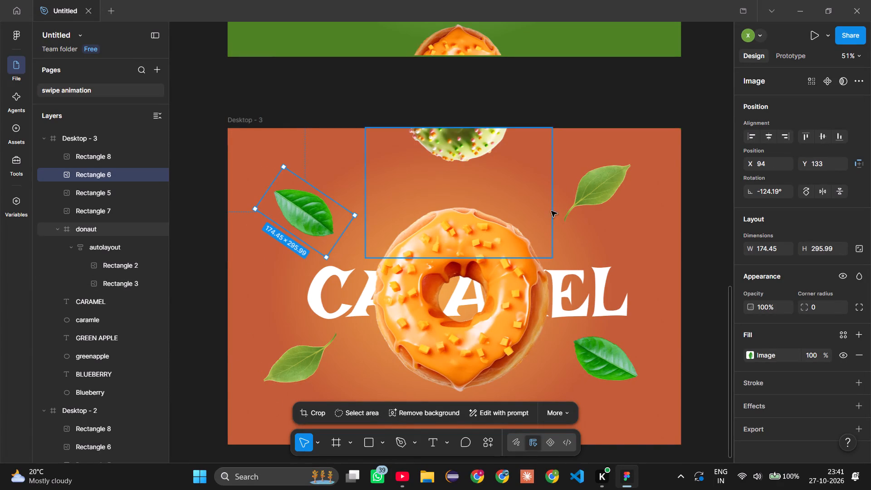
# Move the lower-right leaf, Rectangle 8, in Desktop - 3 slightly right and down to about X 1138, Y 672.
pyautogui.moveTo(620, 359); pyautogui.dragTo(624, 367)
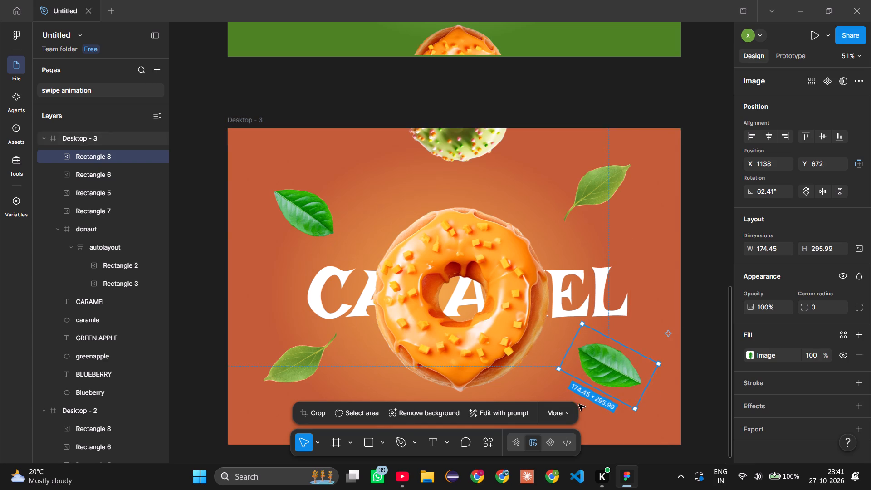
pyautogui.hscroll(1, 572, 298)
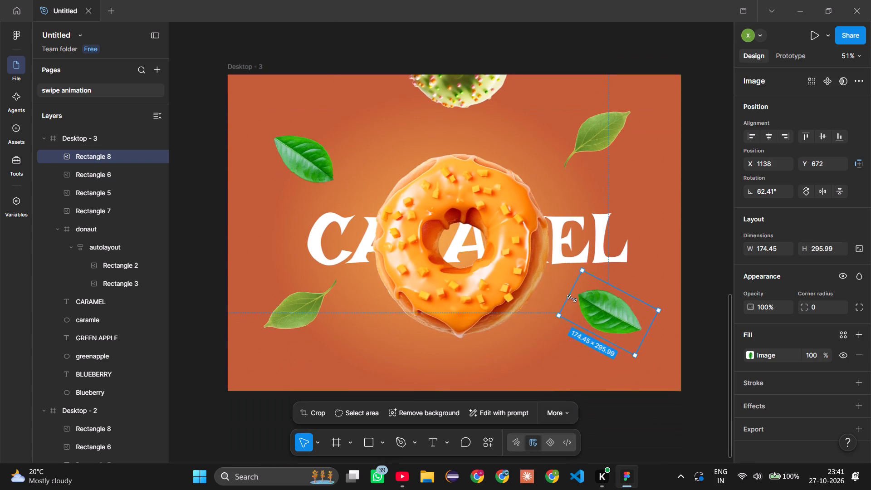
pyautogui.hscroll(1, 572, 298)
pyautogui.scroll(1, 572, 298)
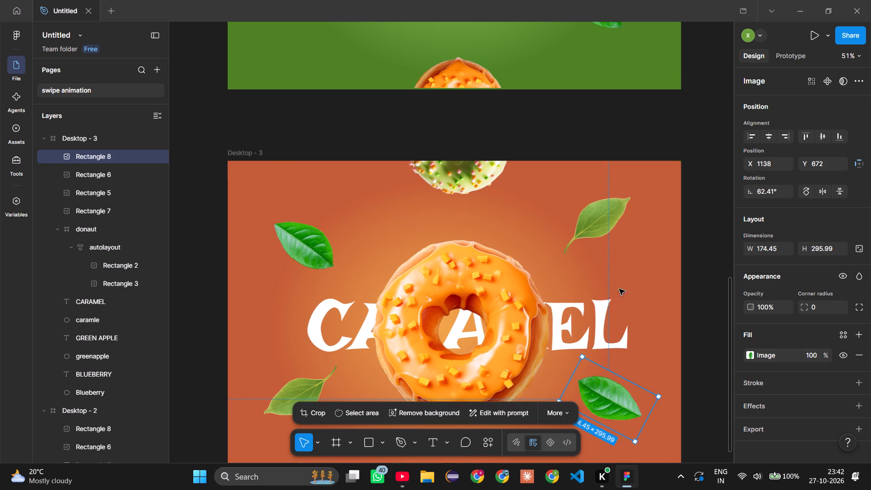
pyautogui.click(712, 214)
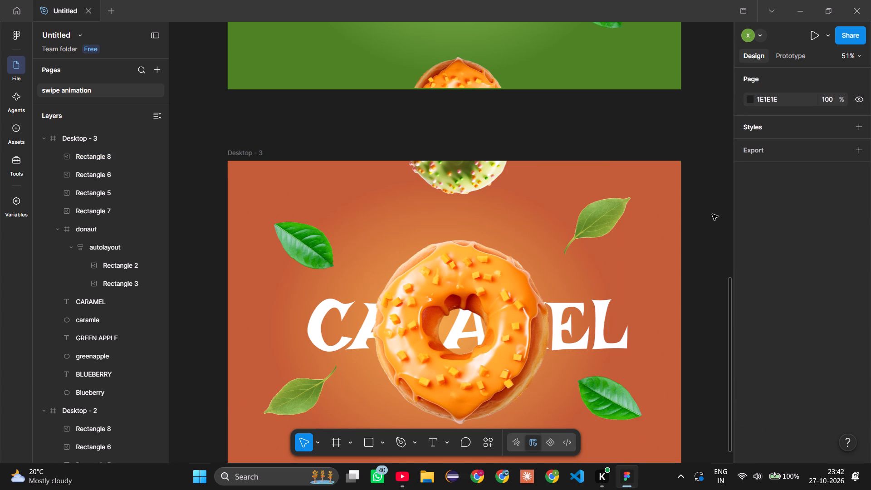
# Move the lower-left leaf, Rectangle 5, in Desktop - 3 further right and down to about X 127, Y 691.
pyautogui.scroll(-1, 667, 292)
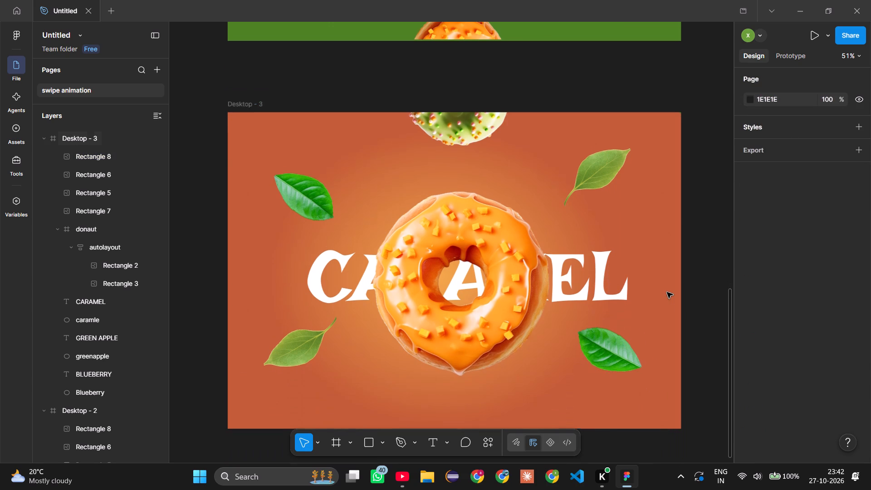
pyautogui.scroll(-1, 667, 292)
pyautogui.moveTo(309, 316); pyautogui.dragTo(320, 326)
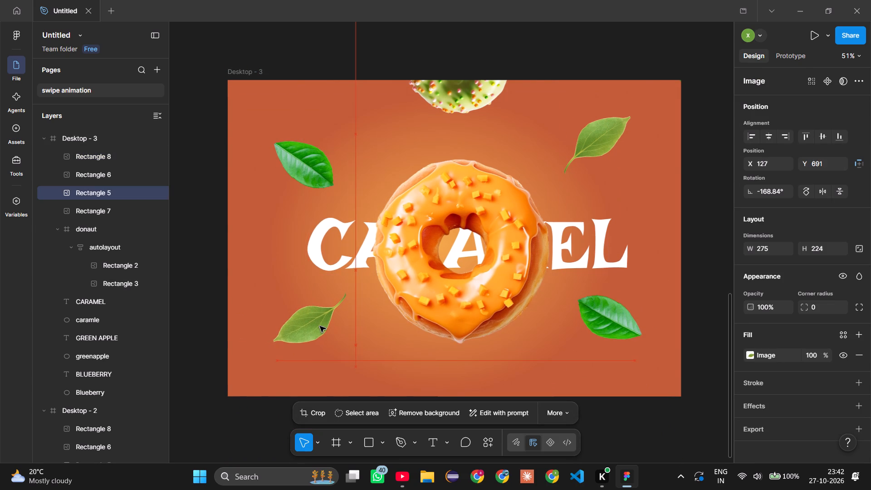
pyautogui.moveTo(320, 326); pyautogui.dragTo(318, 326)
# Move the upper-right leaf, Rectangle 7, in Desktop - 3 slightly right and down to about X 1114, Y 76.
pyautogui.moveTo(598, 154); pyautogui.dragTo(599, 154)
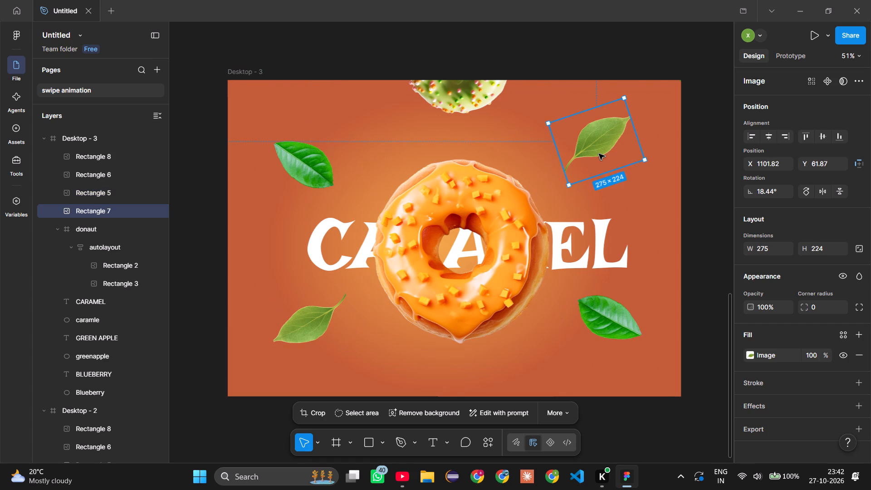
pyautogui.moveTo(599, 154); pyautogui.dragTo(603, 154)
pyautogui.moveTo(603, 154); pyautogui.dragTo(603, 156)
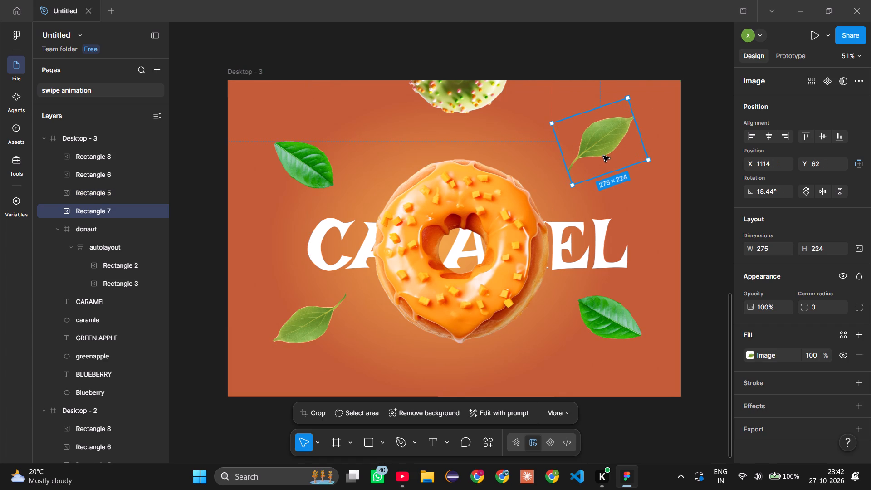
pyautogui.moveTo(603, 156); pyautogui.dragTo(605, 158)
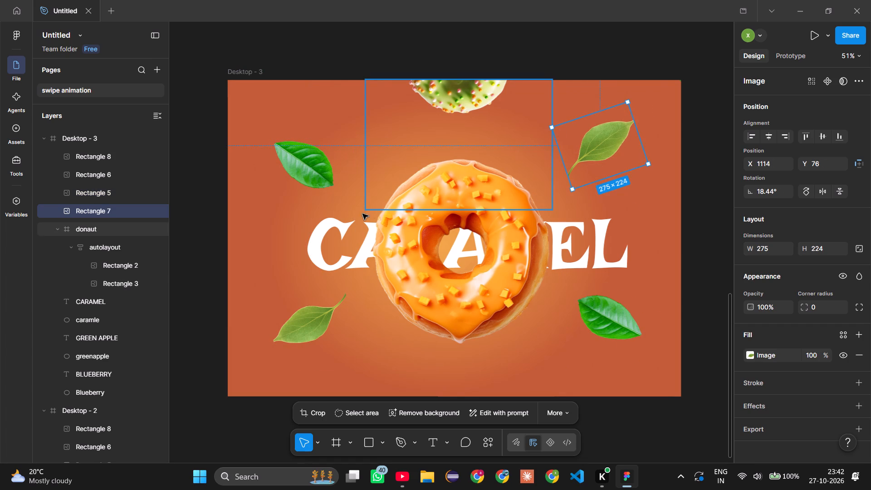
# Review the On drag interaction from Desktop - 2 to Desktop - 3, including its available animation types.
pyautogui.click(785, 59)
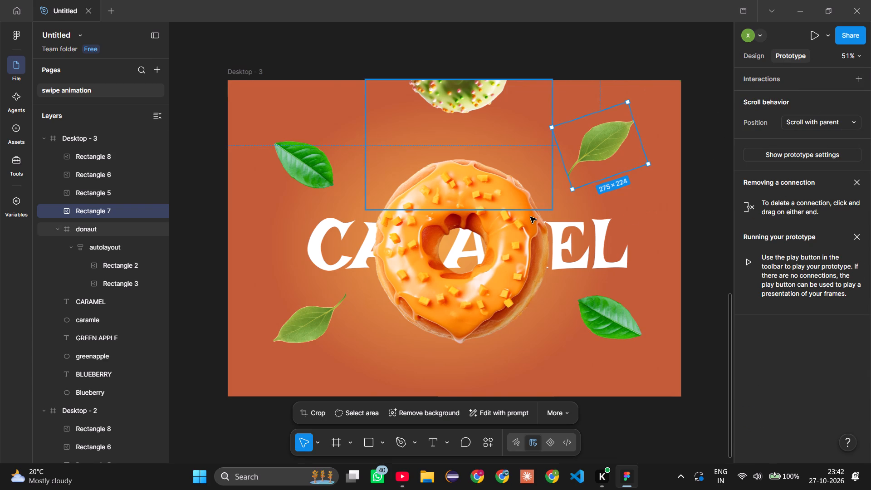
pyautogui.scroll(1, 530, 215)
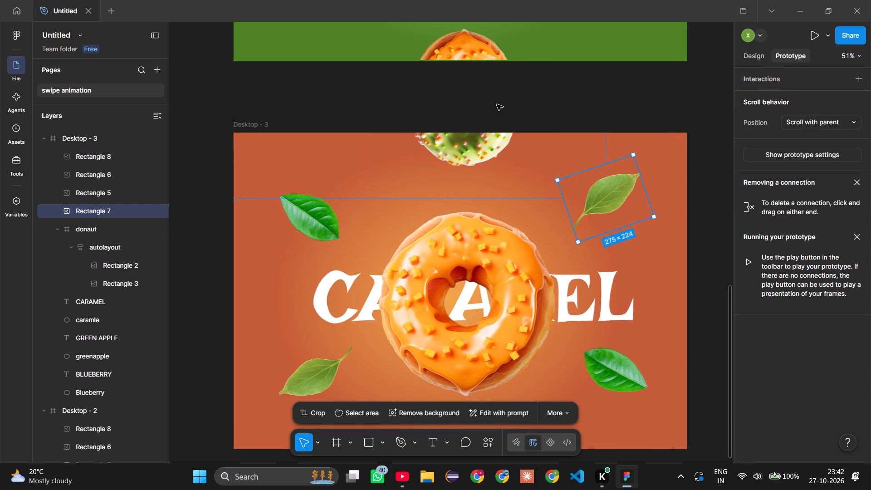
pyautogui.click(497, 104)
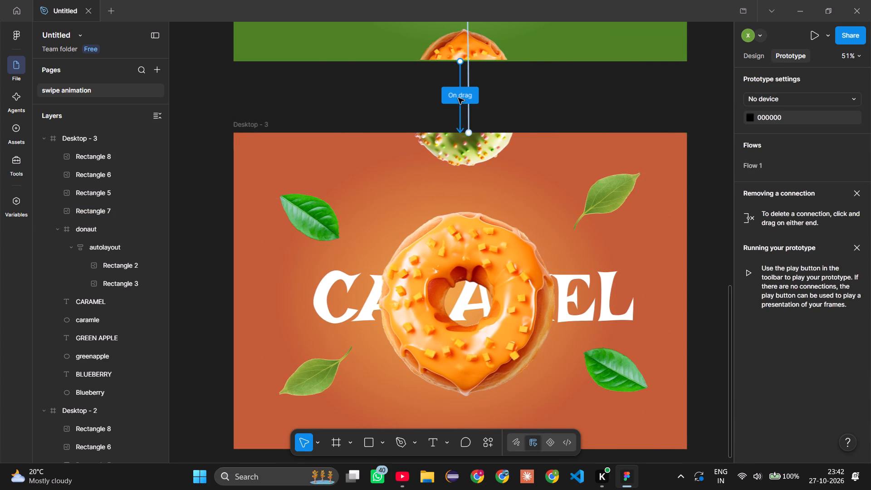
pyautogui.click(458, 98)
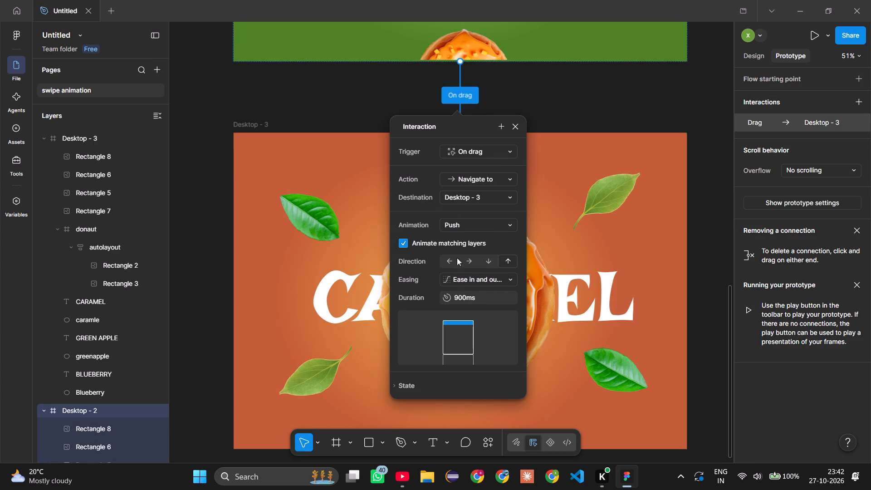
pyautogui.click(471, 221)
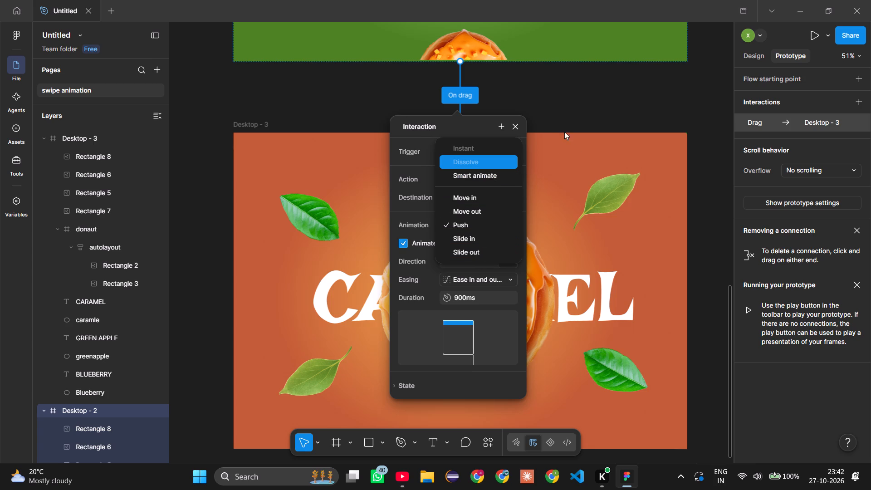
pyautogui.click(589, 111)
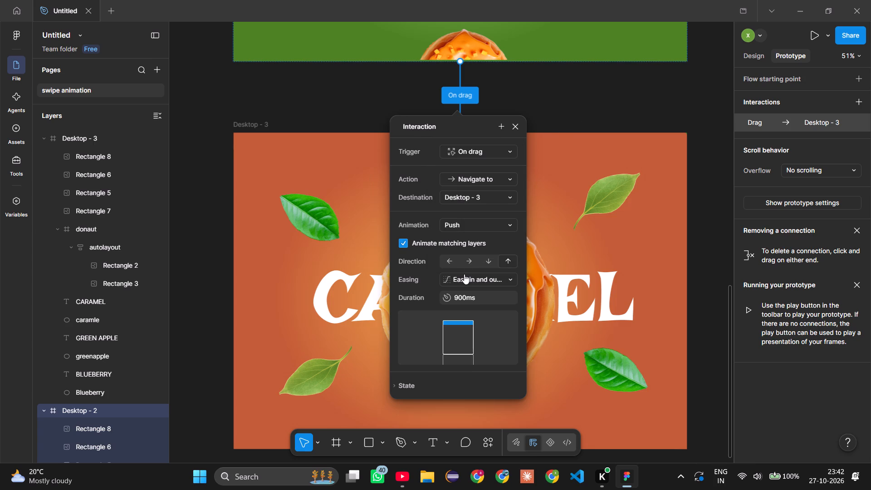
pyautogui.scroll(-1, 464, 274)
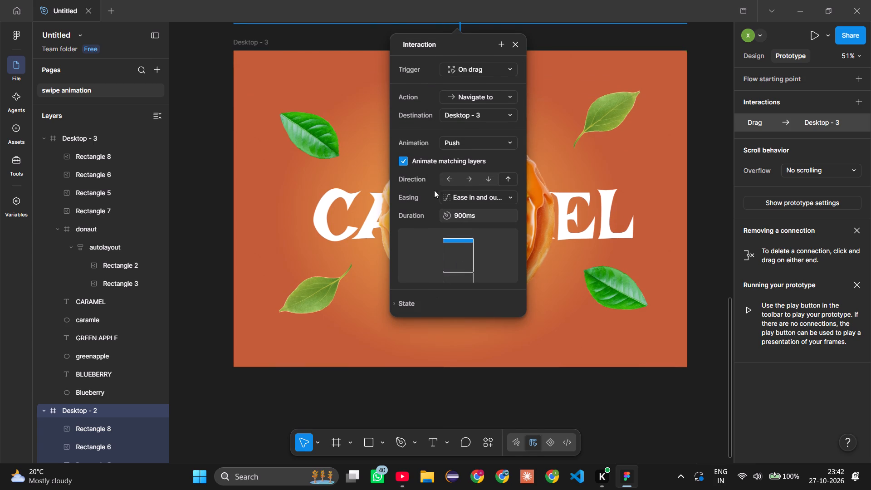
pyautogui.click(699, 136)
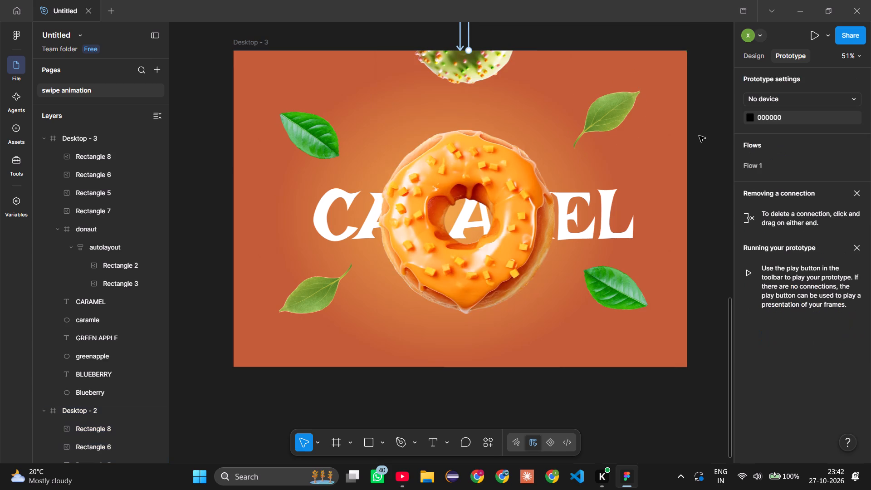
# Preview Flow 1 inline from Desktop - 1 and advance through the frames to check the transitions.
pyautogui.scroll(12, 699, 136)
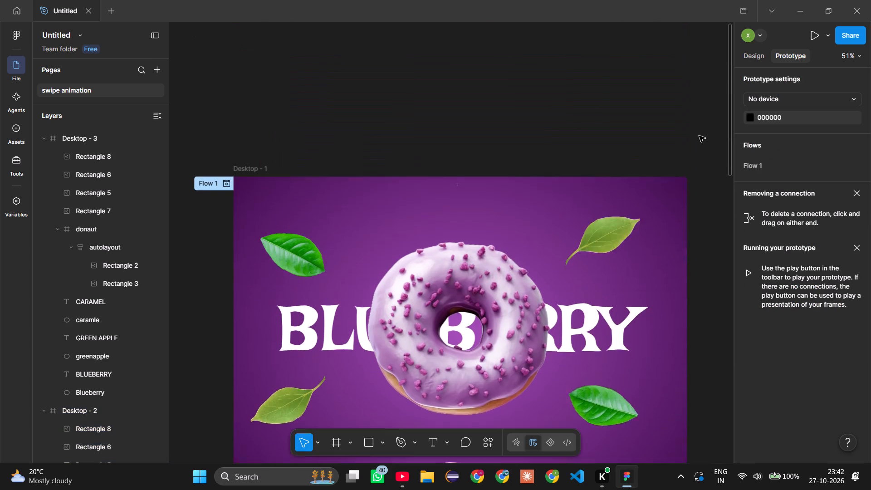
pyautogui.click(221, 249)
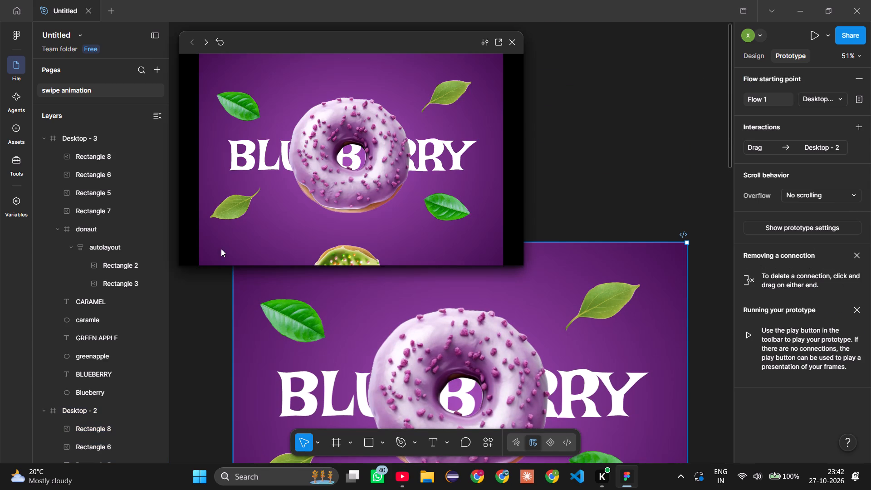
pyautogui.click(206, 42)
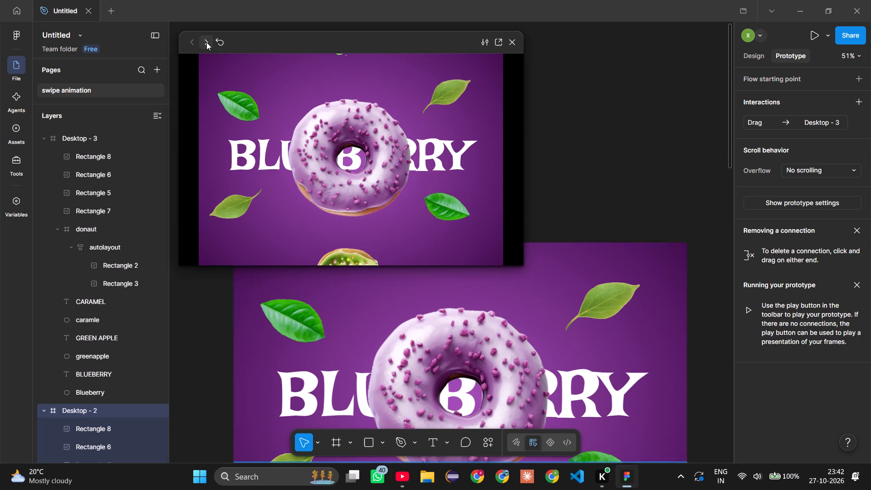
pyautogui.click(206, 42)
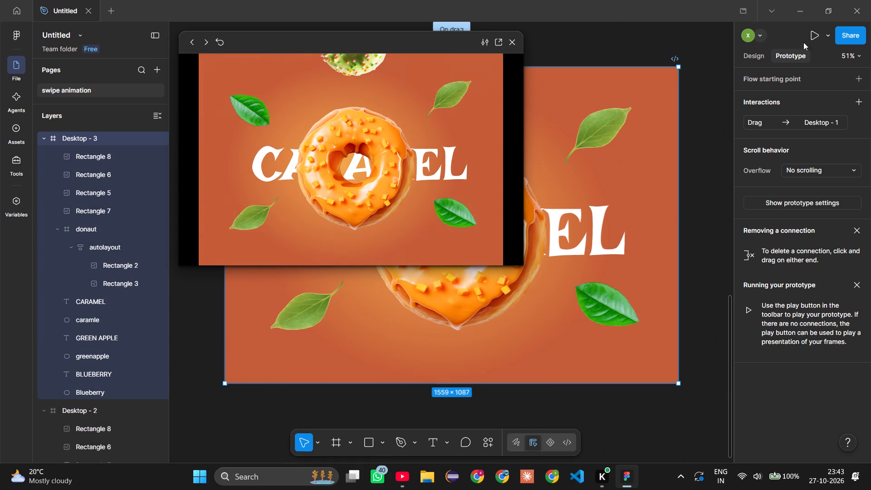
# Present the prototype starting from Desktop - 3 and advance repeatedly through the flavour frames to check the looping transitions.
pyautogui.click(823, 35)
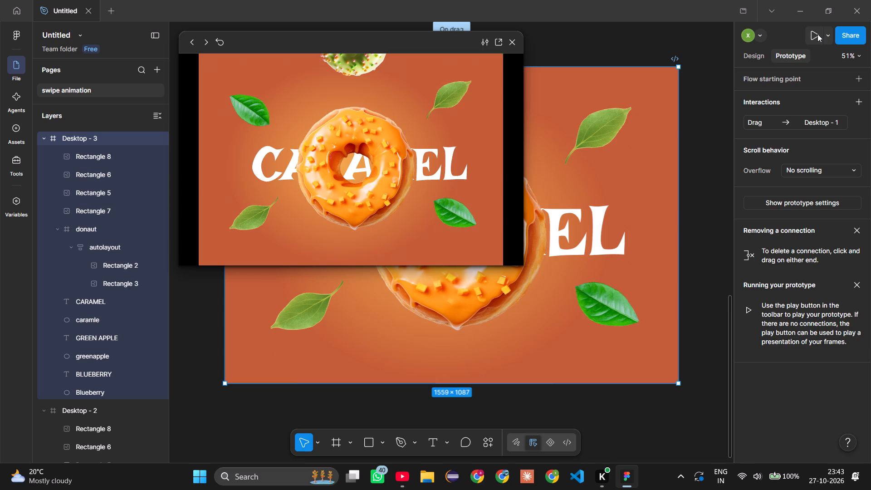
pyautogui.click(817, 34)
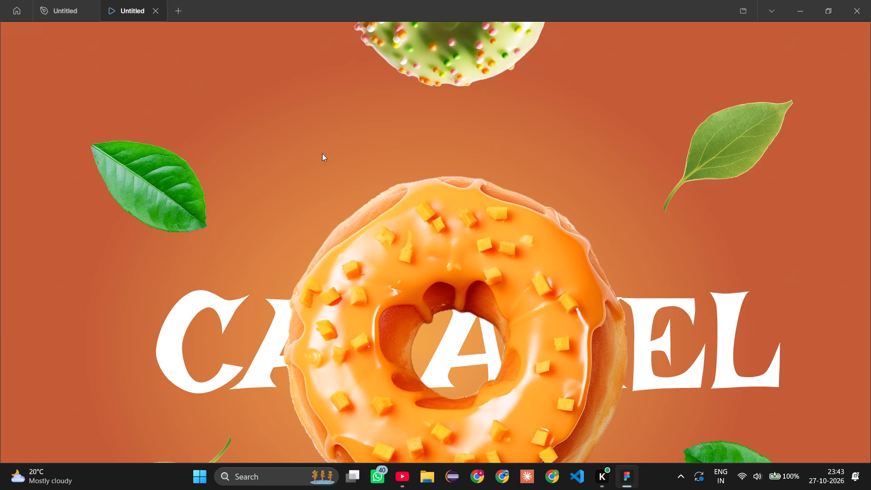
pyautogui.click(474, 321)
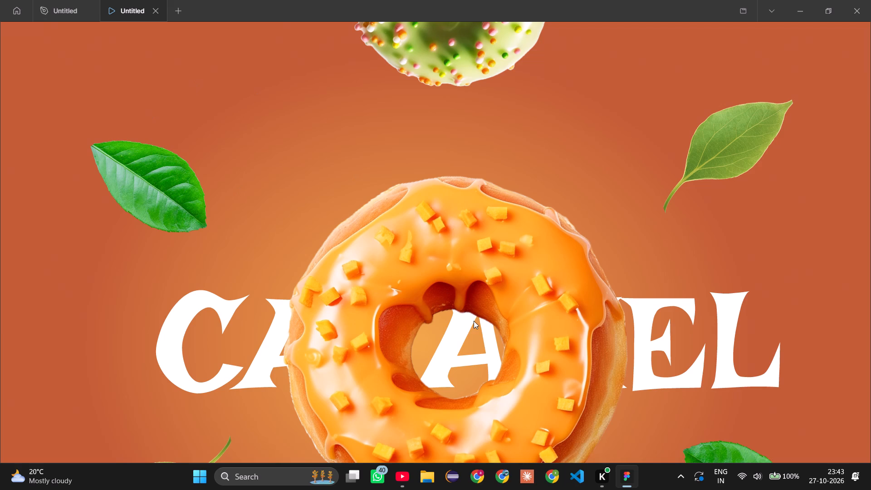
pyautogui.doubleClick(474, 321)
pyautogui.scroll(1, 474, 321)
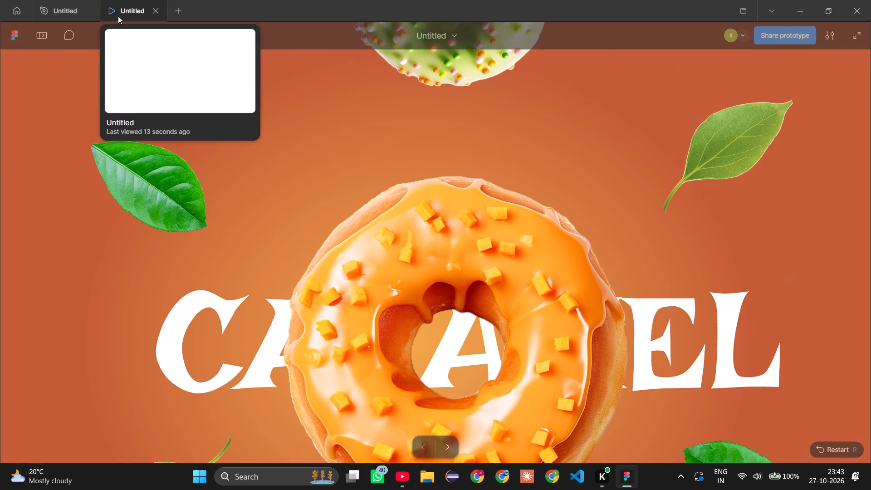
pyautogui.click(112, 10)
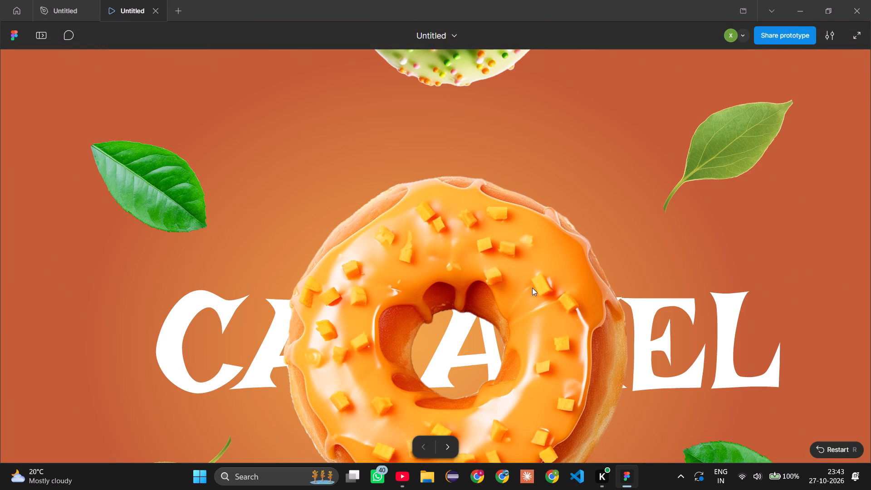
pyautogui.click(445, 451)
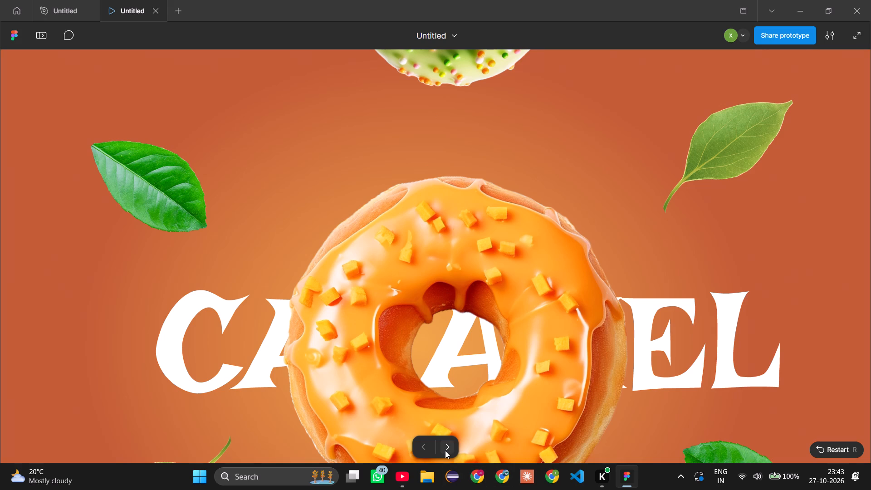
pyautogui.click(445, 451)
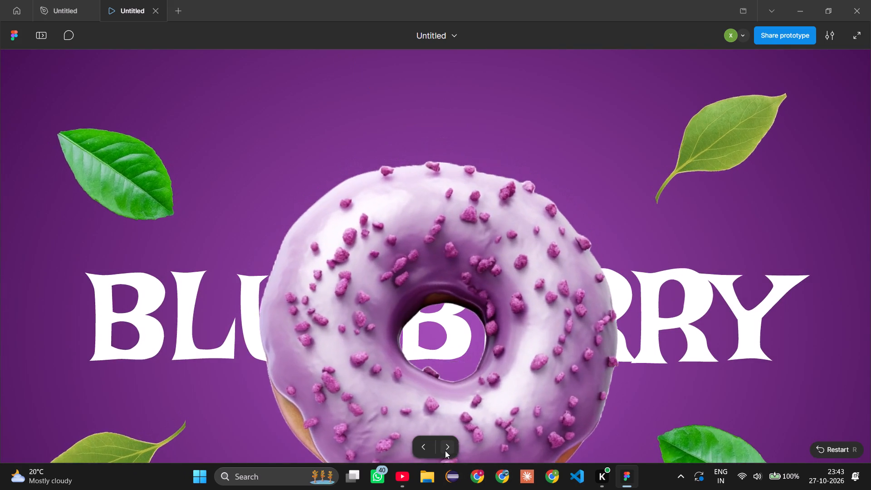
pyautogui.click(445, 451)
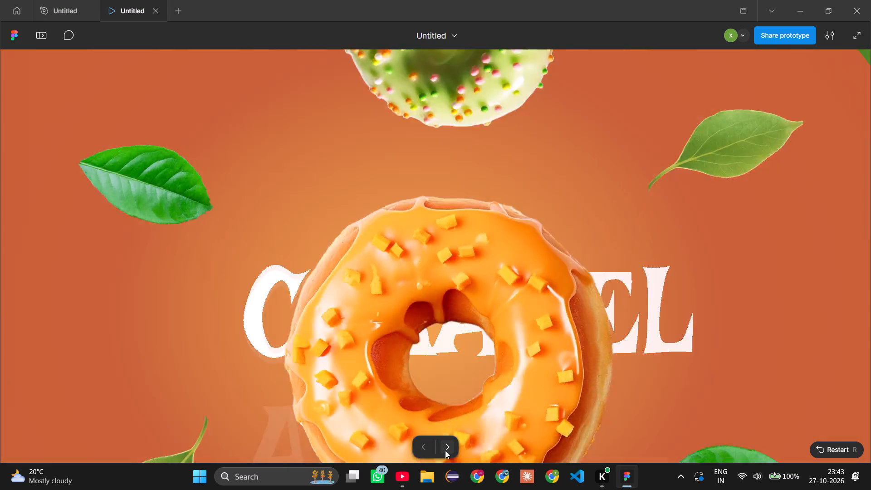
pyautogui.click(445, 451)
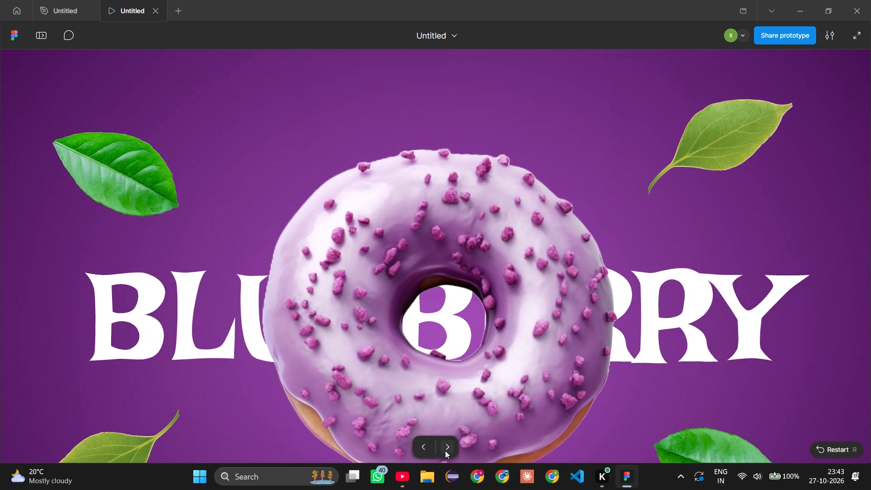
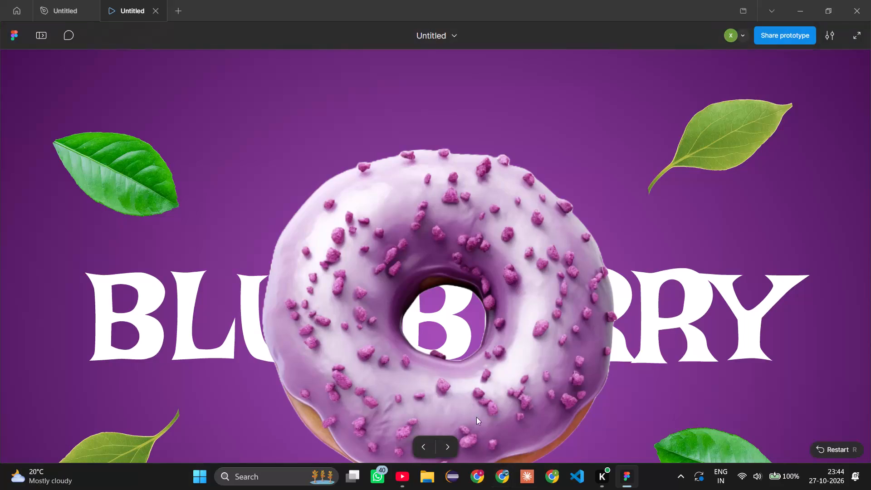
# Step back and forth through the presented flavour frames to check the transitions, and close the inline preview in the design file.
pyautogui.click(445, 443)
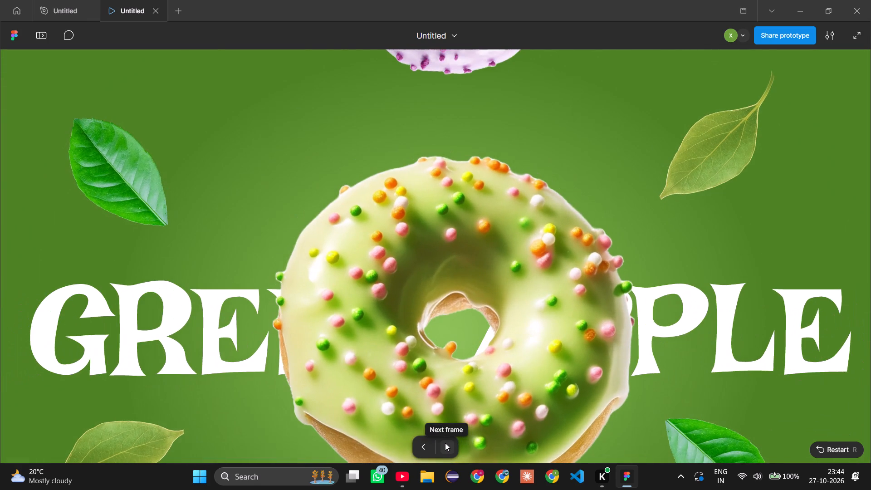
pyautogui.click(426, 444)
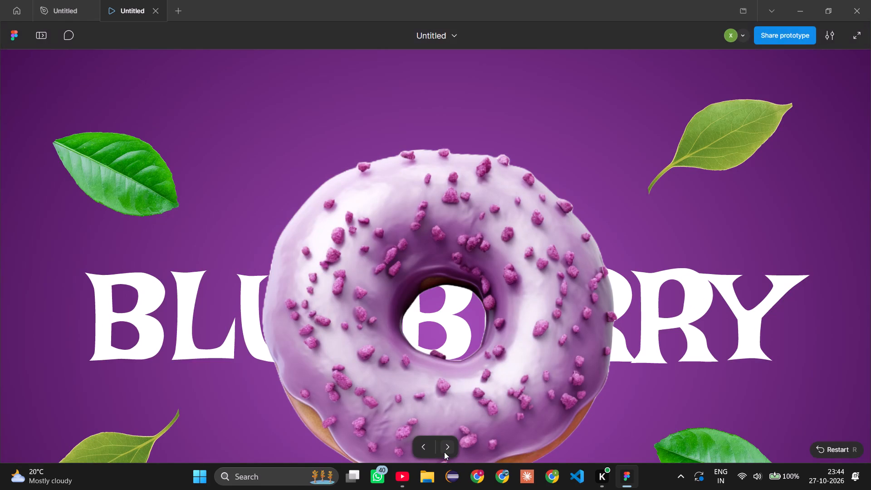
pyautogui.click(445, 450)
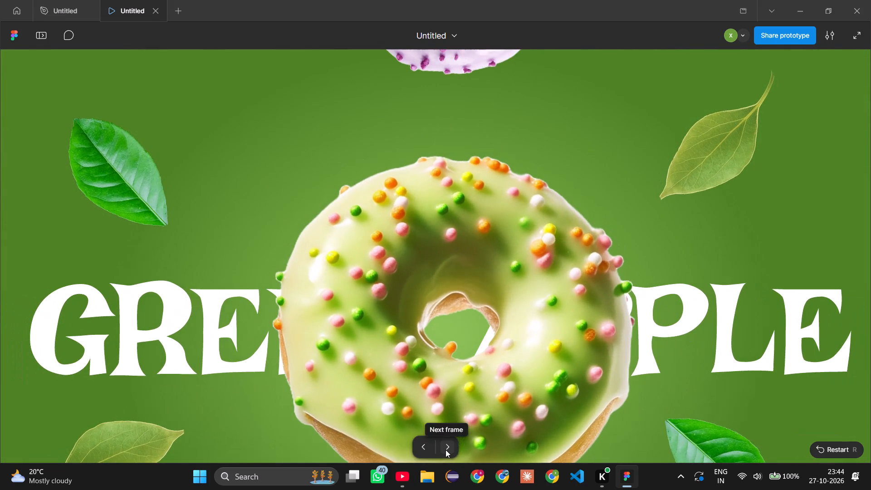
pyautogui.click(445, 450)
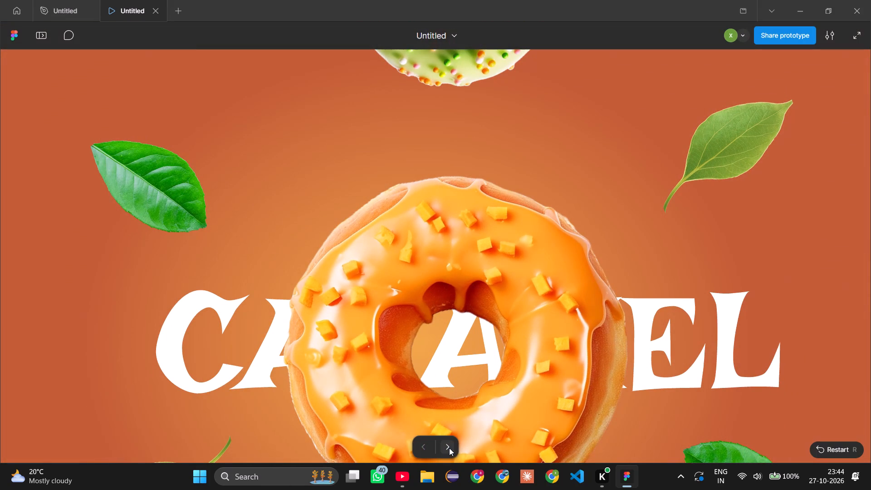
pyautogui.click(449, 446)
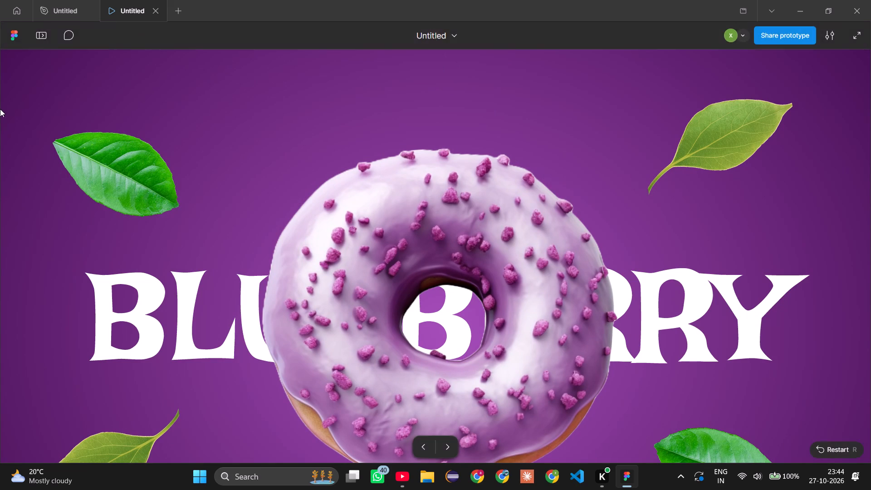
pyautogui.click(77, 2)
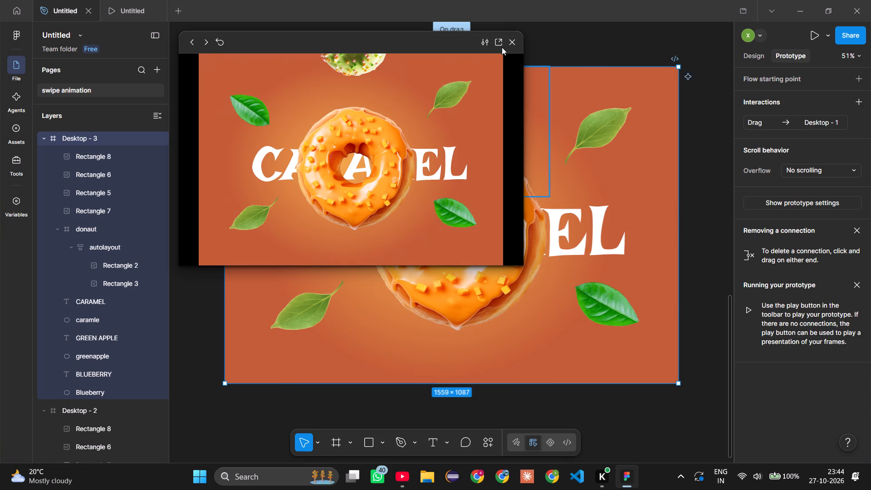
pyautogui.click(509, 41)
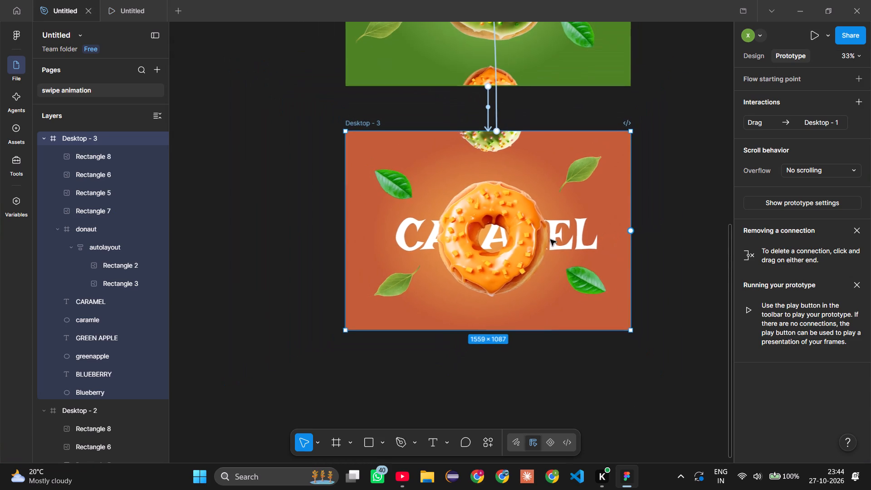
# Move the Desktop - 2 frame up to sit just below Desktop - 1 with a narrow gap, keeping their sides aligned.
pyautogui.scroll(4, 550, 240)
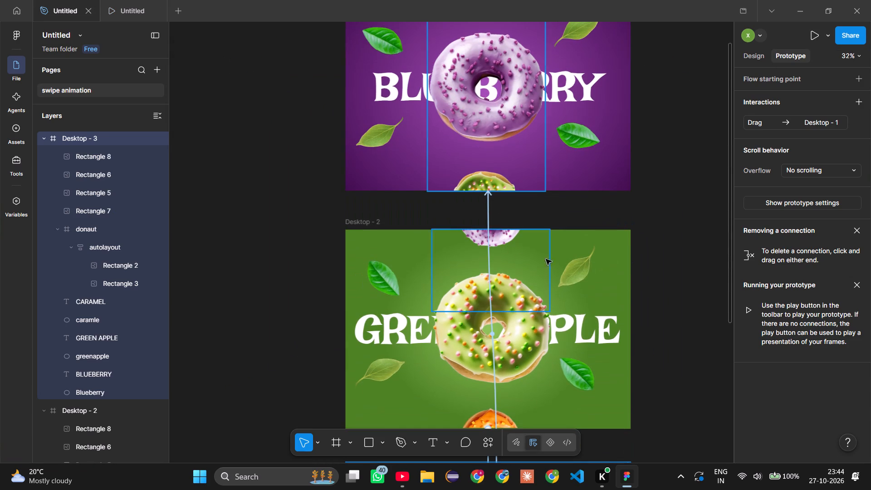
pyautogui.moveTo(623, 243); pyautogui.dragTo(623, 233)
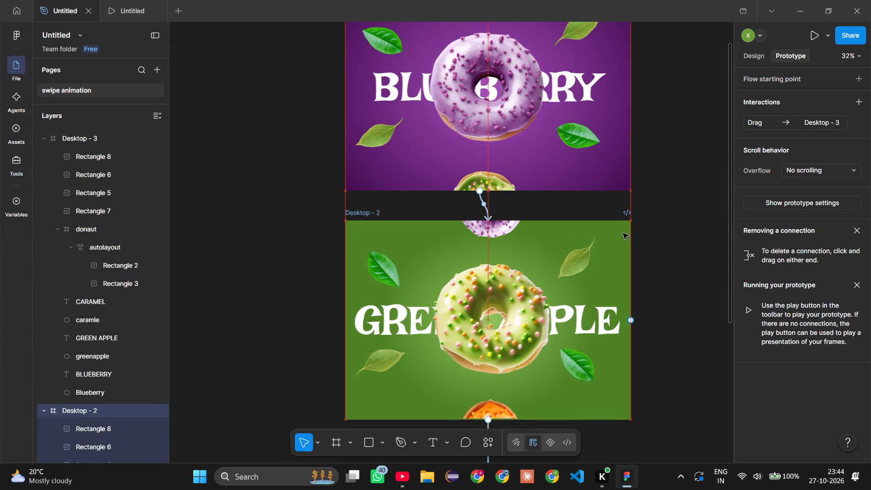
pyautogui.moveTo(623, 233); pyautogui.dragTo(619, 214)
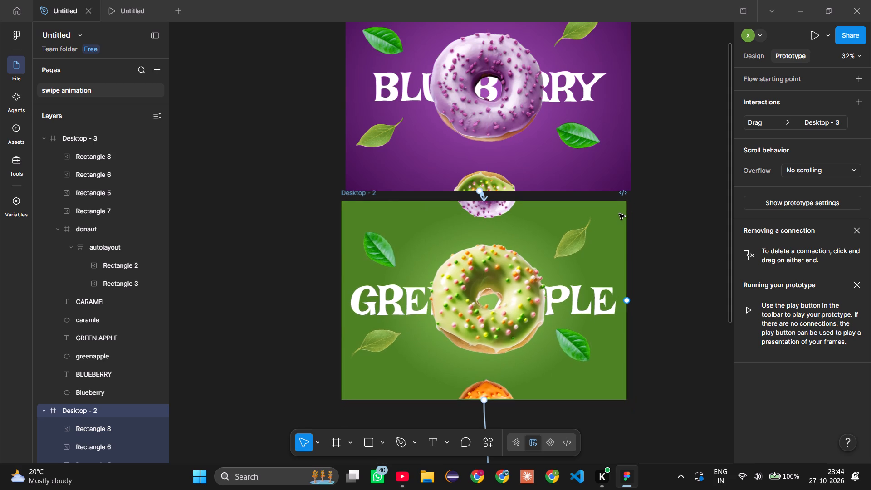
pyautogui.moveTo(619, 214); pyautogui.dragTo(621, 214)
# Move the Desktop - 3 frame up to sit just below Desktop - 2 with a similarly narrow gap.
pyautogui.scroll(-2, 615, 323)
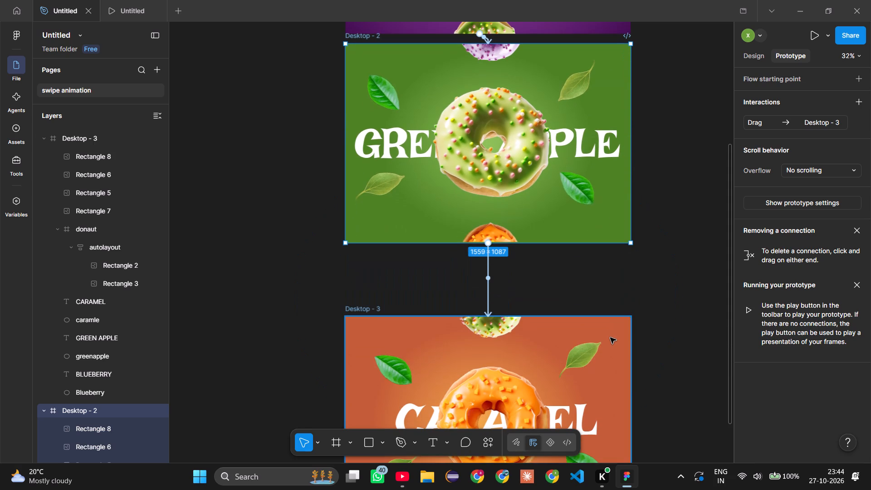
pyautogui.moveTo(609, 341); pyautogui.dragTo(607, 284)
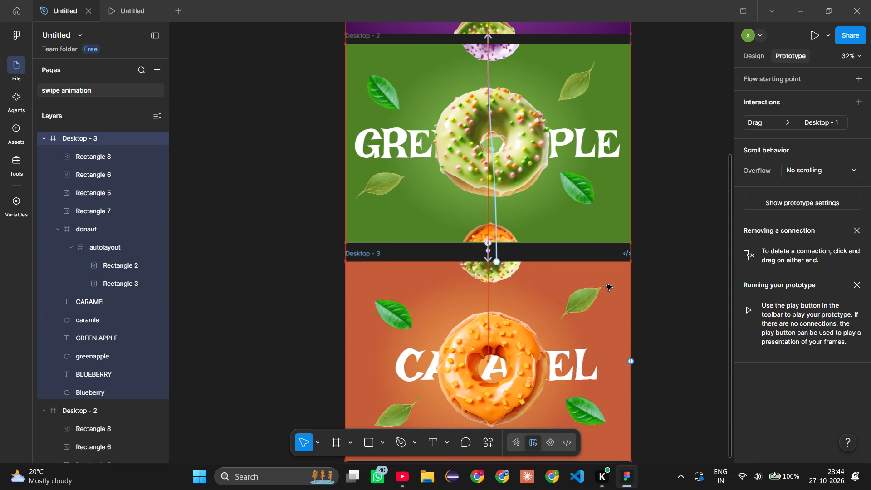
pyautogui.moveTo(607, 284); pyautogui.dragTo(606, 280)
pyautogui.scroll(1, 306, 114)
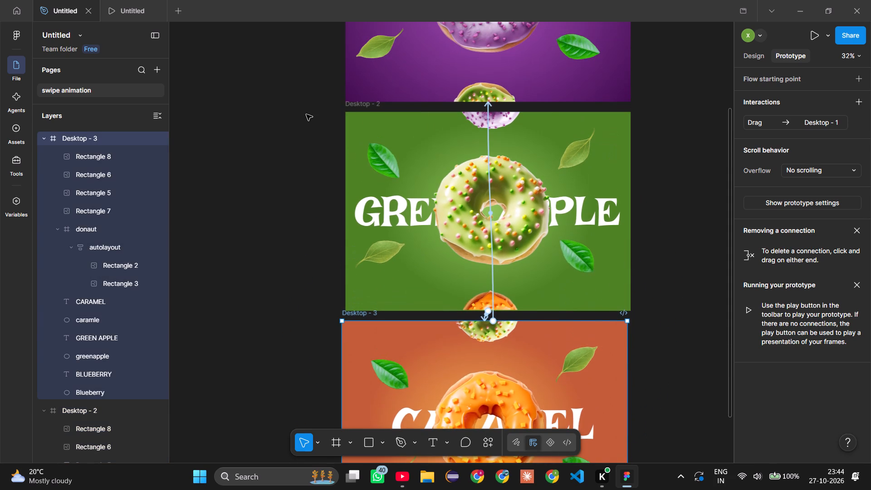
# Close the old presentation, present the prototype again from Desktop - 3, and advance repeatedly through the looping flavour frames.
pyautogui.click(157, 10)
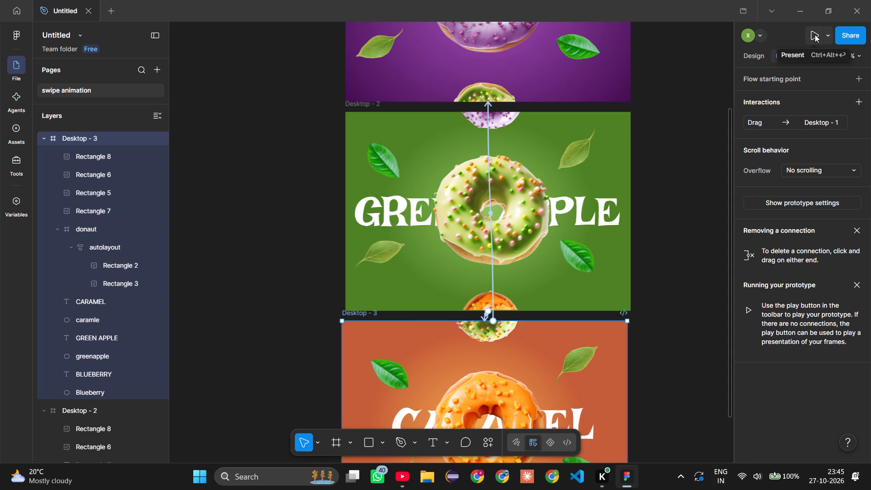
pyautogui.click(828, 37)
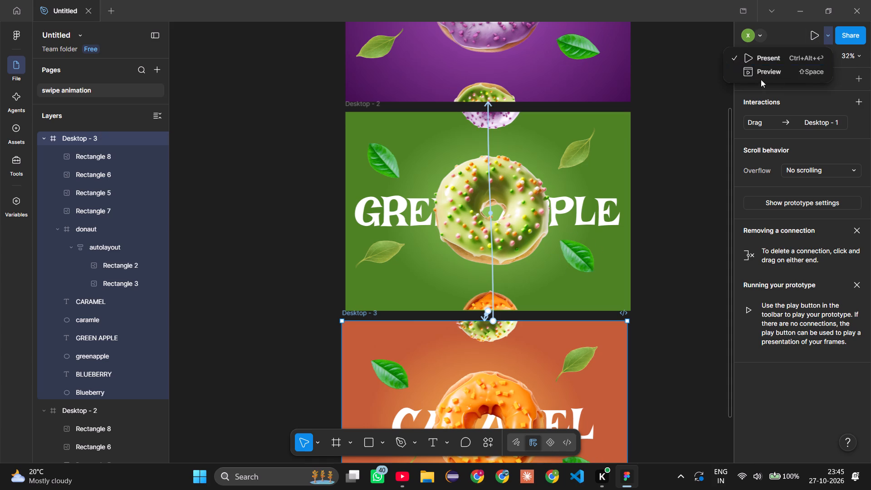
pyautogui.click(758, 60)
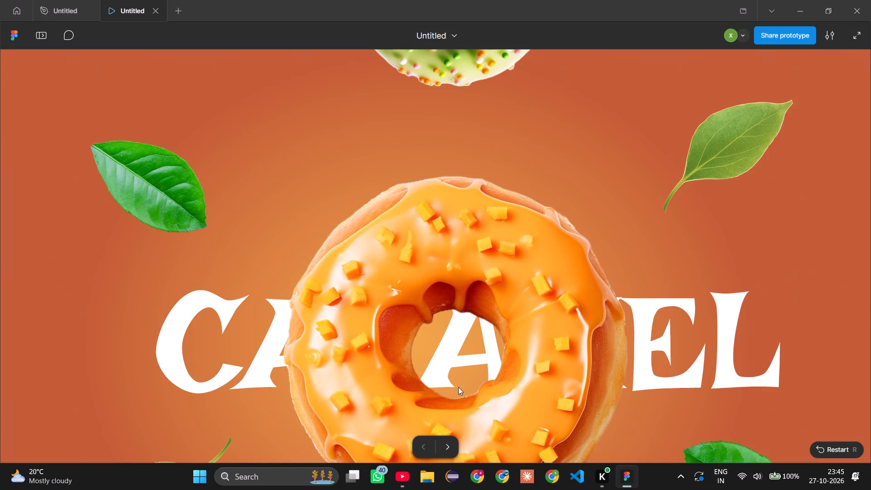
pyautogui.click(442, 450)
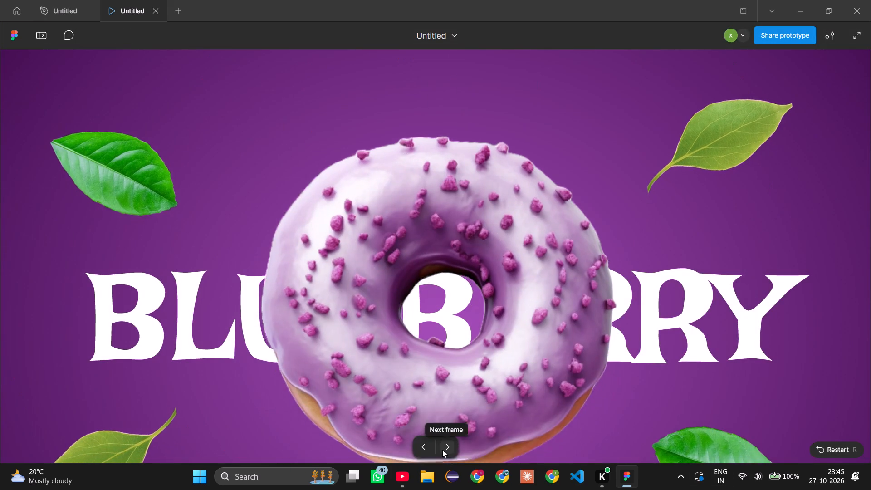
pyautogui.click(442, 450)
pyautogui.click(442, 450)
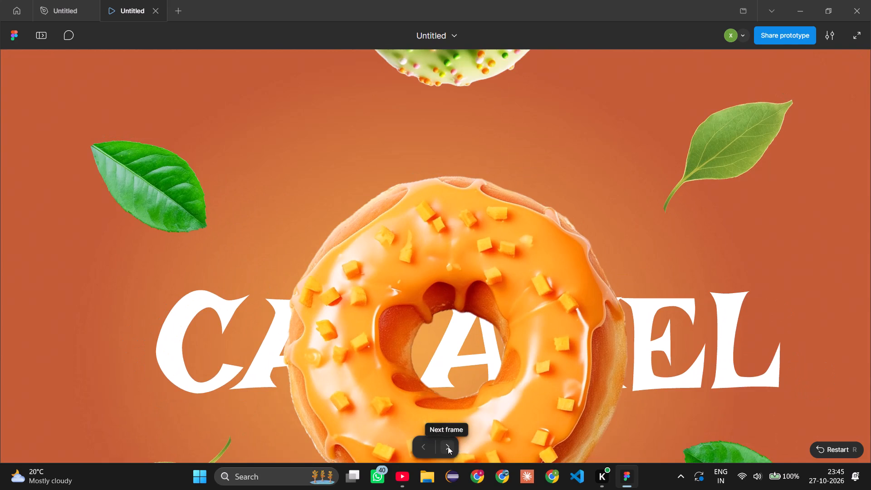
pyautogui.click(448, 446)
pyautogui.click(448, 446)
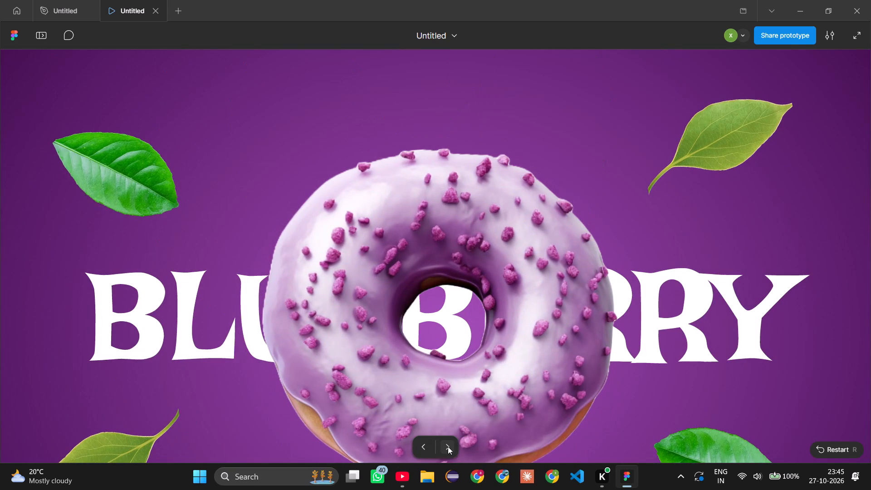
pyautogui.click(448, 446)
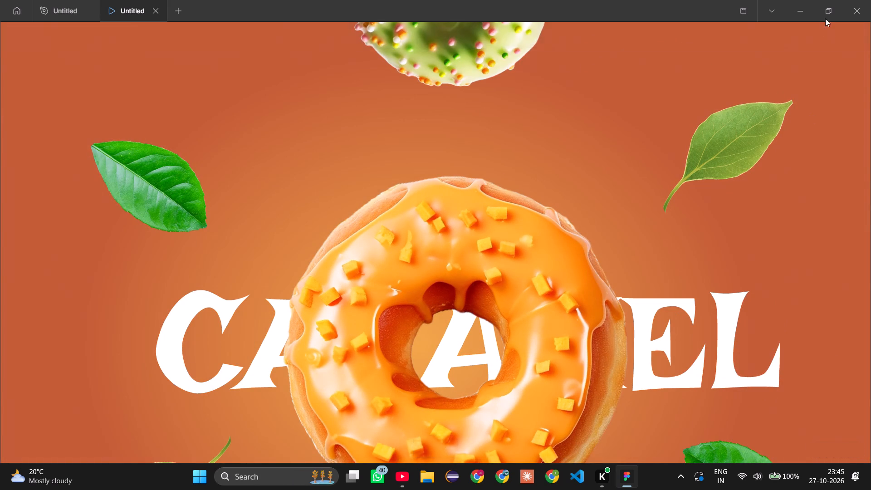
# View the presentation full screen, advance from Caramel through Blueberry to Green Apple, and return to the design file.
pyautogui.click(861, 35)
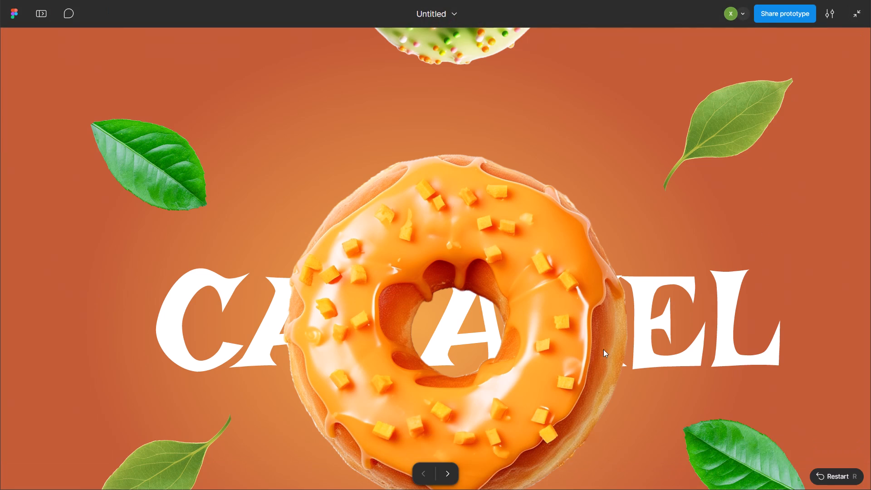
pyautogui.click(449, 473)
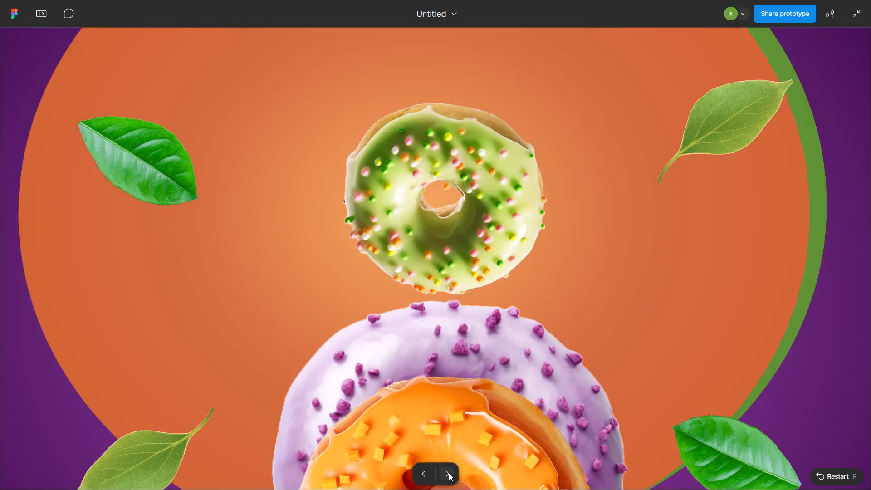
pyautogui.click(449, 473)
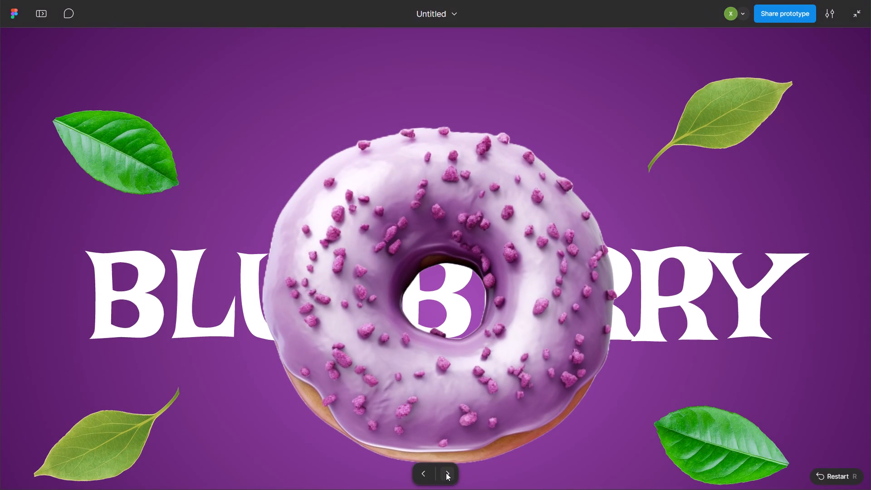
pyautogui.click(446, 473)
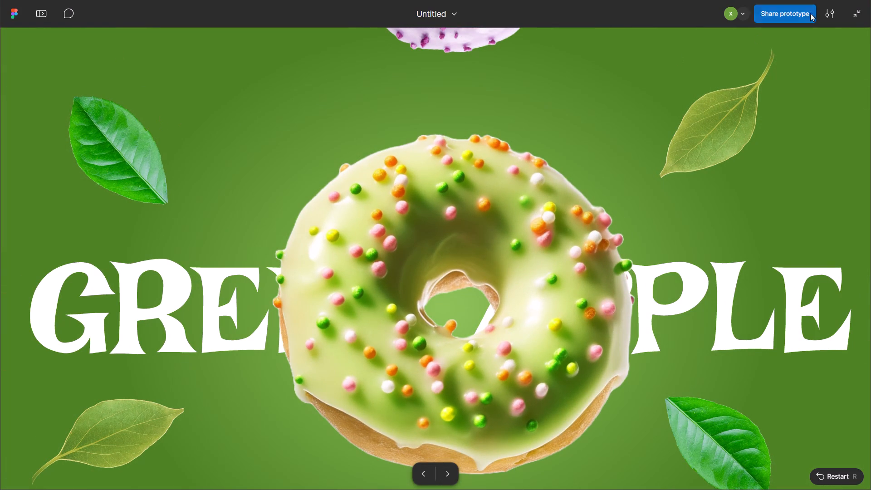
pyautogui.click(853, 4)
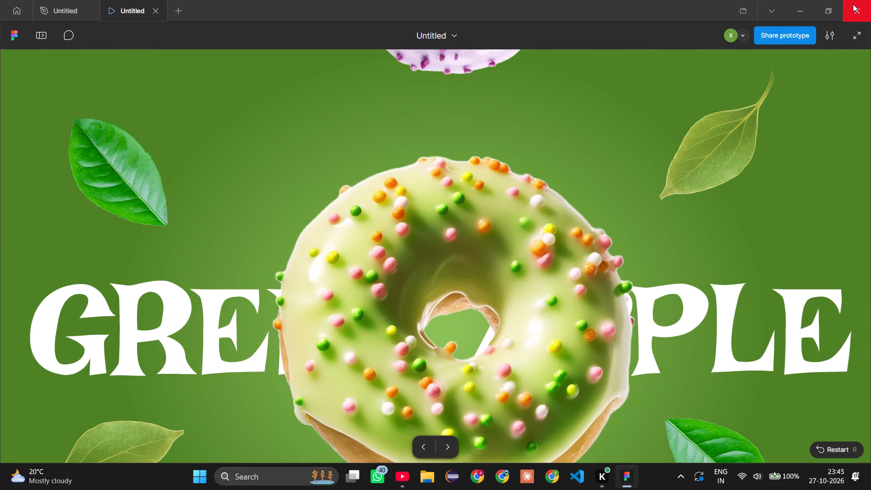
pyautogui.click(70, 8)
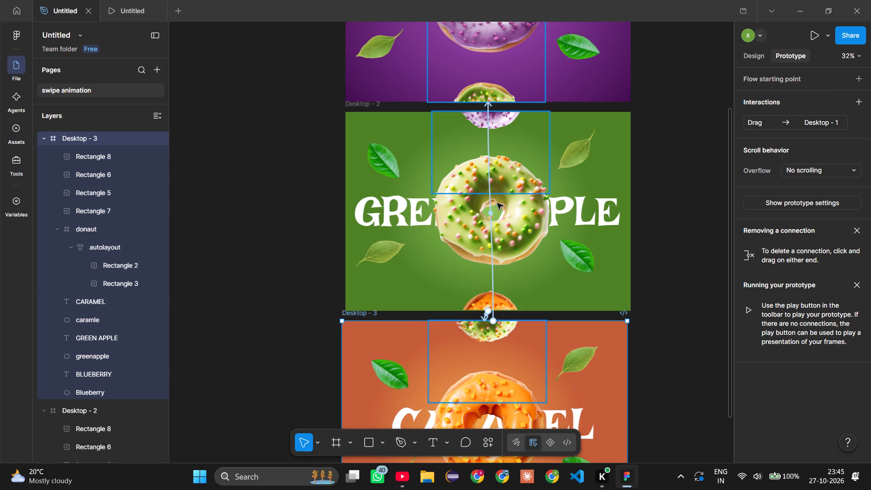
# Shift the donut autolayout in Desktop - 2 slightly left within the green frame.
pyautogui.click(523, 224)
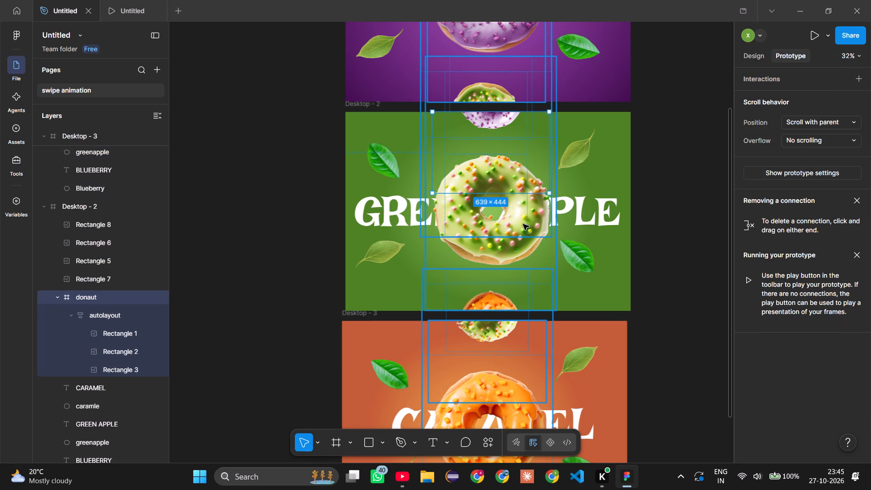
pyautogui.moveTo(523, 224); pyautogui.dragTo(516, 216)
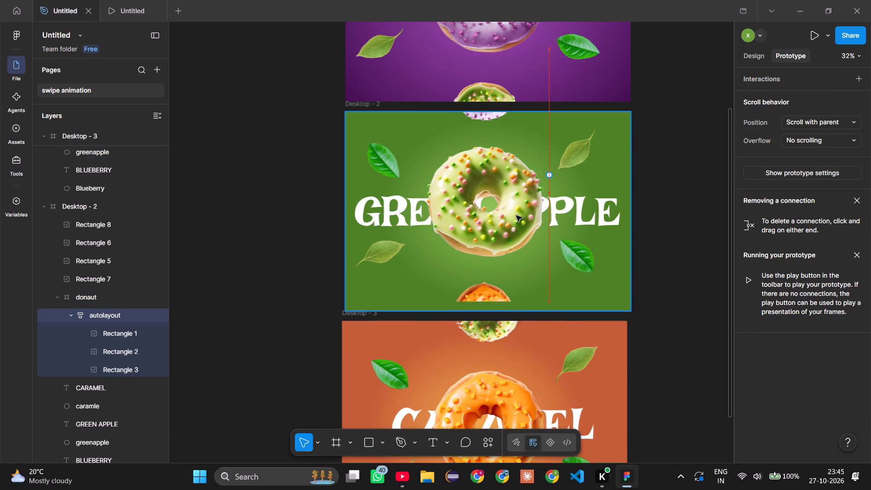
pyautogui.moveTo(516, 216); pyautogui.dragTo(518, 223)
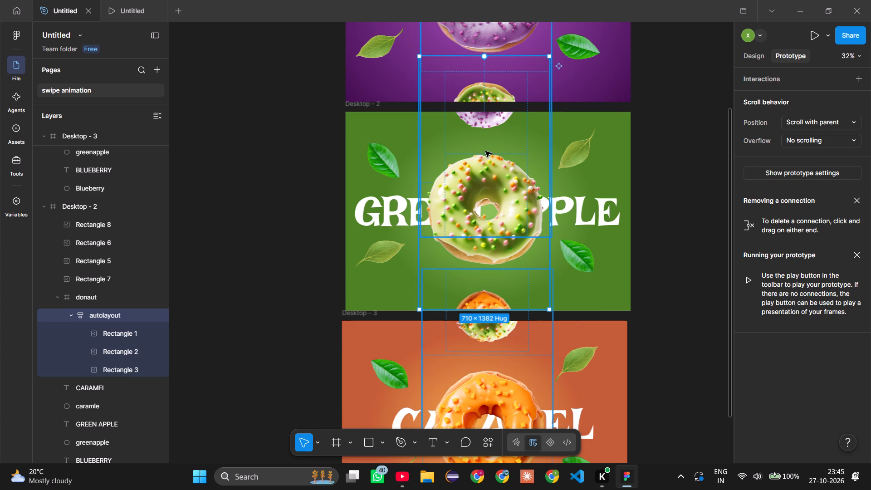
# Move Desktop - 2's two lower leaves, Rectangle 8 and Rectangle 5, slightly up and inward toward the donut.
pyautogui.moveTo(582, 263); pyautogui.dragTo(576, 256)
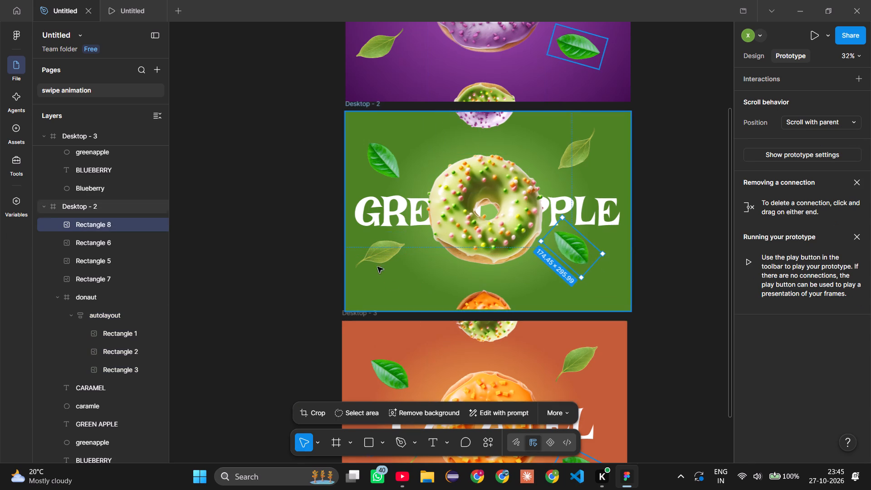
pyautogui.moveTo(371, 252); pyautogui.dragTo(380, 246)
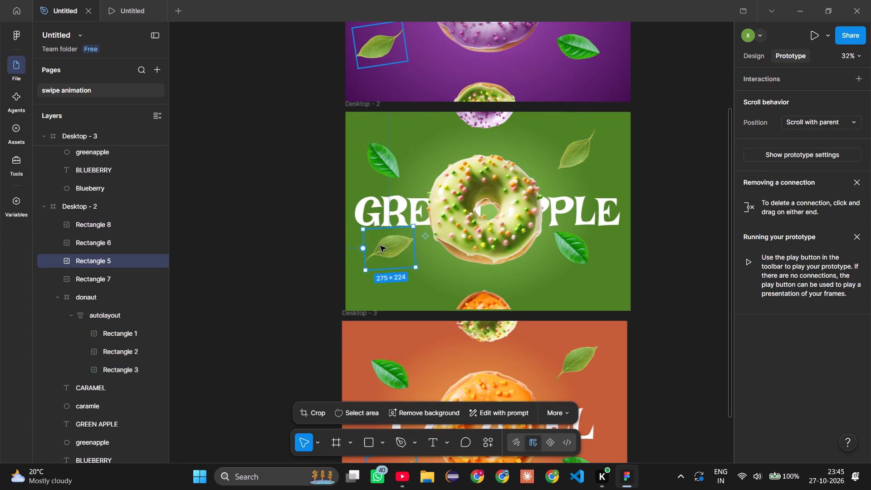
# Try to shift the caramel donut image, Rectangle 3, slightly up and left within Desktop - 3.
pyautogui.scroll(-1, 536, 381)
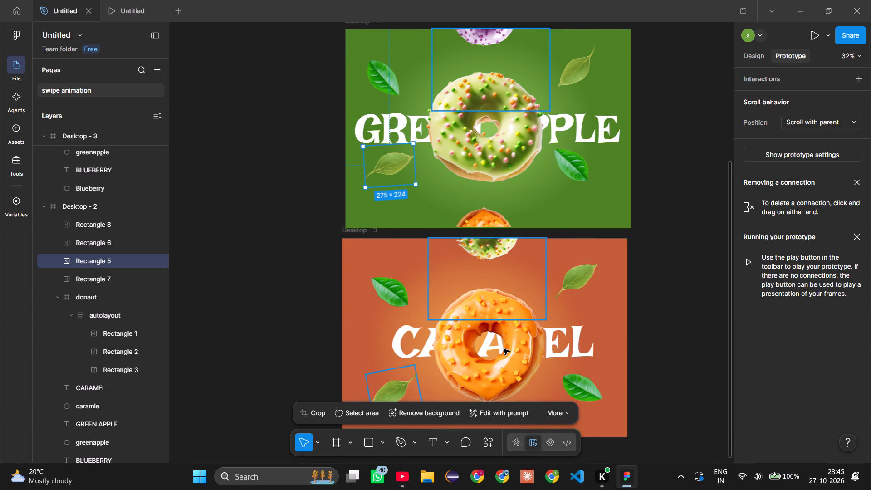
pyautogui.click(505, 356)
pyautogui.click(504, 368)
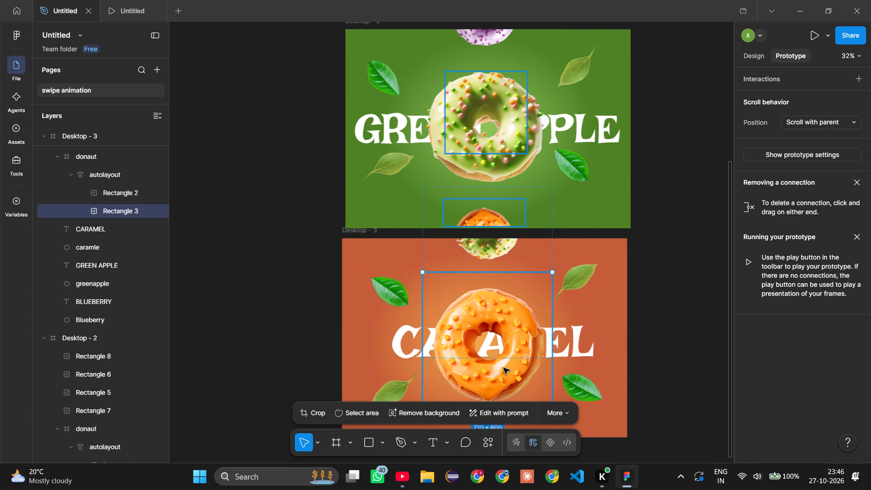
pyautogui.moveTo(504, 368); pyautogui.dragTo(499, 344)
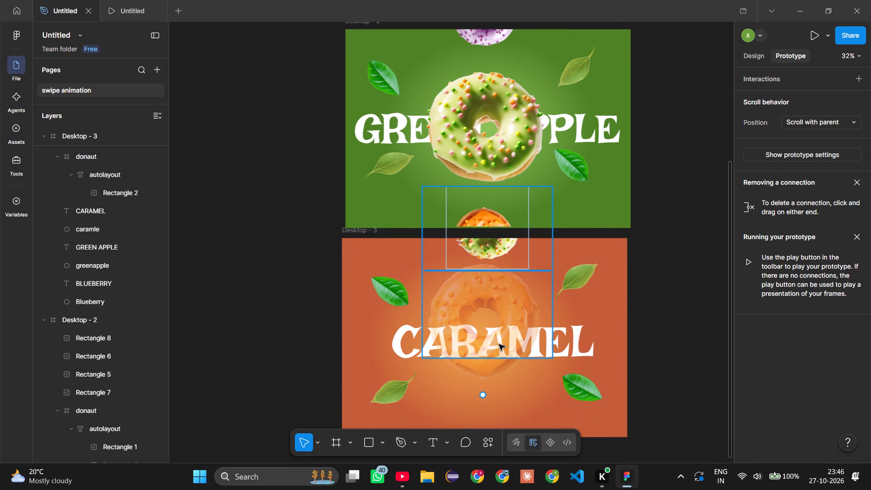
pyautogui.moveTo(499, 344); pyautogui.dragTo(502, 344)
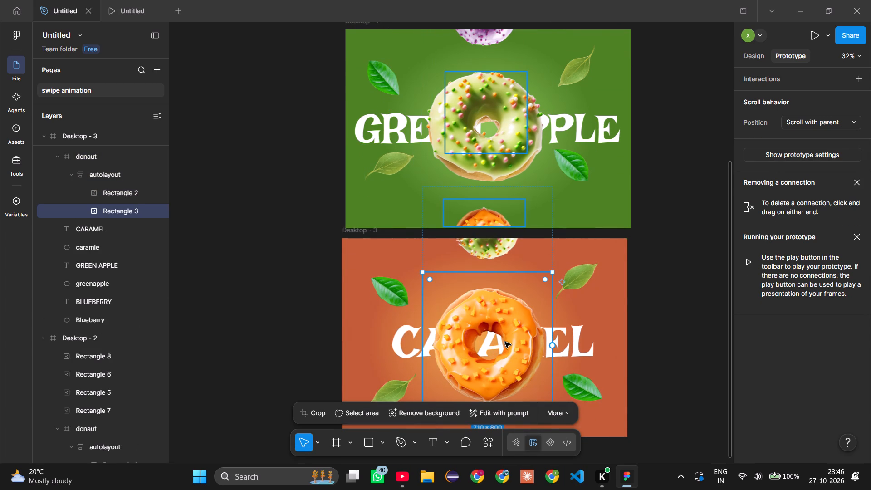
# Shift the donut autolayout in Desktop - 3 slightly up within the orange frame.
pyautogui.moveTo(504, 338); pyautogui.dragTo(506, 331)
pyautogui.scroll(1, 95, 217)
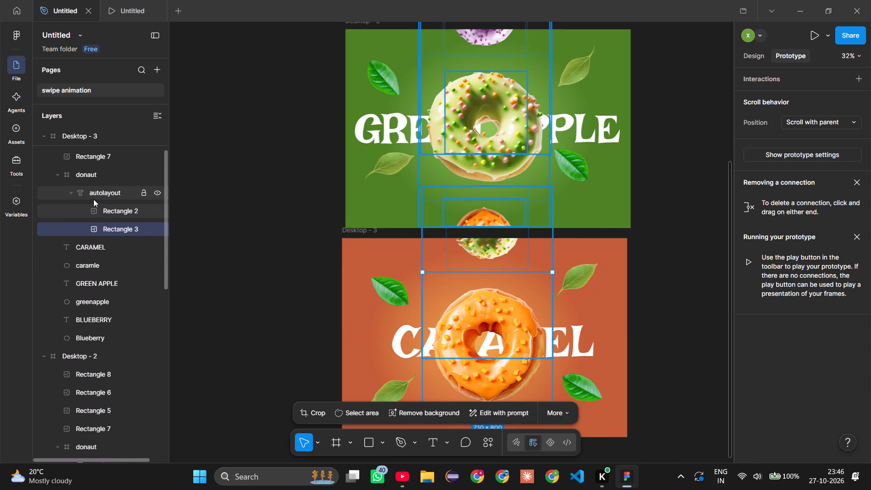
pyautogui.click(93, 196)
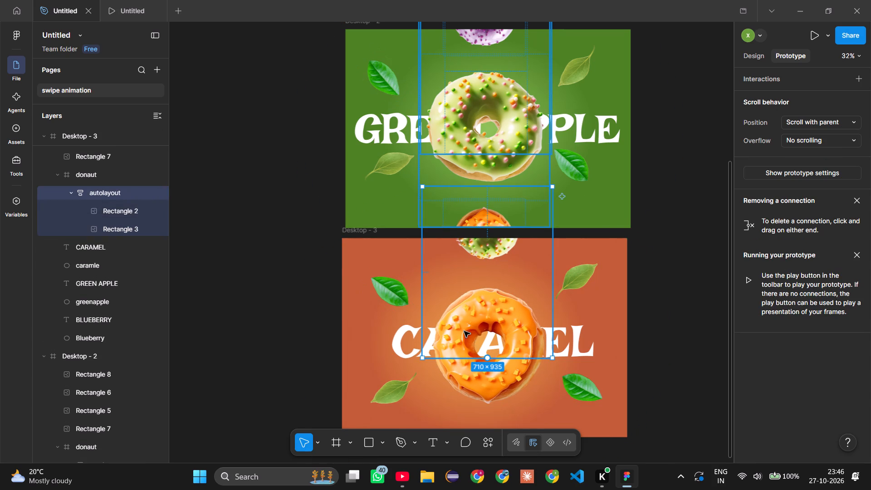
pyautogui.click(464, 331)
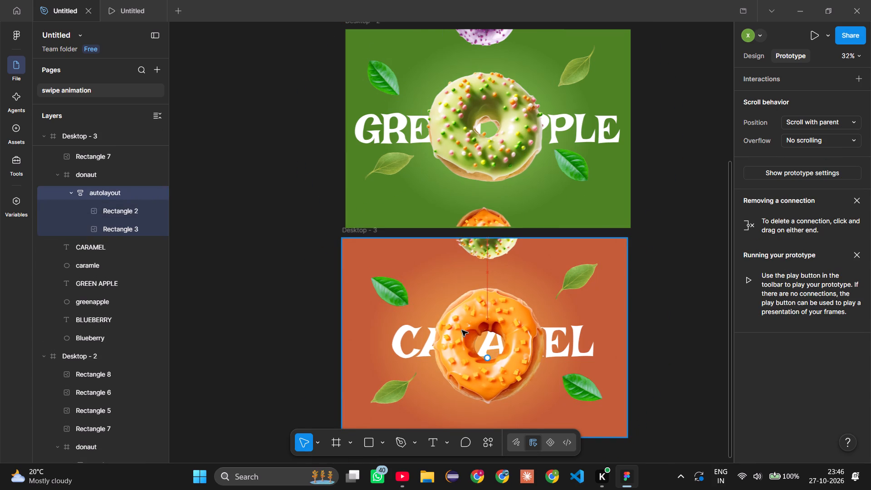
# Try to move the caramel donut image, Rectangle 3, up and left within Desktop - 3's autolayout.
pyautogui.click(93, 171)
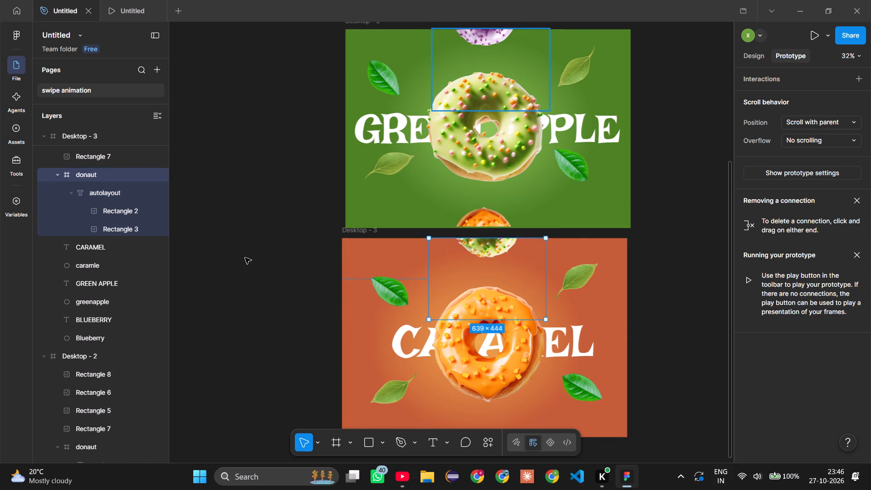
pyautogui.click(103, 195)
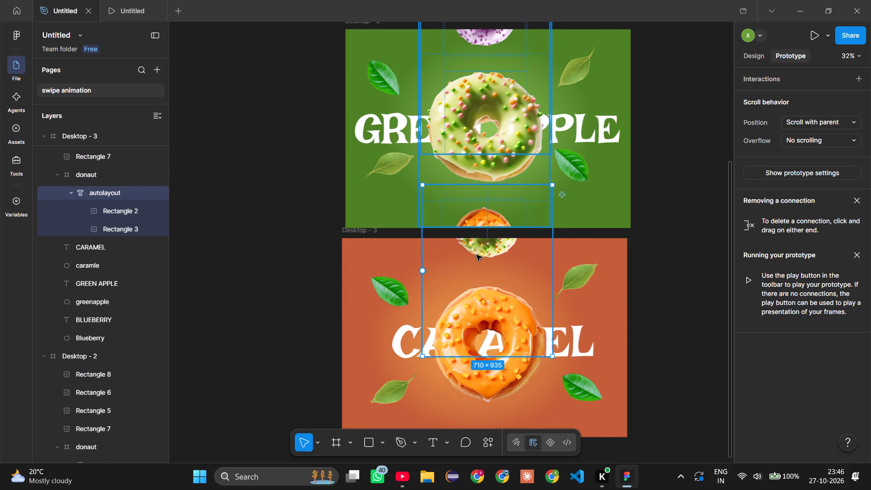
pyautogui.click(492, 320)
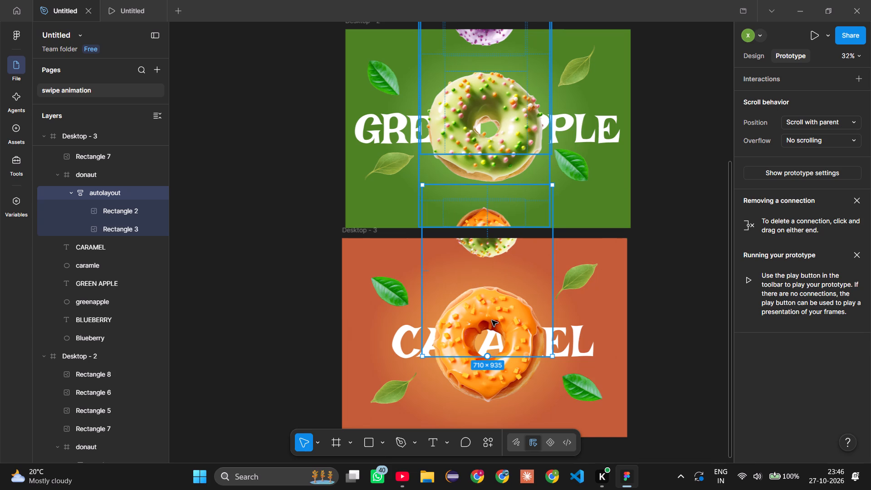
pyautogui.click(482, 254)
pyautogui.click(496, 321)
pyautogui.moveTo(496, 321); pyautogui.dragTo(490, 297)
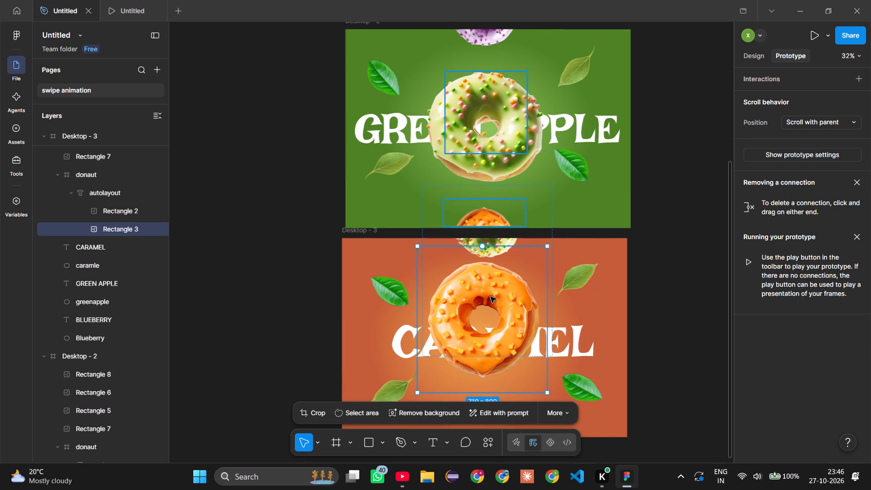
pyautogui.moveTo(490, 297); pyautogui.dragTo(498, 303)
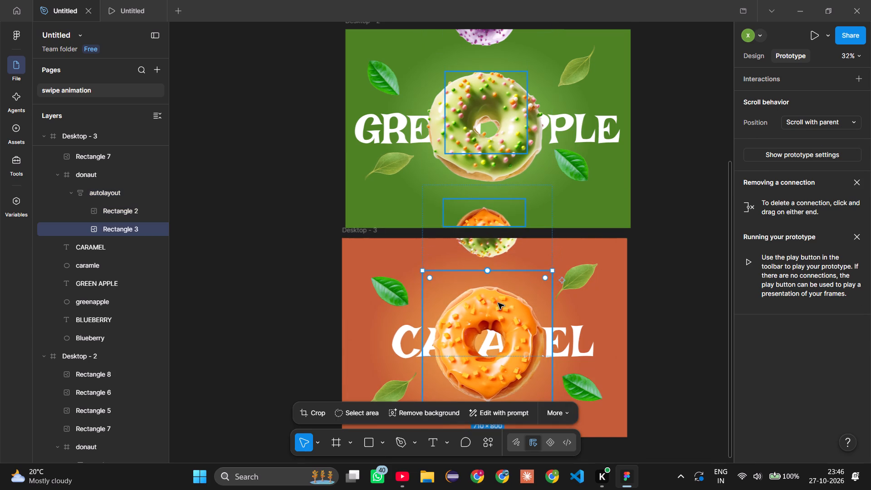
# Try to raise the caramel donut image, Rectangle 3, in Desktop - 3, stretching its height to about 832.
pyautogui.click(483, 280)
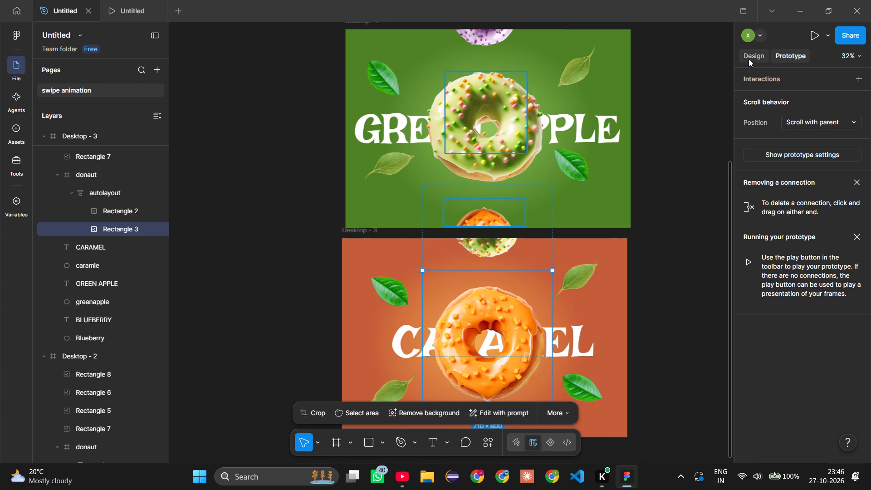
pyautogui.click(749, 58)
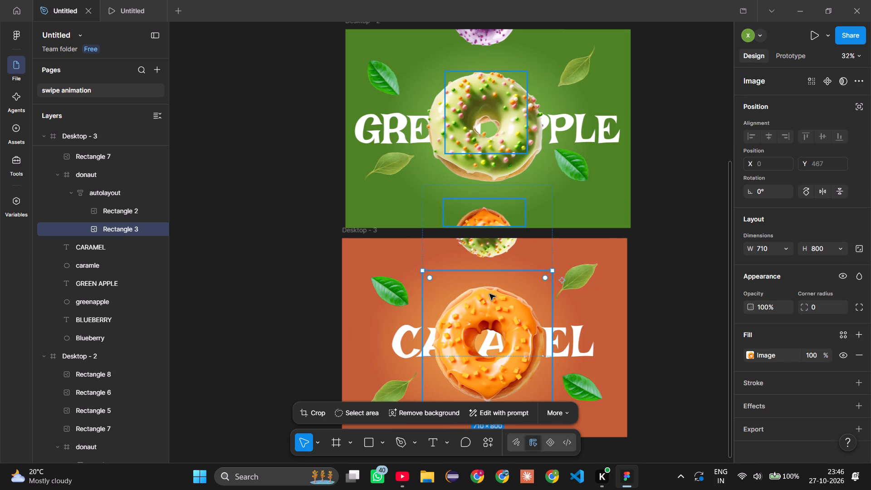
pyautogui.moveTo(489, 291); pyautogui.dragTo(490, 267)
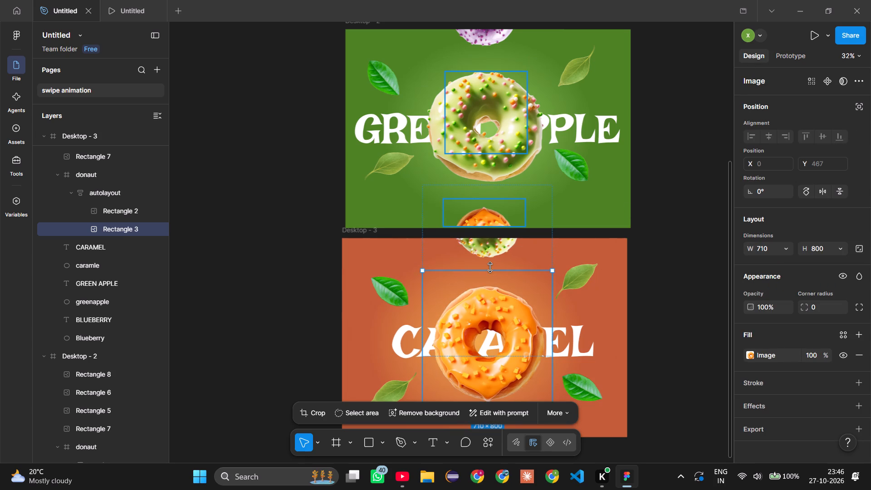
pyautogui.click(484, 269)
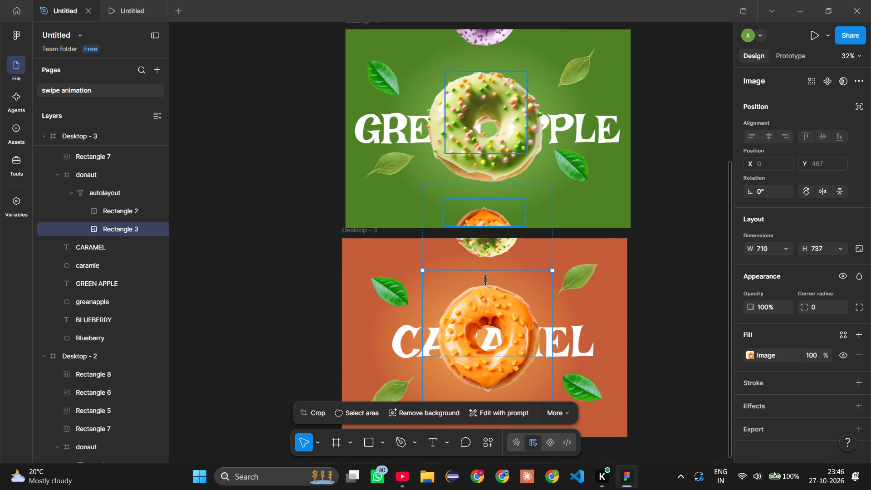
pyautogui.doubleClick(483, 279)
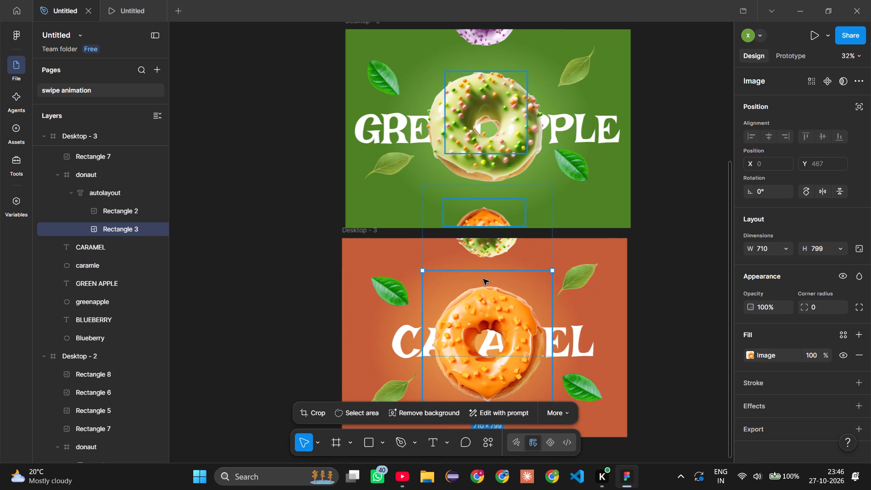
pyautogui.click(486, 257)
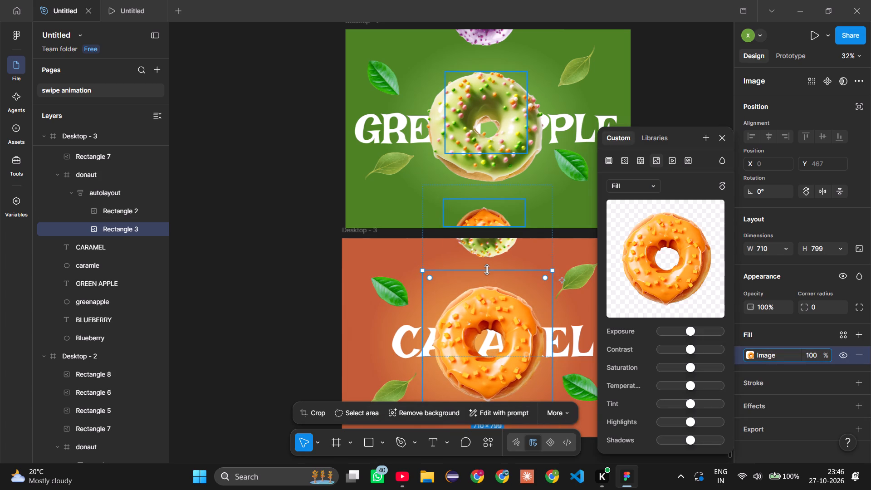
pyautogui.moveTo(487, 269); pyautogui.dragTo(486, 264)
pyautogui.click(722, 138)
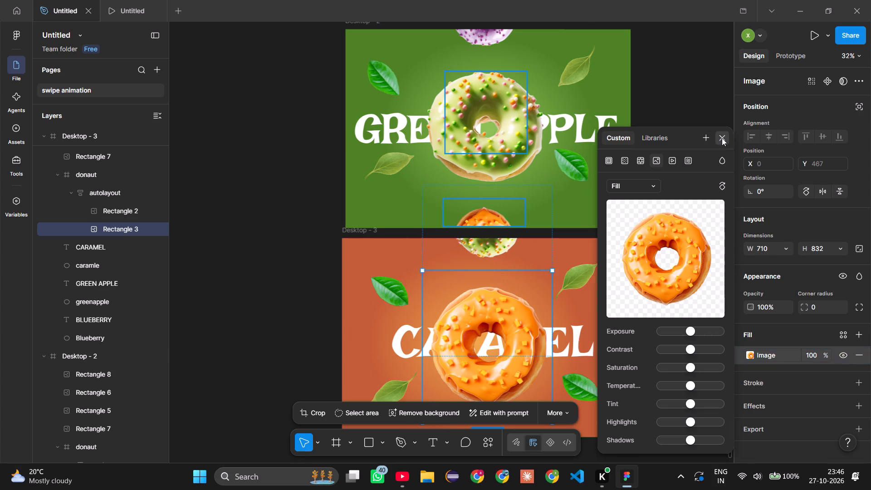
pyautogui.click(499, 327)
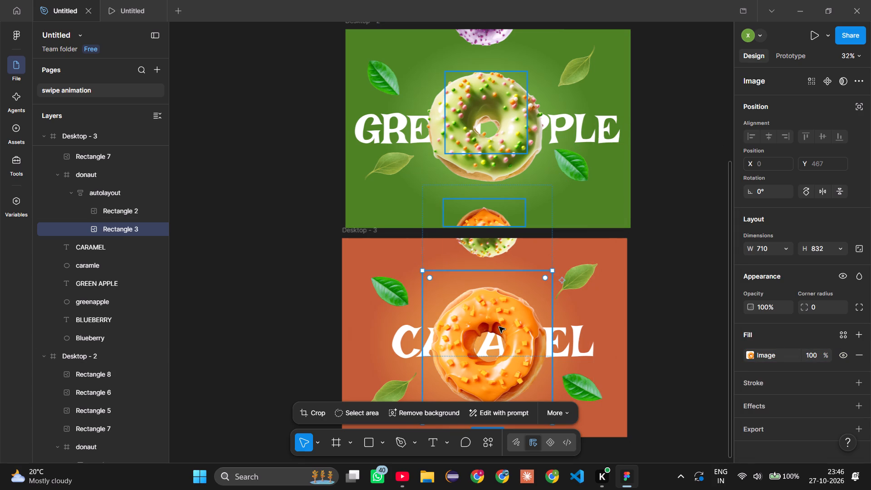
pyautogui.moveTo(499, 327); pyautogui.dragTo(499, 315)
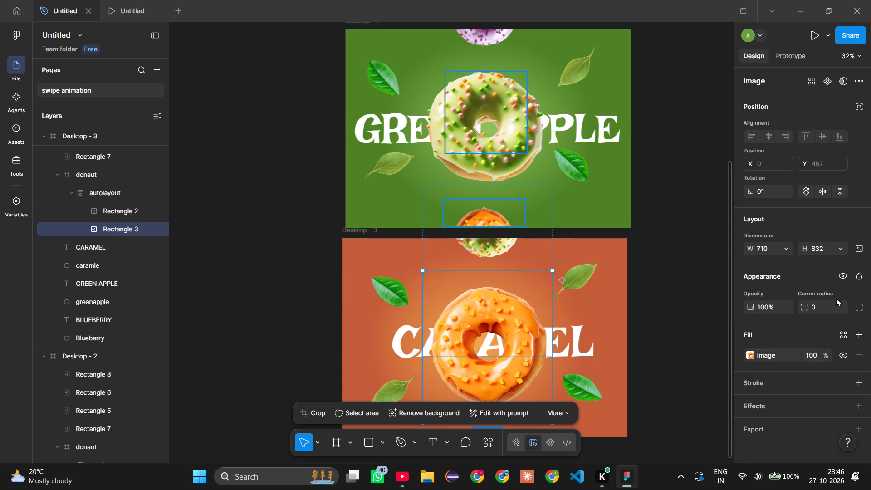
# Set the height of the caramel donut image, Rectangle 3, in Desktop - 3 to 800.
pyautogui.click(821, 246)
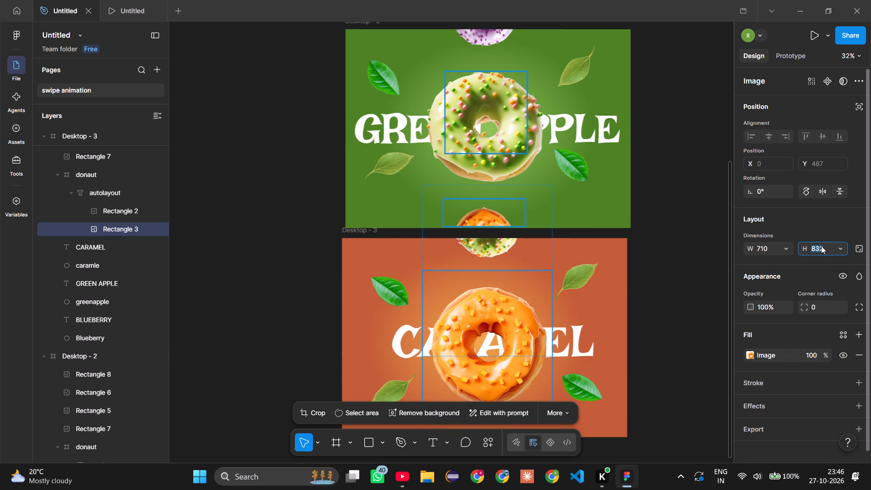
pyautogui.write('800')
pyautogui.press('Return')
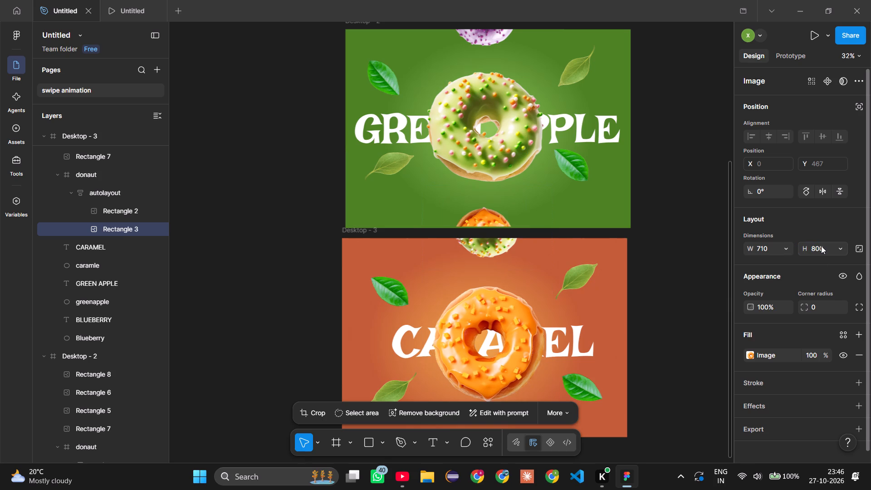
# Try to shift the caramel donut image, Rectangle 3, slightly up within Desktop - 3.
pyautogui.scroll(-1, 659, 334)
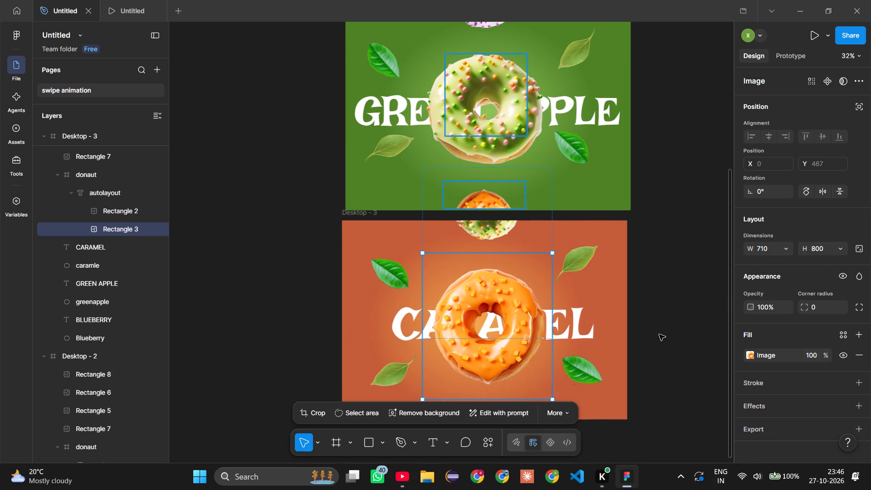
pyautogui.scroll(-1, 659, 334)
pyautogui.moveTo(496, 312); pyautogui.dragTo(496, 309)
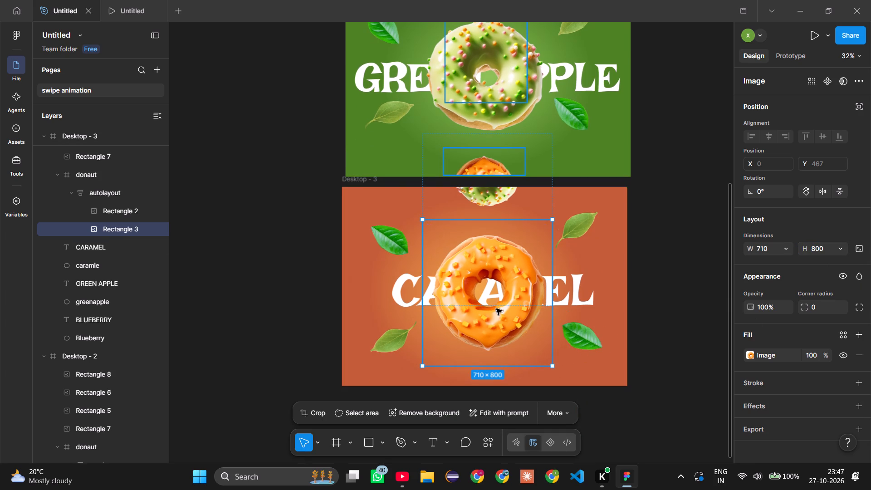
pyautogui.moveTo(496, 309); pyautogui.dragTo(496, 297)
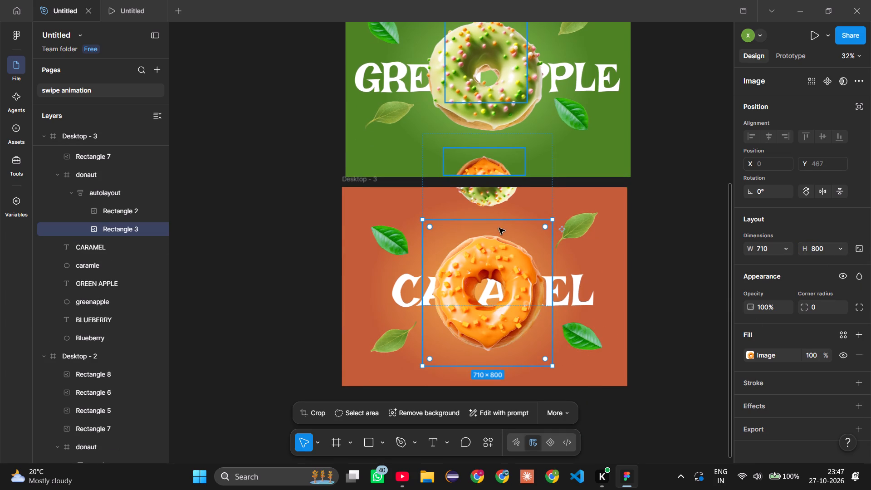
# Move Desktop - 3's whole donut autolayout up to about Y -312.
pyautogui.click(96, 187)
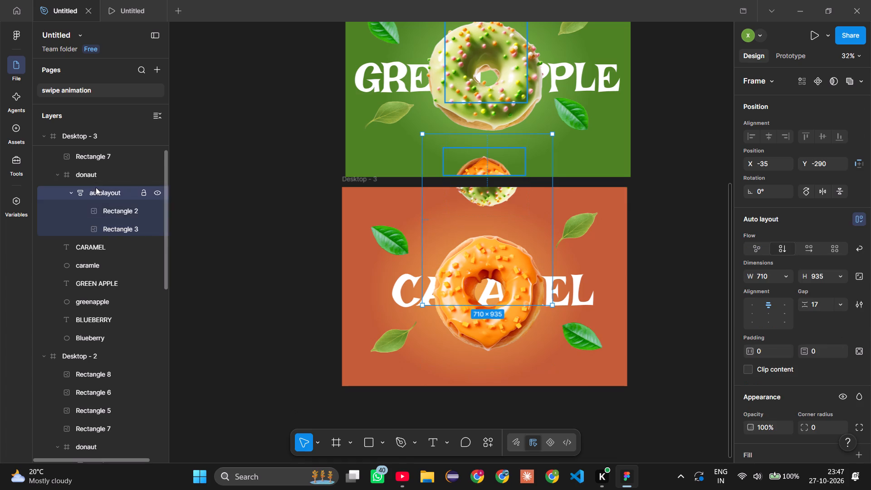
pyautogui.click(516, 266)
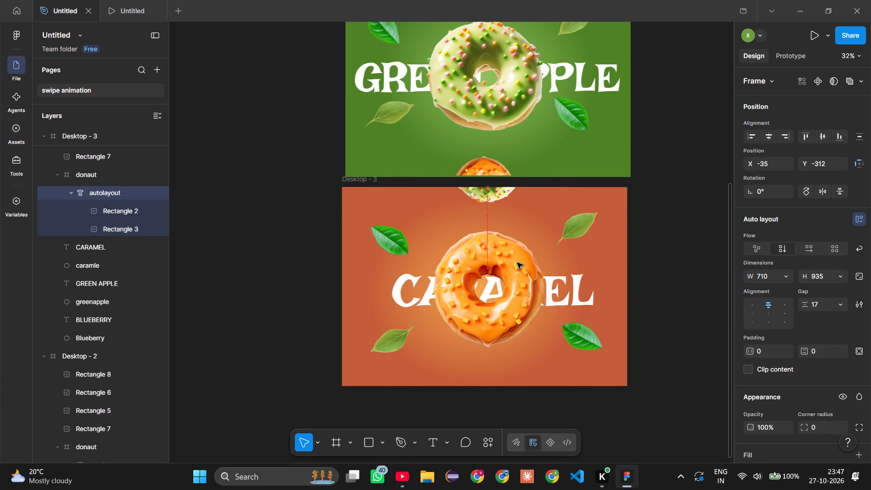
# Move the CARAMEL text in Desktop - 3 slightly up and left behind the donut.
pyautogui.click(408, 295)
pyautogui.moveTo(408, 295); pyautogui.dragTo(405, 285)
# Move Desktop - 3's lower leaves, Rectangle 5 and Rectangle 8, up and inward, and upper-left leaf Rectangle 6 inward to about X 167, Y 114.
pyautogui.moveTo(399, 328); pyautogui.dragTo(402, 312)
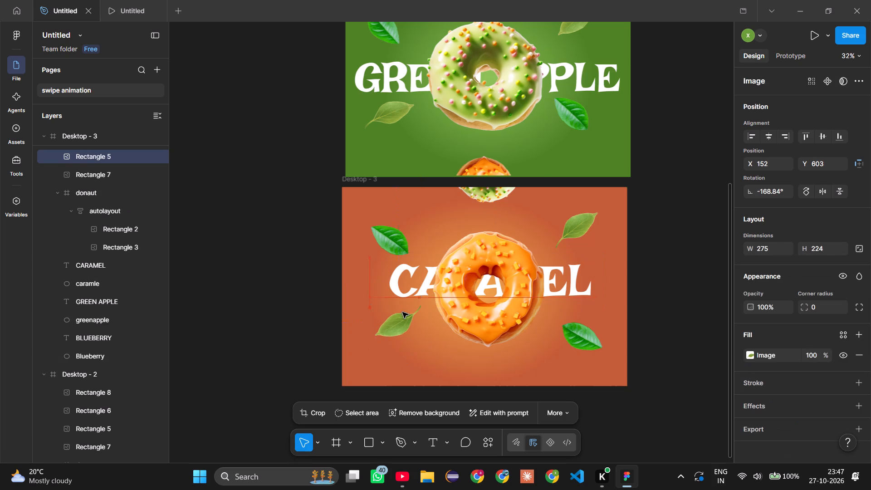
pyautogui.moveTo(593, 339); pyautogui.dragTo(585, 319)
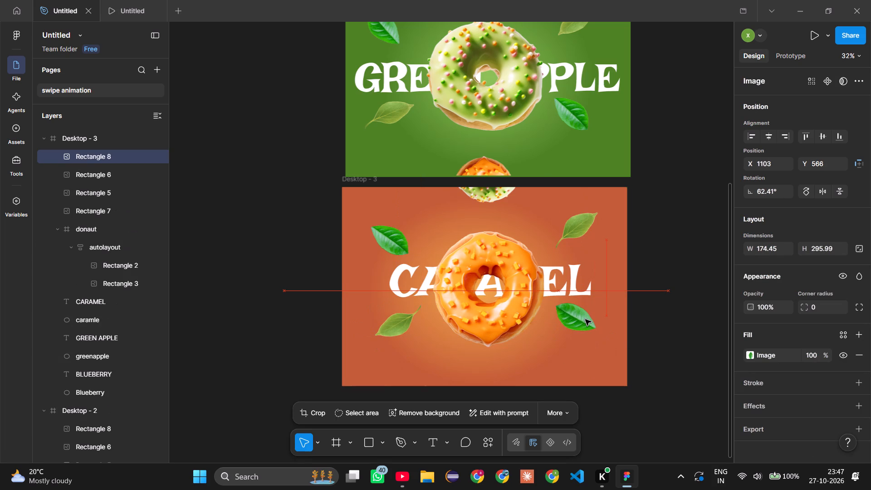
pyautogui.moveTo(585, 319); pyautogui.dragTo(586, 323)
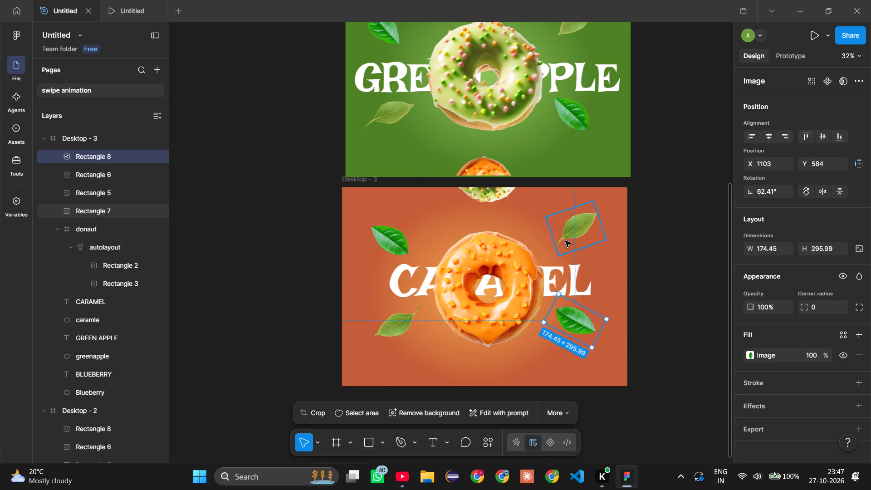
pyautogui.moveTo(400, 243); pyautogui.dragTo(415, 240)
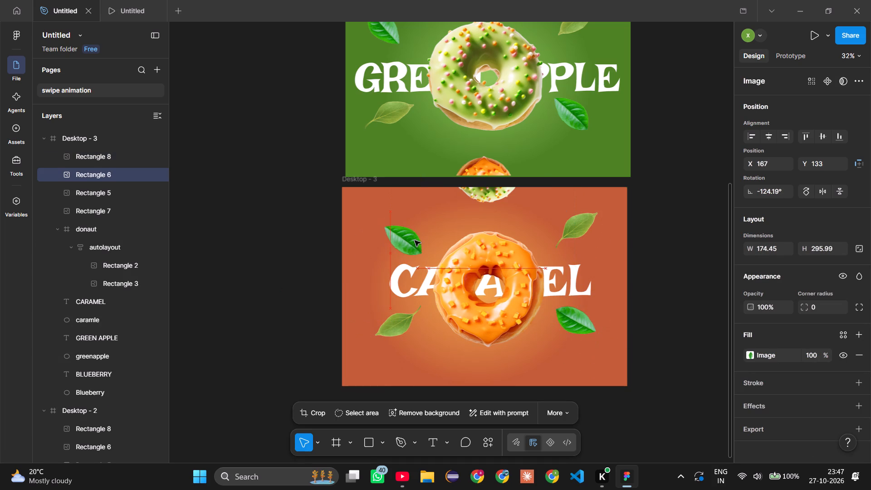
pyautogui.moveTo(415, 240); pyautogui.dragTo(414, 240)
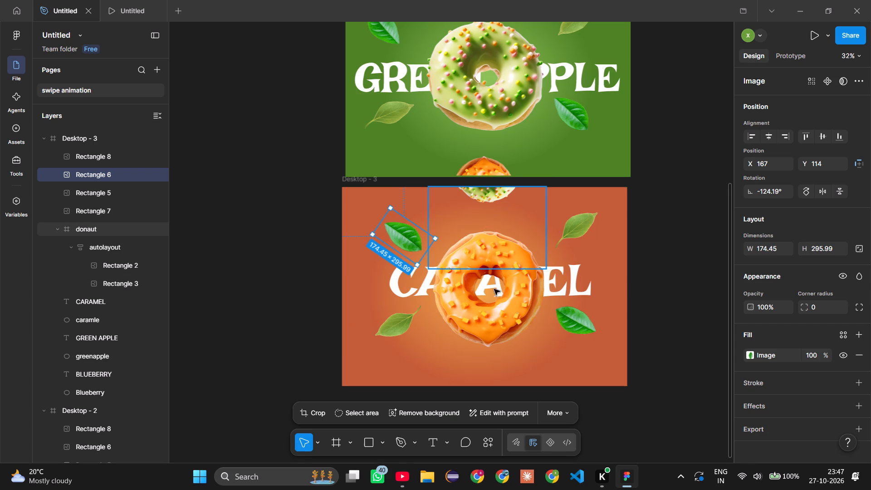
# Tighten the gap between the donuts in Desktop - 3's autolayout to about -69.
pyautogui.click(499, 331)
pyautogui.click(111, 249)
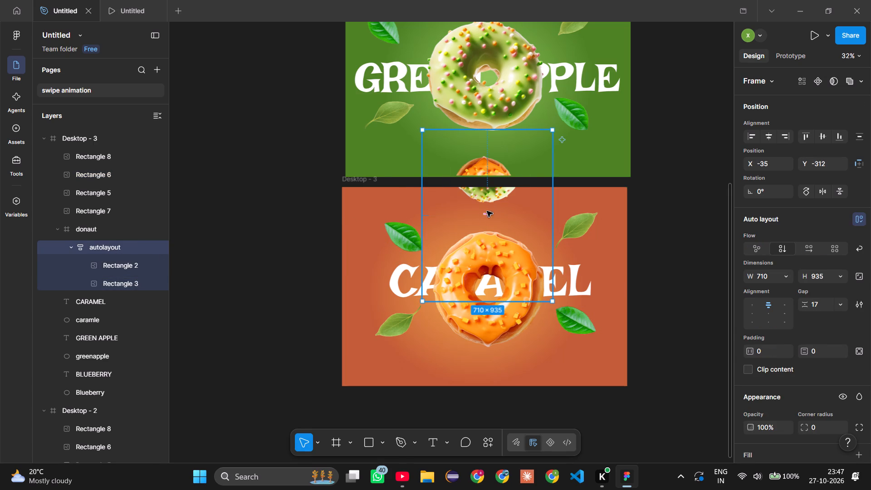
pyautogui.moveTo(486, 216); pyautogui.dragTo(486, 209)
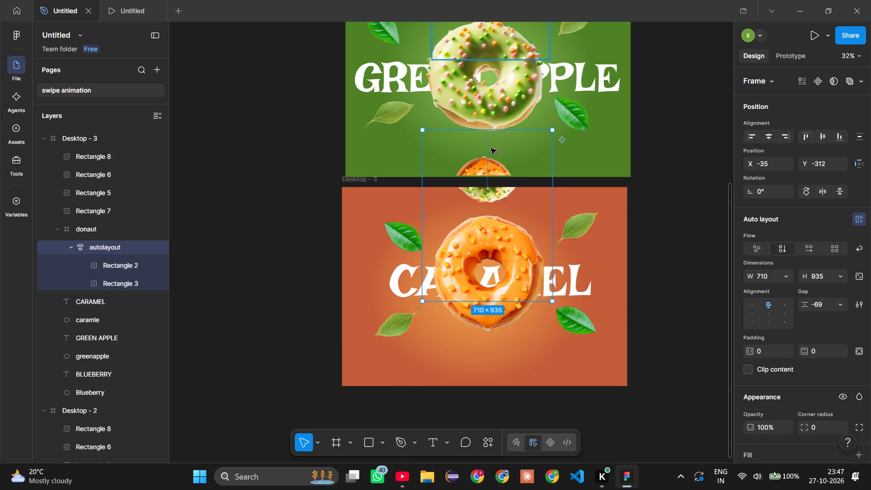
# Tighten the gap between the donuts in Desktop - 2's autolayout to -40.
pyautogui.click(494, 93)
pyautogui.scroll(2, 494, 93)
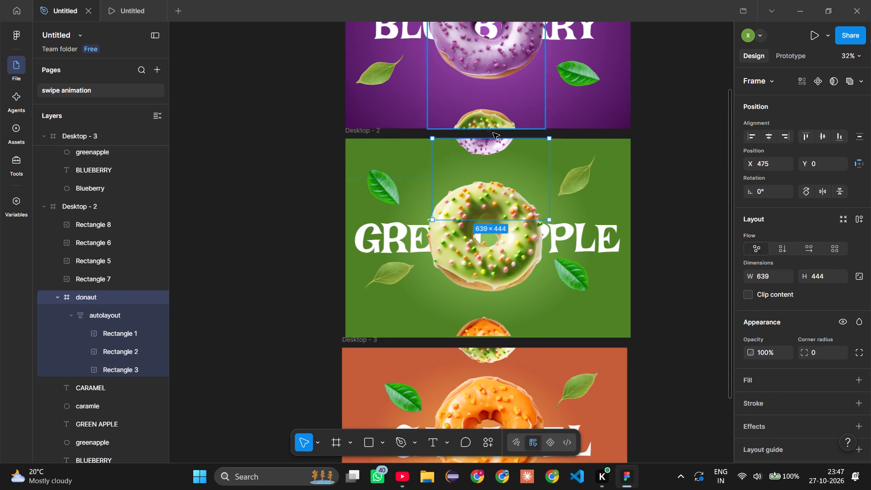
pyautogui.click(107, 315)
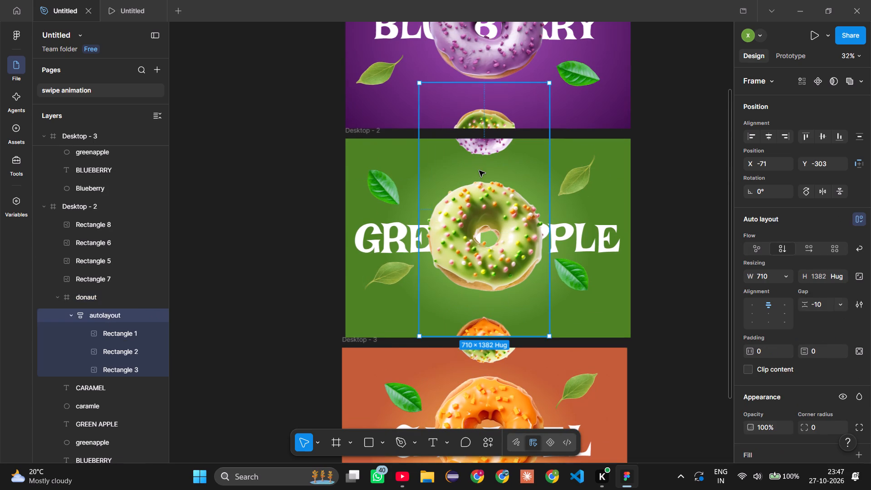
pyautogui.click(486, 164)
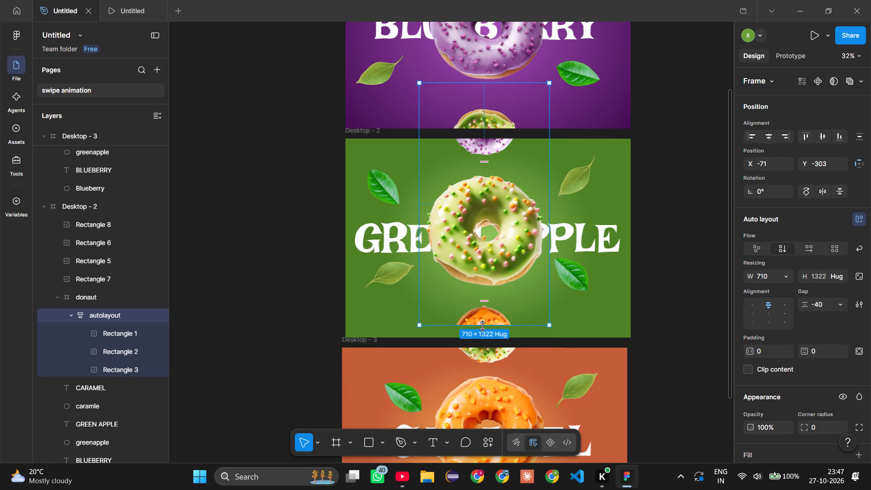
# Extend Desktop - 2's donut autolayout to a height of 1410 and reposition it at about X -71, Y -261.
pyautogui.moveTo(482, 326); pyautogui.dragTo(485, 341)
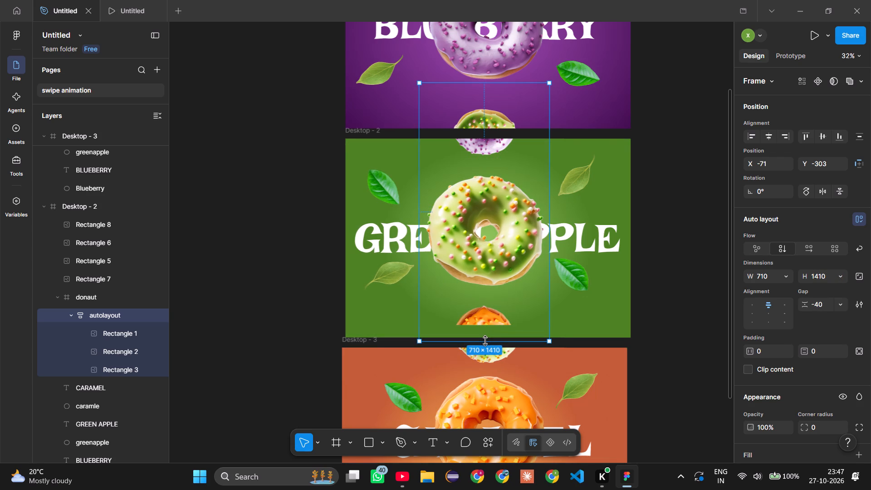
pyautogui.click(484, 319)
pyautogui.moveTo(484, 319); pyautogui.dragTo(487, 332)
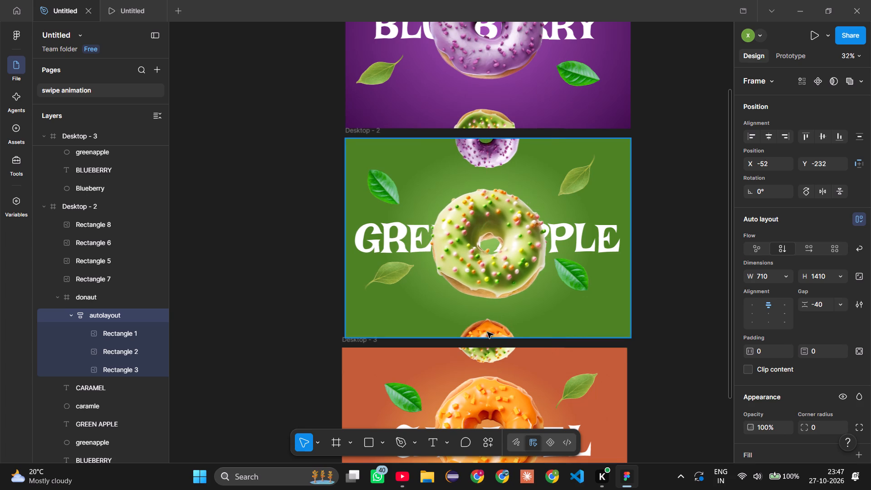
pyautogui.moveTo(487, 332); pyautogui.dragTo(487, 331)
pyautogui.moveTo(484, 250); pyautogui.dragTo(484, 243)
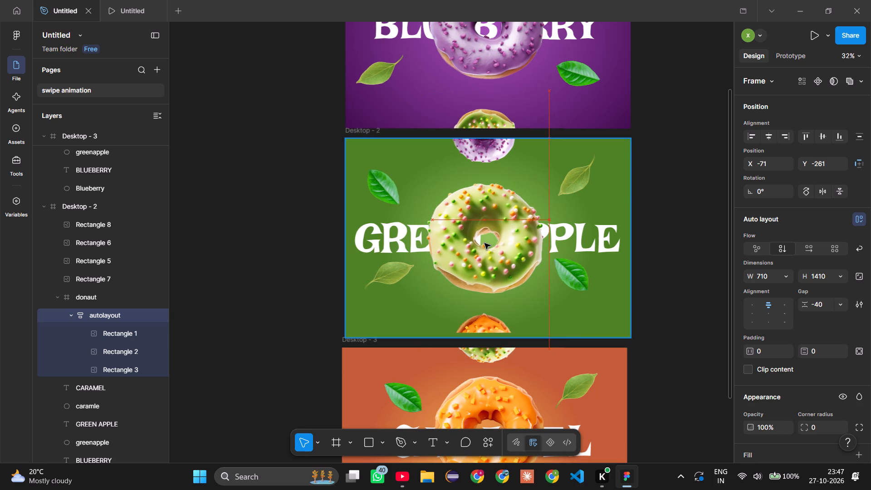
pyautogui.moveTo(484, 243); pyautogui.dragTo(484, 244)
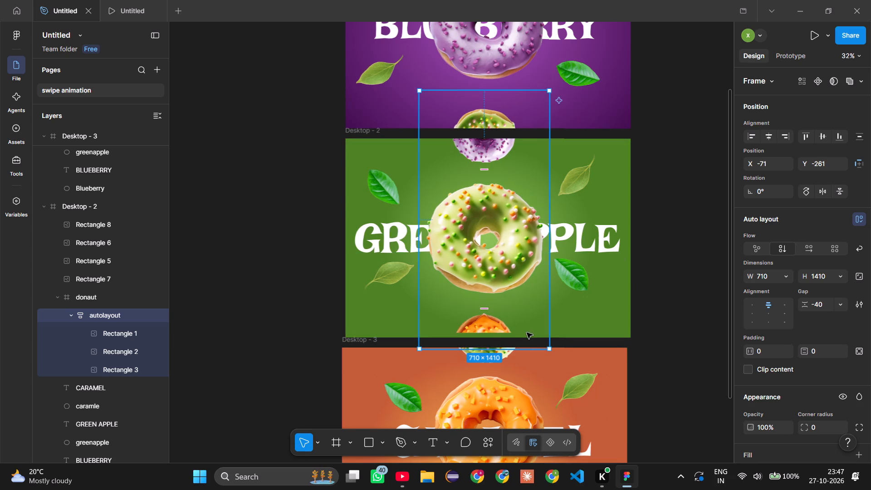
# Shorten the Desktop - 2 frame from its bottom edge to a height of about 1061.
pyautogui.click(583, 331)
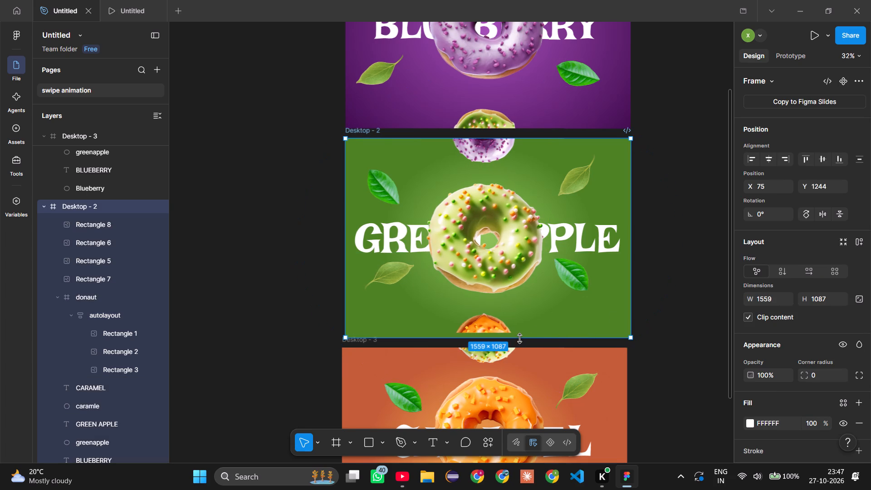
pyautogui.moveTo(519, 338); pyautogui.dragTo(519, 334)
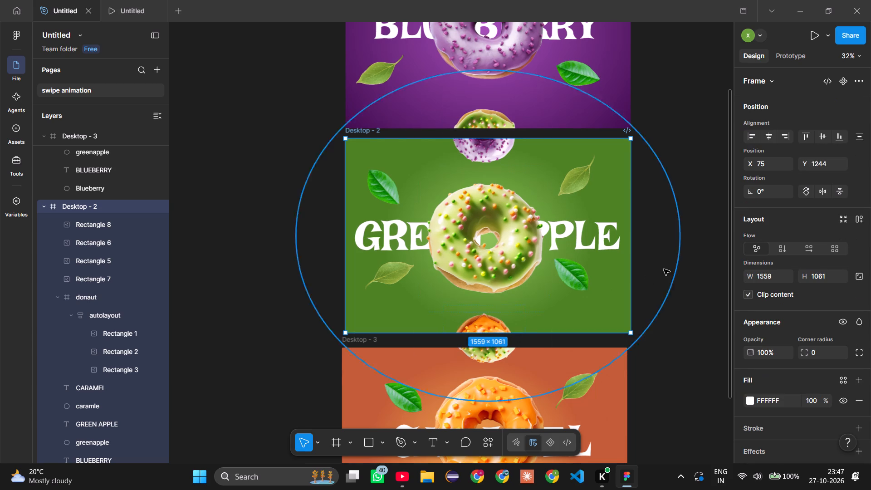
pyautogui.click(671, 267)
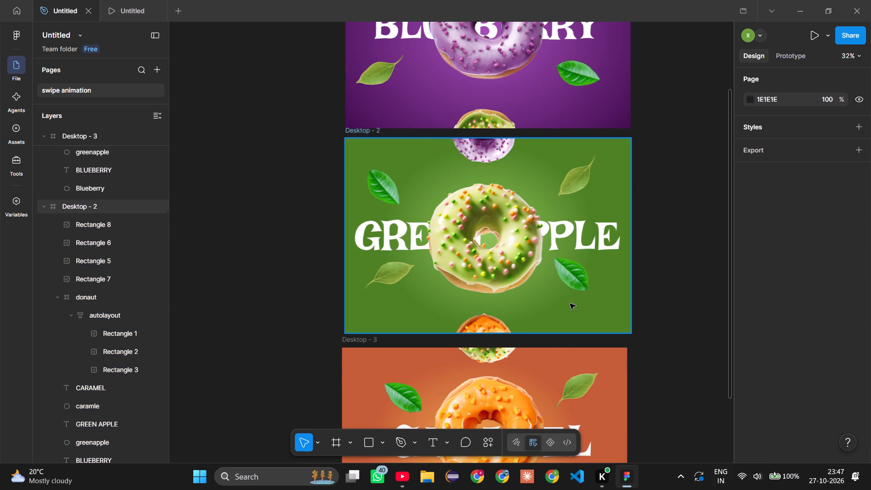
# Run the prototype full screen and step through the blueberry, green apple and caramel frames to check the transitions.
pyautogui.click(780, 60)
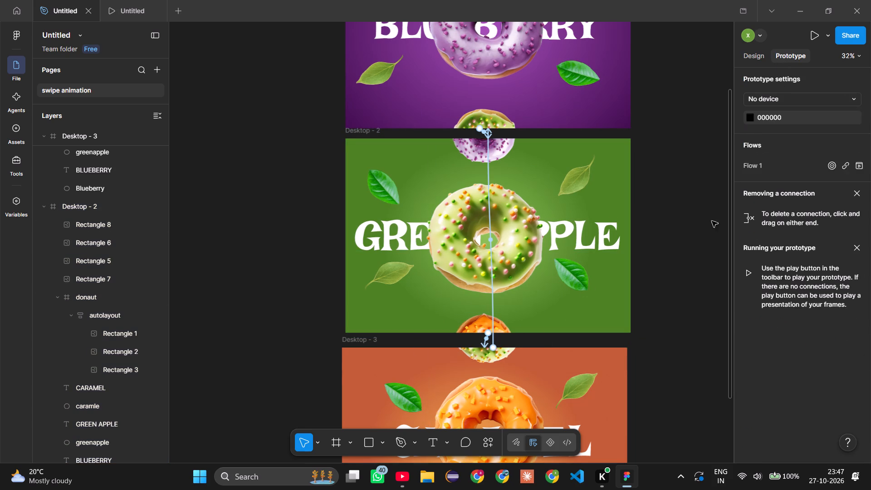
pyautogui.scroll(2, 277, 176)
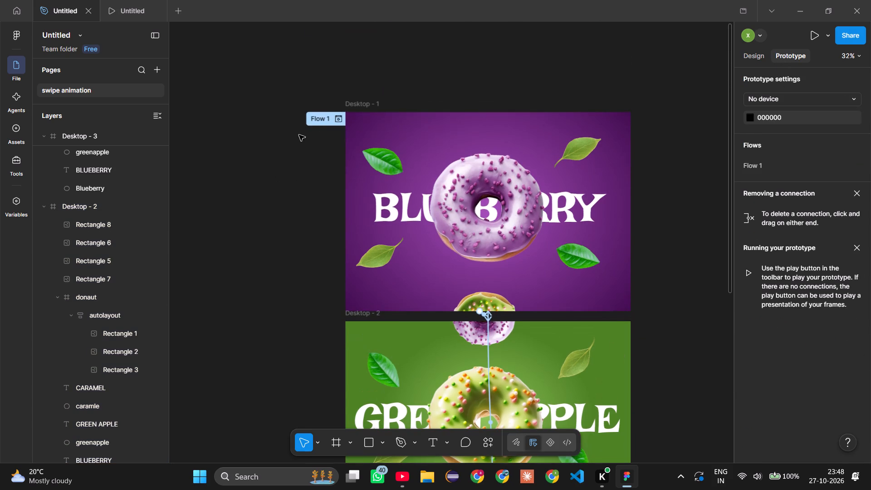
pyautogui.click(813, 37)
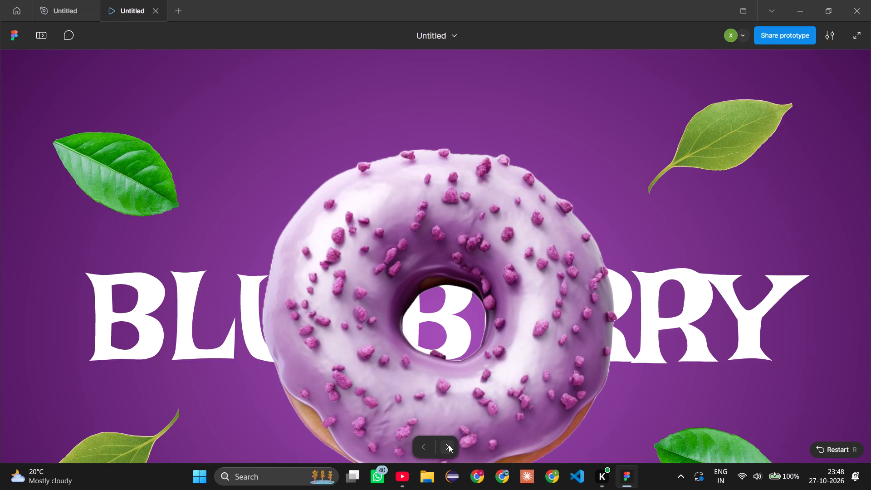
pyautogui.click(449, 445)
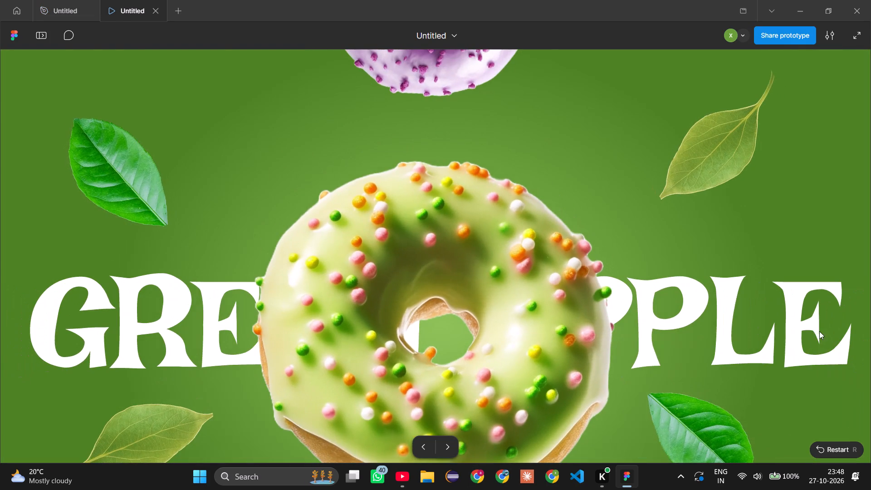
pyautogui.click(861, 31)
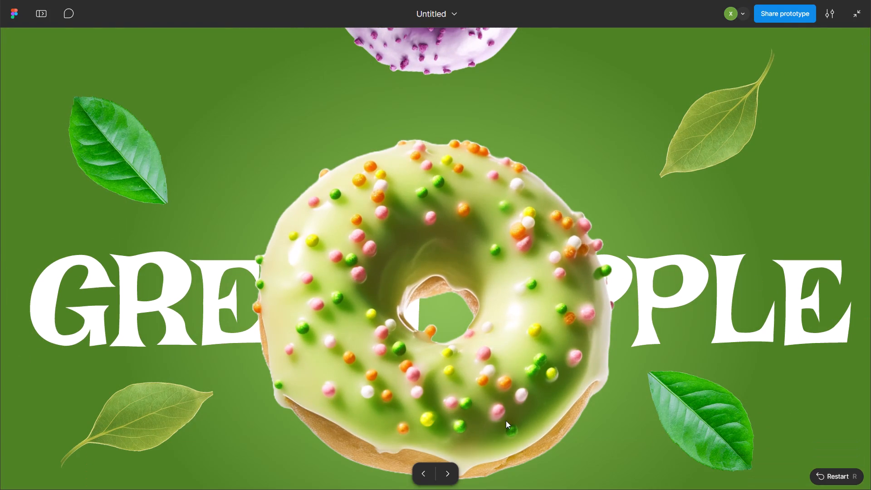
pyautogui.click(444, 479)
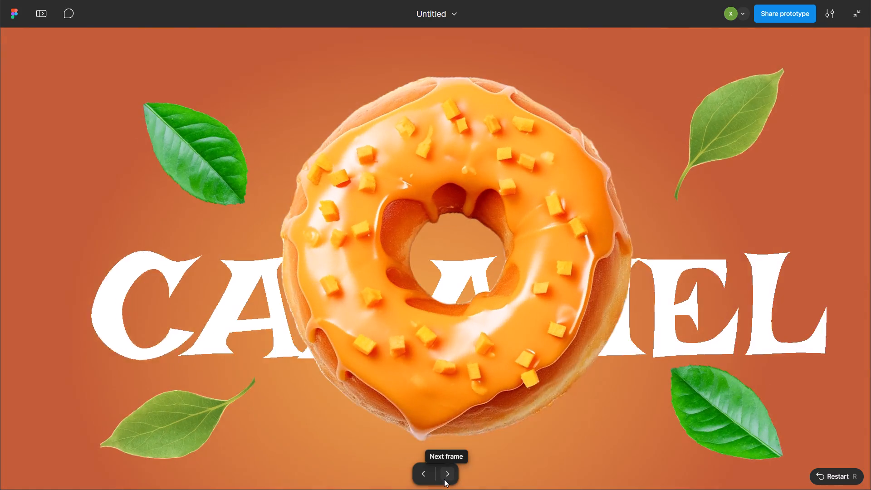
pyautogui.click(444, 479)
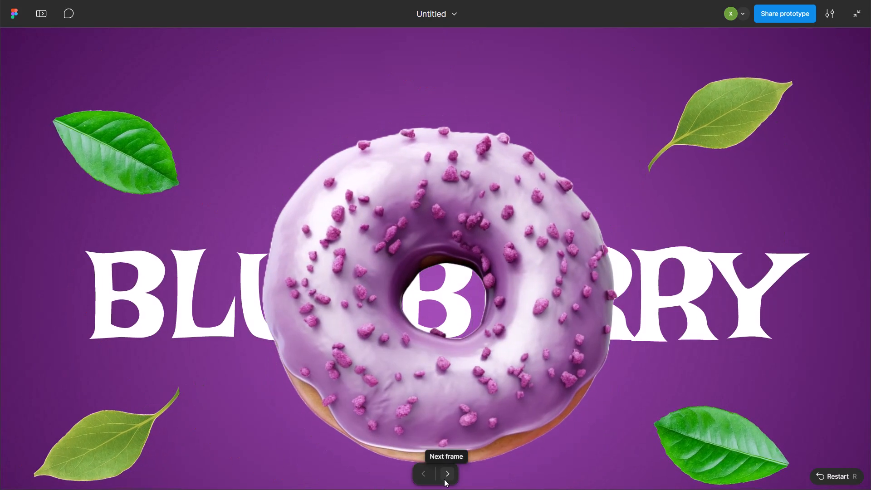
pyautogui.click(444, 479)
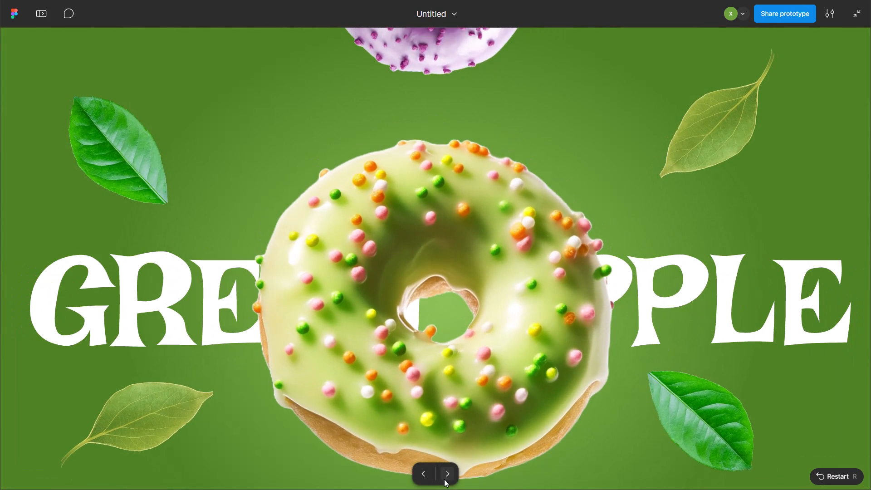
pyautogui.click(444, 479)
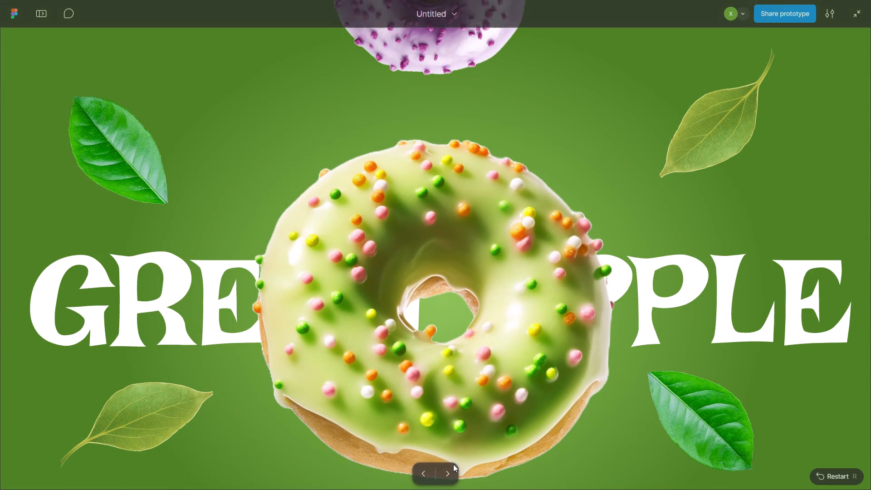
pyautogui.click(447, 475)
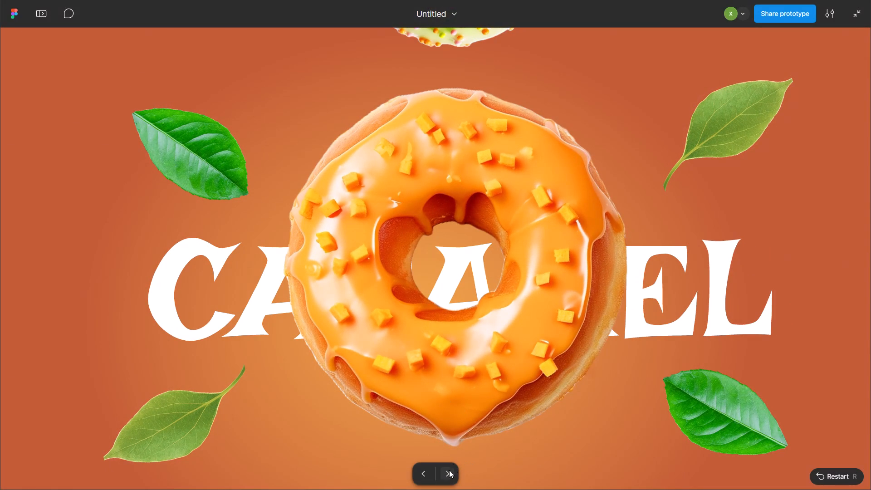
pyautogui.click(449, 473)
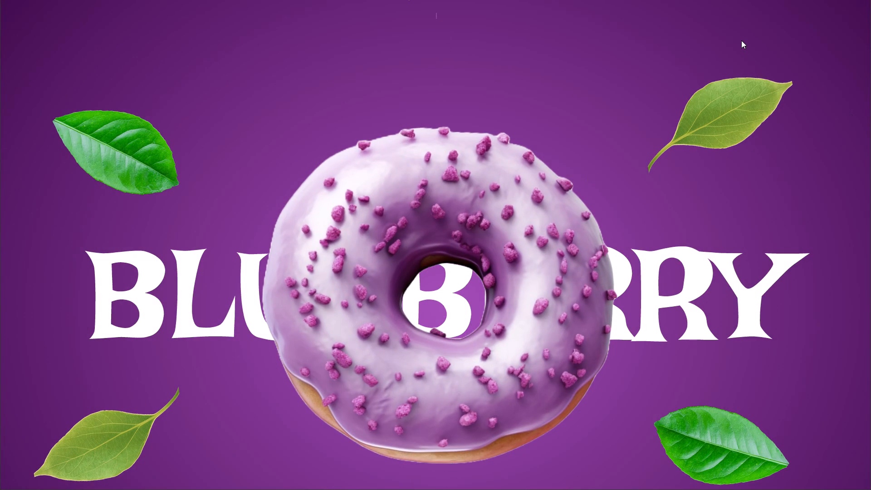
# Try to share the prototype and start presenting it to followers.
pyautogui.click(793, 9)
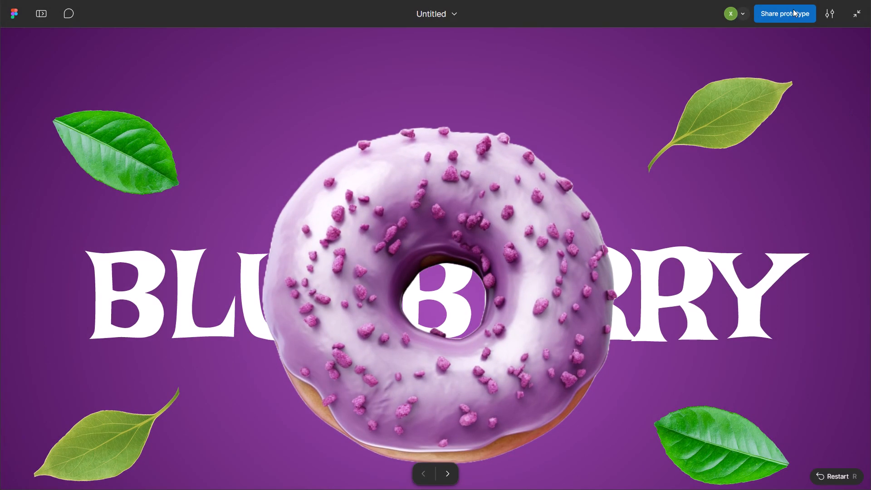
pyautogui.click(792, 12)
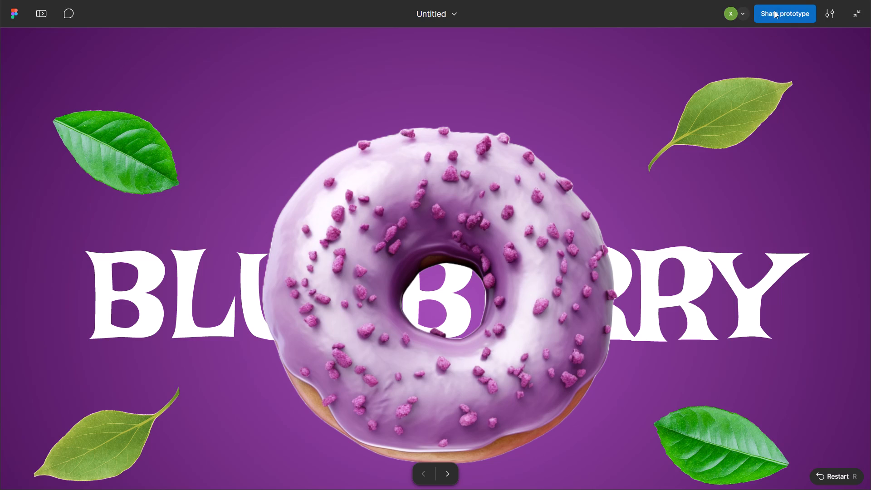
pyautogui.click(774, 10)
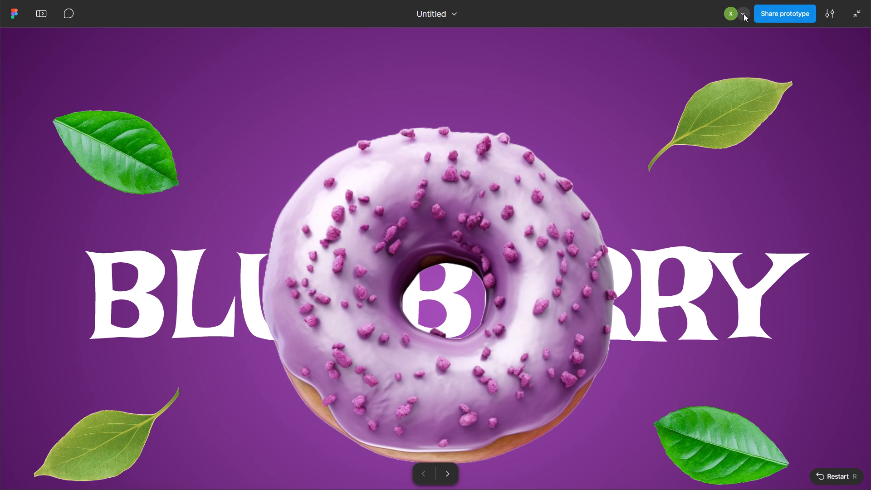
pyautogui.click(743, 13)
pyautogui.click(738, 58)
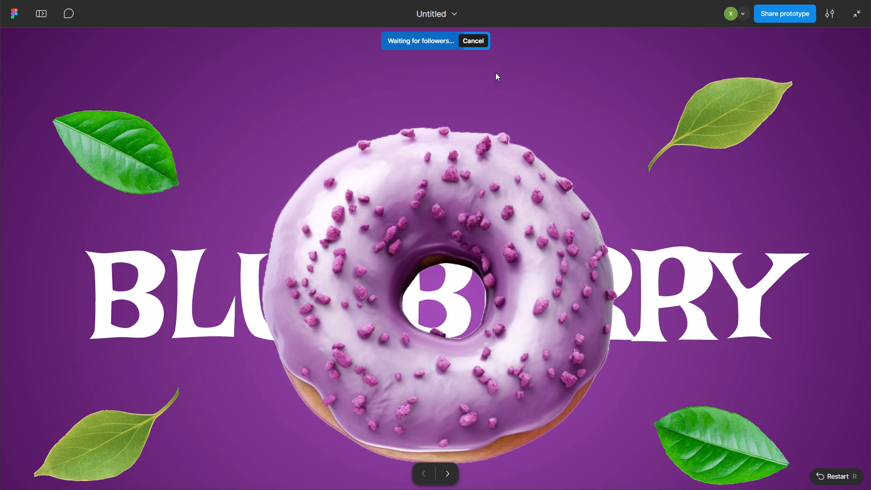
# Restart the prototype, step through the flavour frames again to check the loop, and leave full screen.
pyautogui.click(837, 474)
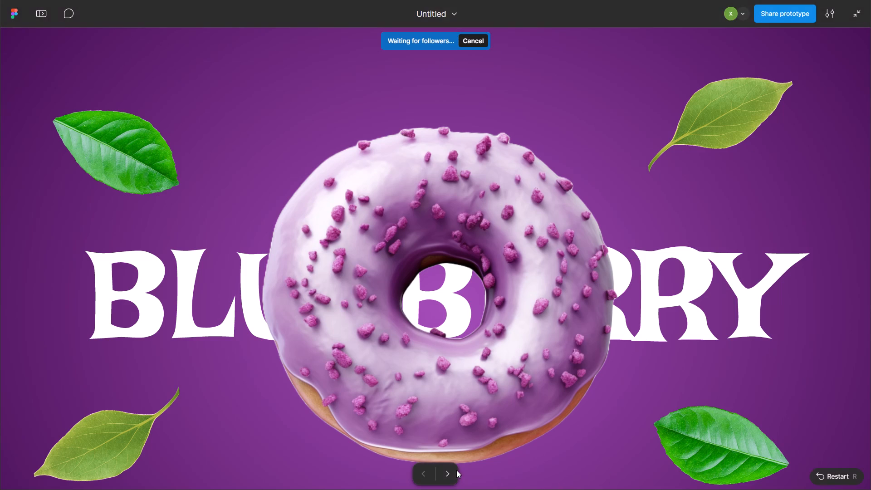
pyautogui.click(448, 472)
pyautogui.click(448, 472)
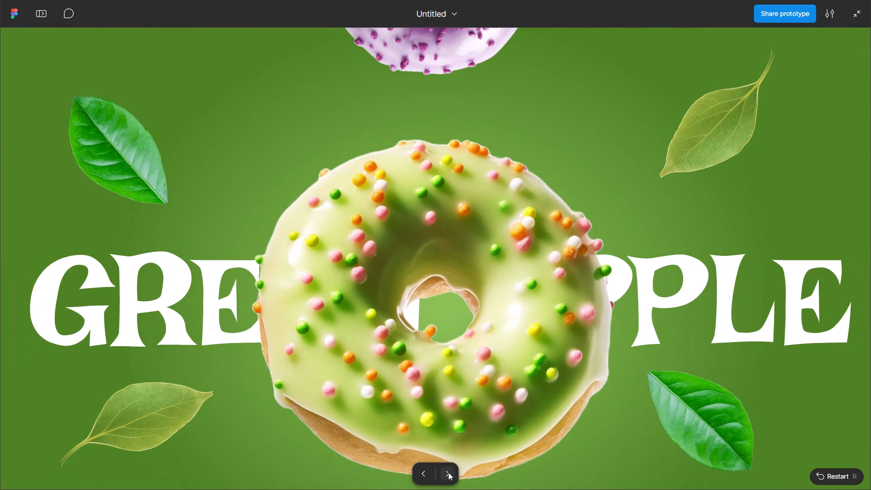
pyautogui.click(448, 472)
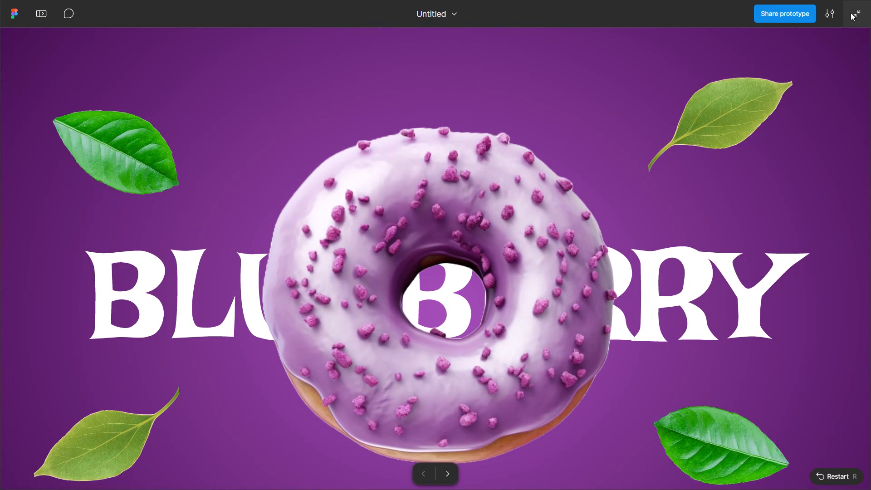
pyautogui.click(860, 13)
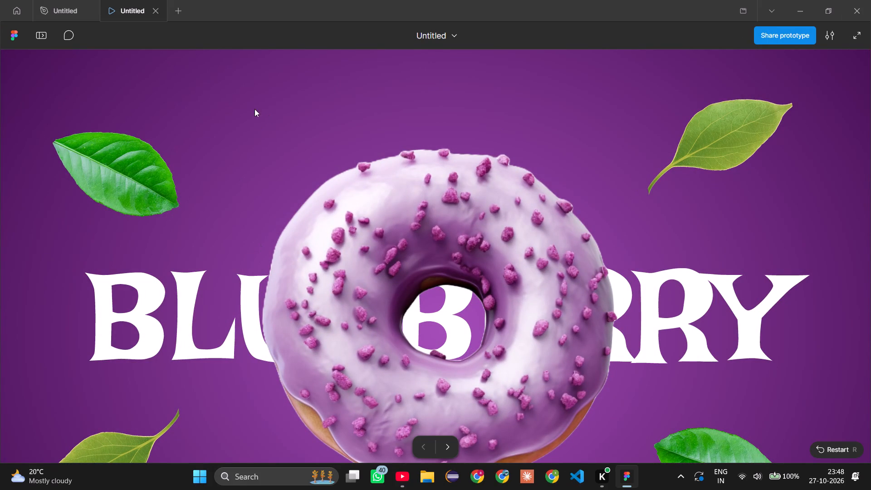
# Close the prototype preview and go to the home page of recently viewed files.
pyautogui.click(159, 9)
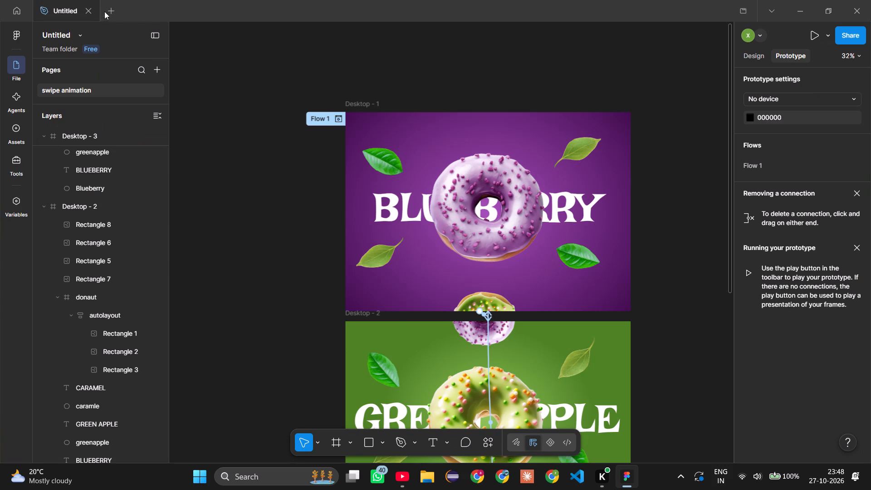
pyautogui.click(14, 11)
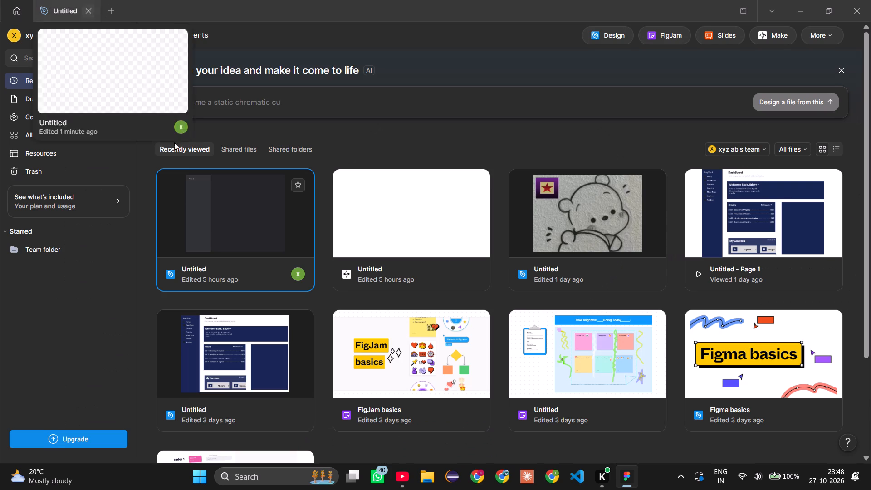